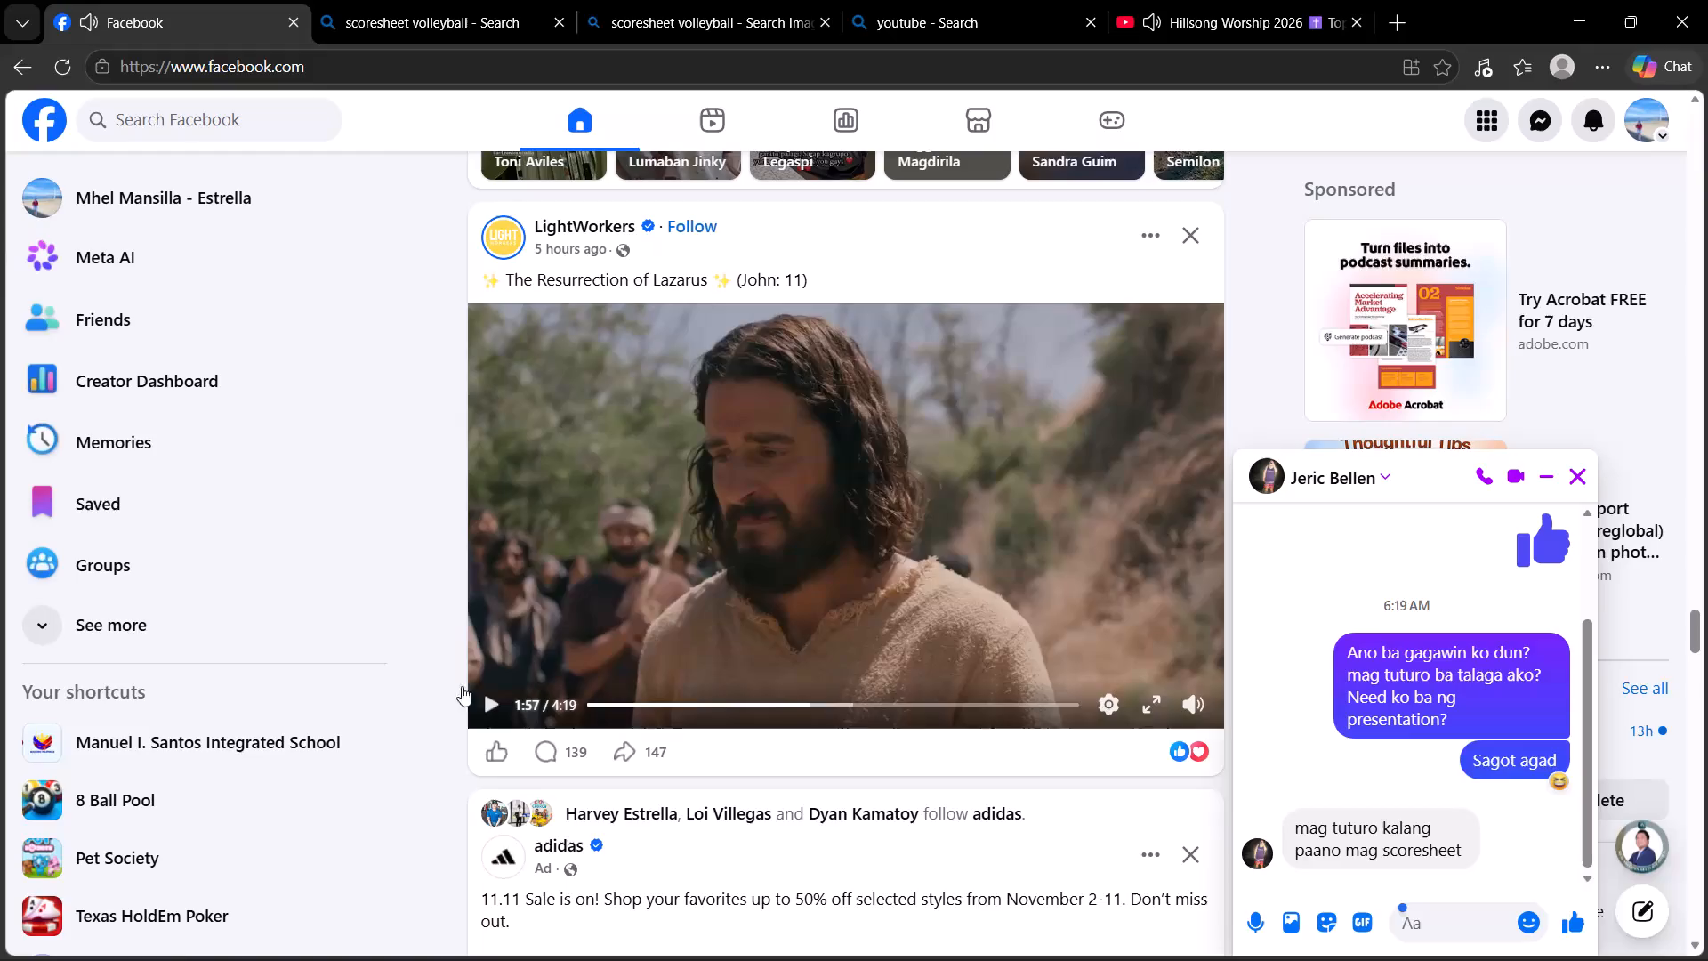
Play the LightWorkers video "The Resurrection of Lazarus" in the feed.
left_click(494, 707)
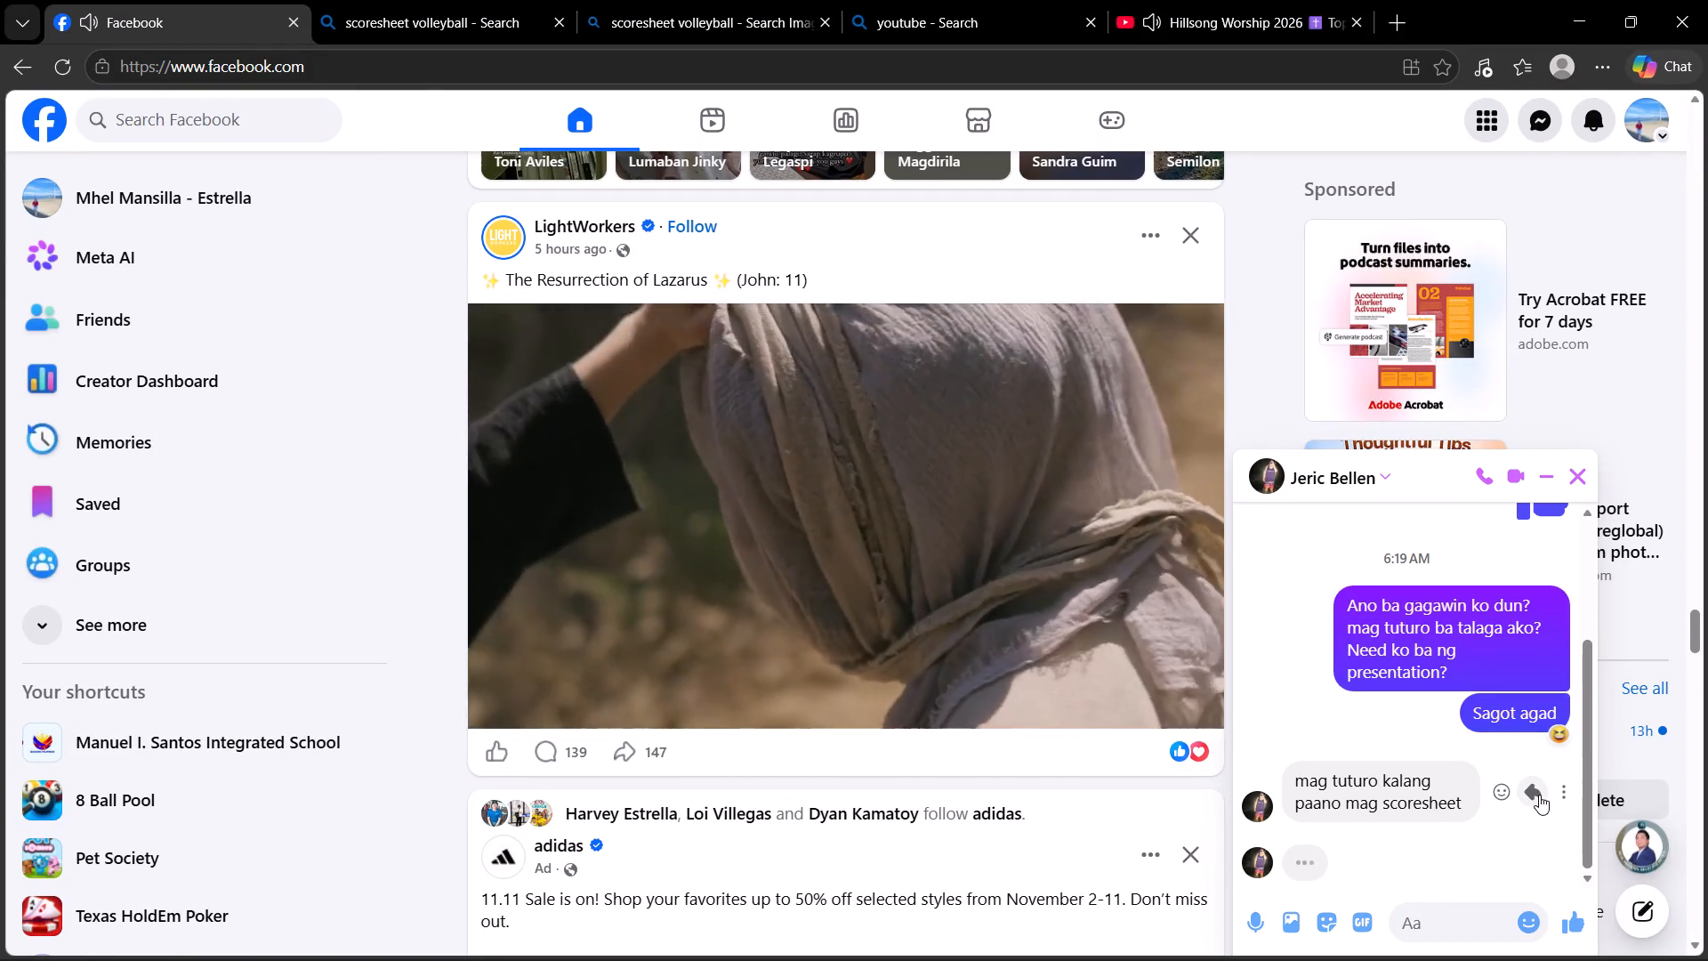
Reply "Lahat ng nasa scoresheet?" to the chat message "mag tuturo kalang paano mag scoresheet".
left_click(1538, 796)
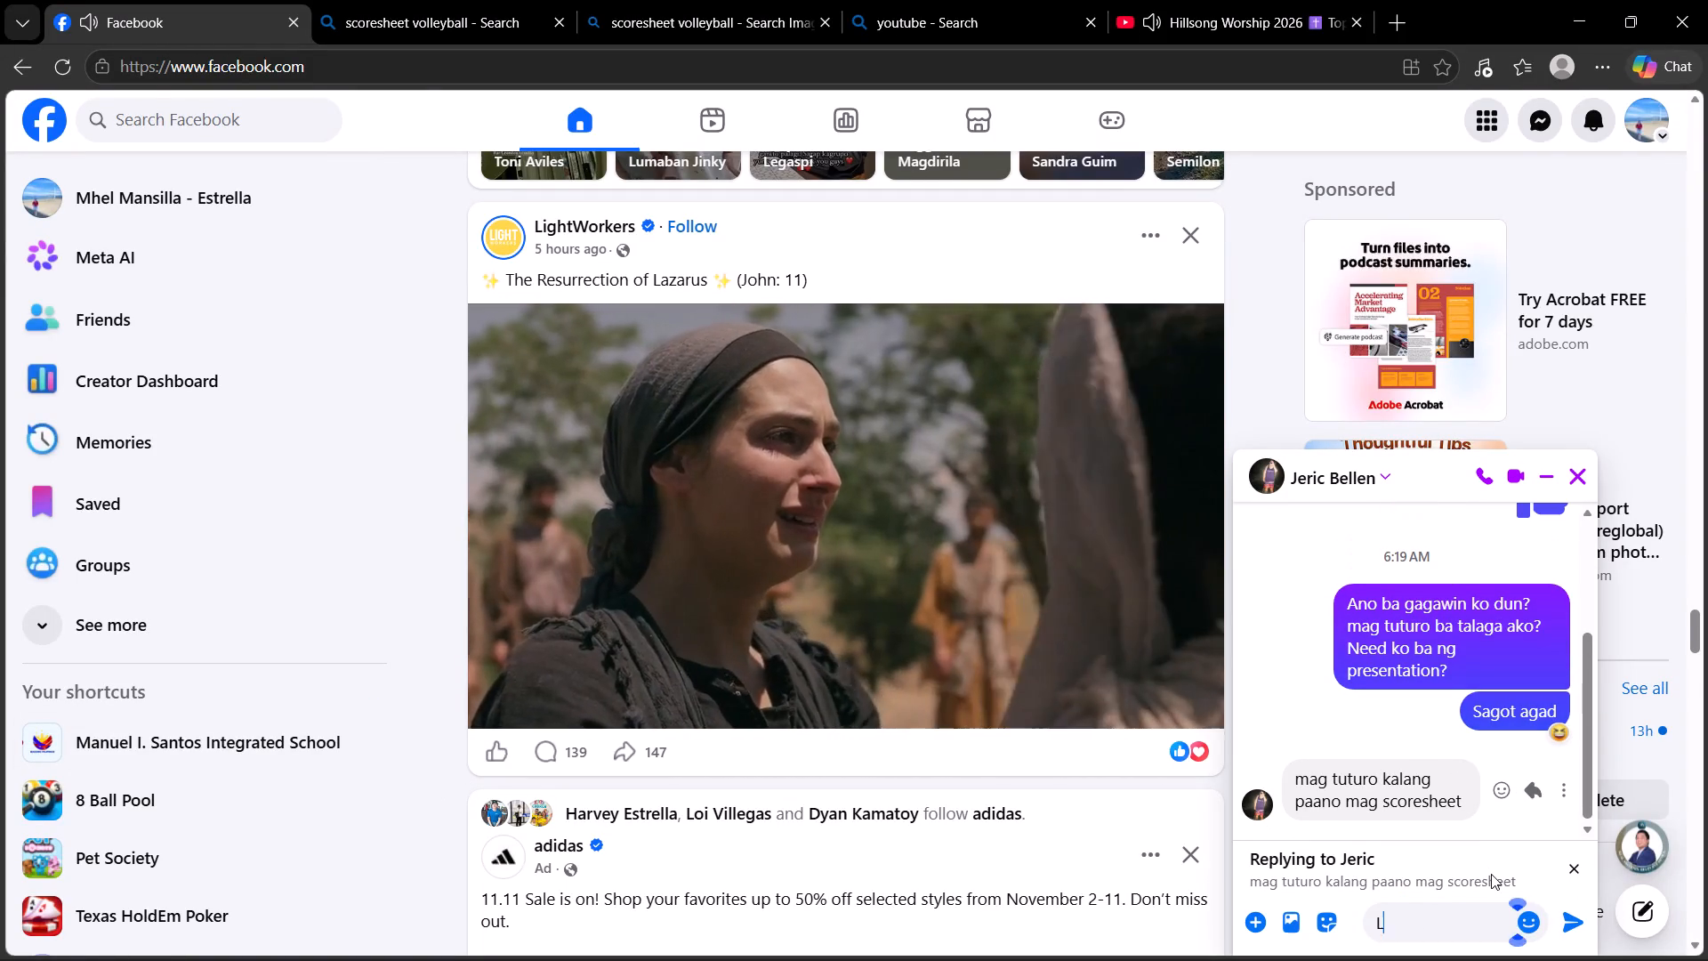
key("BackSpace")
key("BackSpace")
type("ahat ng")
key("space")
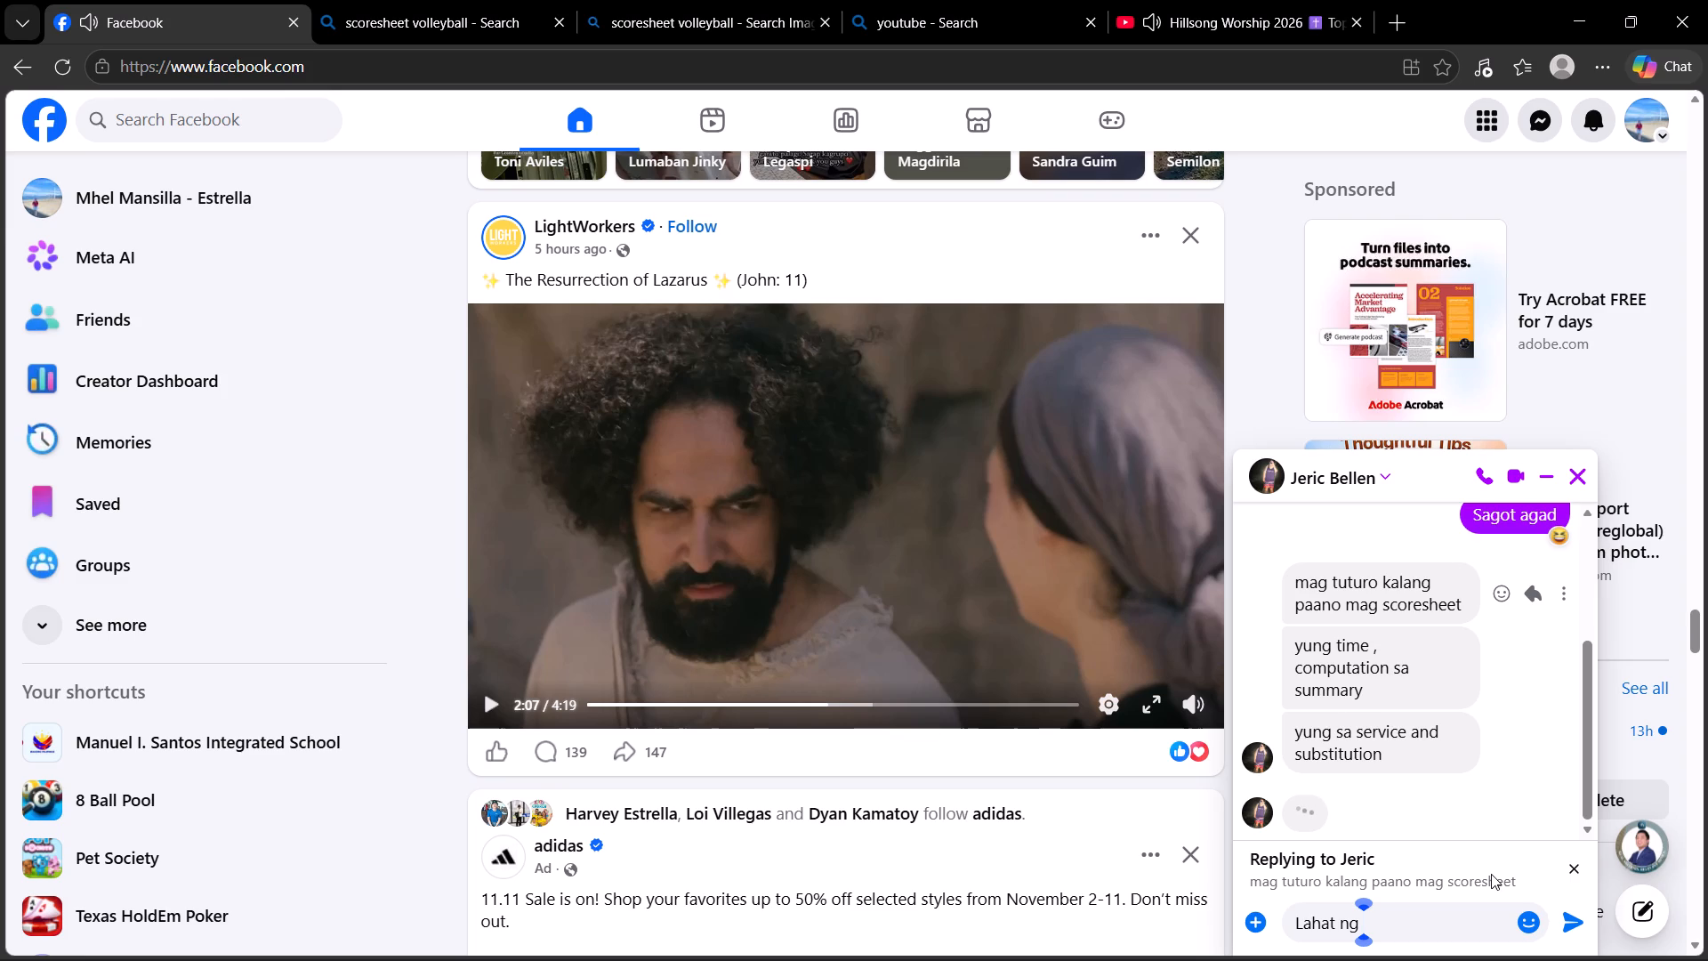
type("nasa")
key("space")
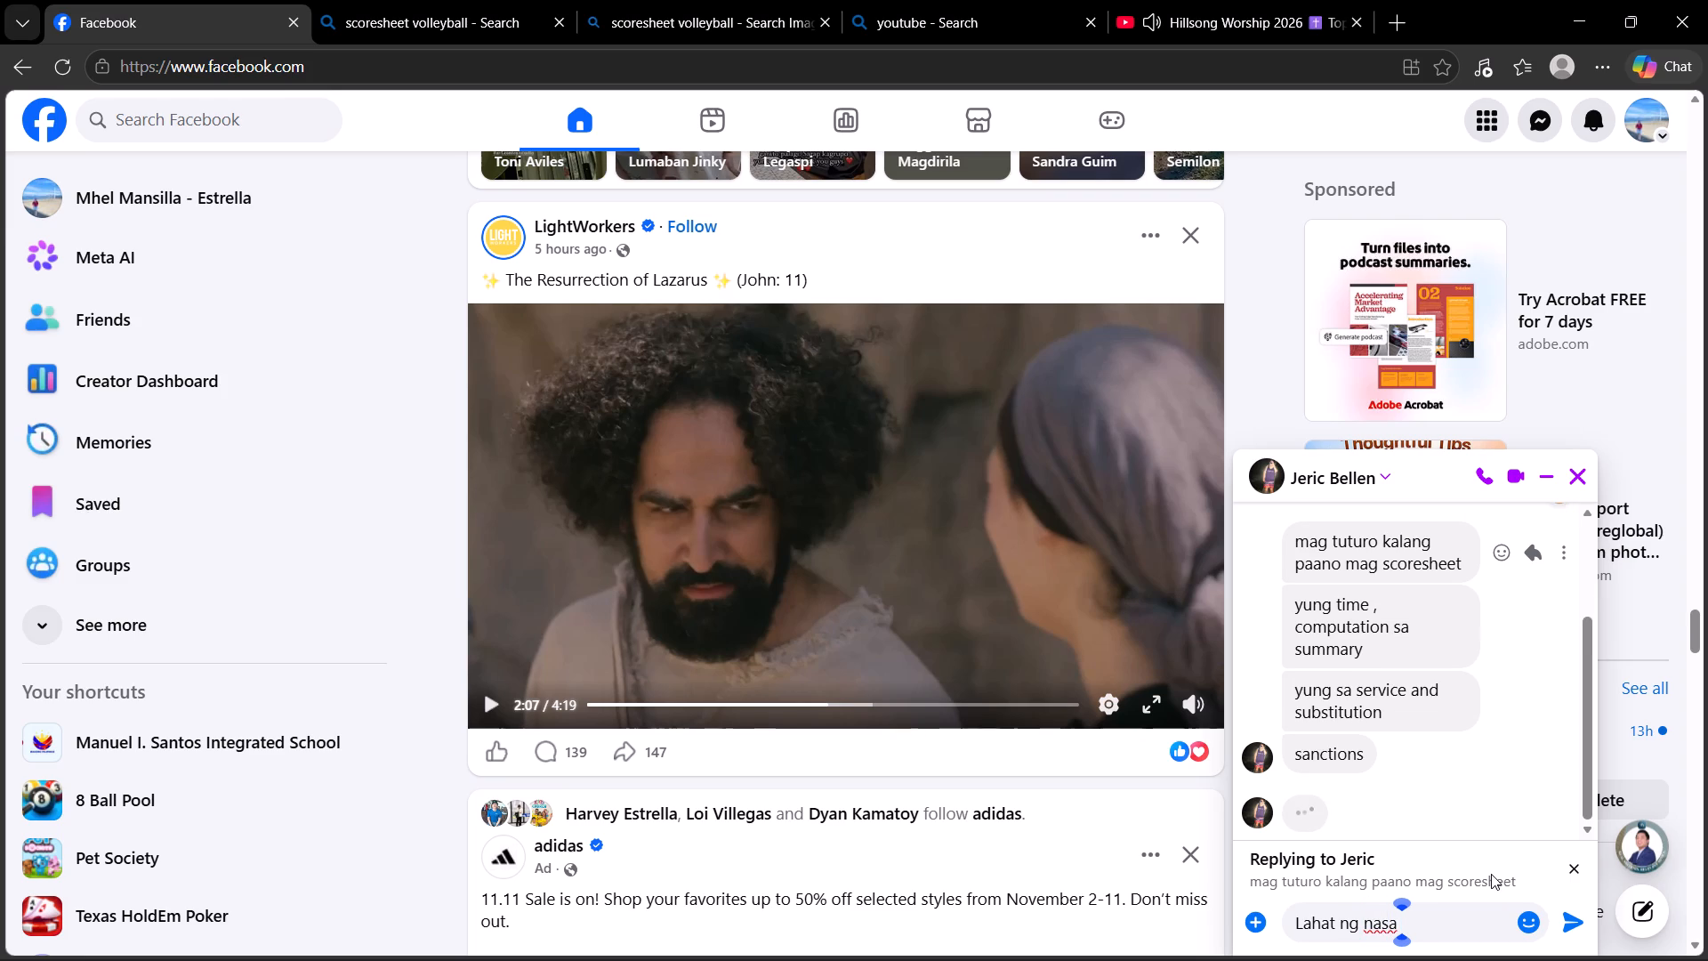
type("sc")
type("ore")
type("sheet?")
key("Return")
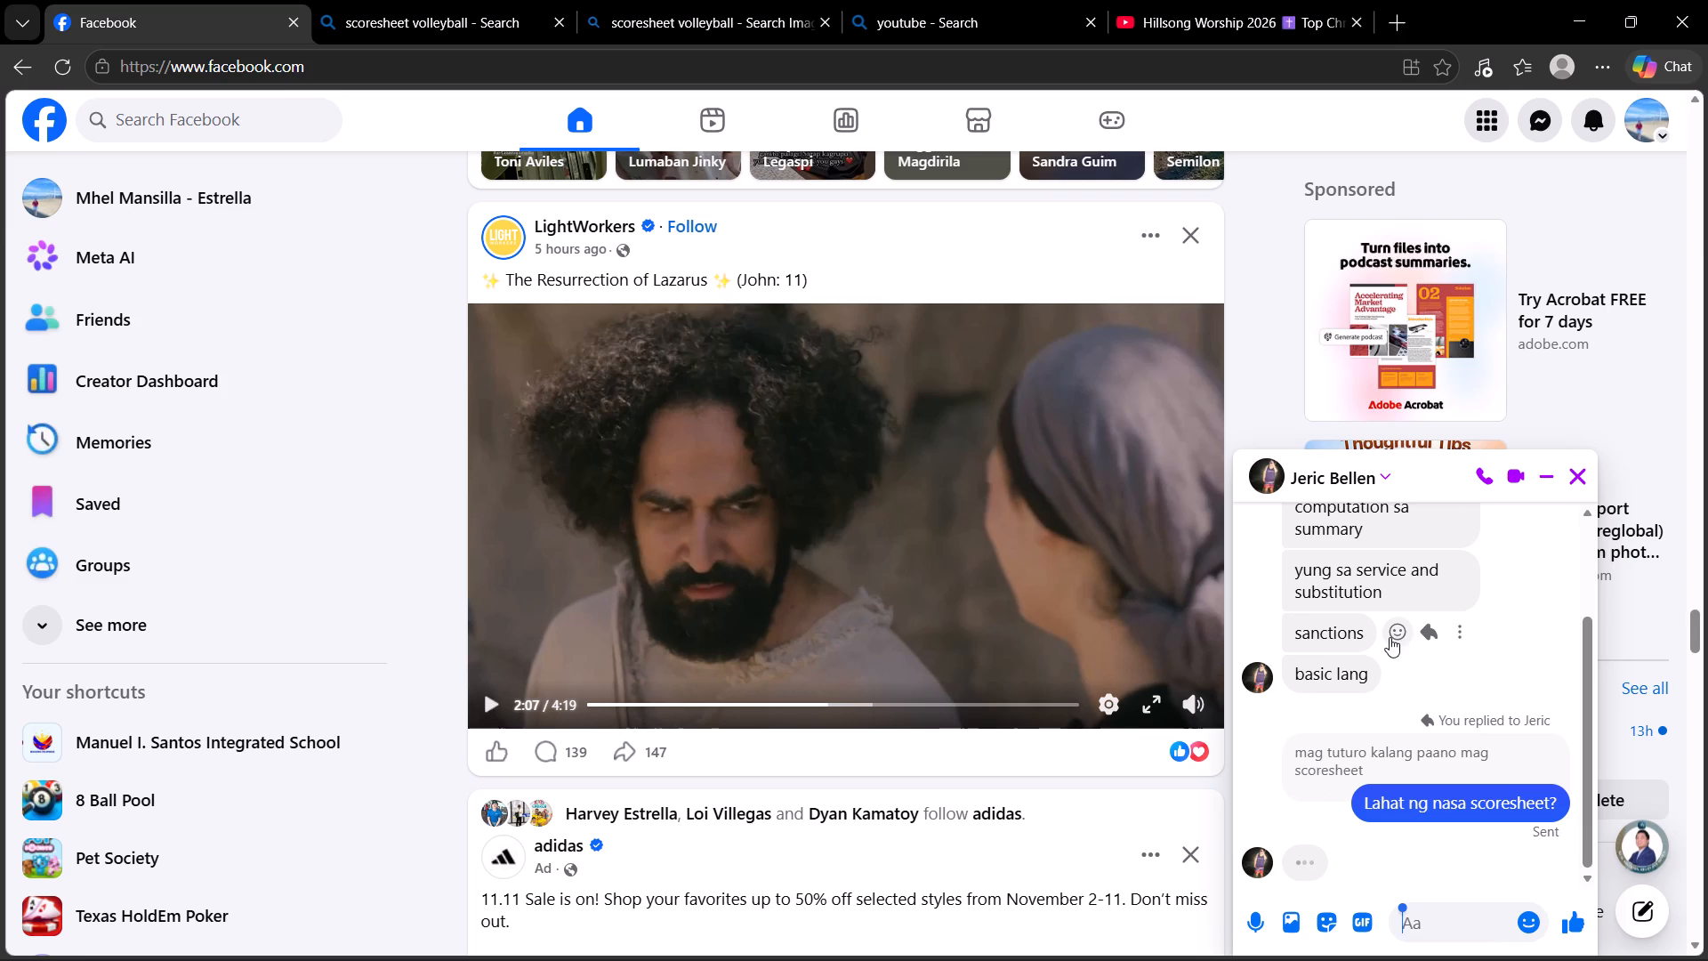
Reply "Ikaw na sa sanction hahaha" to the chat message "sanctions".
left_click(1439, 635)
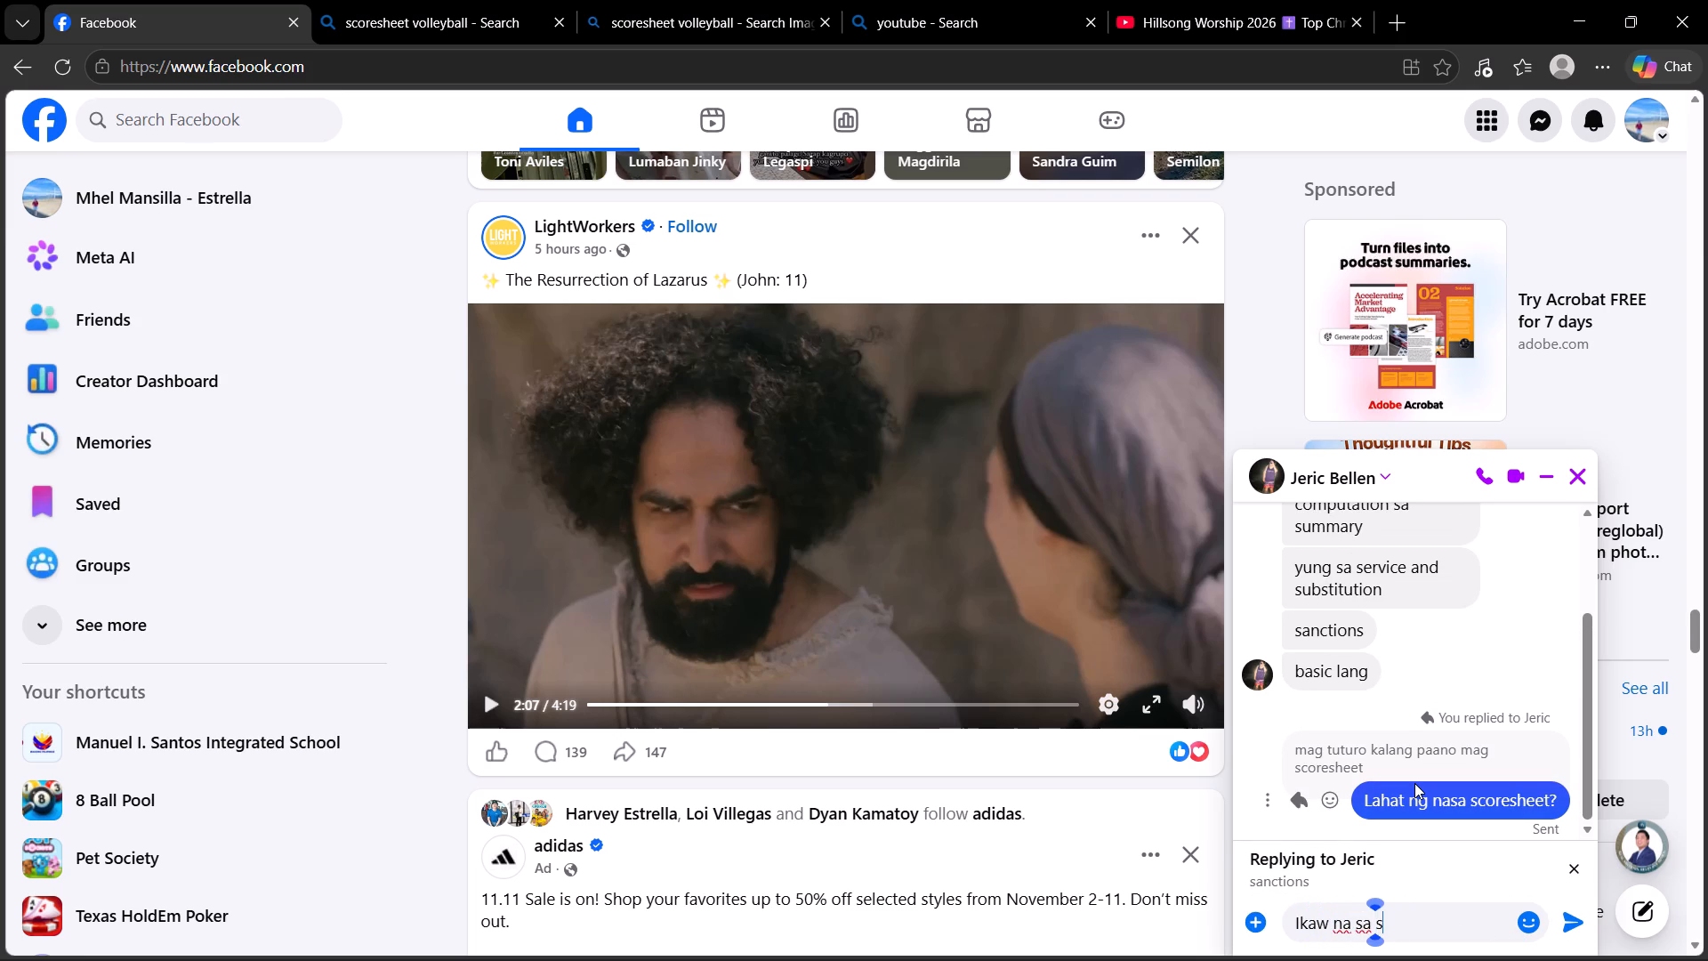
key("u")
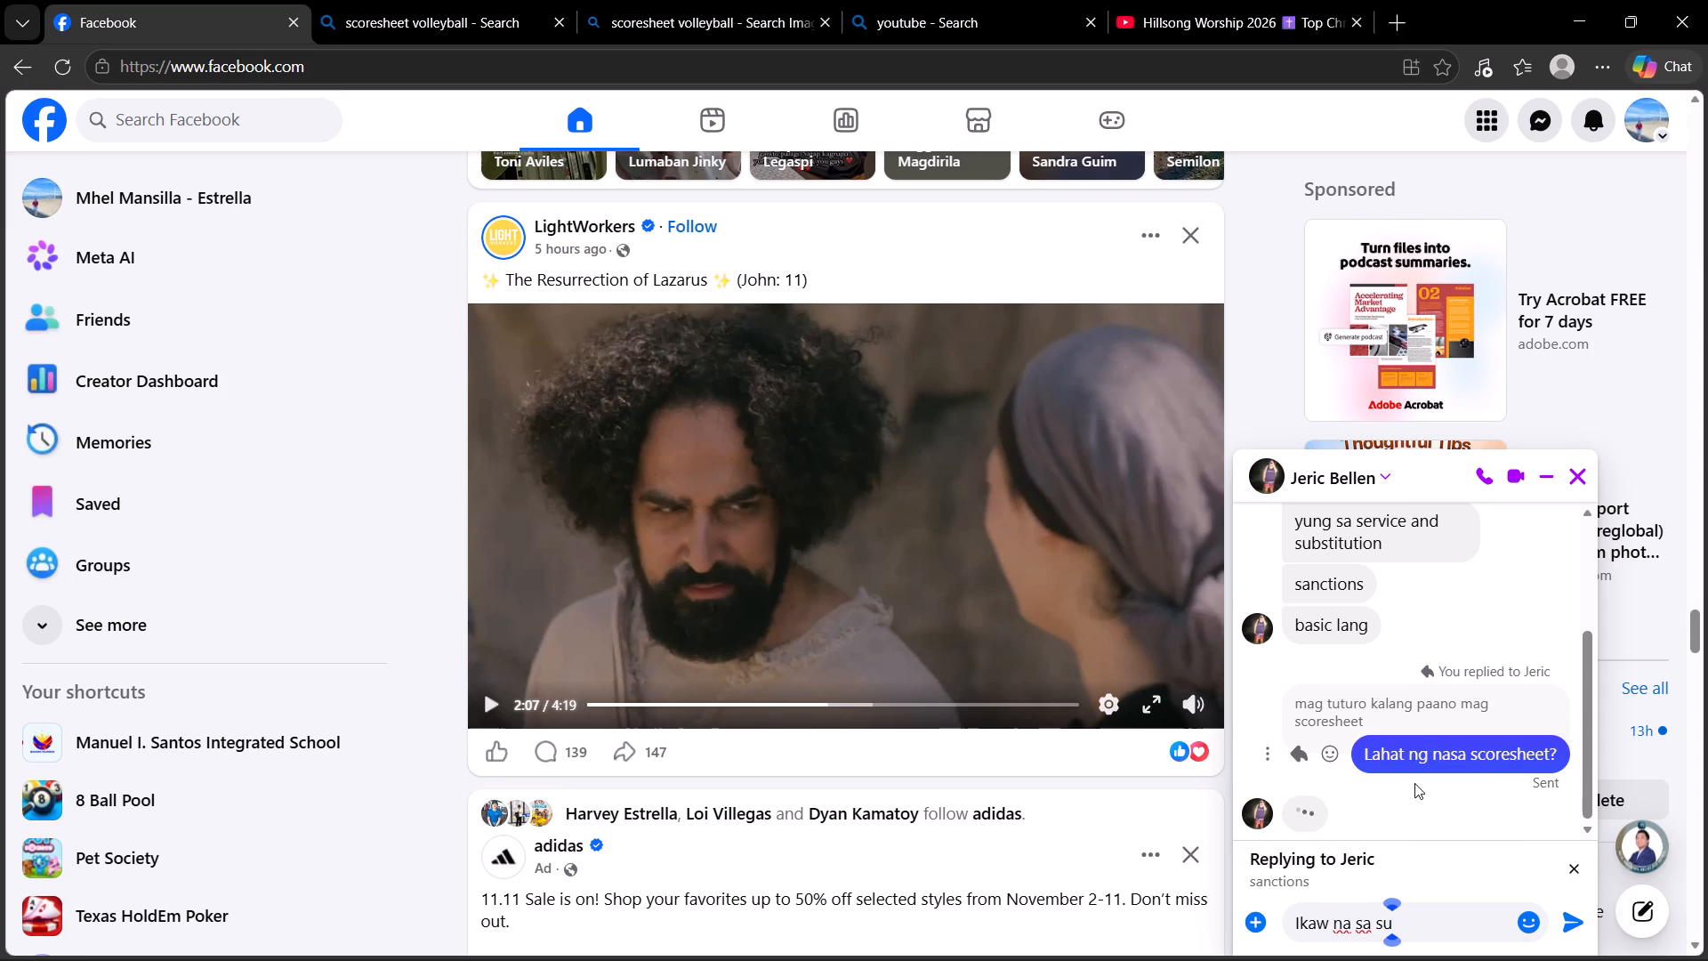
key("BackSpace")
scroll(1420, 745, "up", 2)
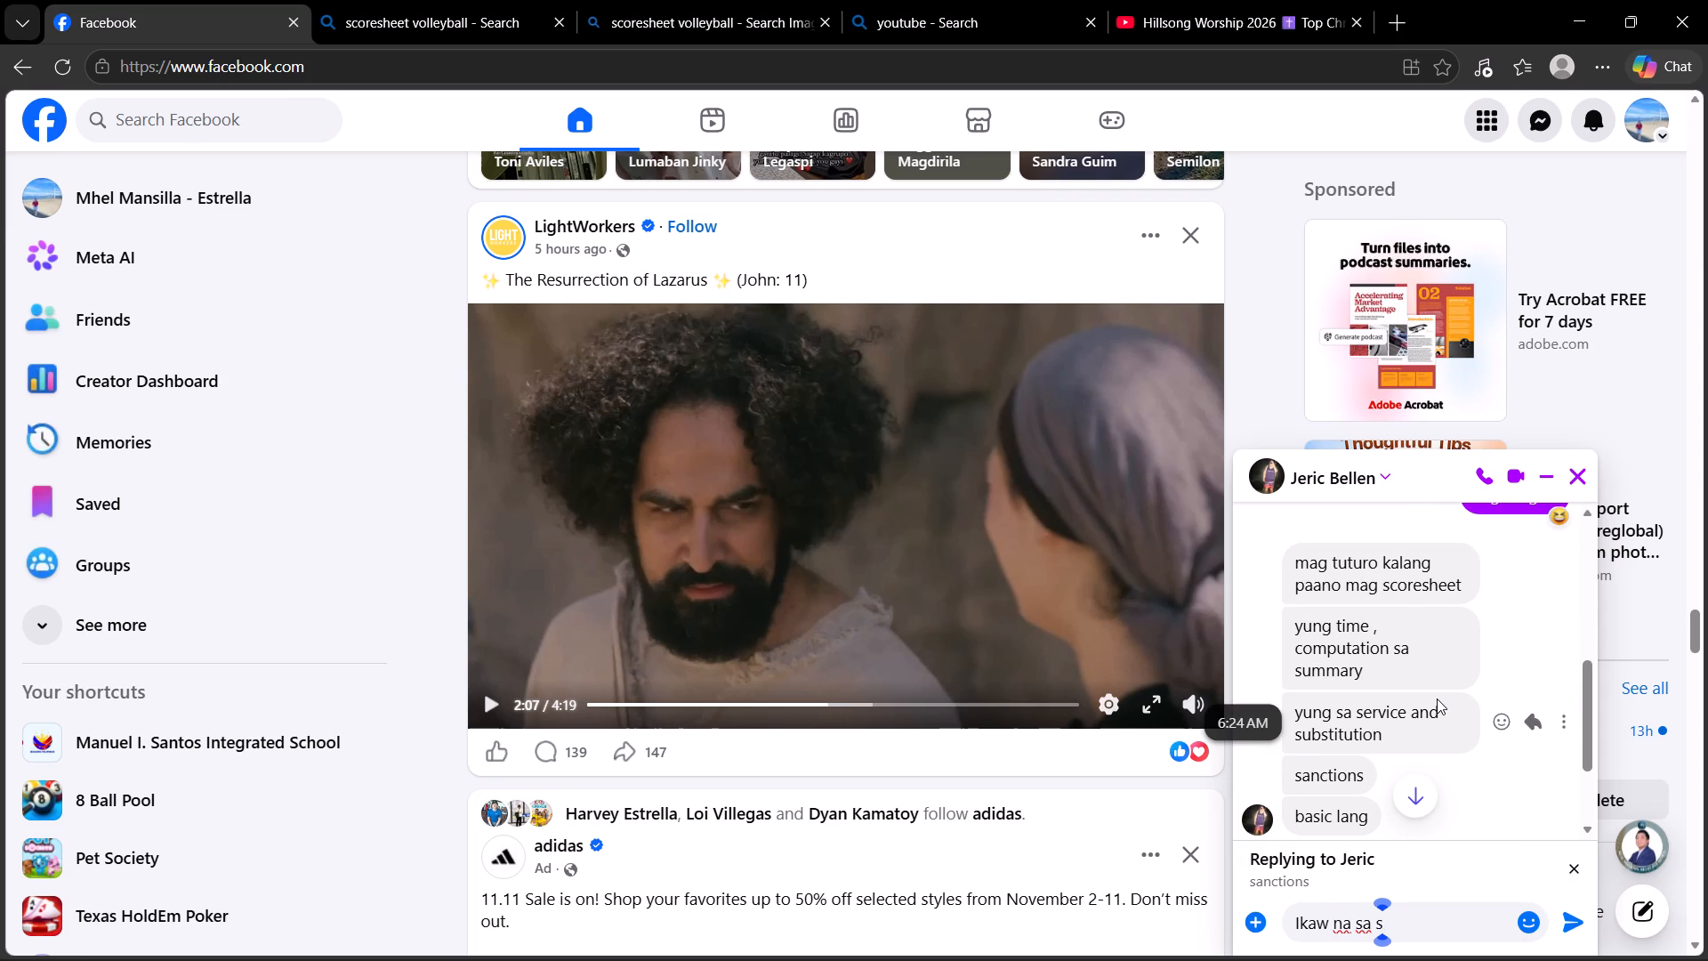
scroll(1437, 699, "down", 2)
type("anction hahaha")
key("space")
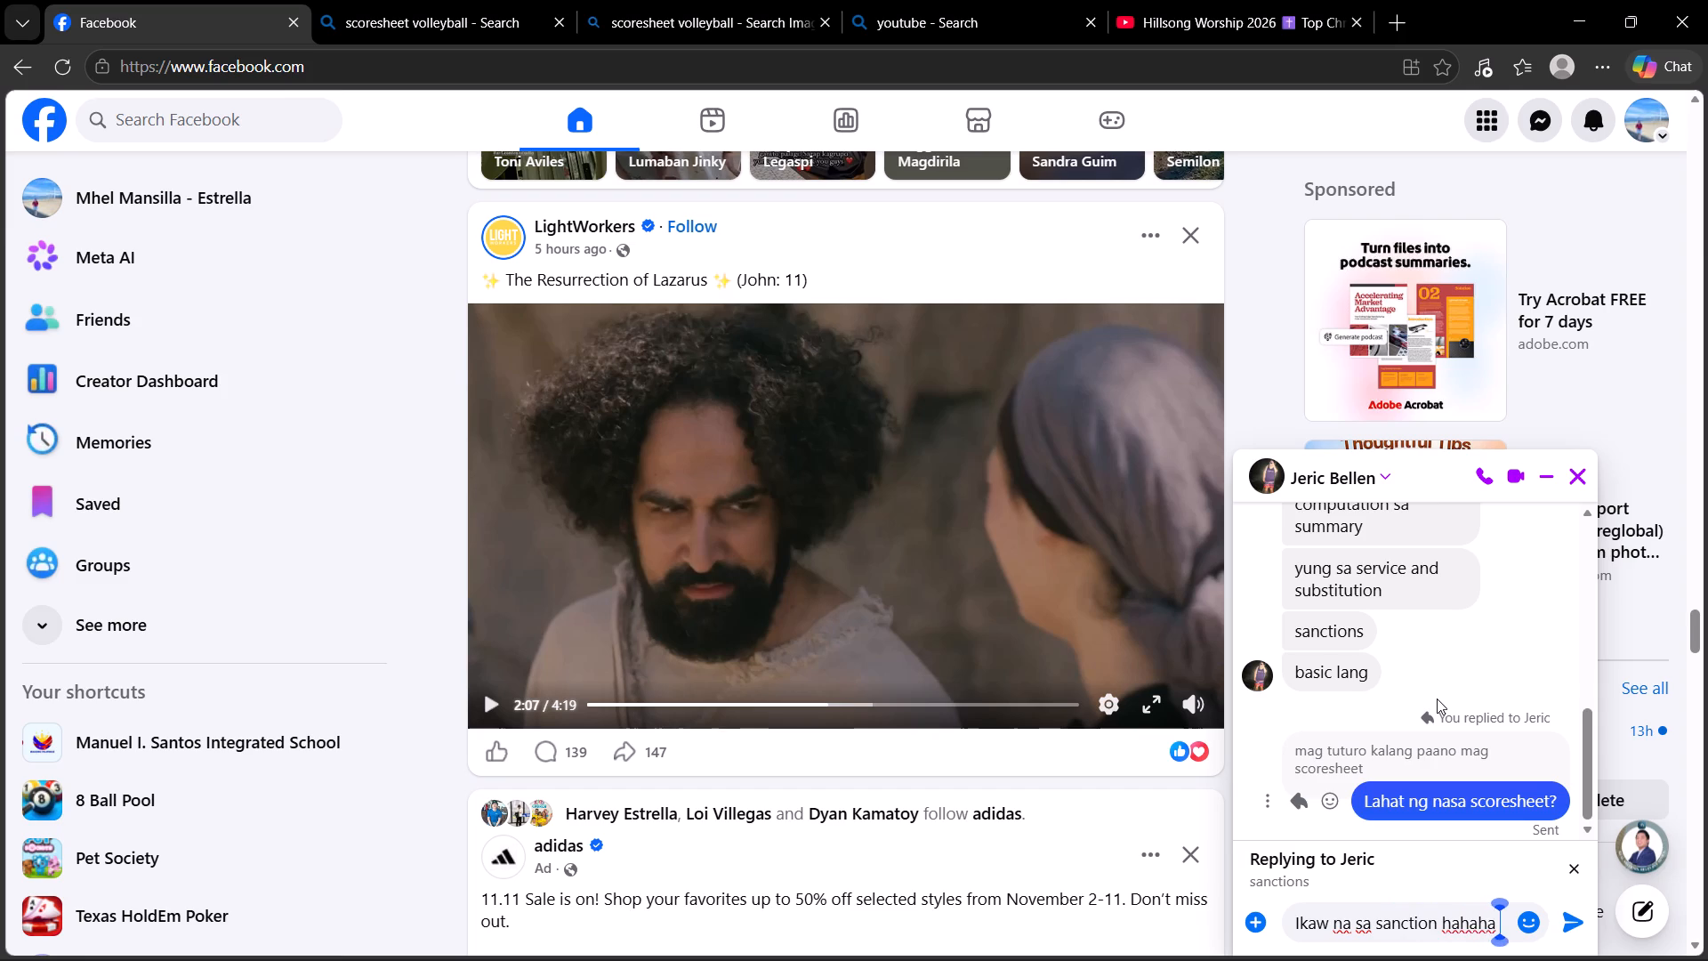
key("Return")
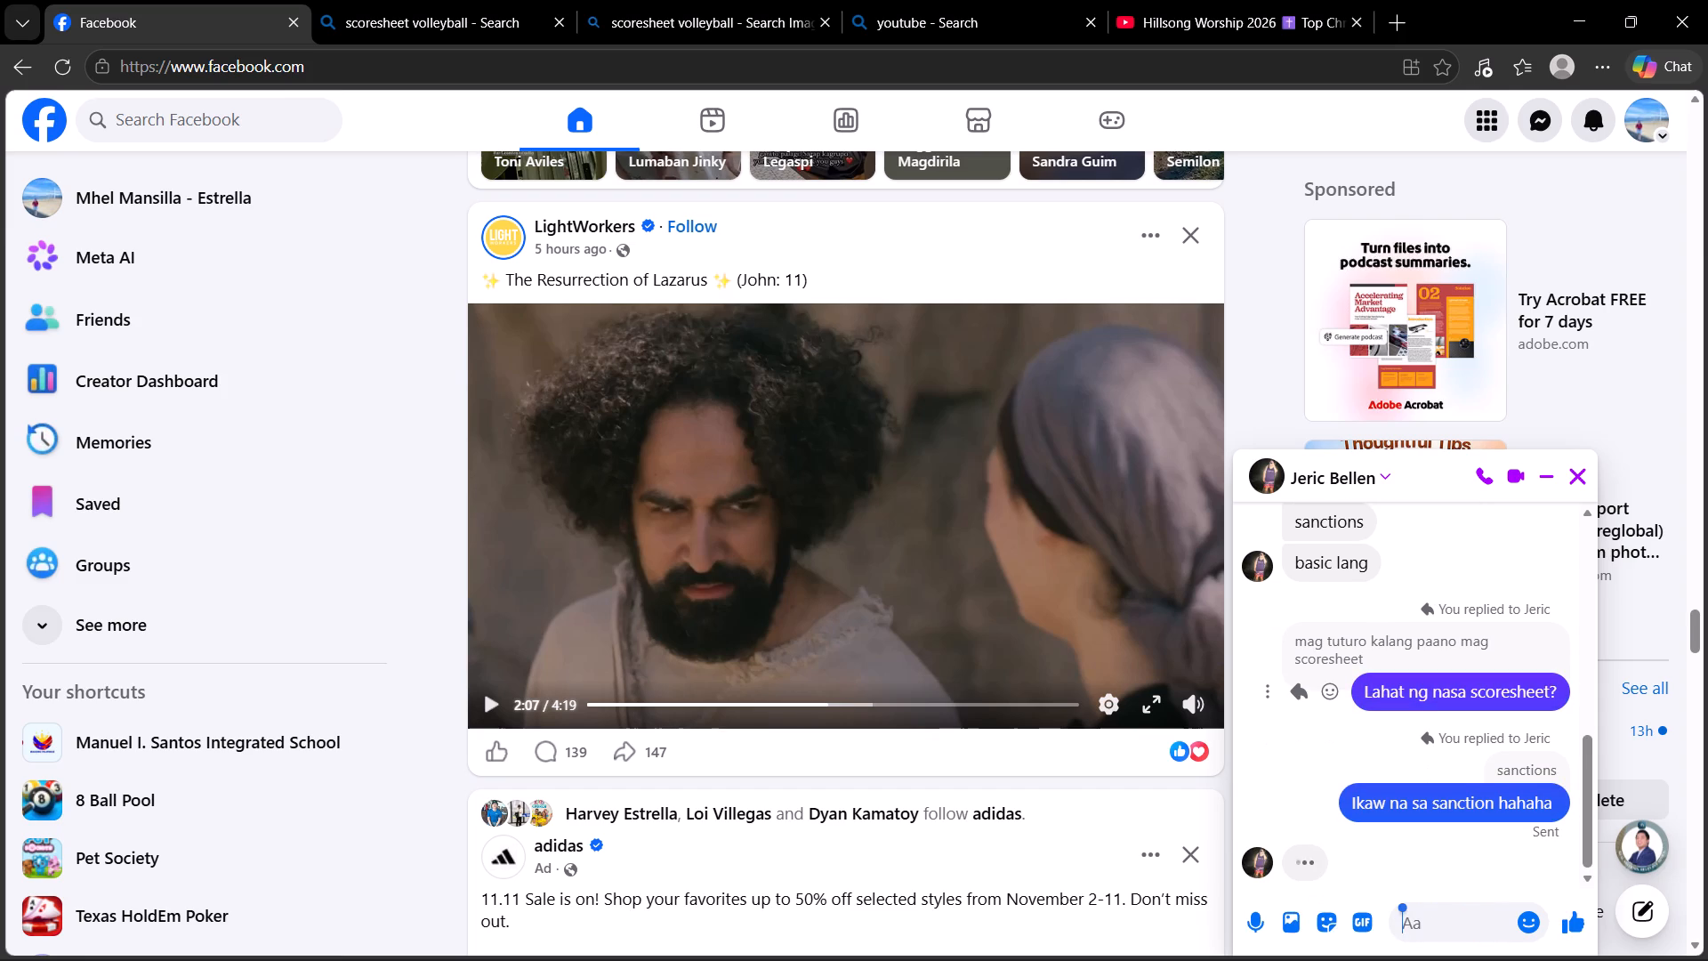
Add thumbs-up reactions to the contact's messages about service and substitution, teaching the scoresheet, and time and summary computation.
scroll(1470, 618, "up", 1)
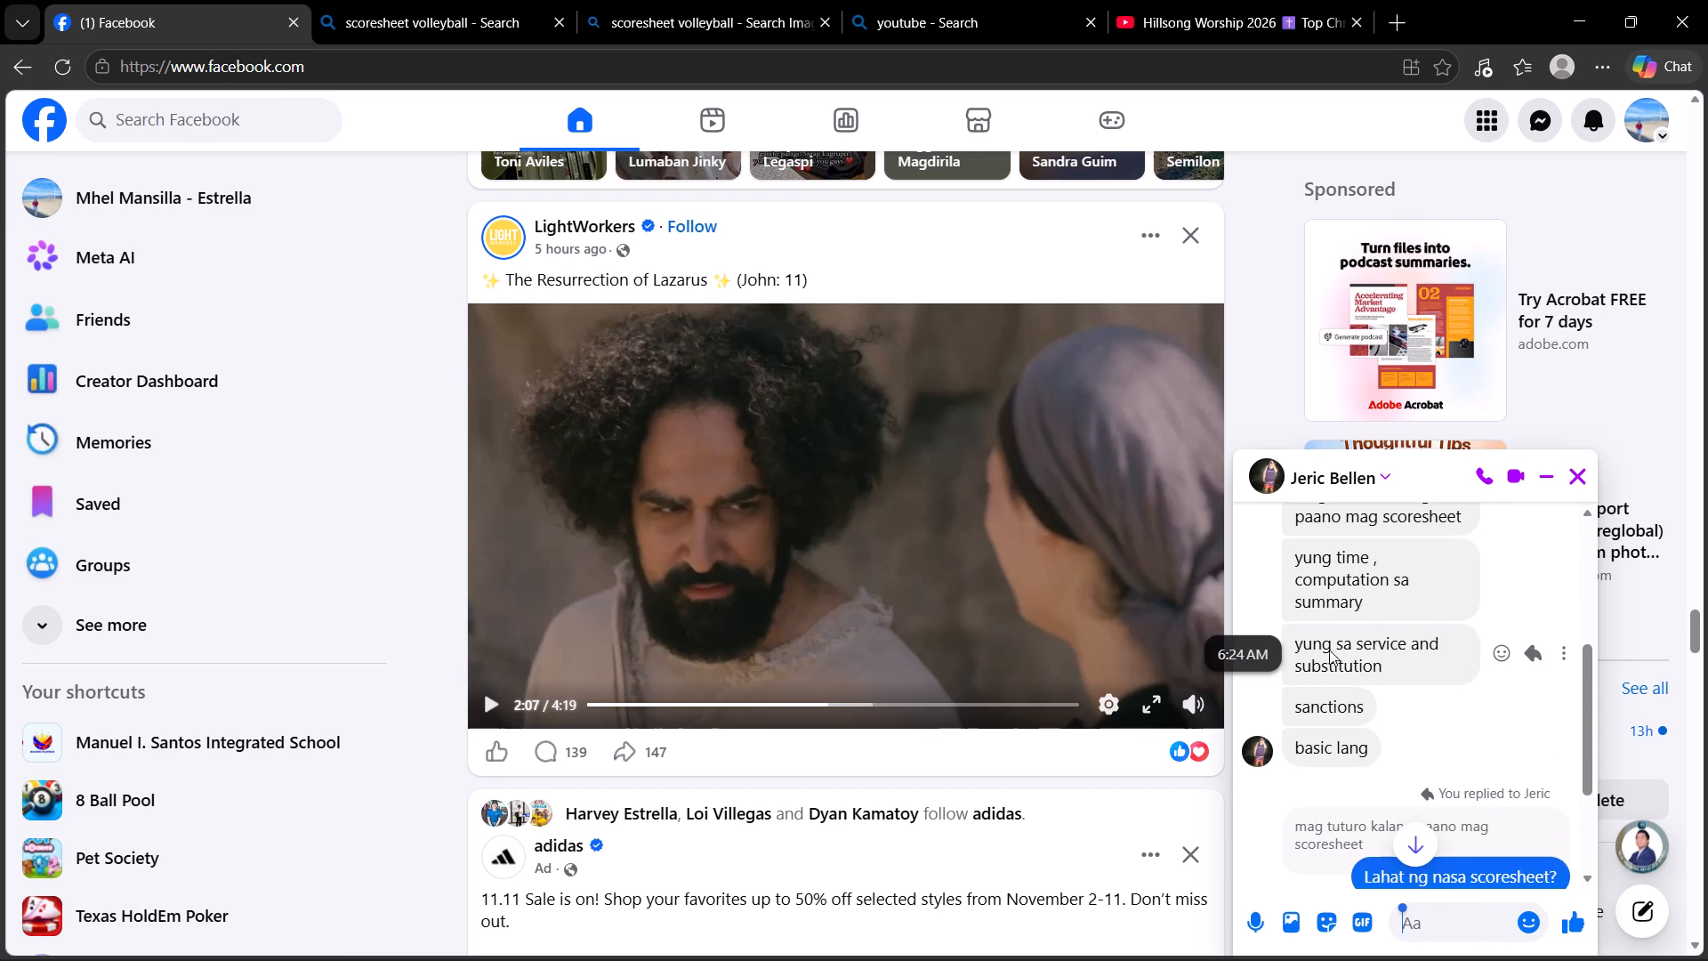
left_click(1503, 658)
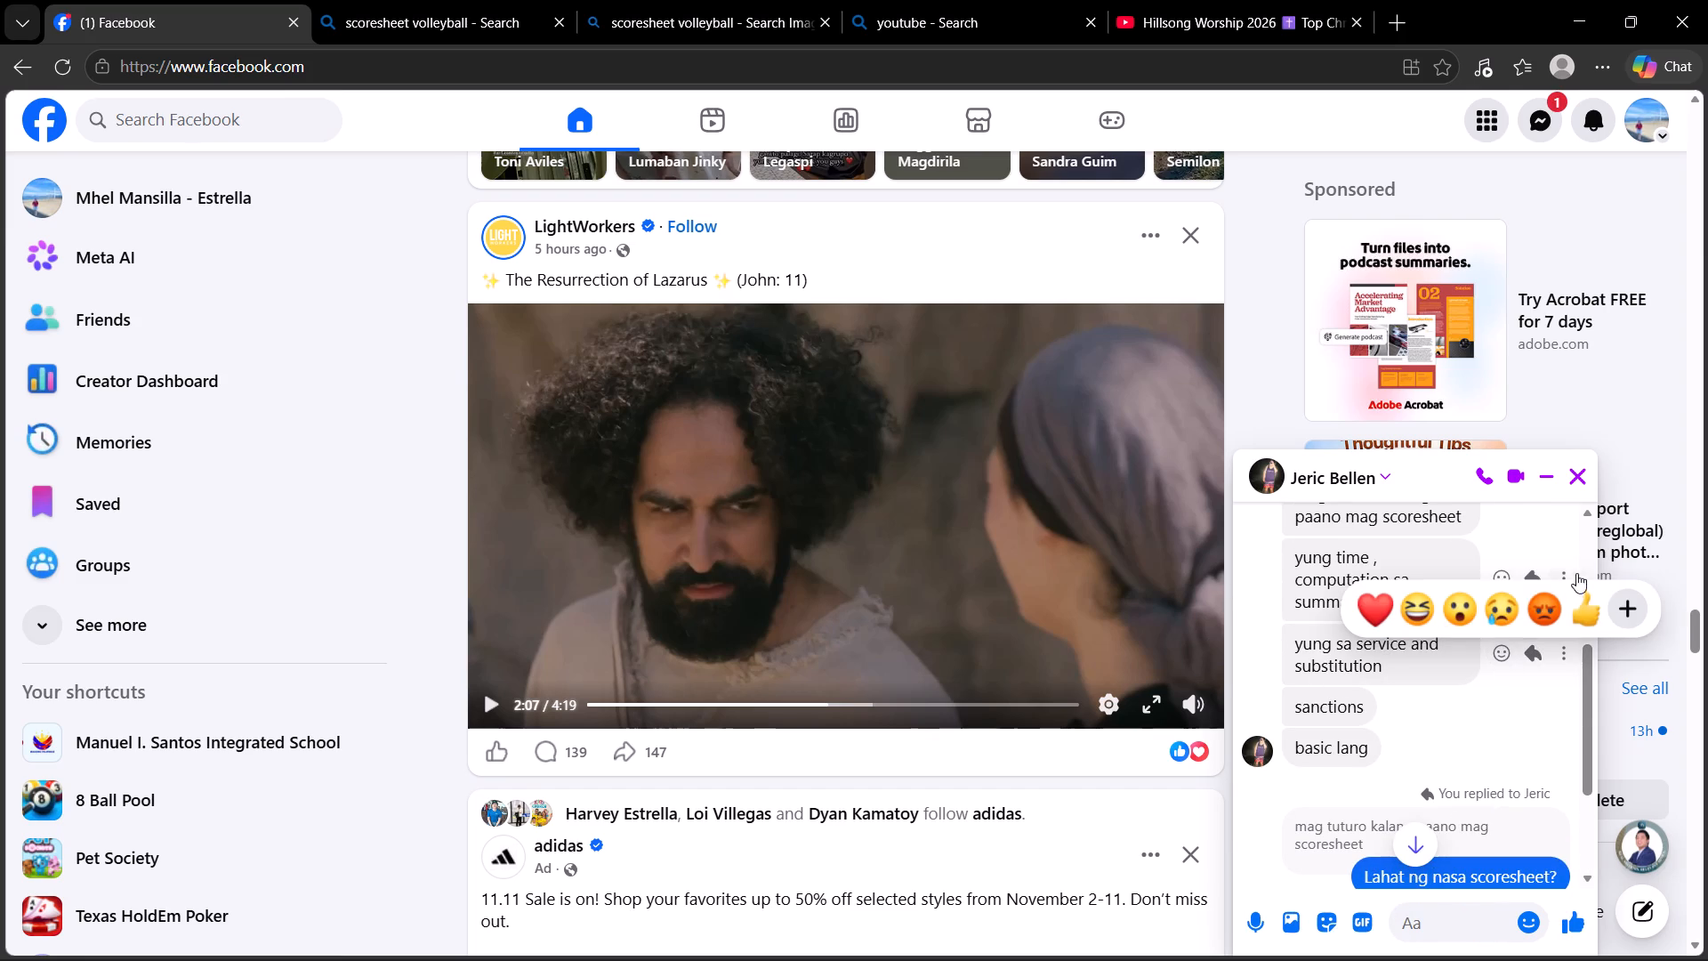
left_click(1592, 610)
scroll(1428, 609, "up", 1)
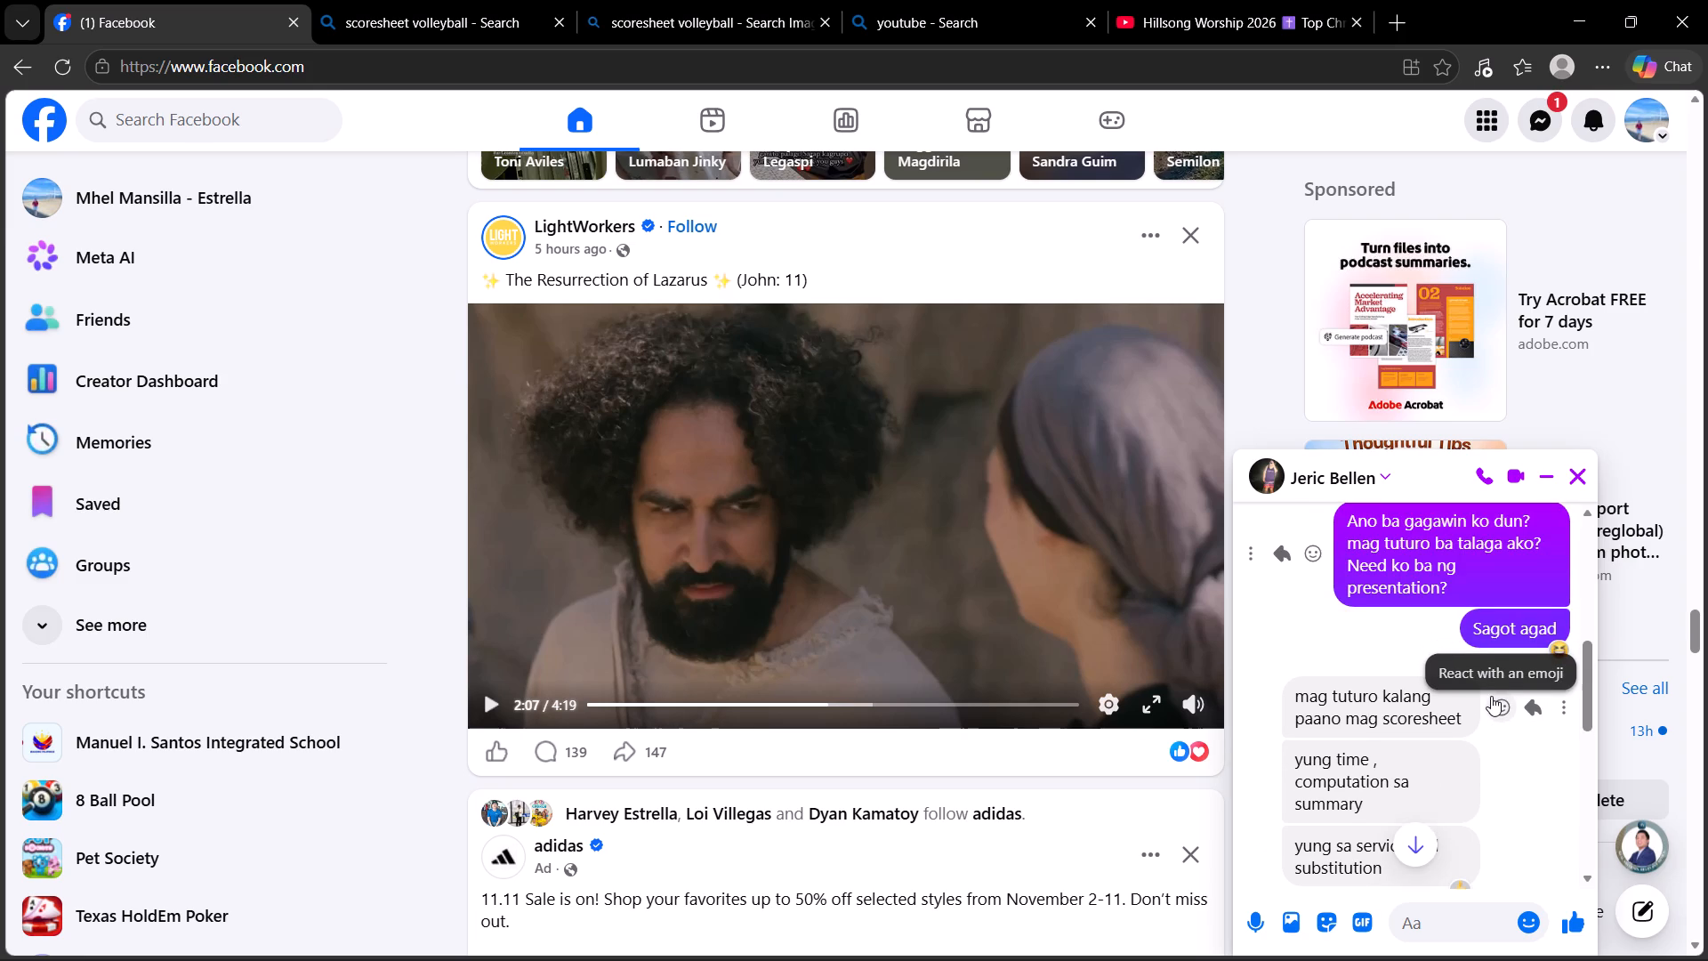
left_click(1495, 705)
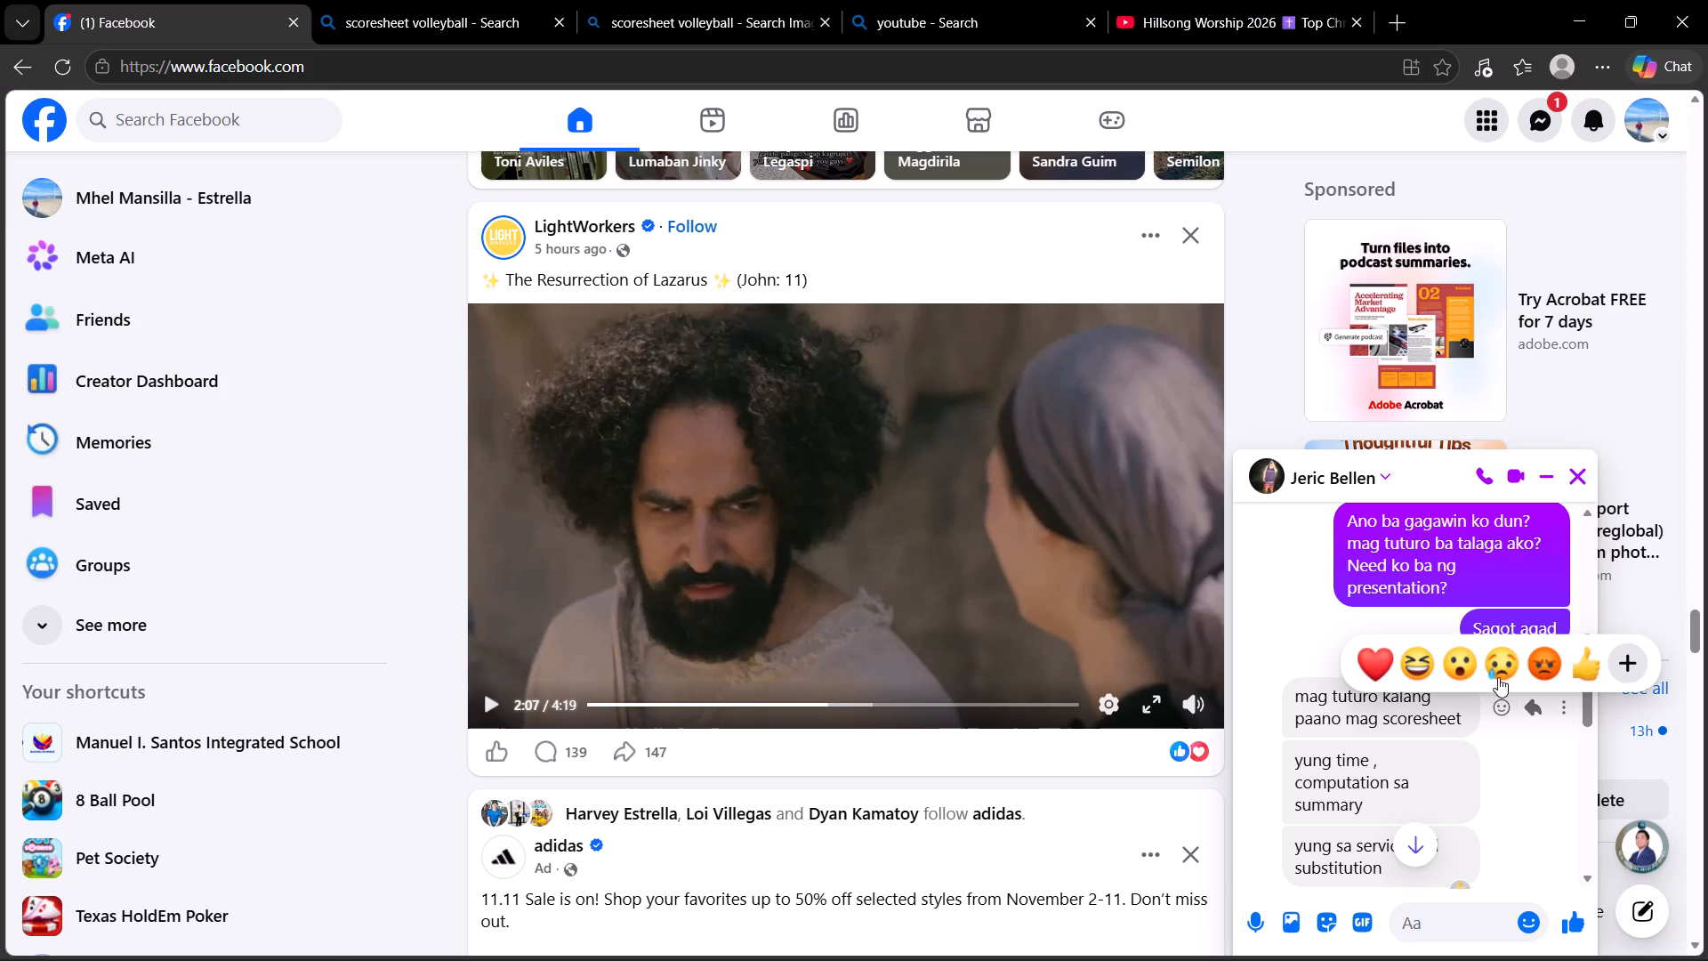
left_click(1586, 673)
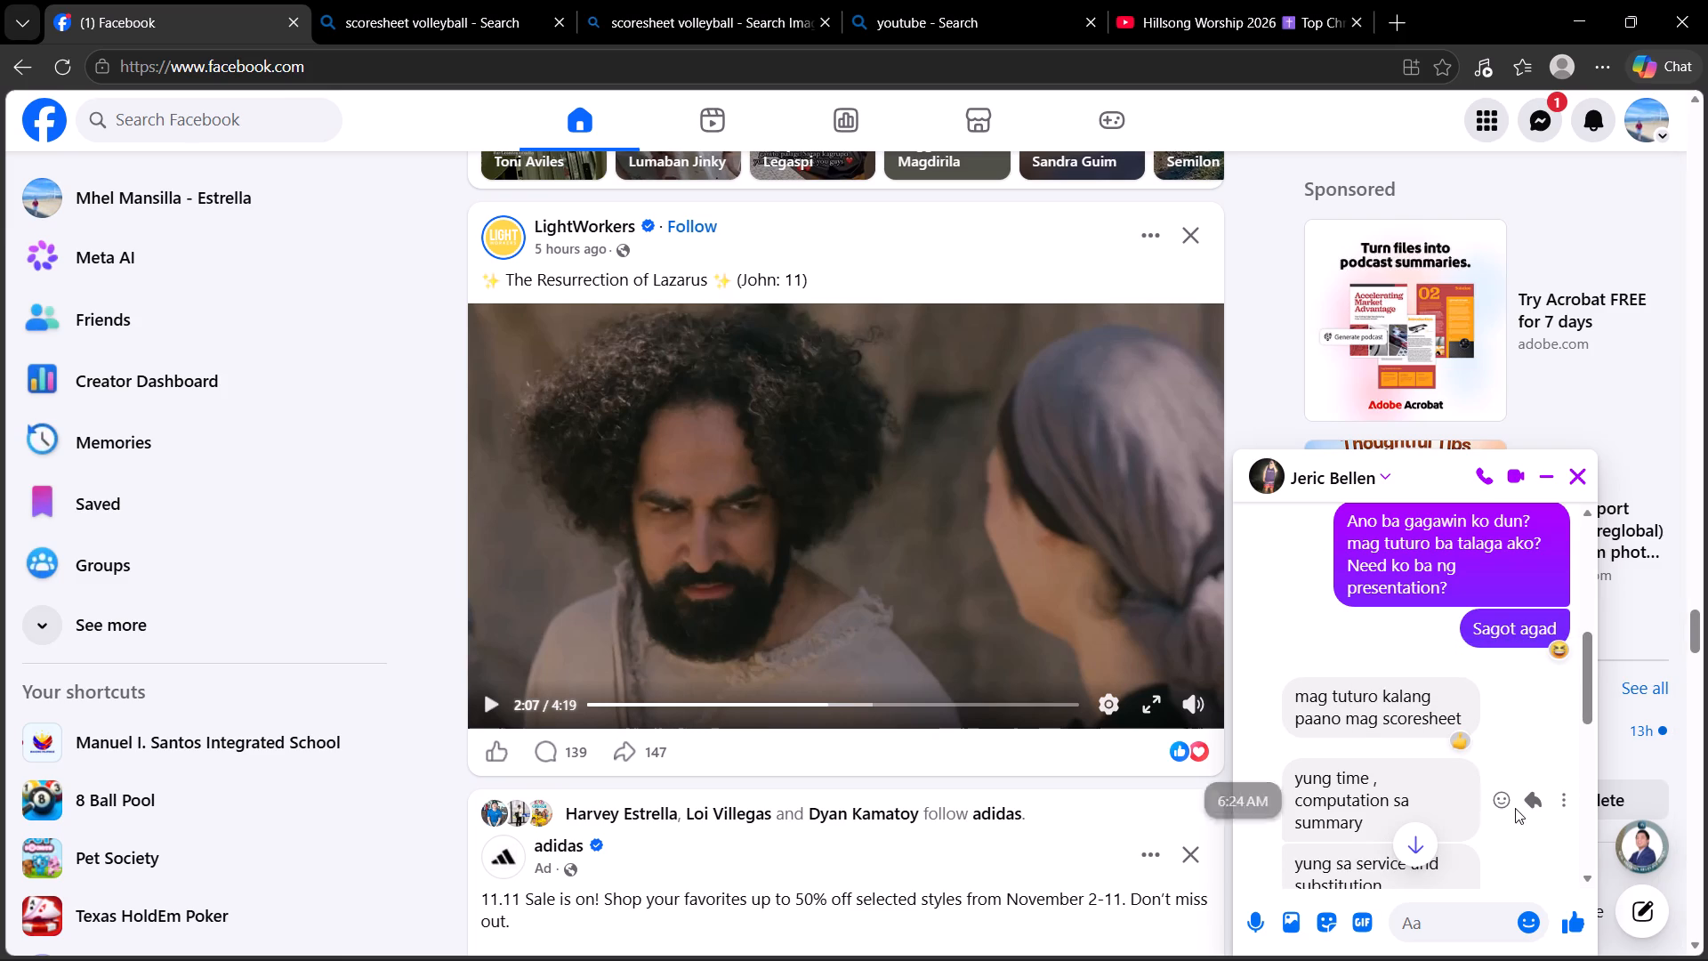
left_click(1500, 797)
left_click(1586, 759)
Add a thumbs-up reaction to the contact's reply "sanctions sa scorehseets".
scroll(1438, 761, "down", 2)
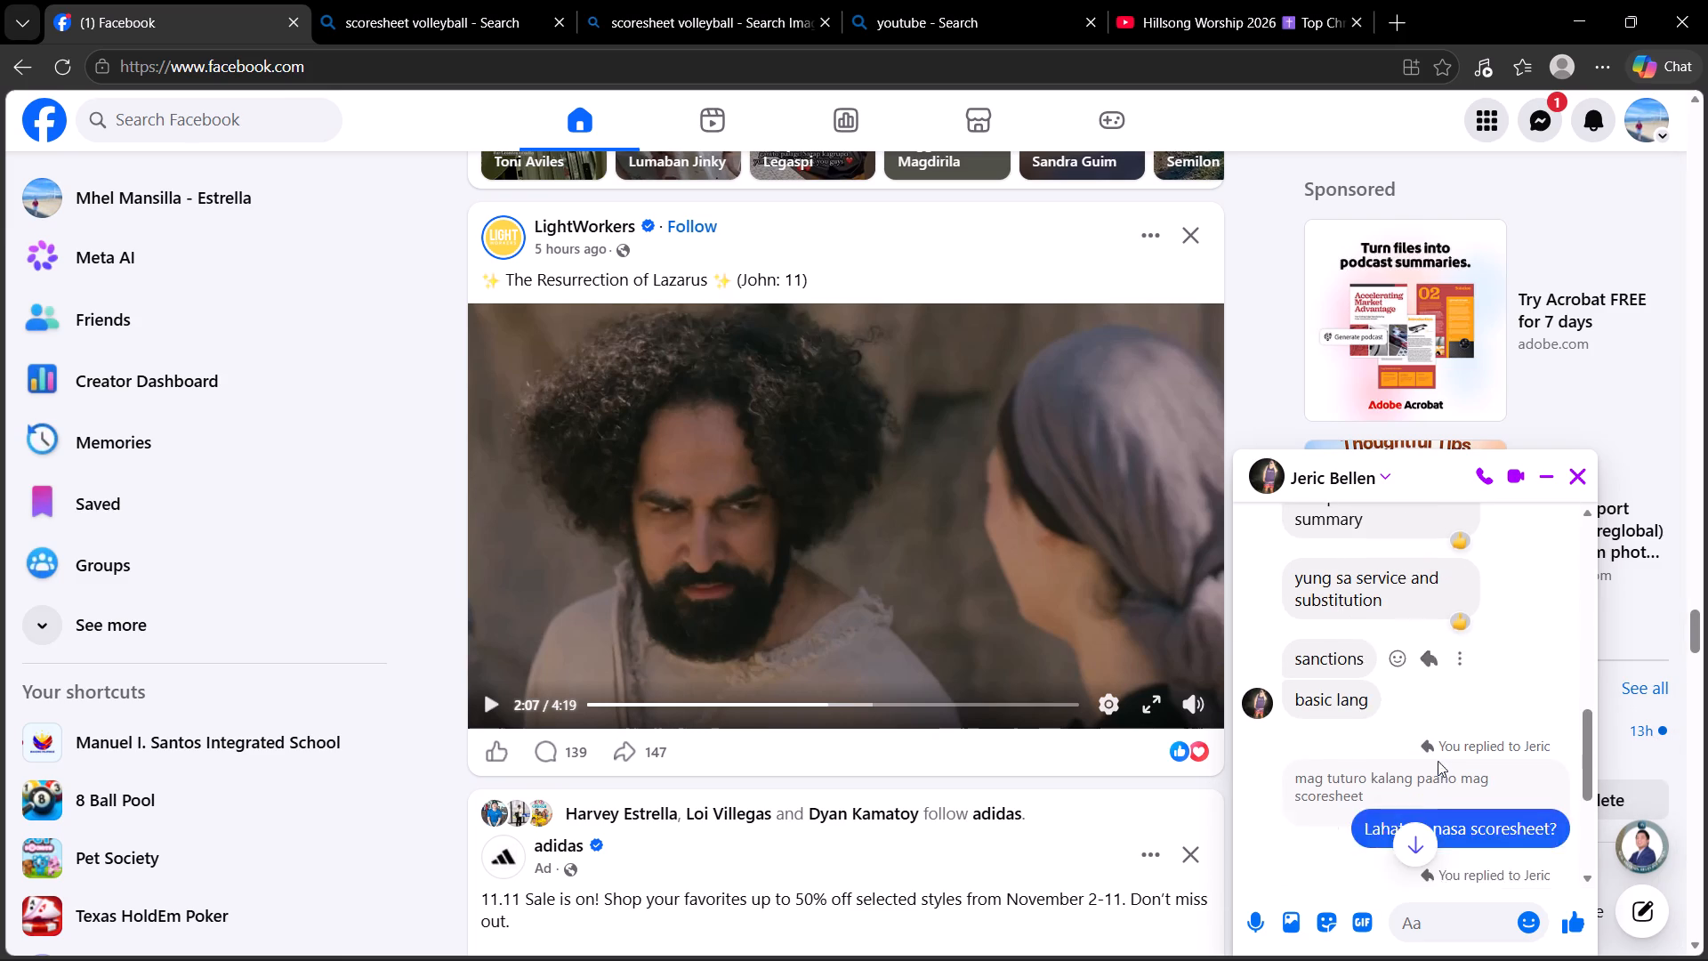
scroll(1420, 663, "up", 1)
scroll(1430, 675, "down", 2)
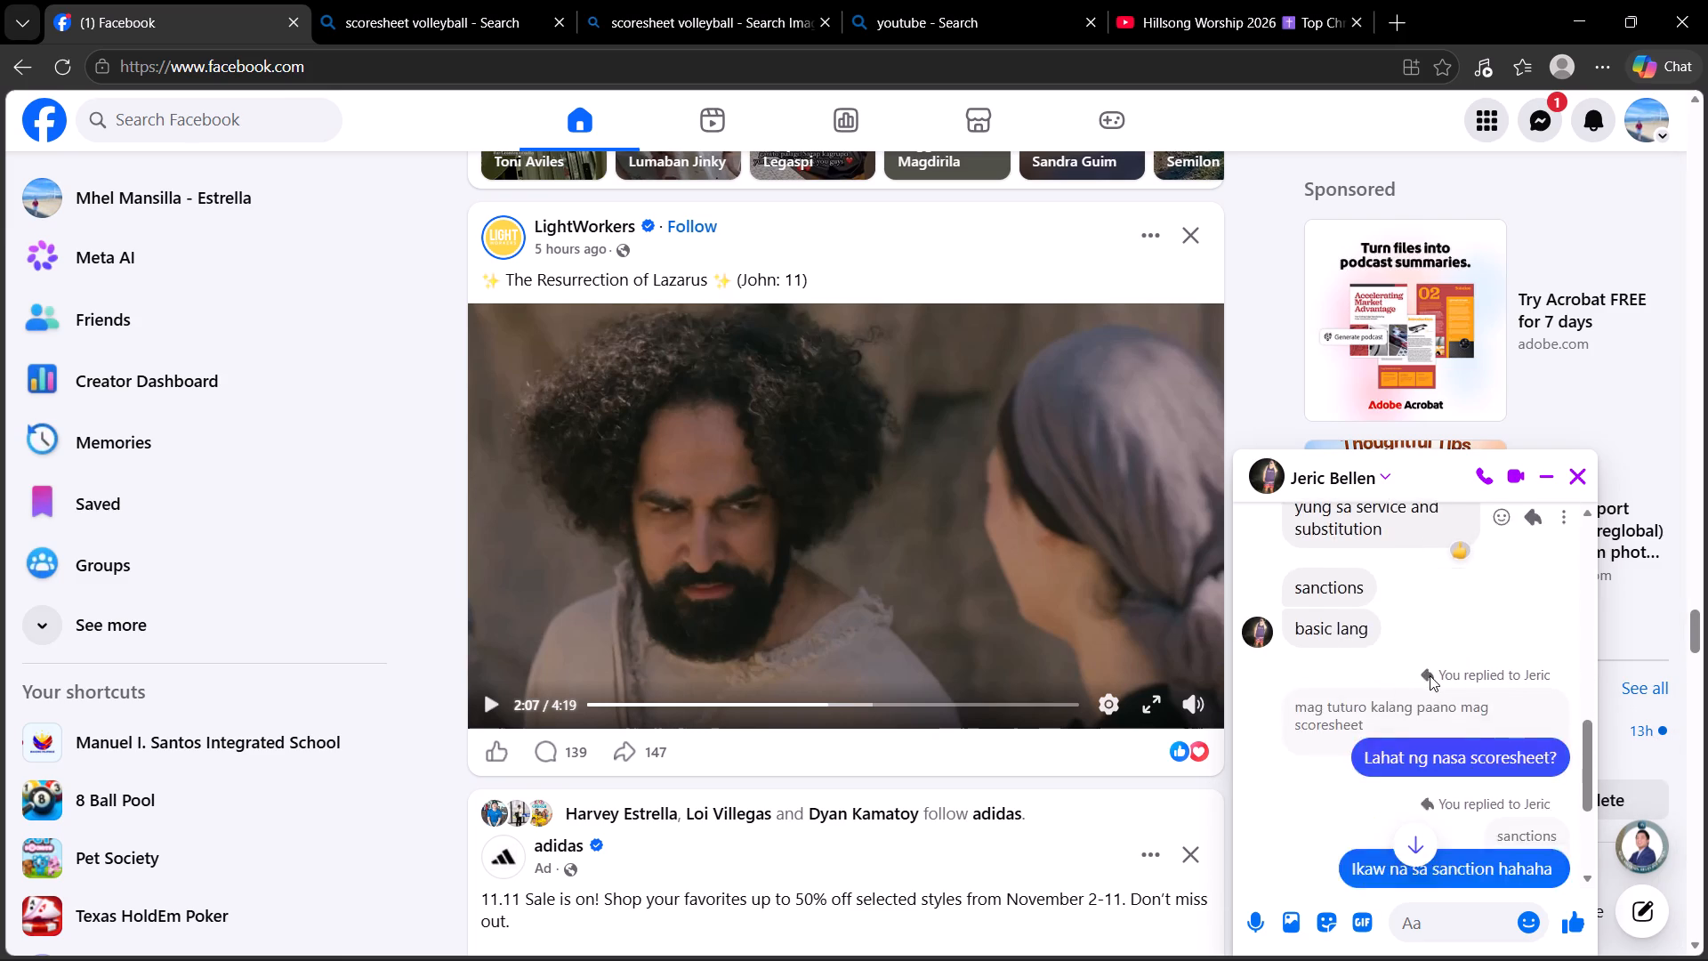
scroll(1430, 675, "down", 2)
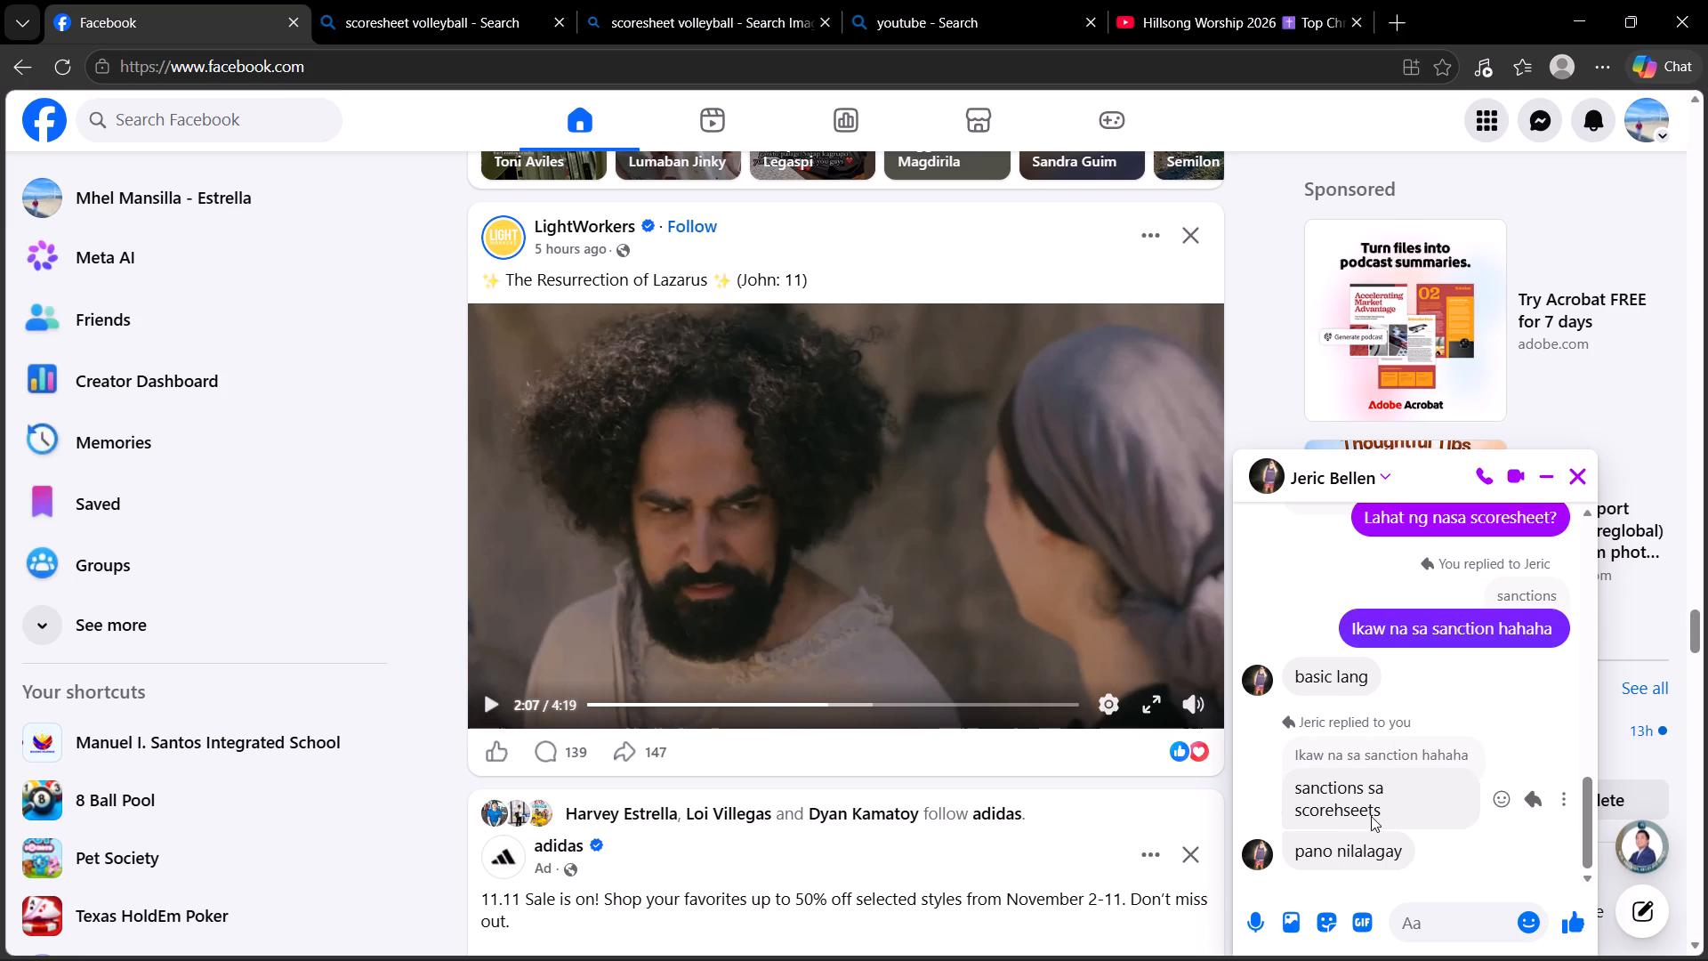
left_click(1499, 801)
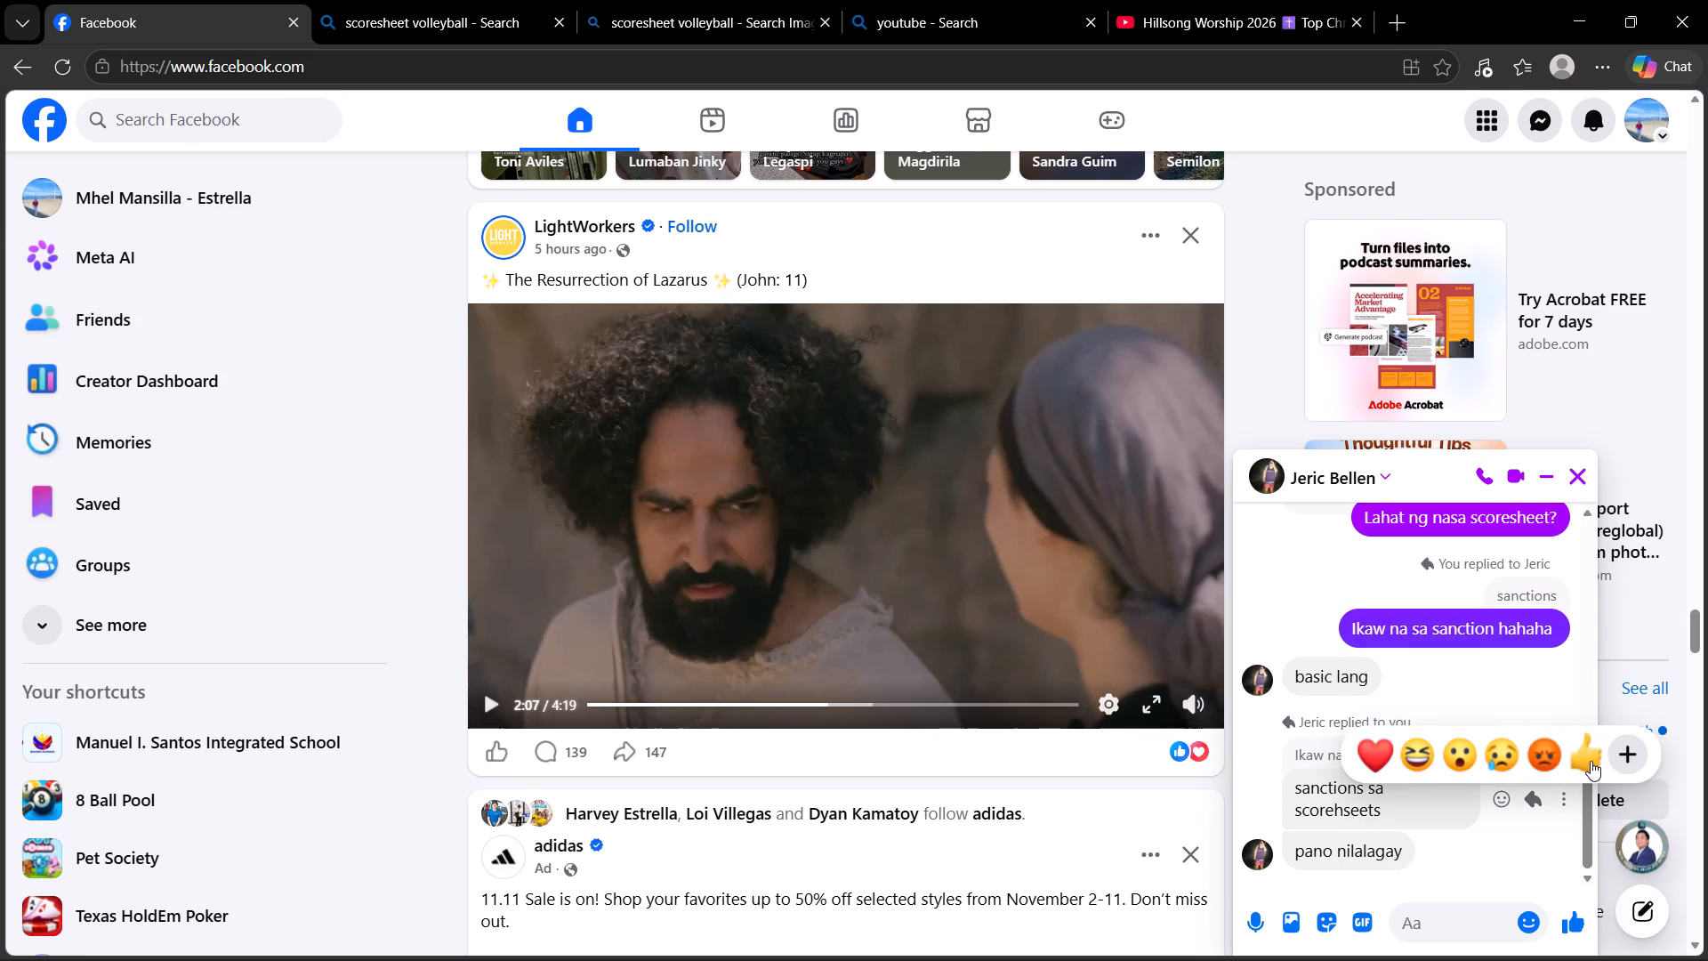
left_click(1591, 761)
Send two separate chat messages: "Estudyante ba yan?" and "No need presentation?".
left_click(1487, 927)
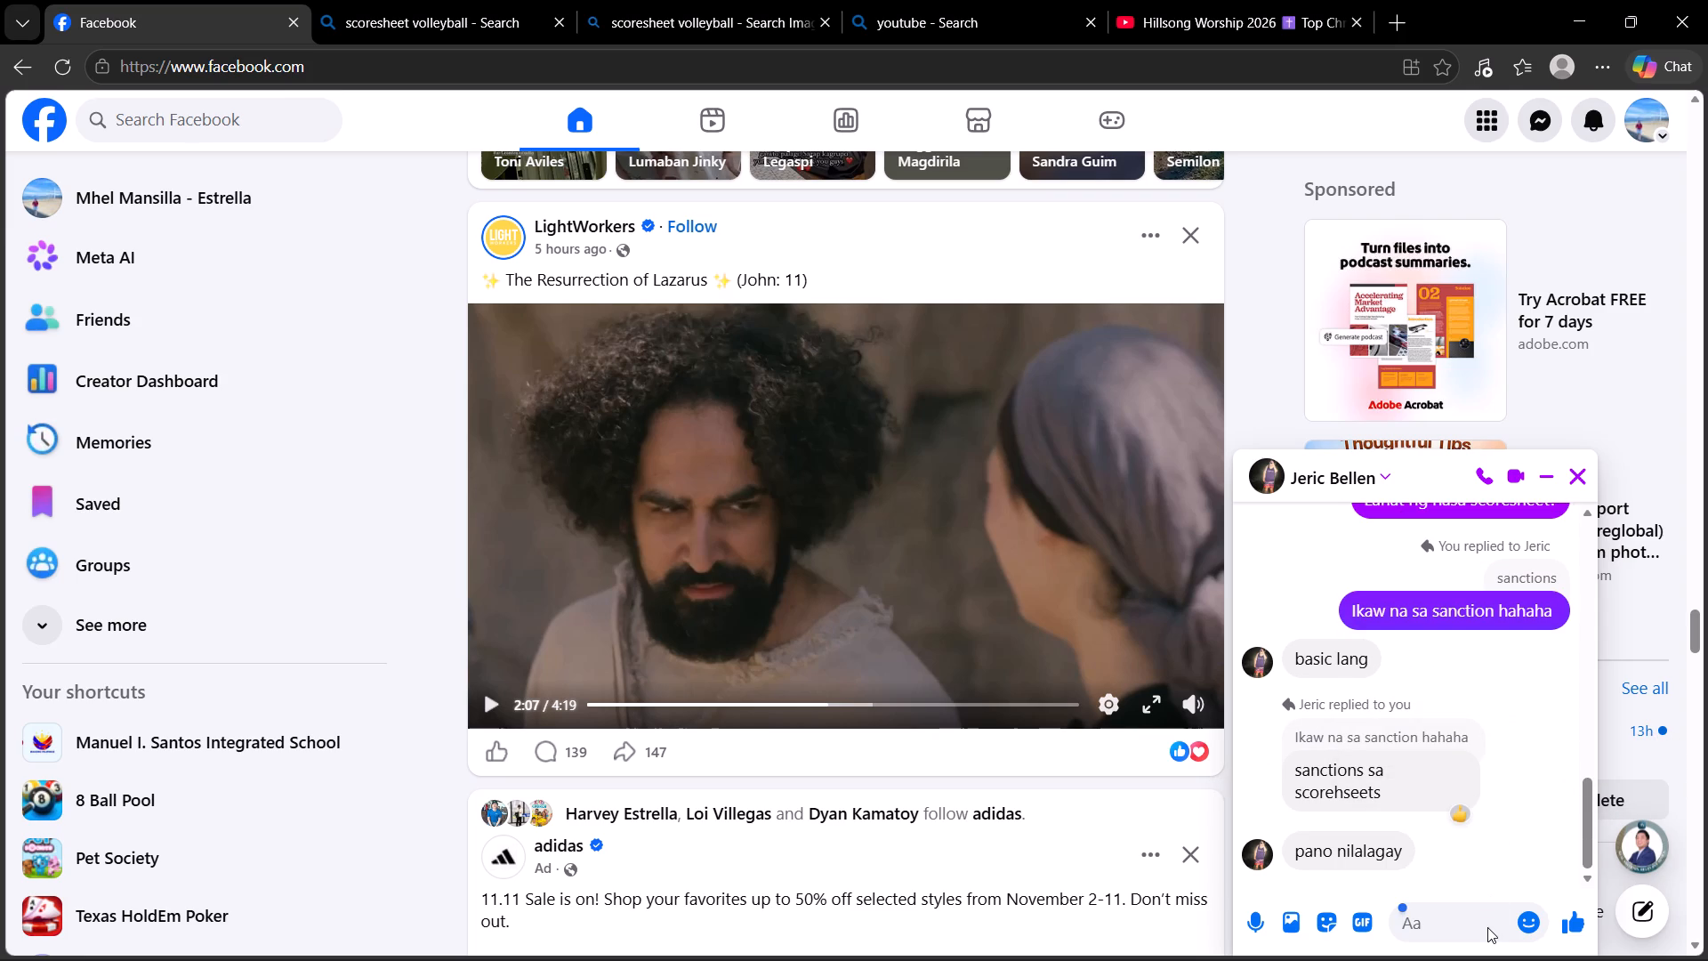
key("BackSpace")
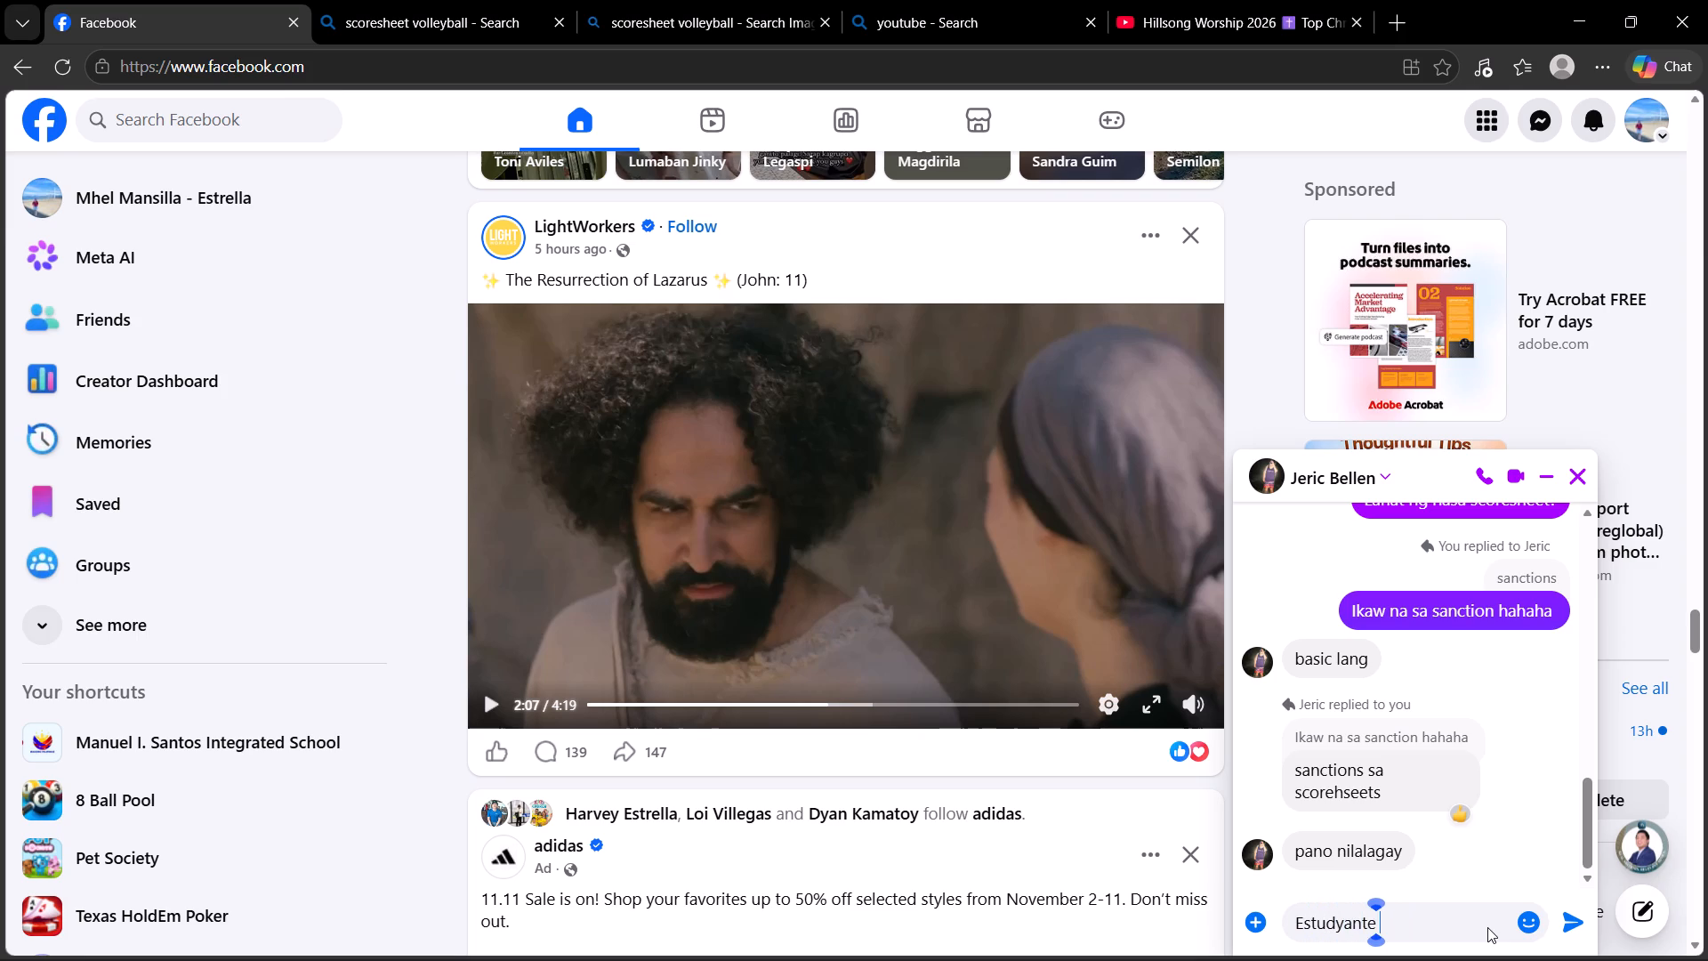
key("Return")
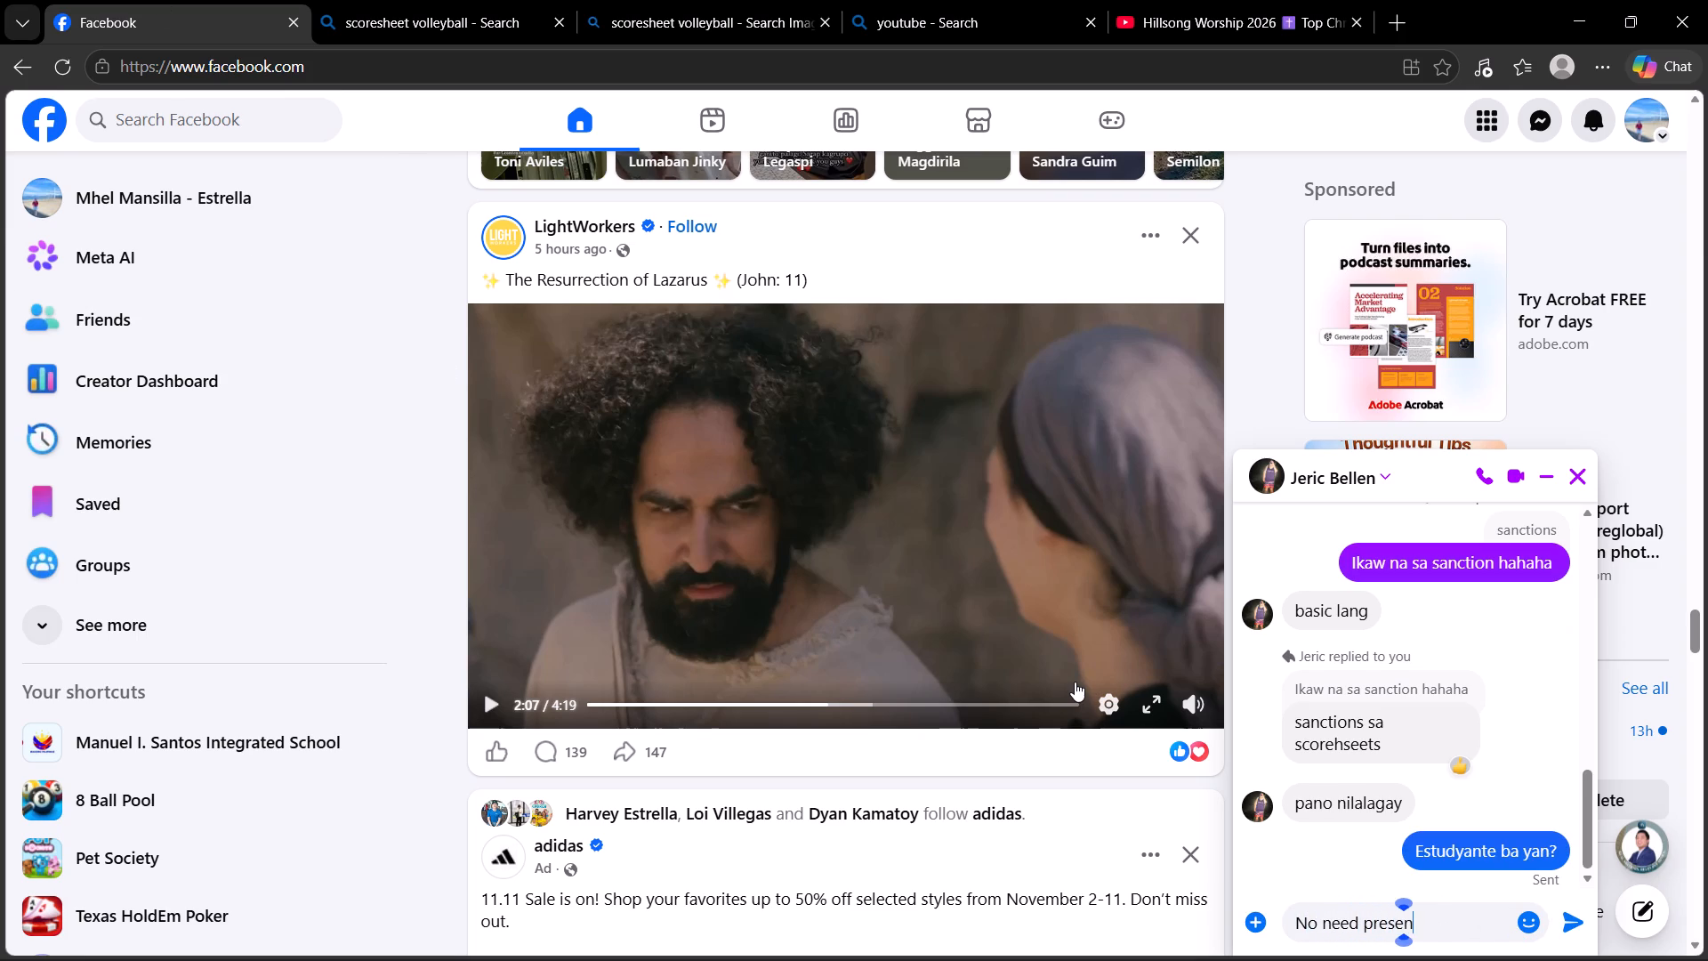
key("Return")
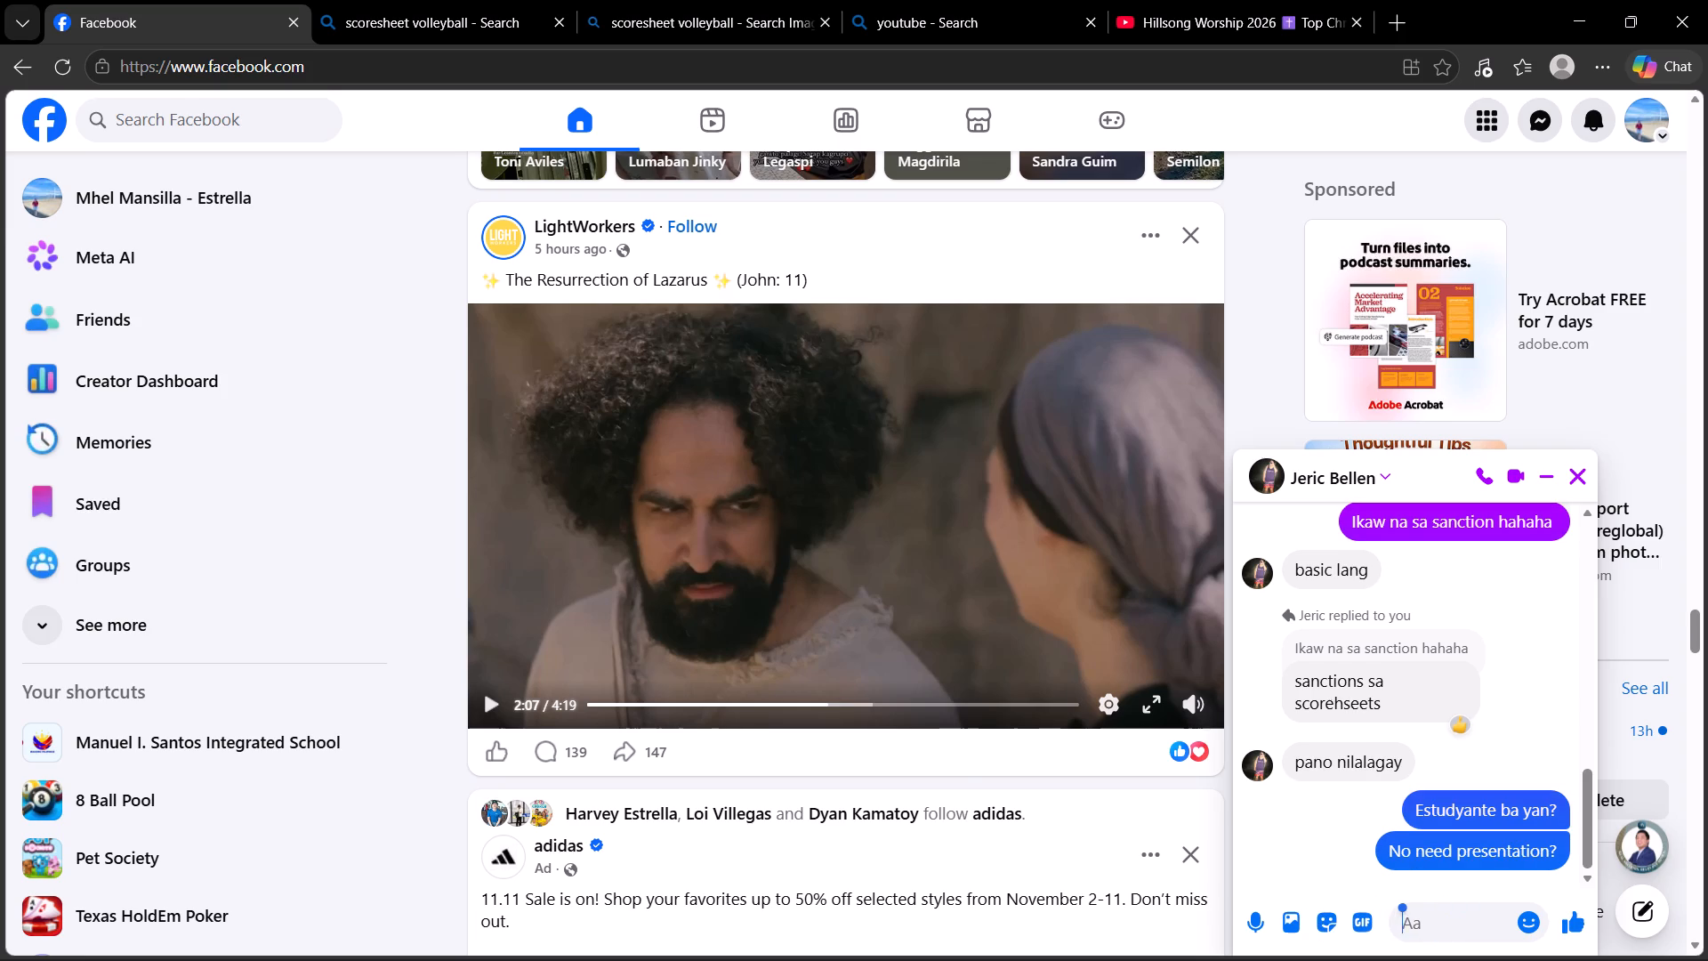
Switch to the Hillsong Worship 2026 YouTube video and resume its playback.
left_click(1181, 6)
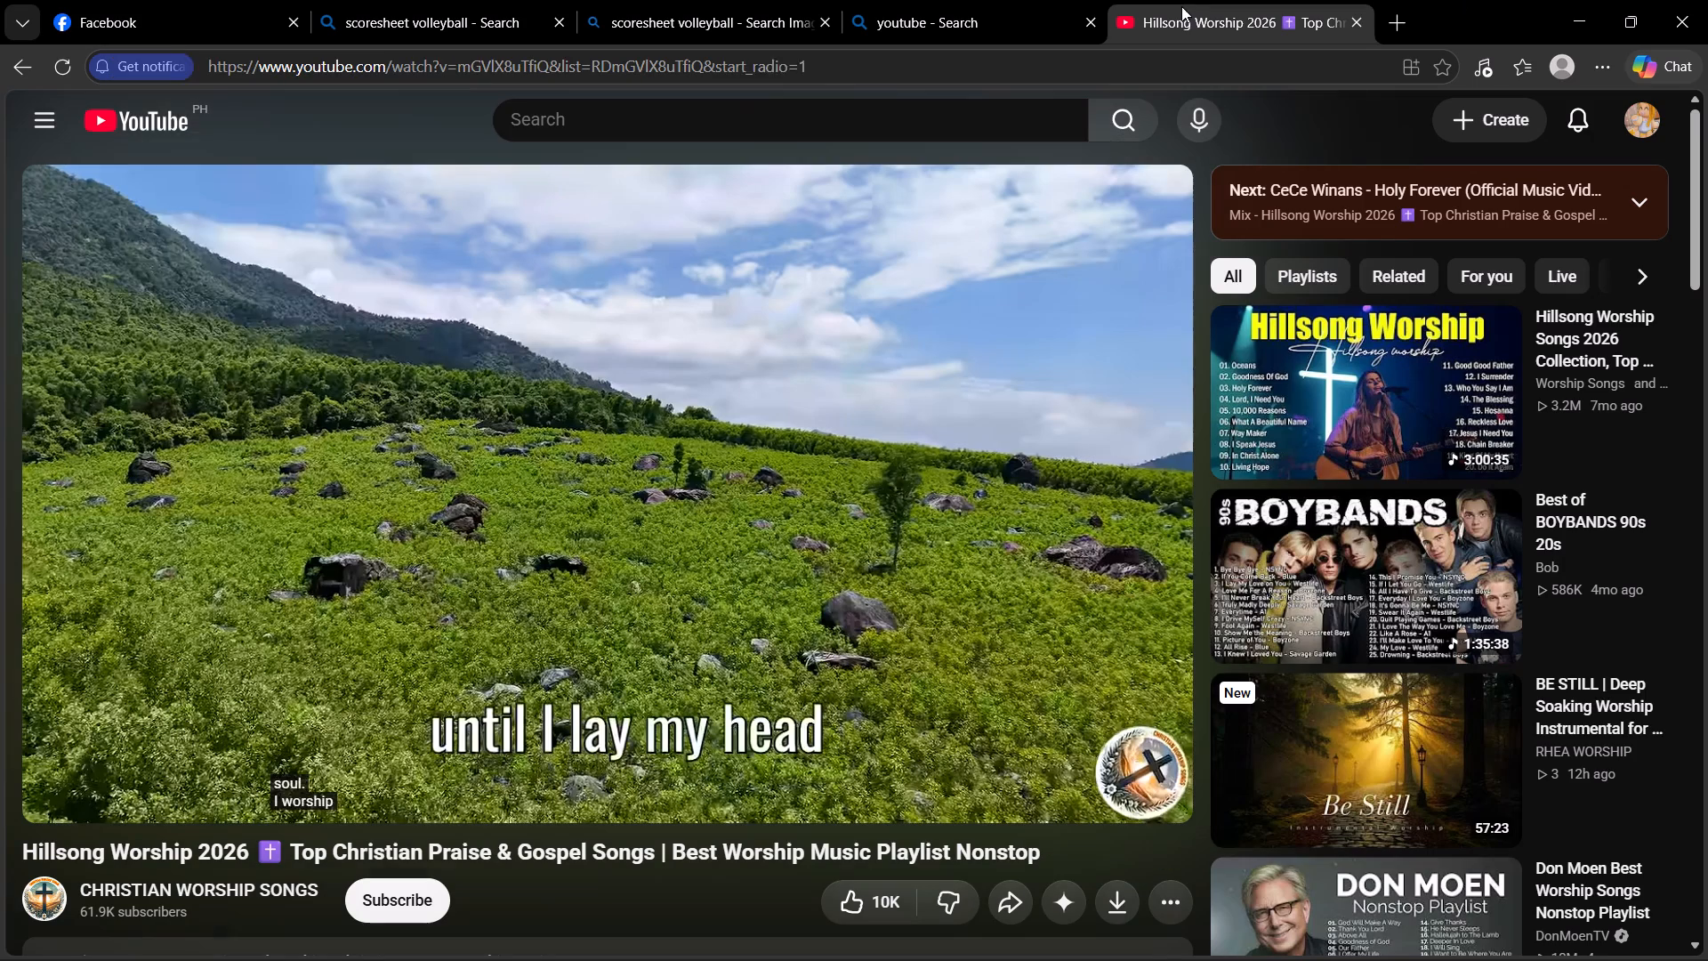
left_click(683, 608)
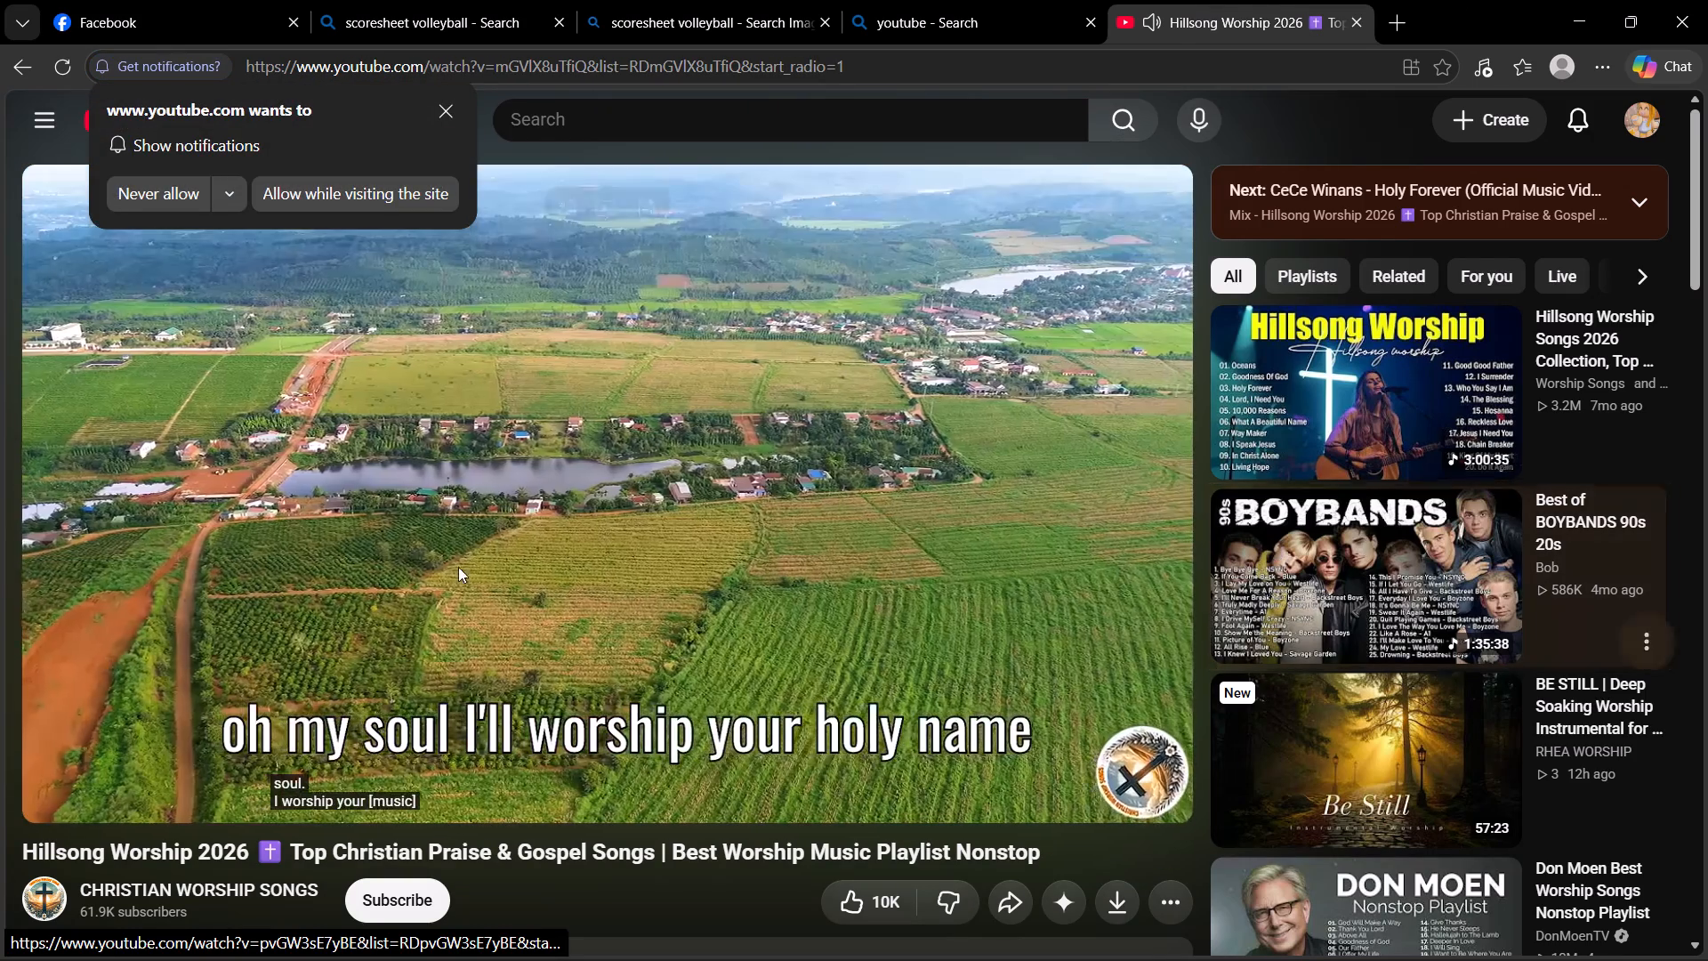
Adjust the playback volume of the Hillsong Worship 2026 video.
left_click(301, 787)
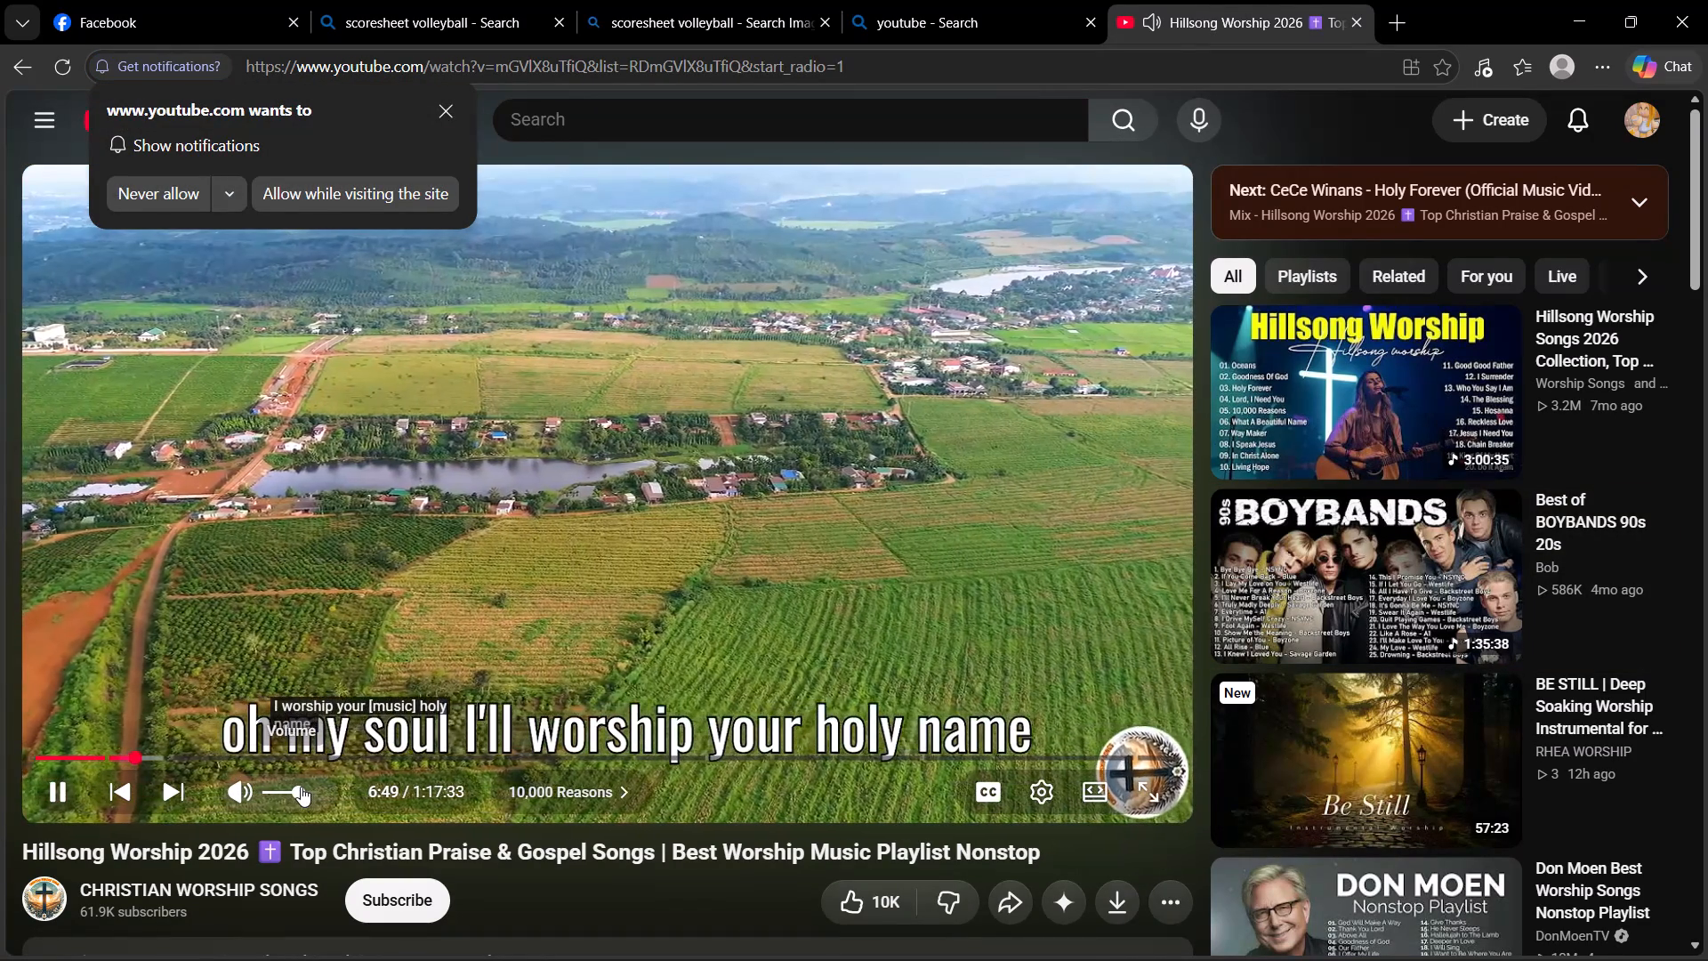
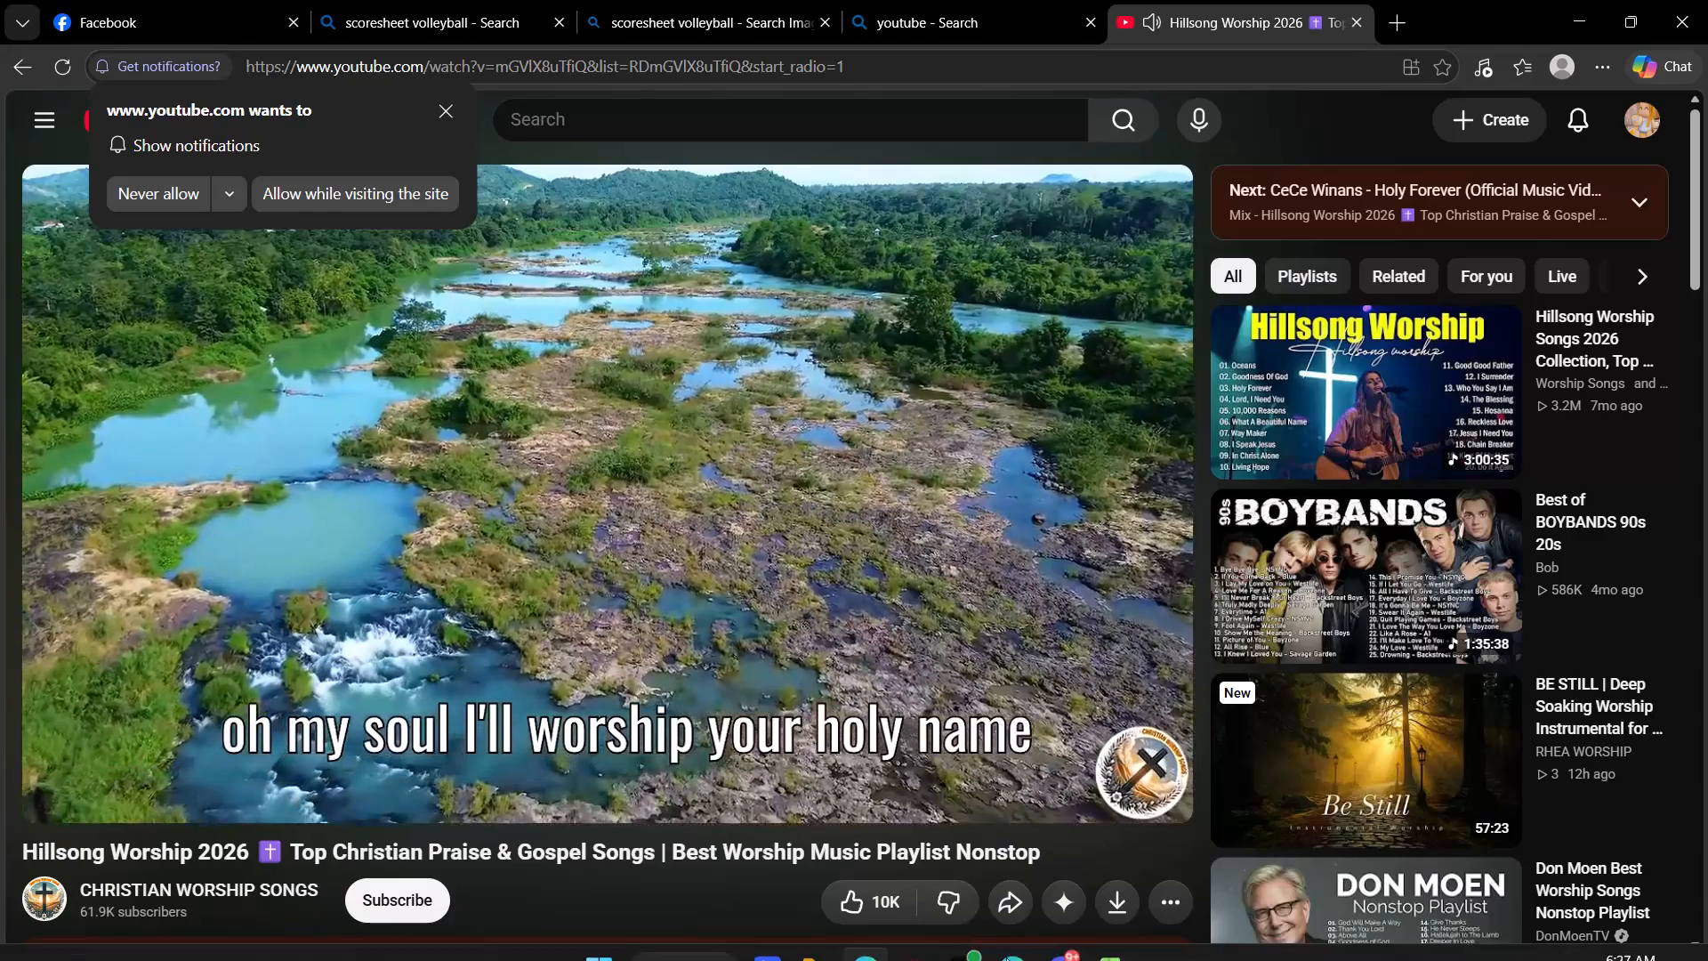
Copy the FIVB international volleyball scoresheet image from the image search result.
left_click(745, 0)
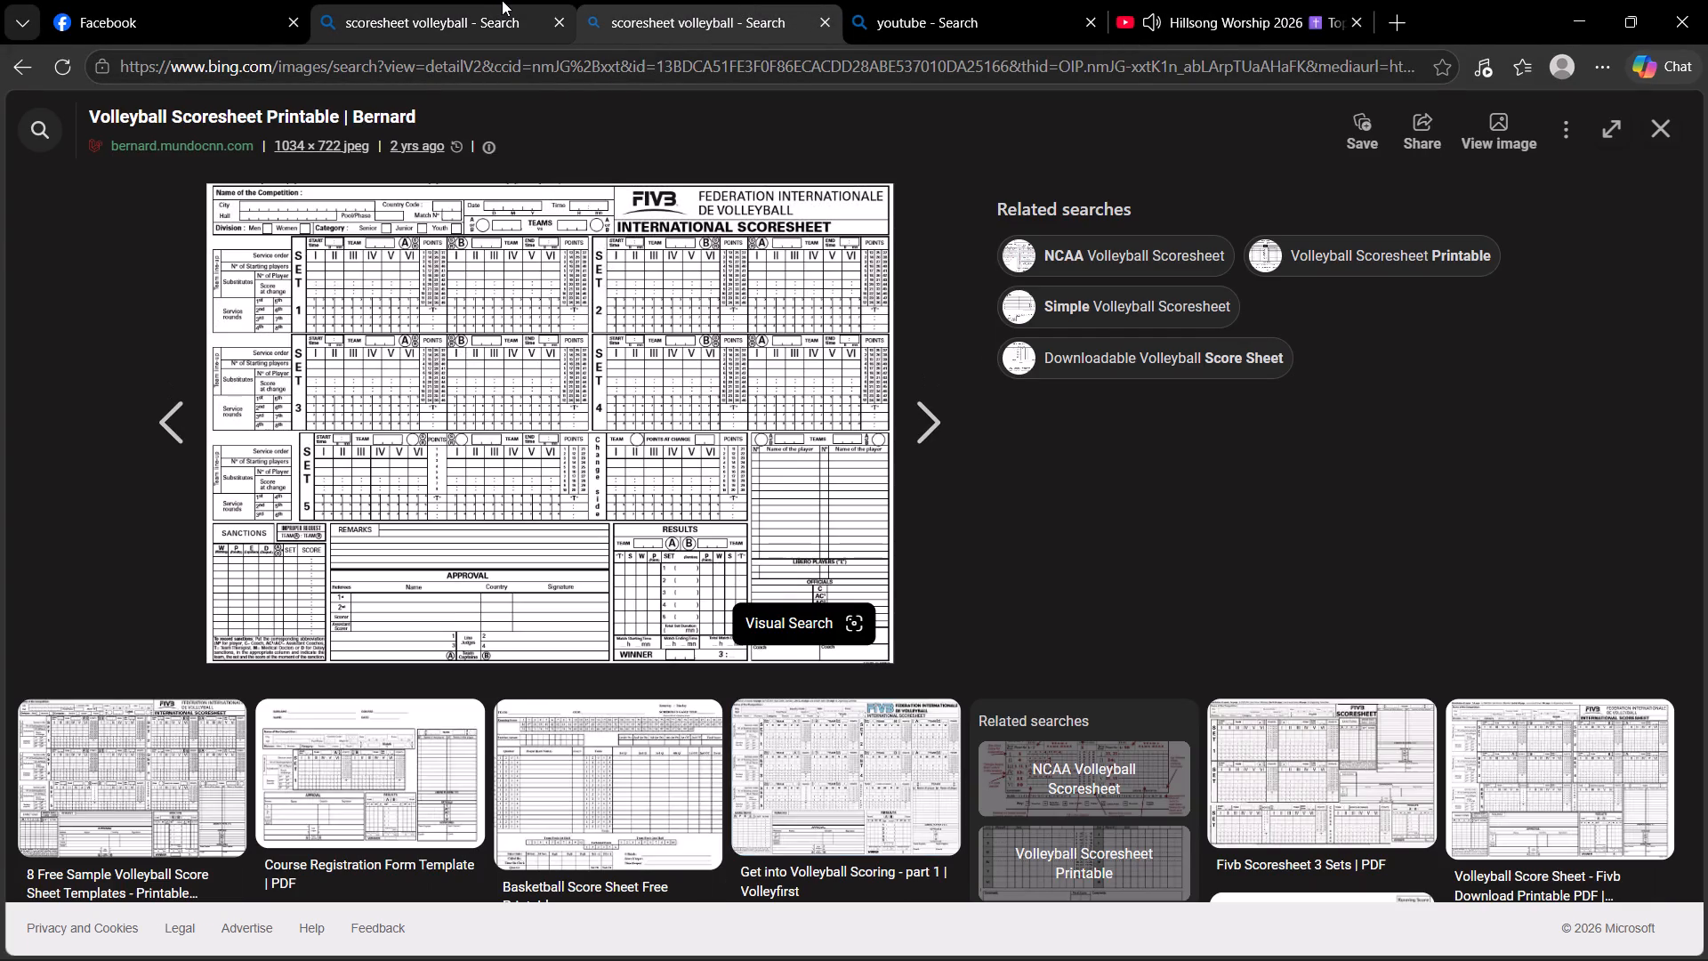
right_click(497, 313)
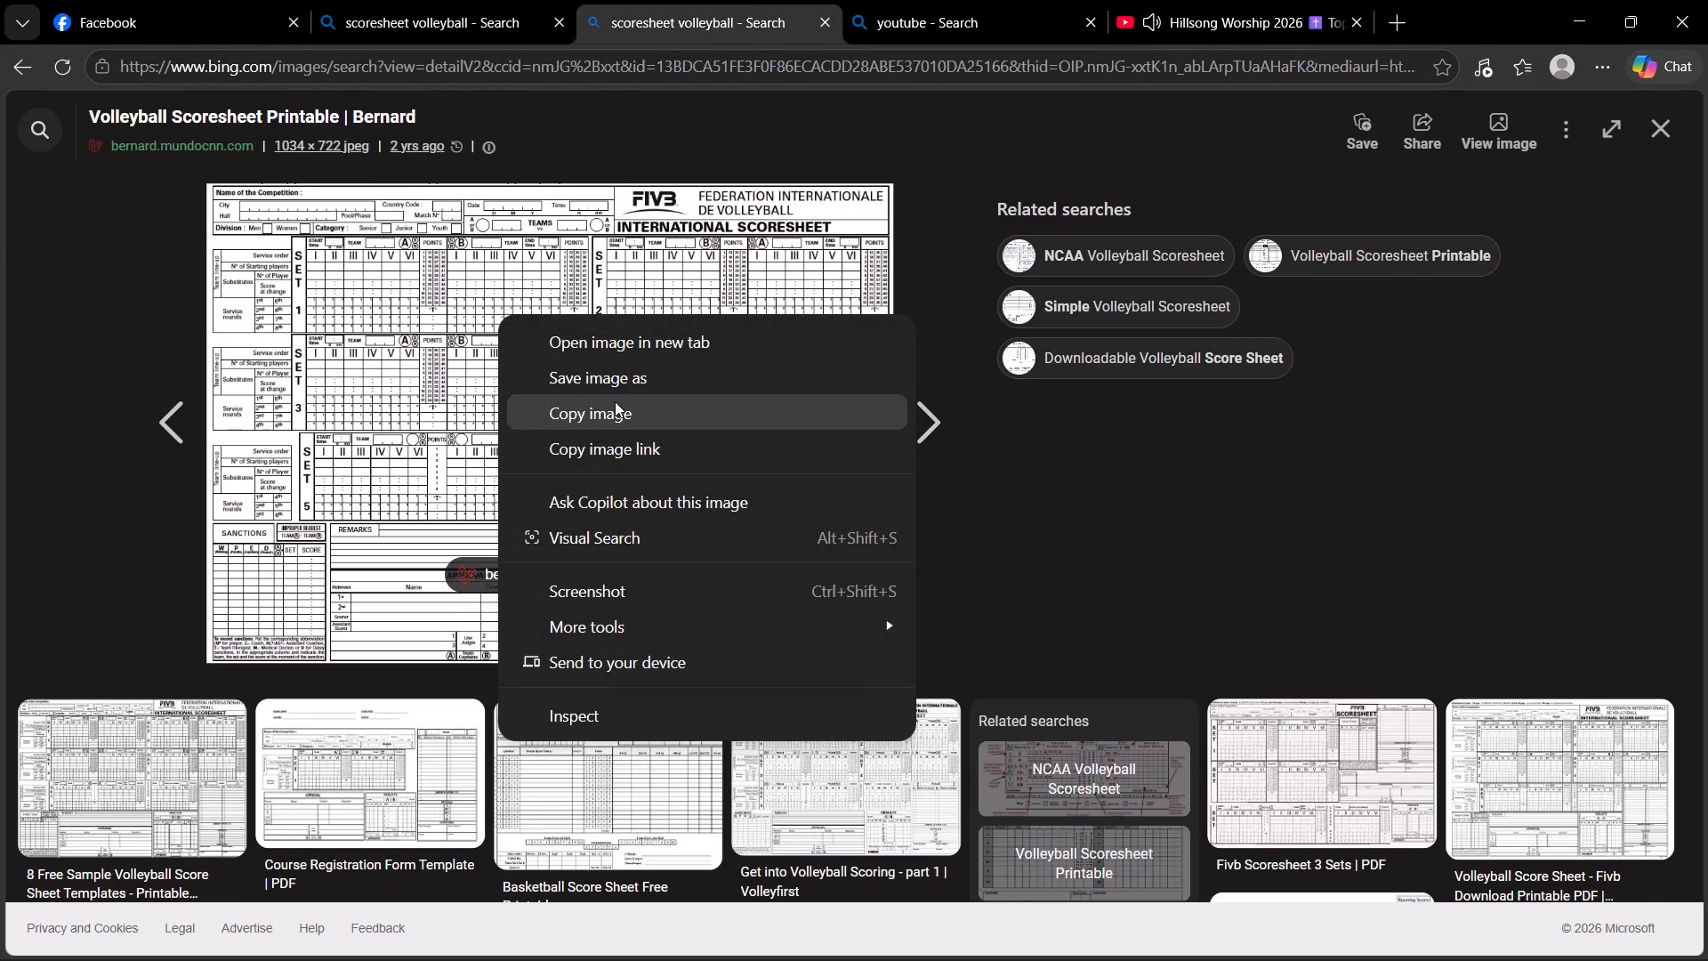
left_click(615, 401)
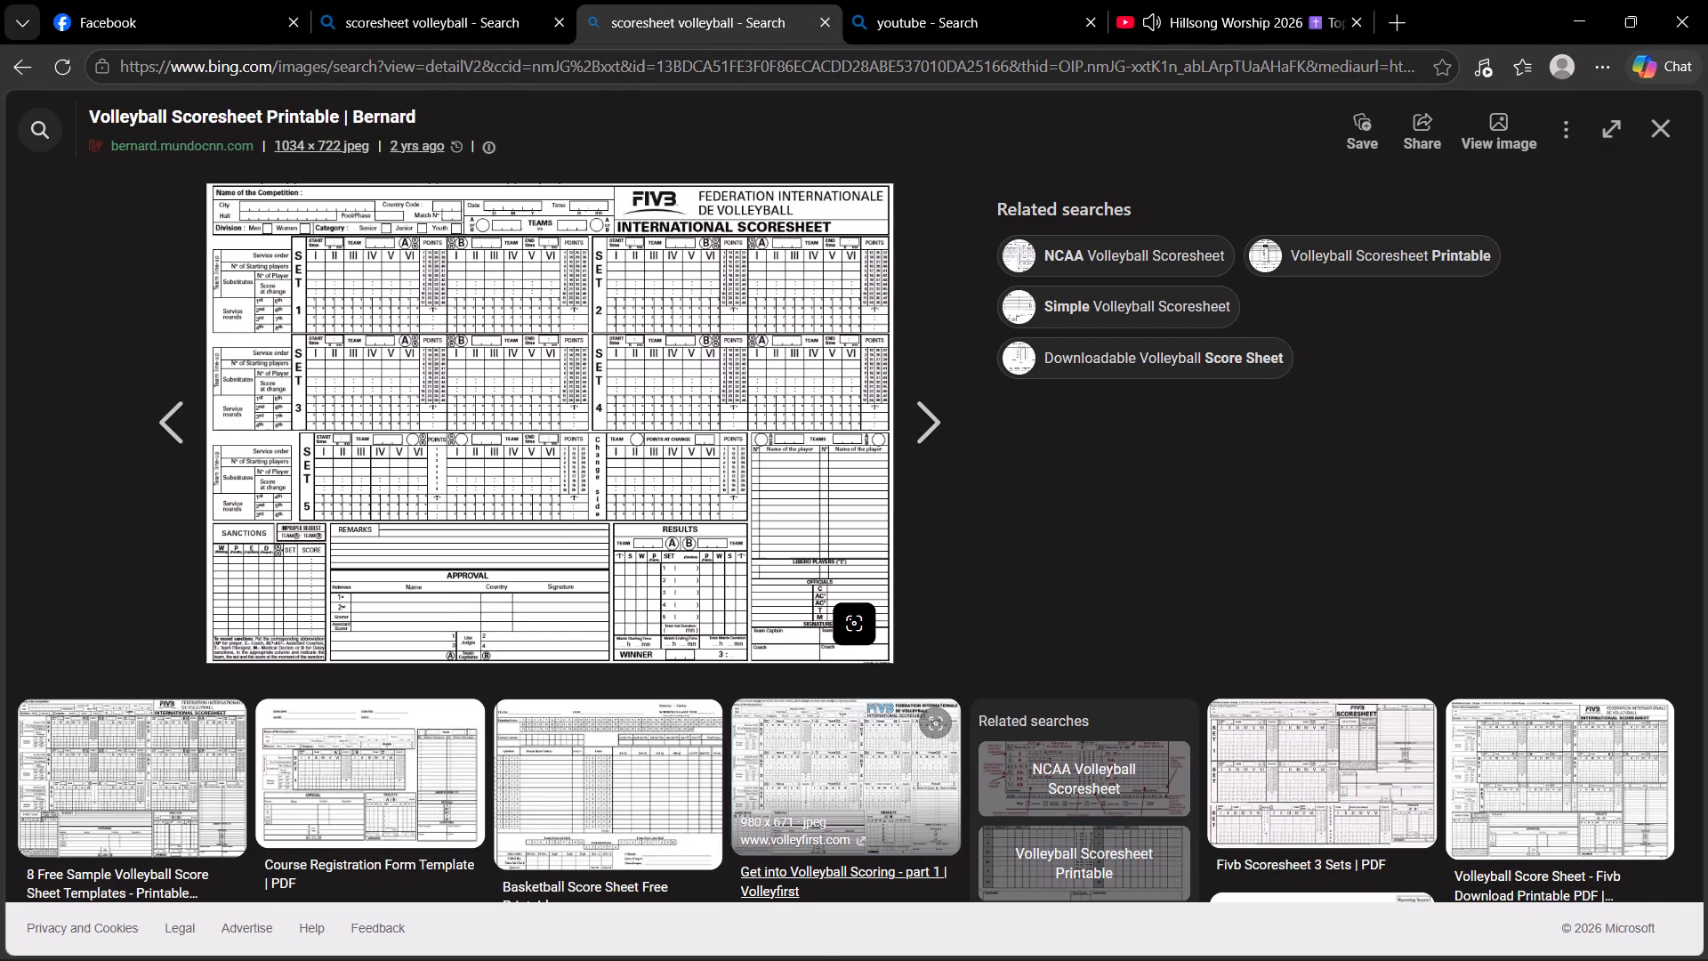
Switch to the Canva volleyball presentation and duplicate page 2, "Understanding Volleyball".
left_click(1026, 939)
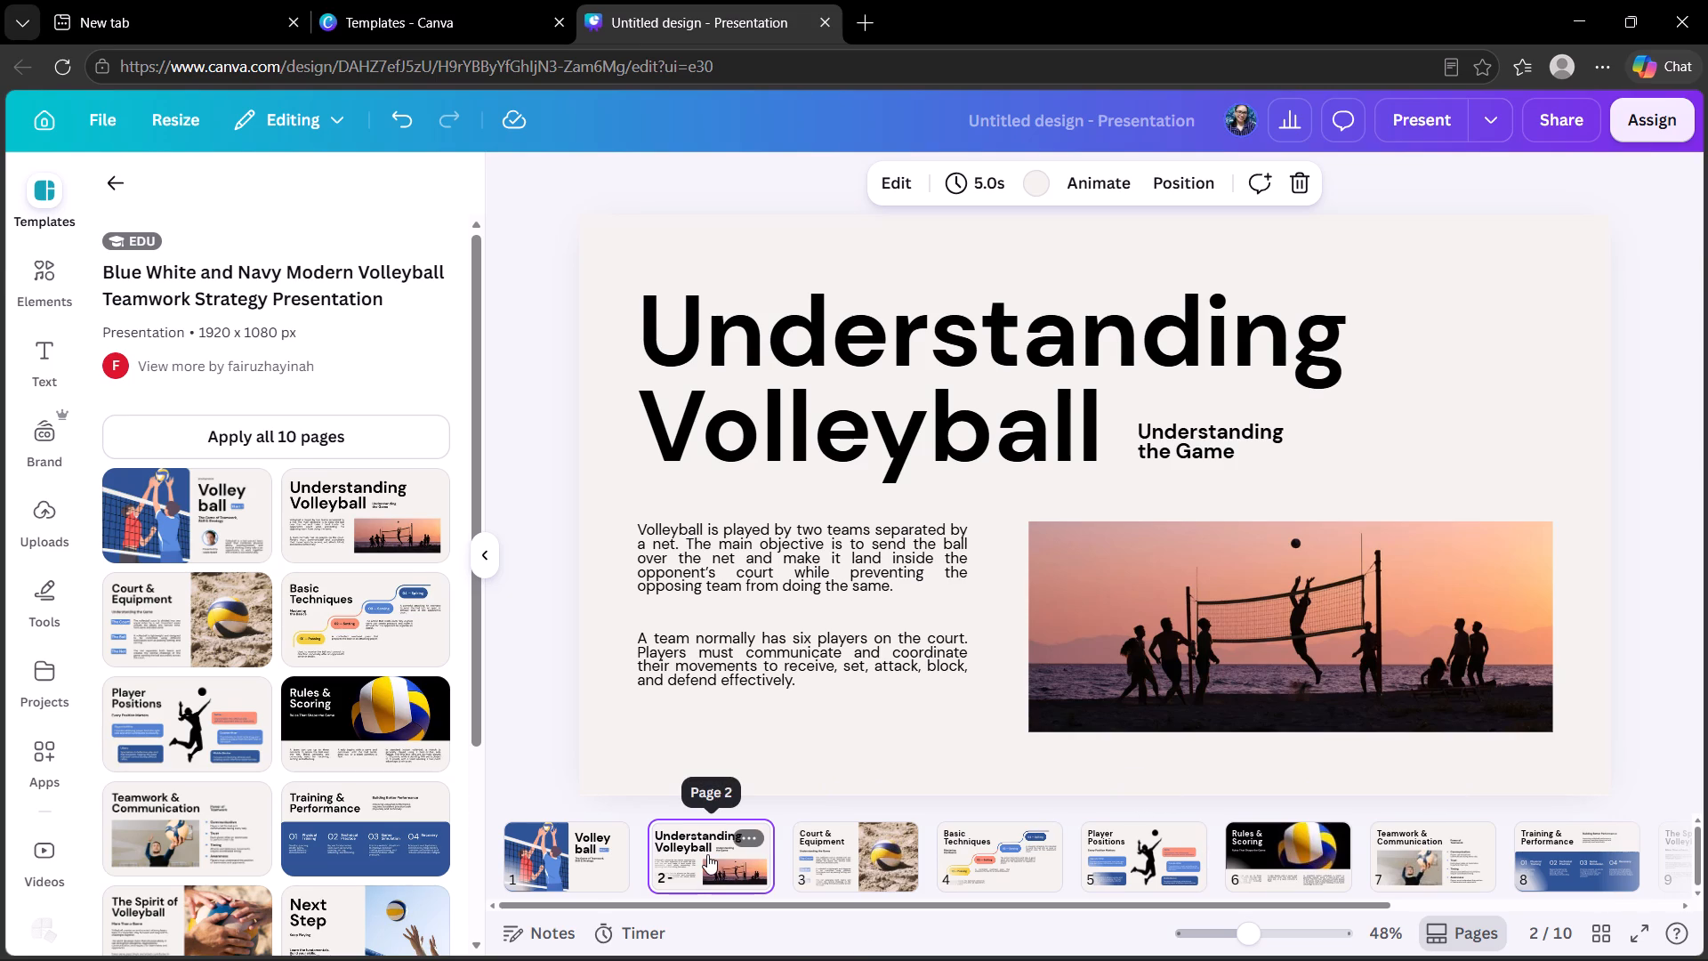
left_click(753, 828)
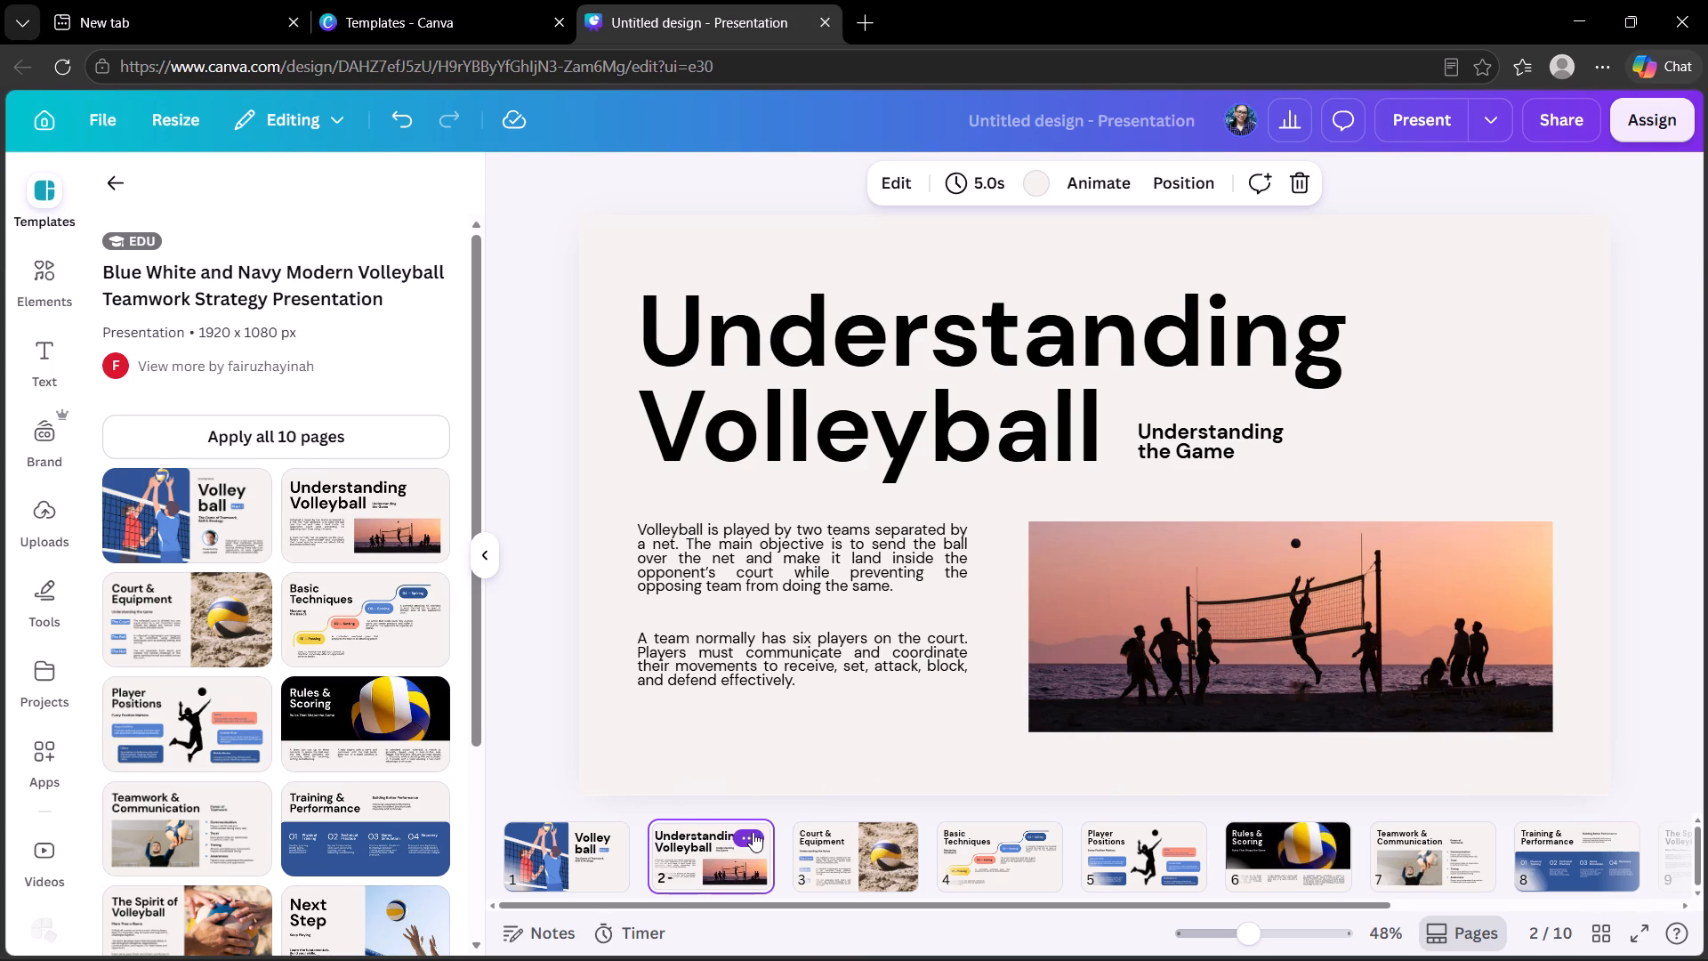
left_click(753, 835)
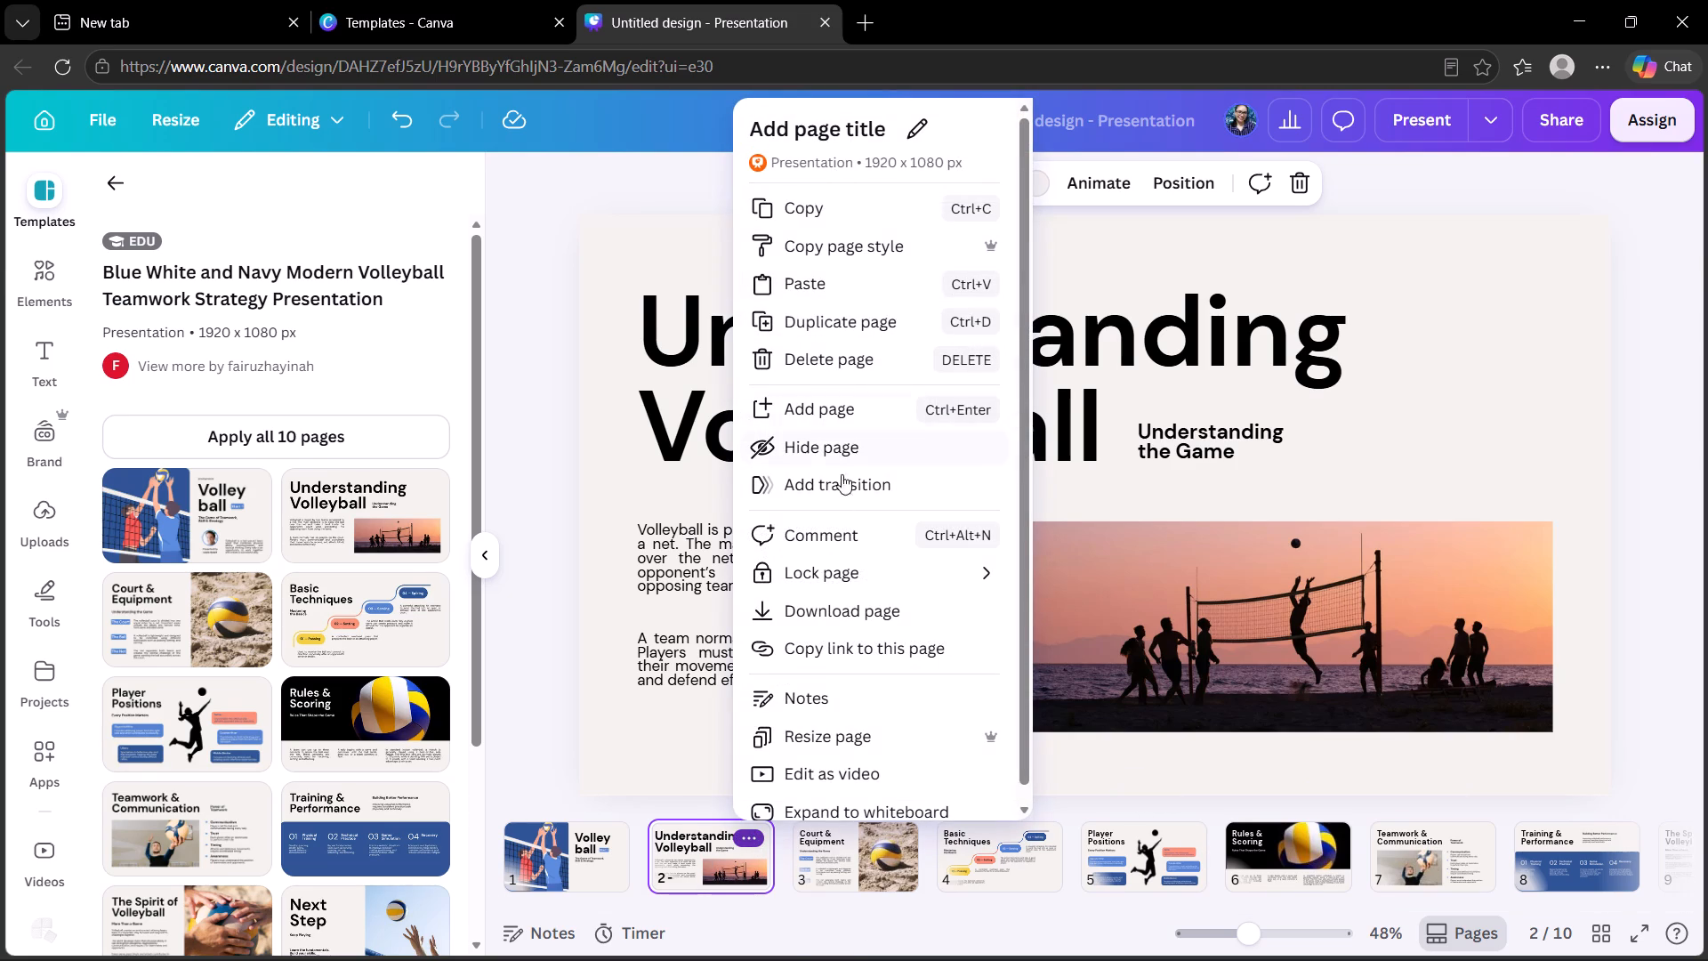
left_click(898, 311)
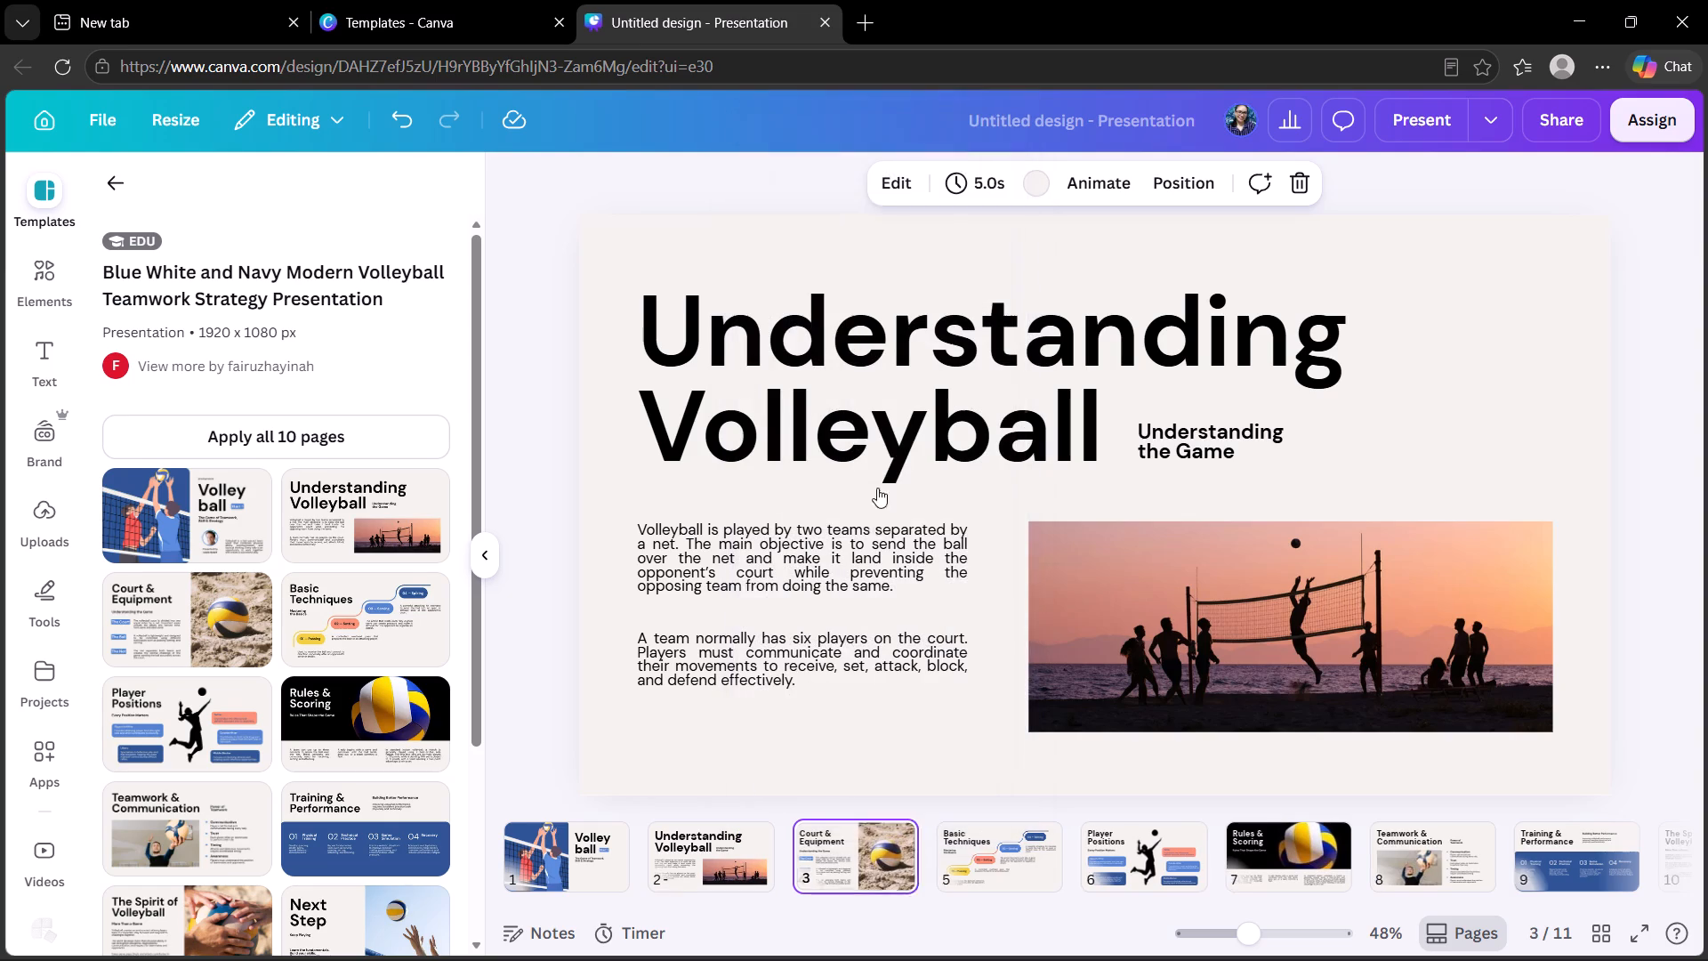
Delete the "Understanding Volleyball" title, both body paragraphs and the beach volleyball photo from page 2.
left_click(715, 885)
left_click(891, 416)
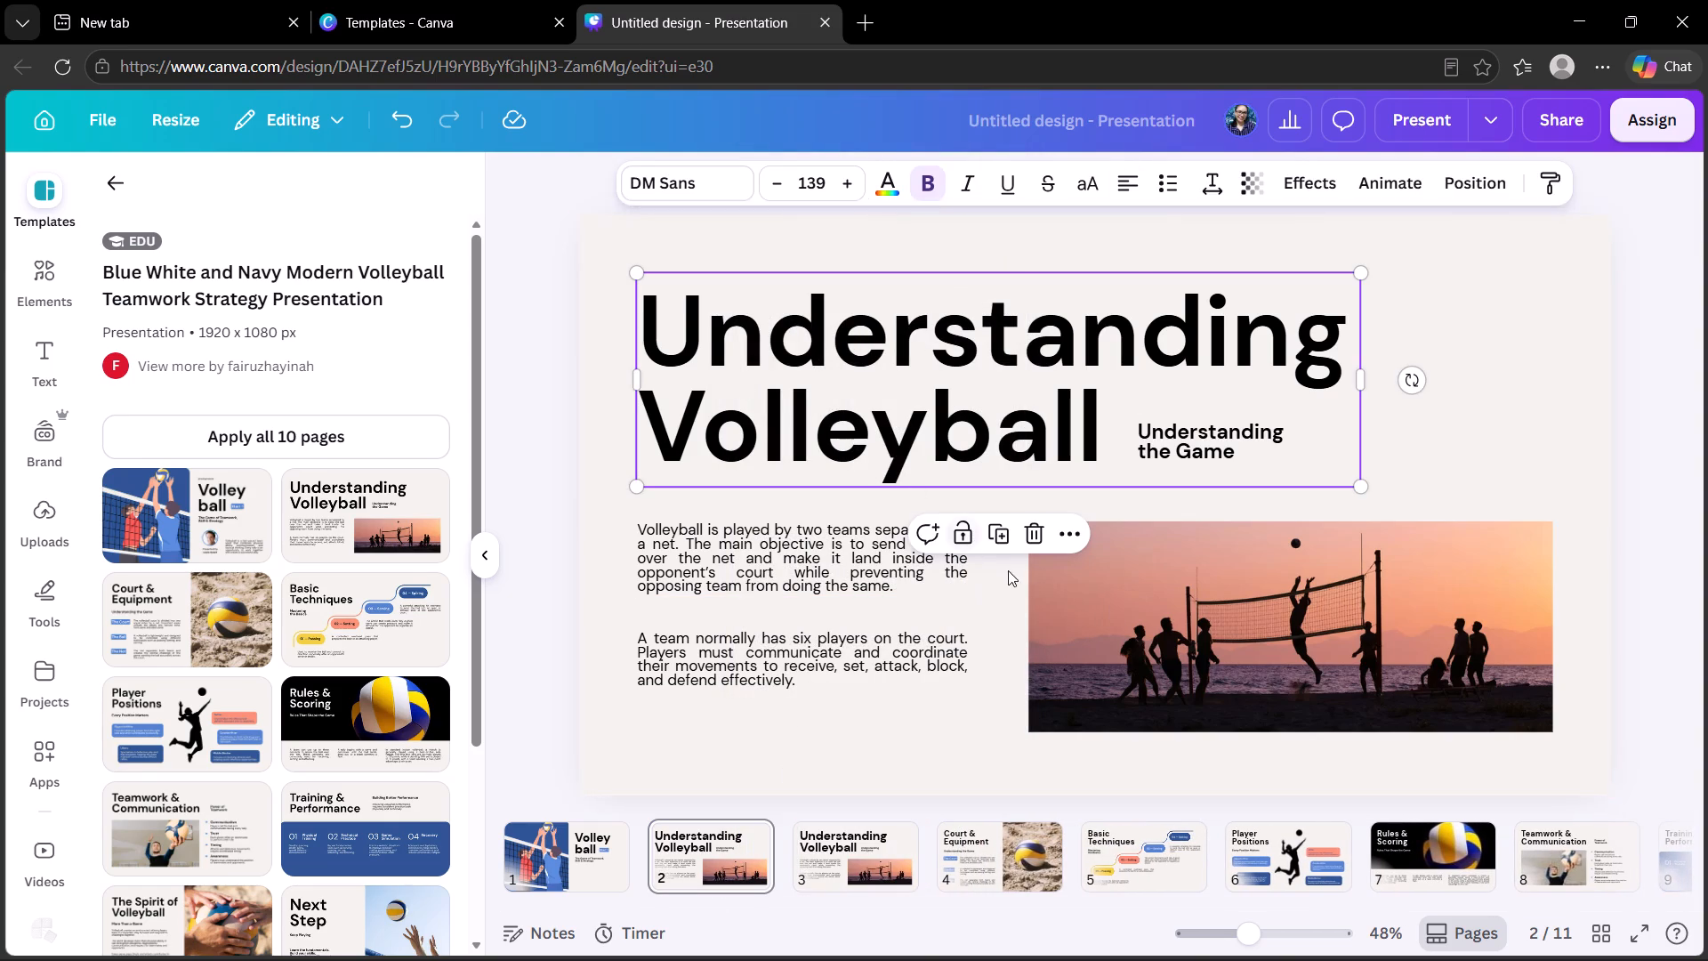
left_click(1043, 529)
left_click(916, 562)
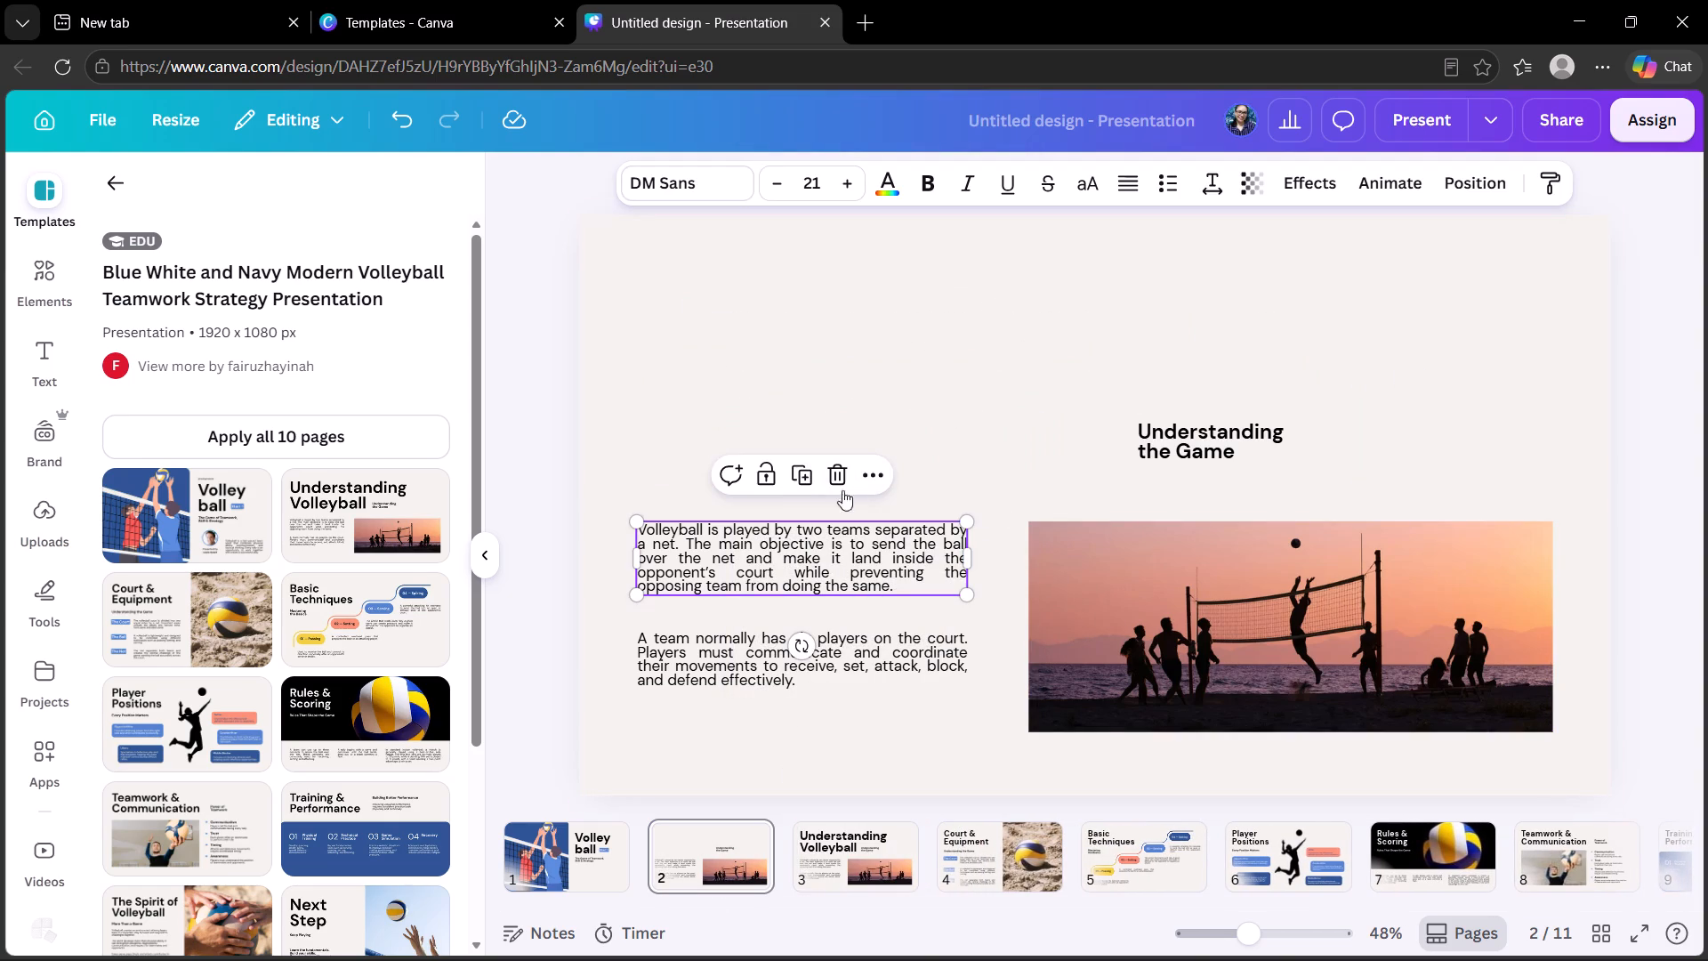
left_click(844, 474)
left_click(844, 646)
left_click(833, 591)
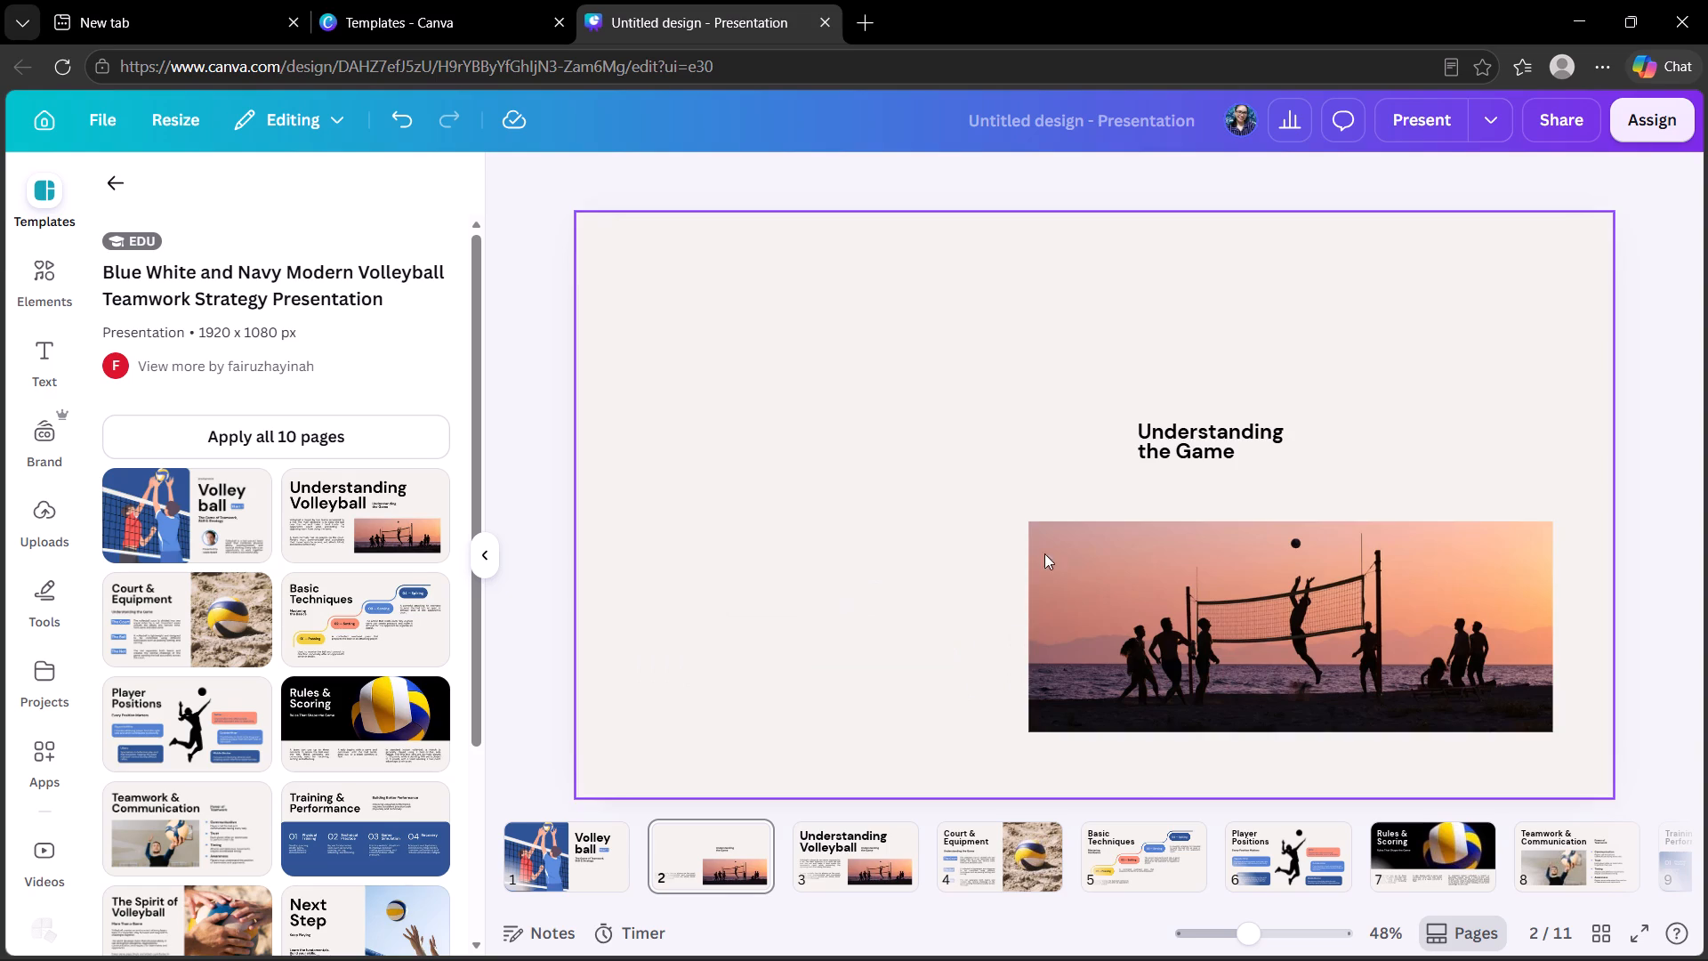
left_click(1233, 579)
left_click(1342, 472)
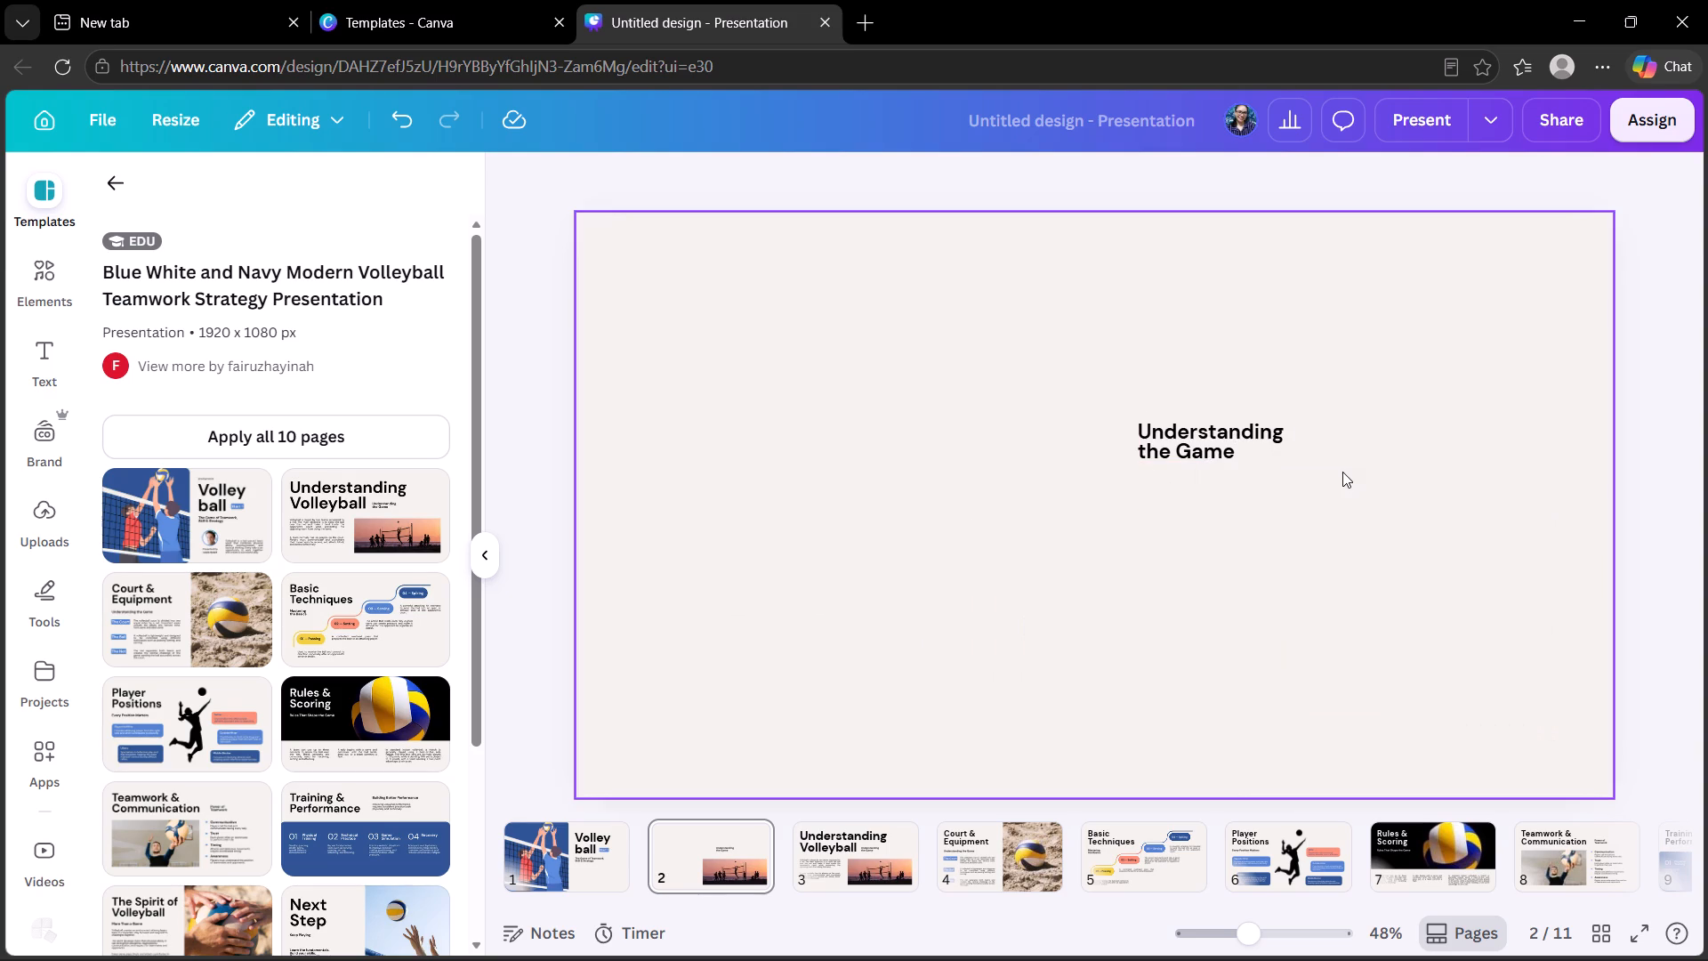
left_click(1213, 451)
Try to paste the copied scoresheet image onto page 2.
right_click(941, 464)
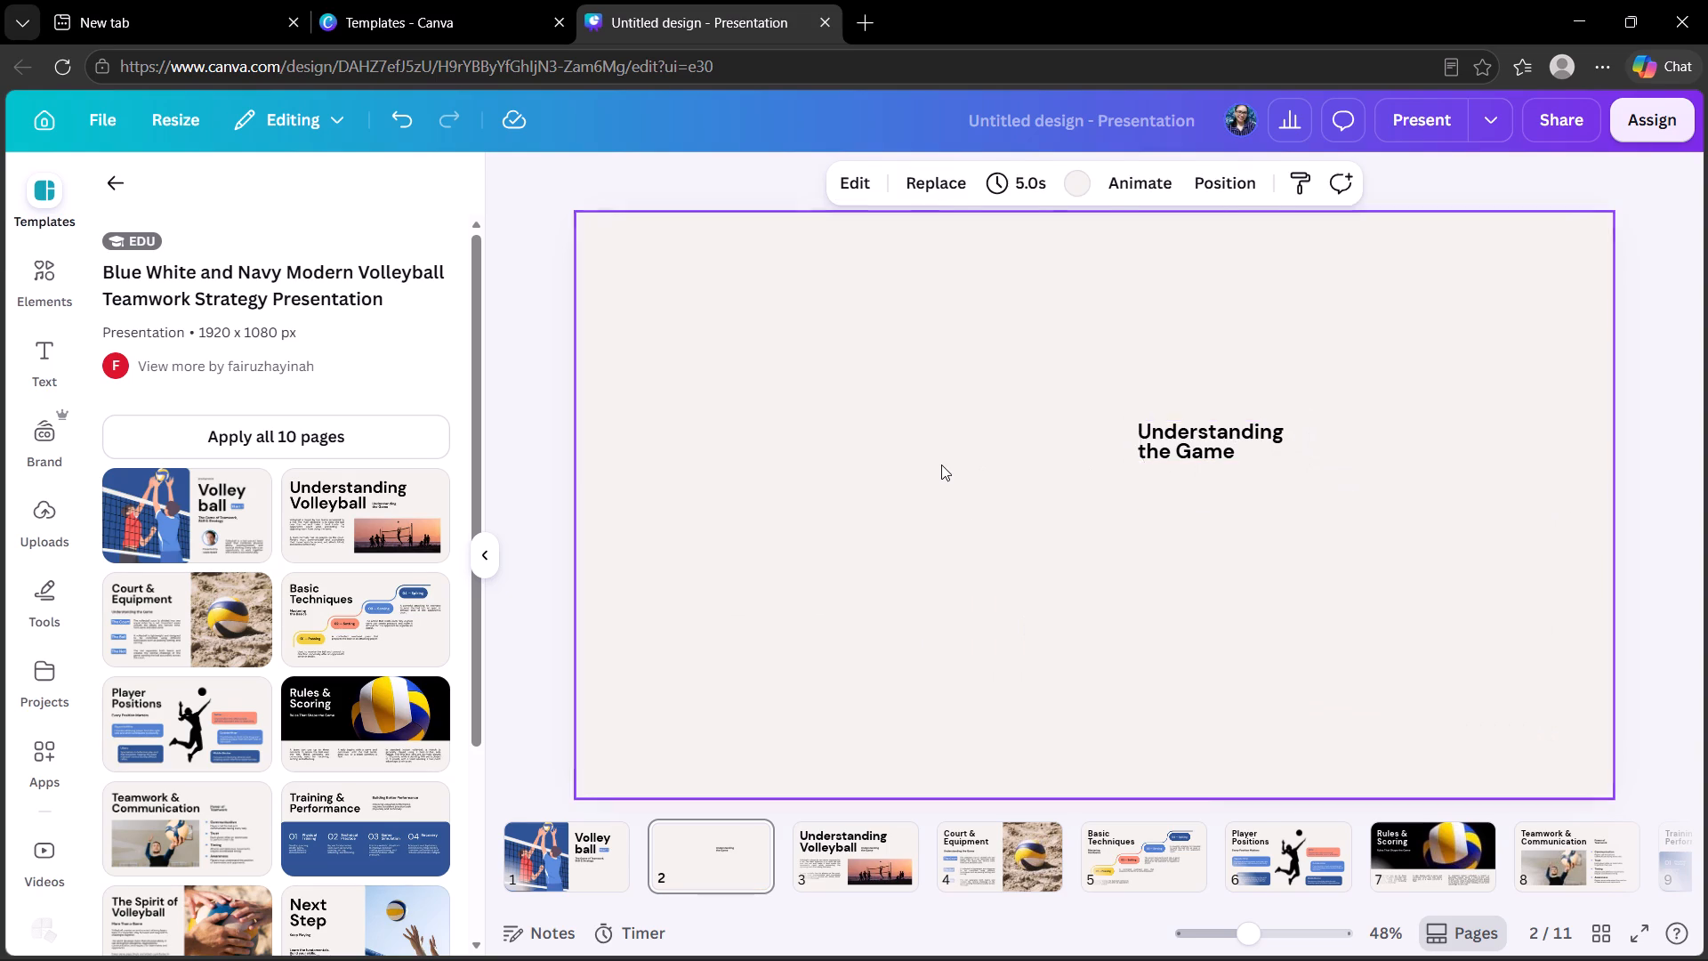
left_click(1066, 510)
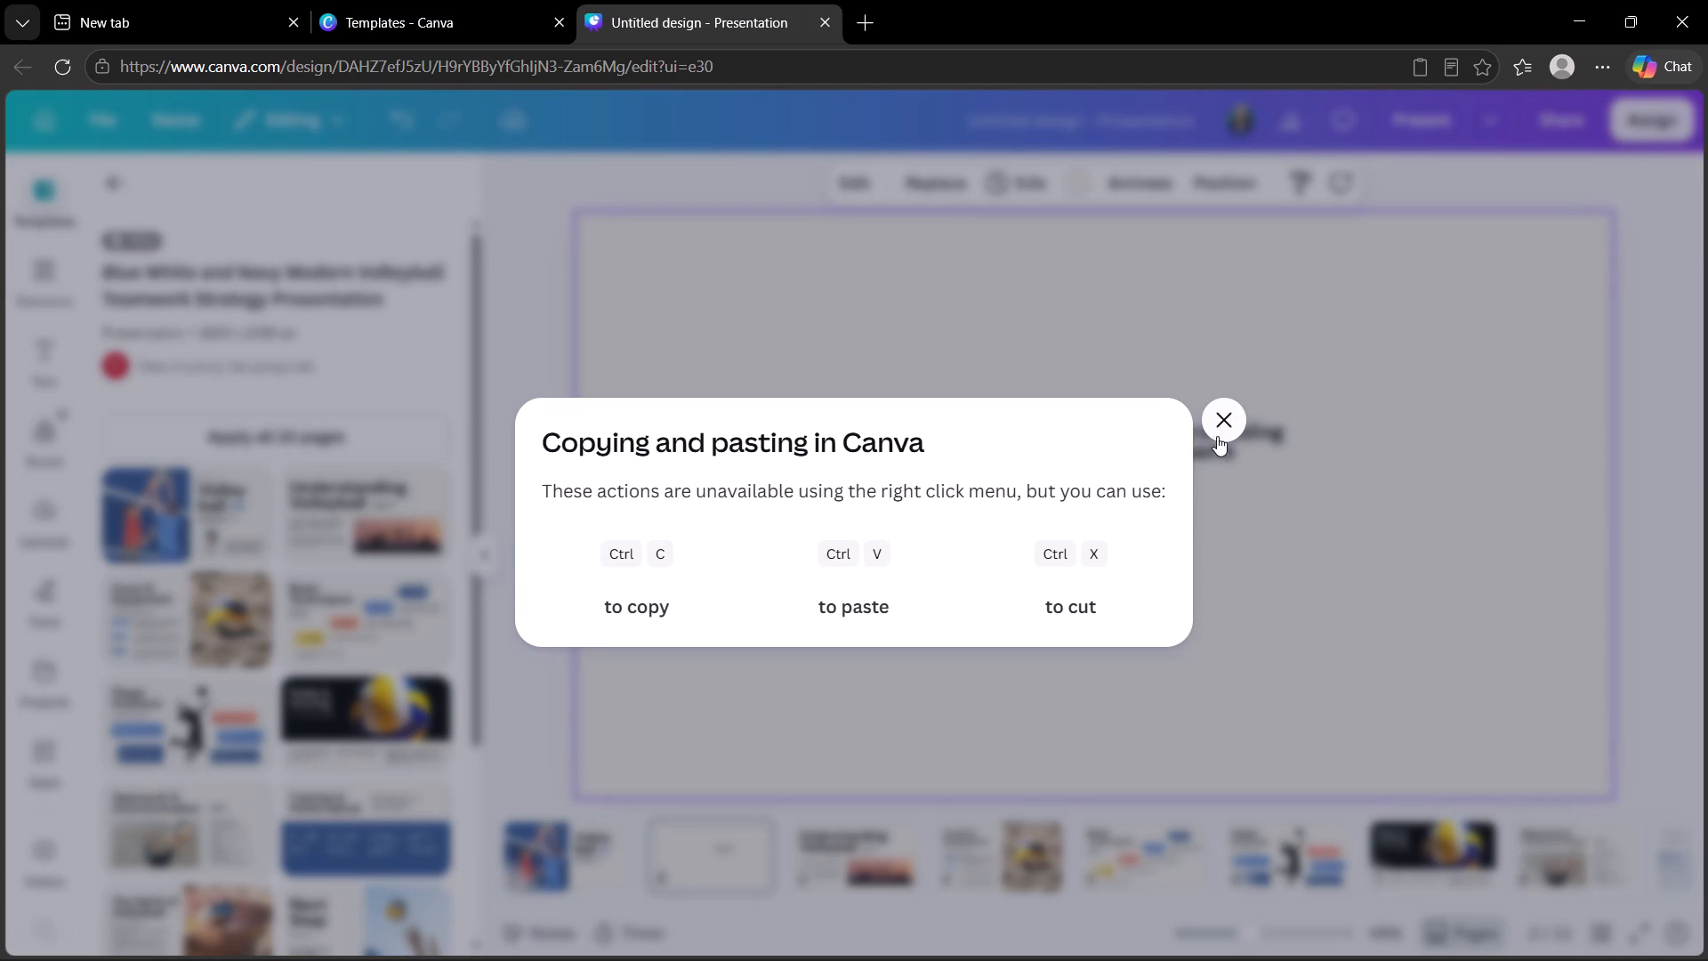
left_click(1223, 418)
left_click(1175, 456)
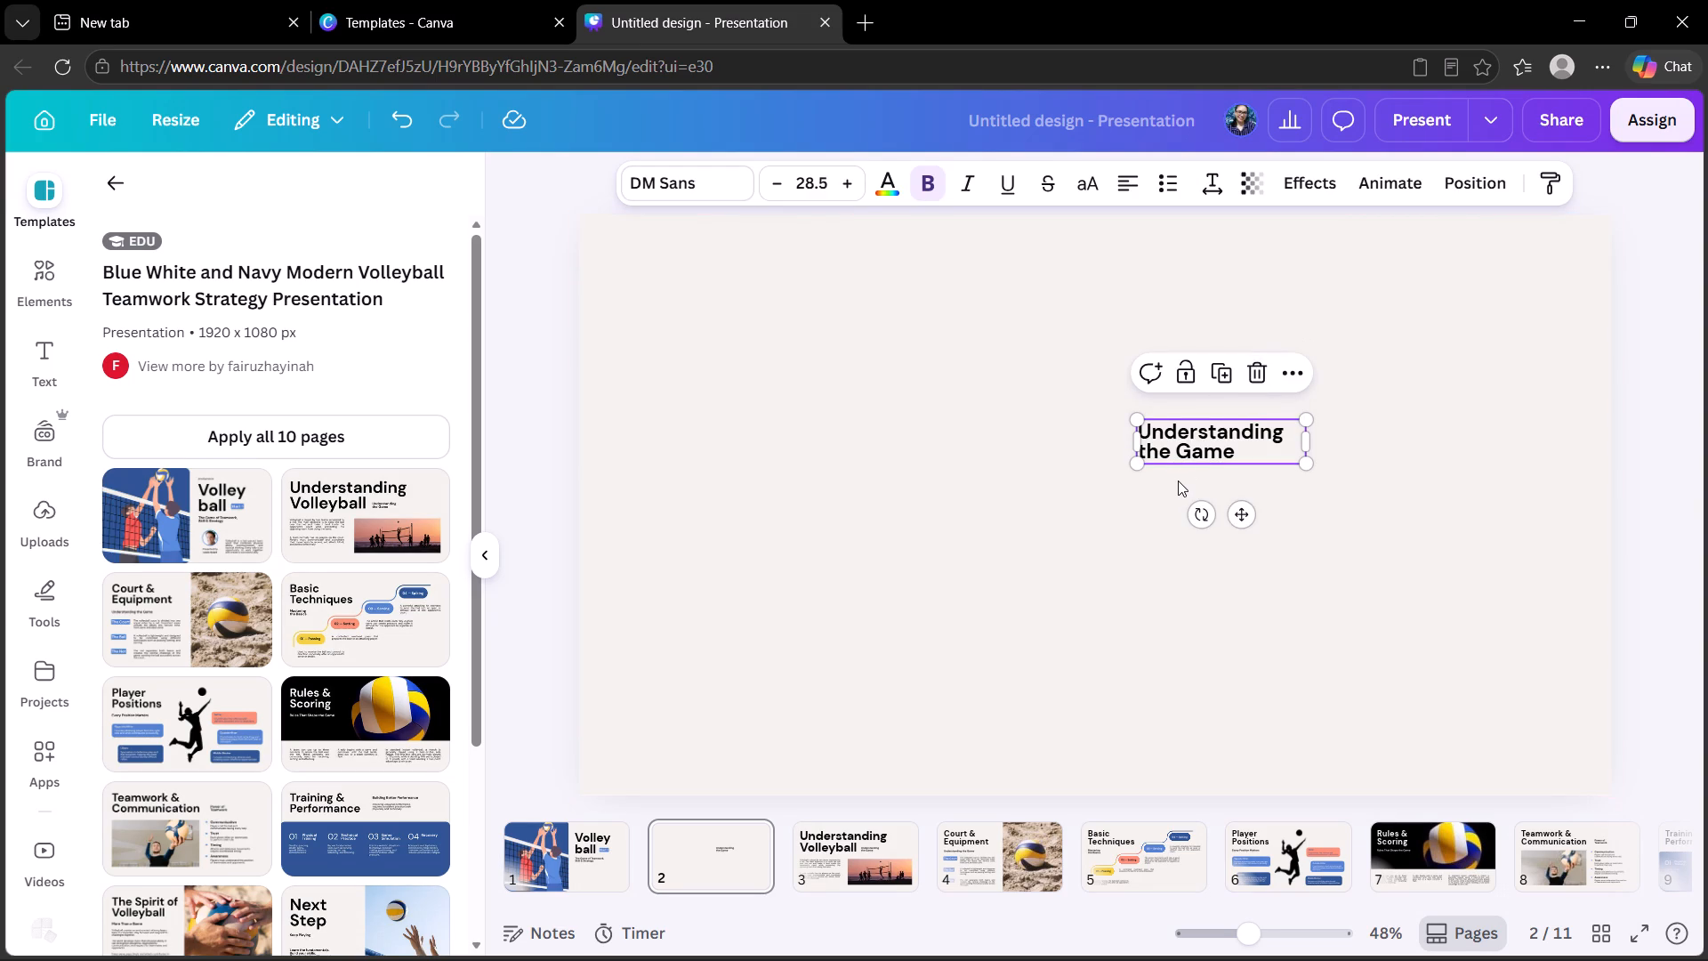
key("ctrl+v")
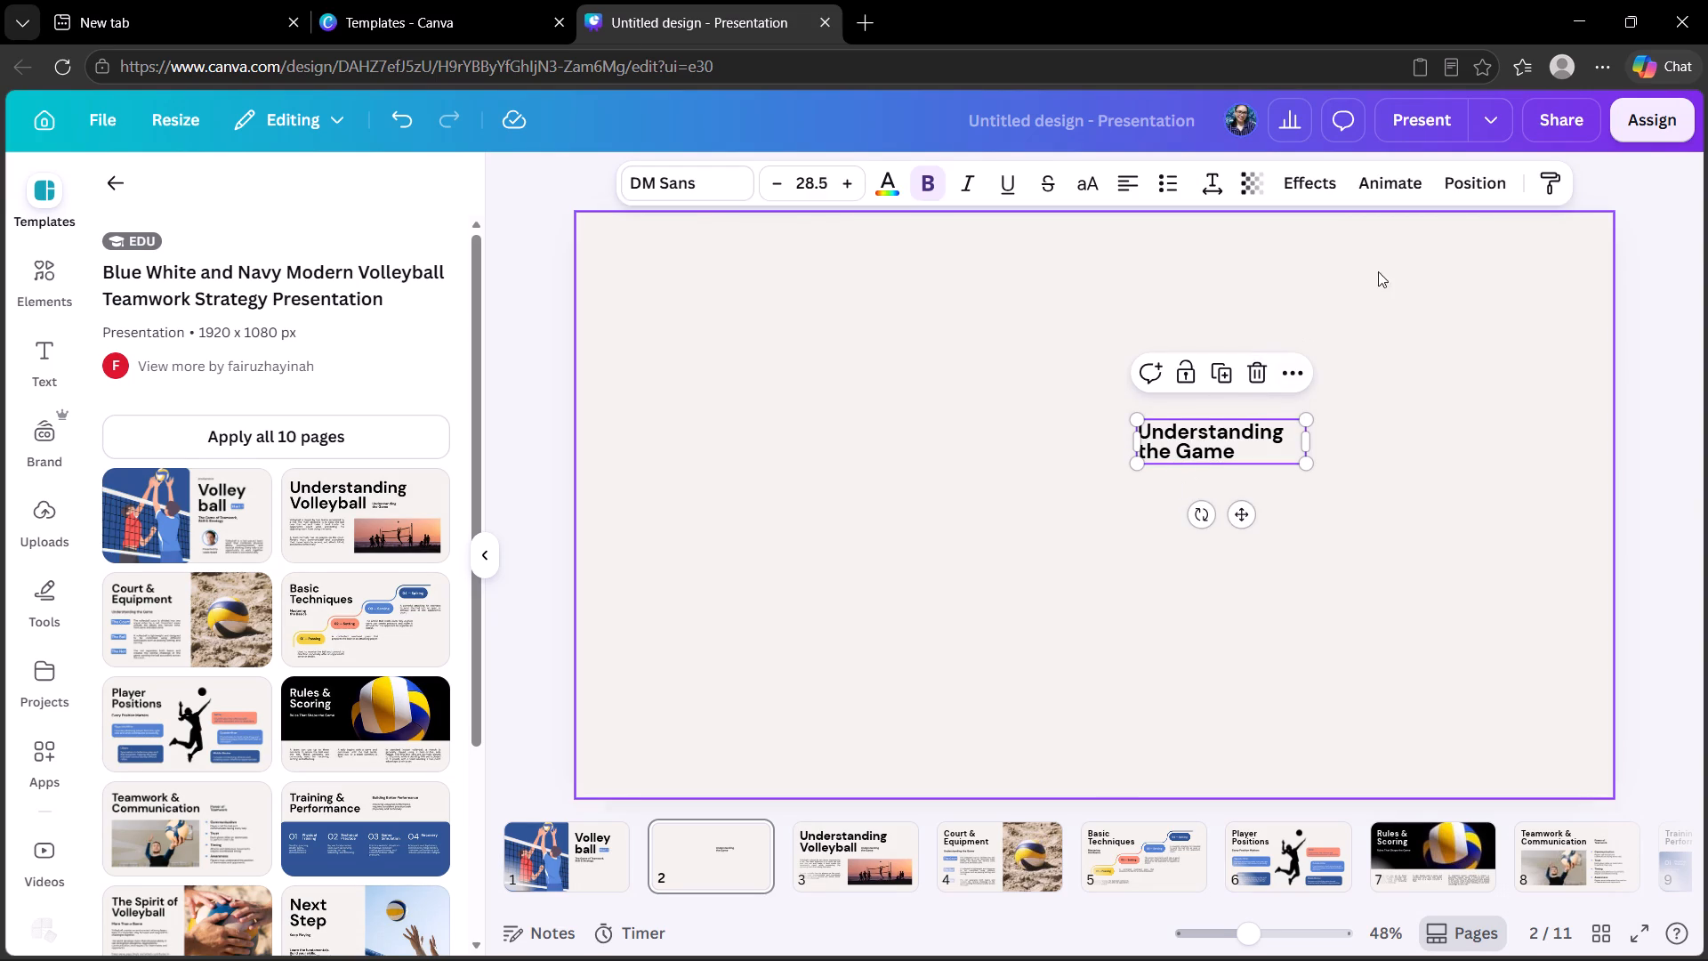
Delete the "Understanding the Game" subtitle from page 2.
left_click(1251, 361)
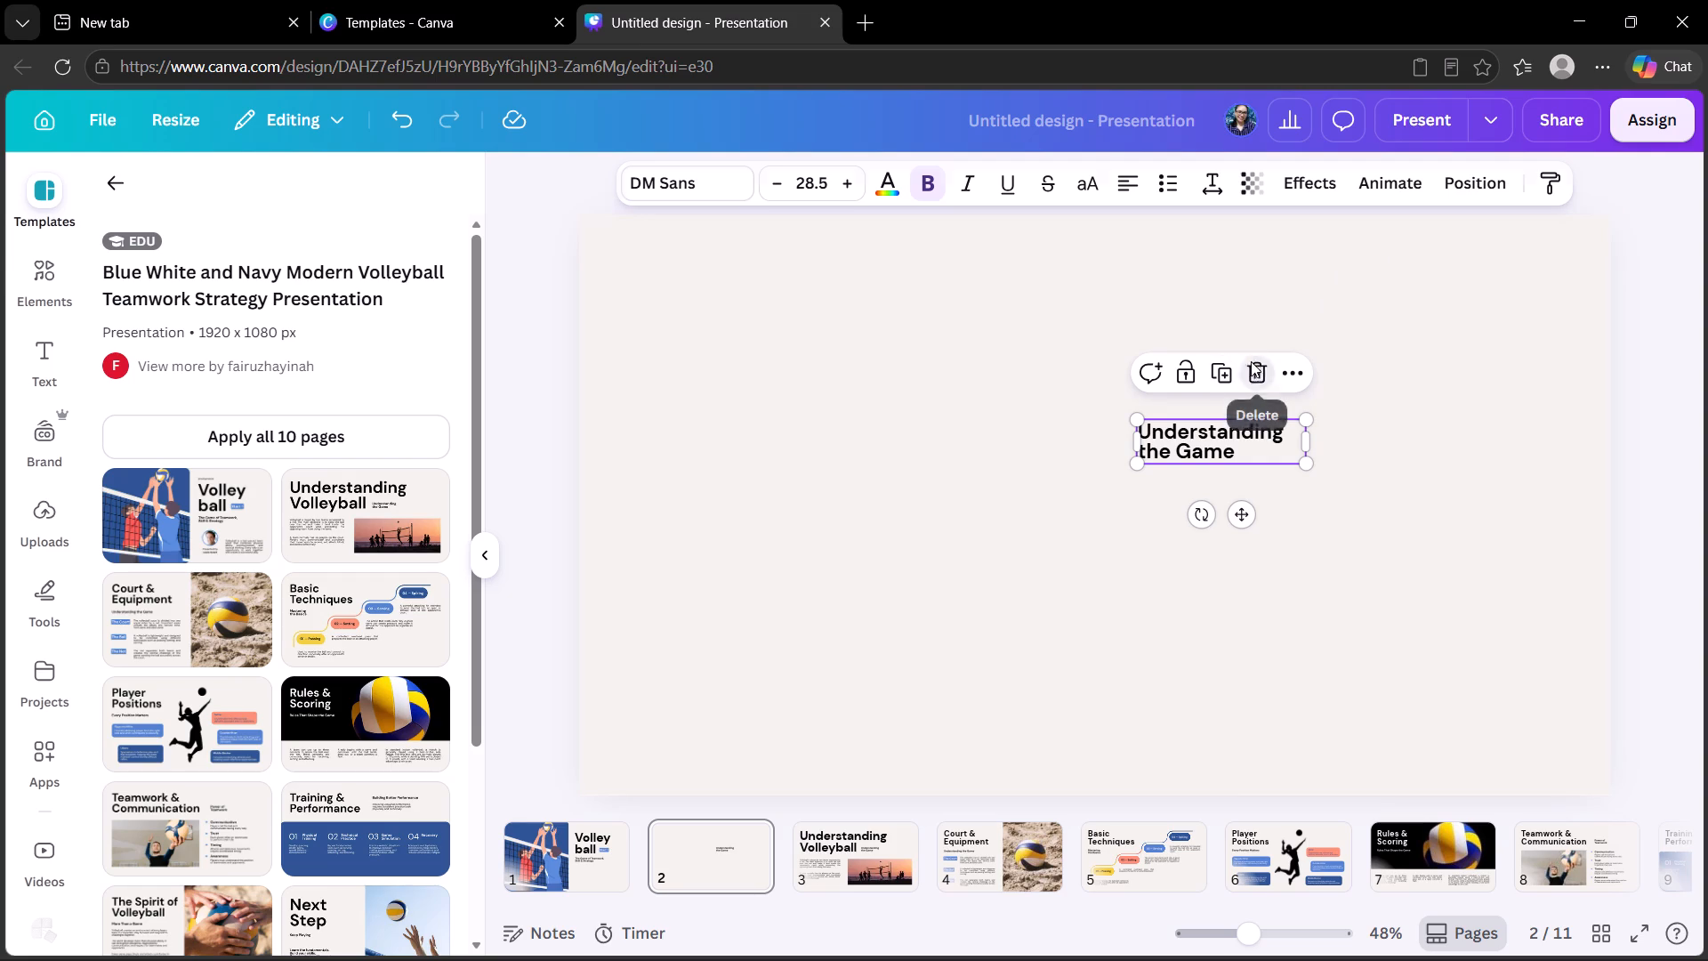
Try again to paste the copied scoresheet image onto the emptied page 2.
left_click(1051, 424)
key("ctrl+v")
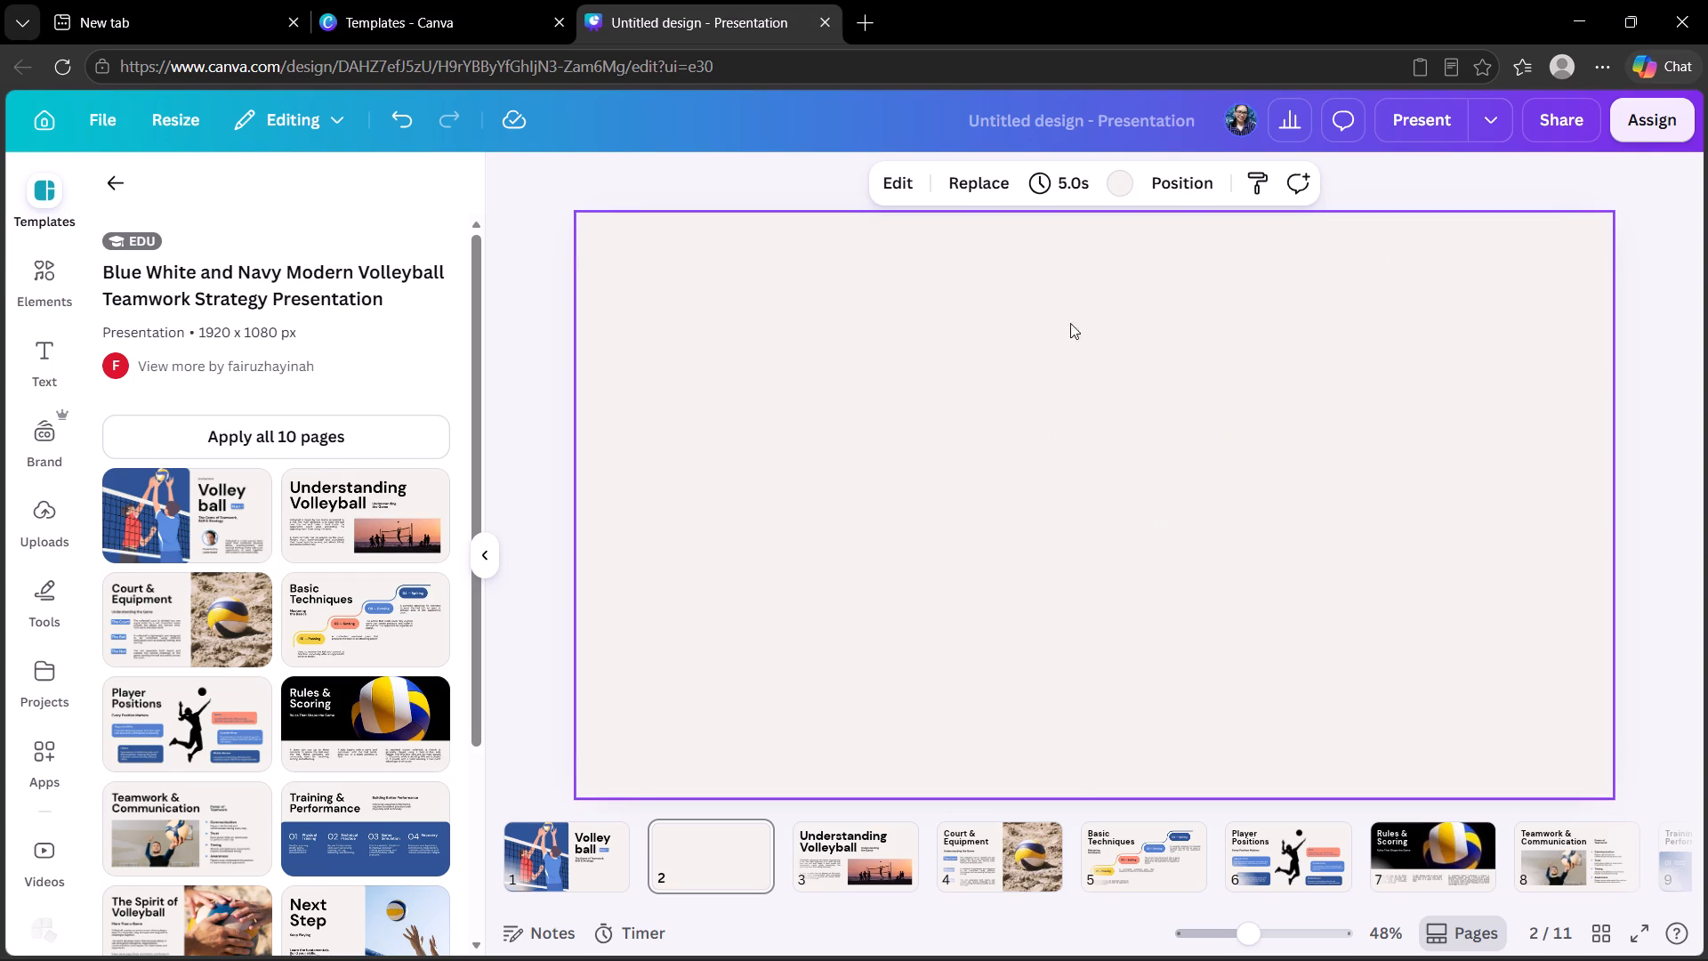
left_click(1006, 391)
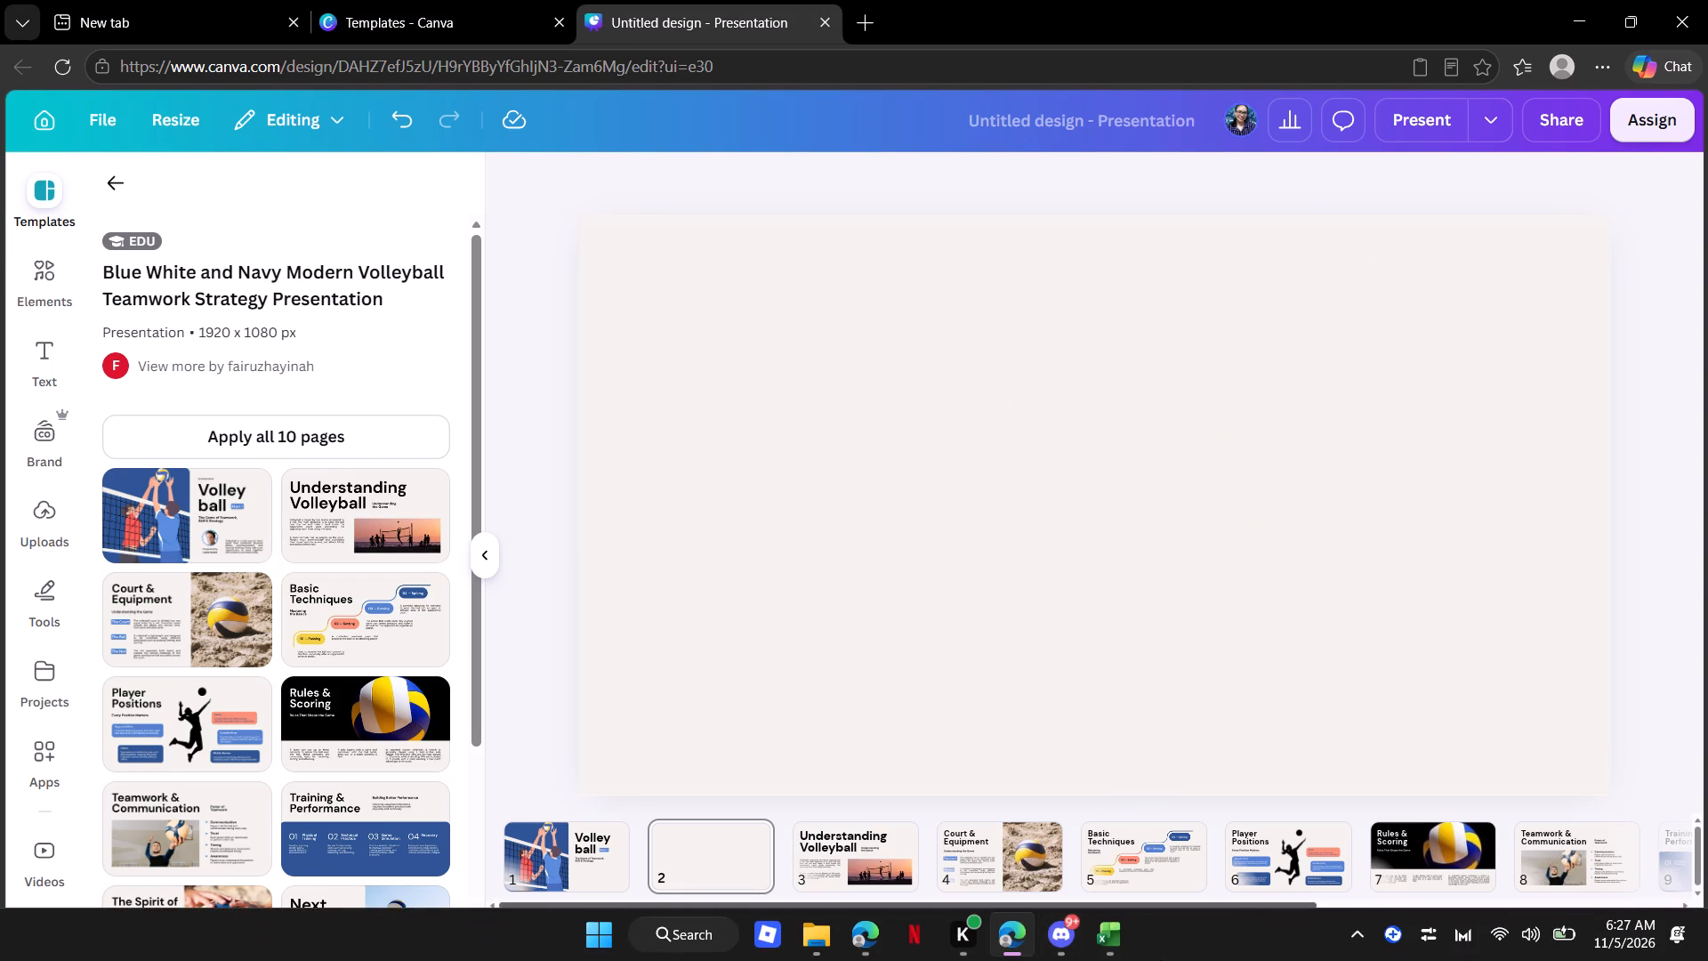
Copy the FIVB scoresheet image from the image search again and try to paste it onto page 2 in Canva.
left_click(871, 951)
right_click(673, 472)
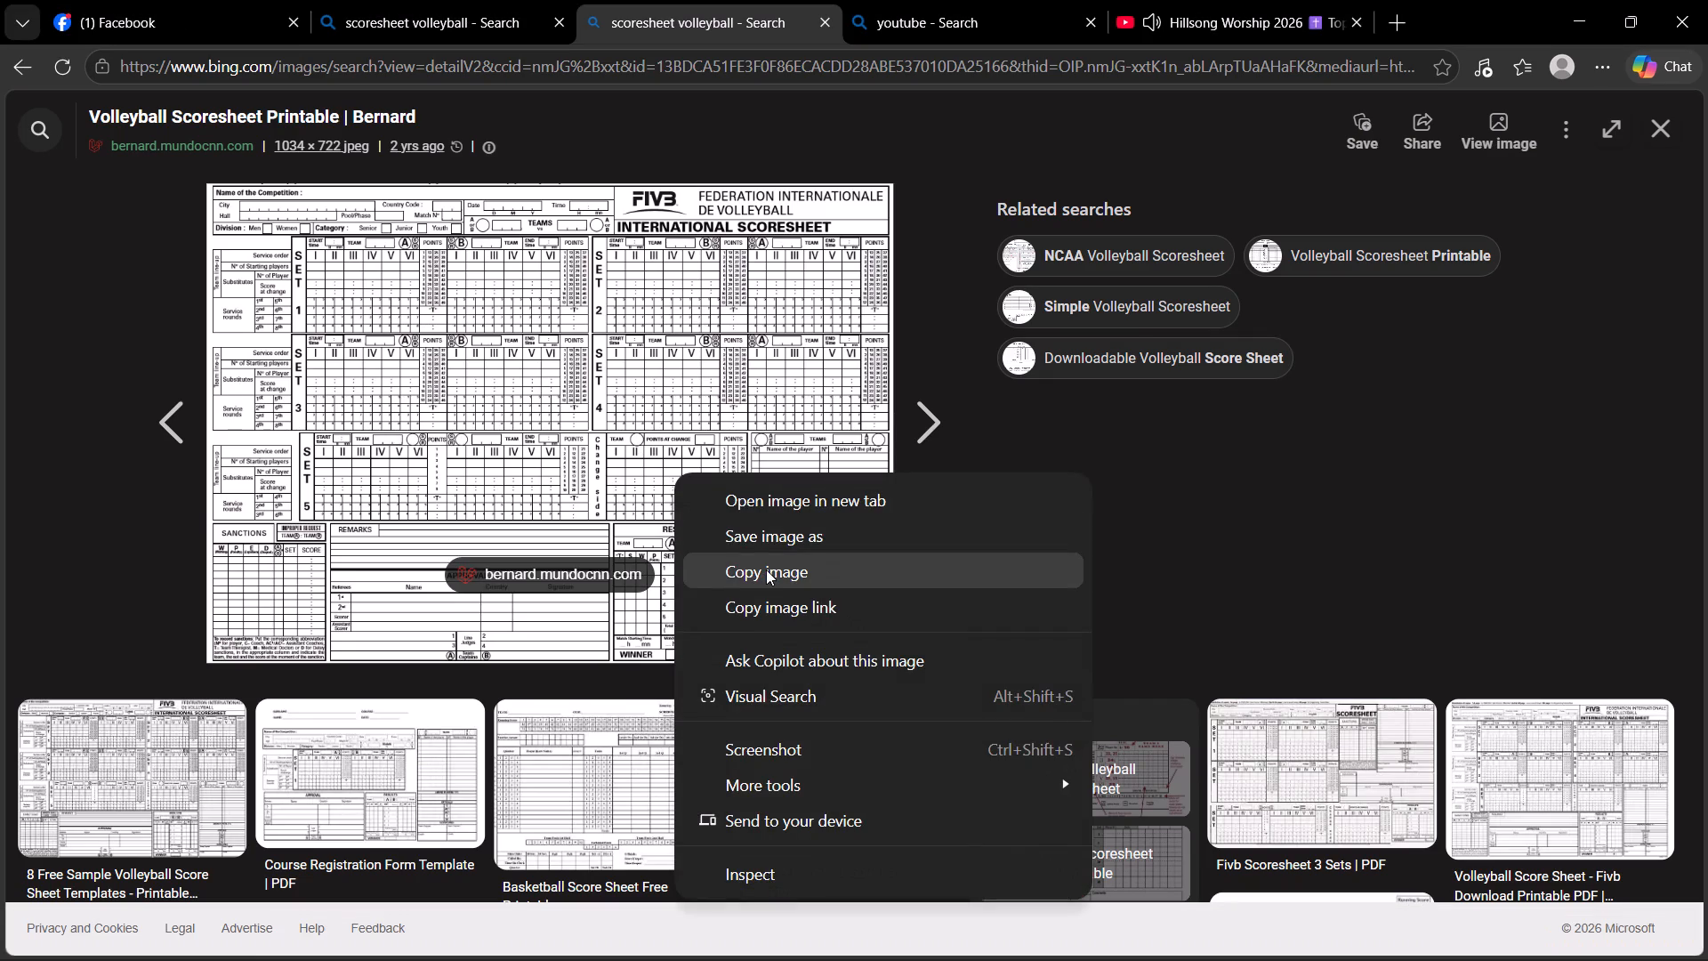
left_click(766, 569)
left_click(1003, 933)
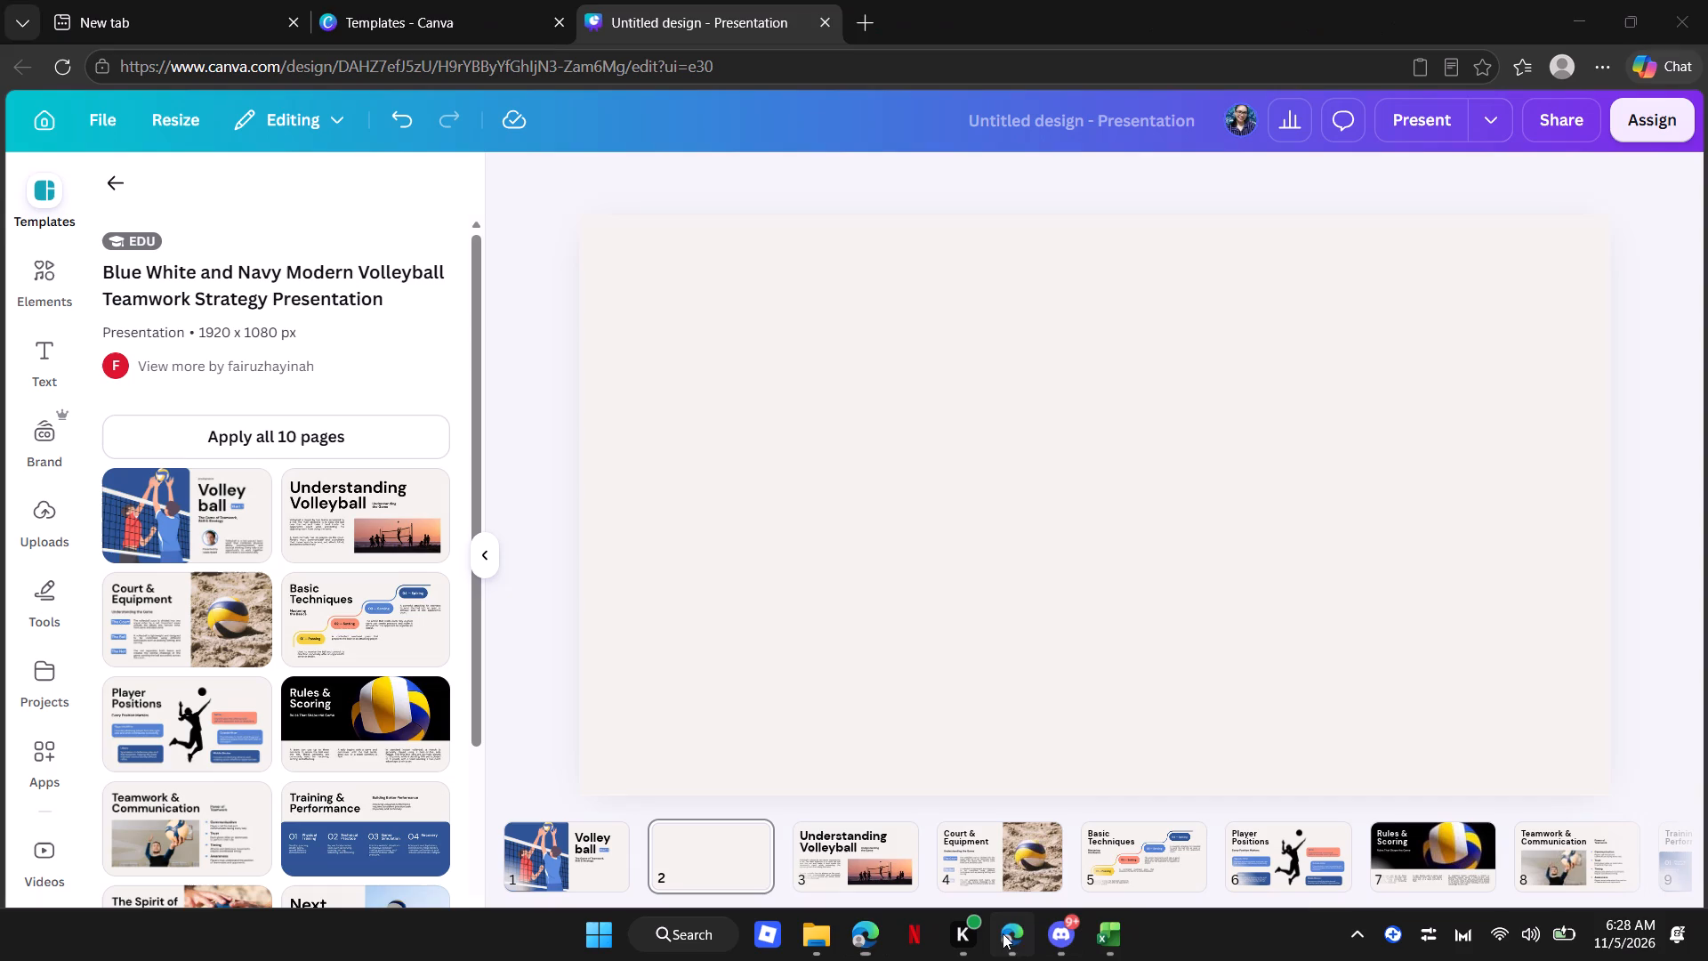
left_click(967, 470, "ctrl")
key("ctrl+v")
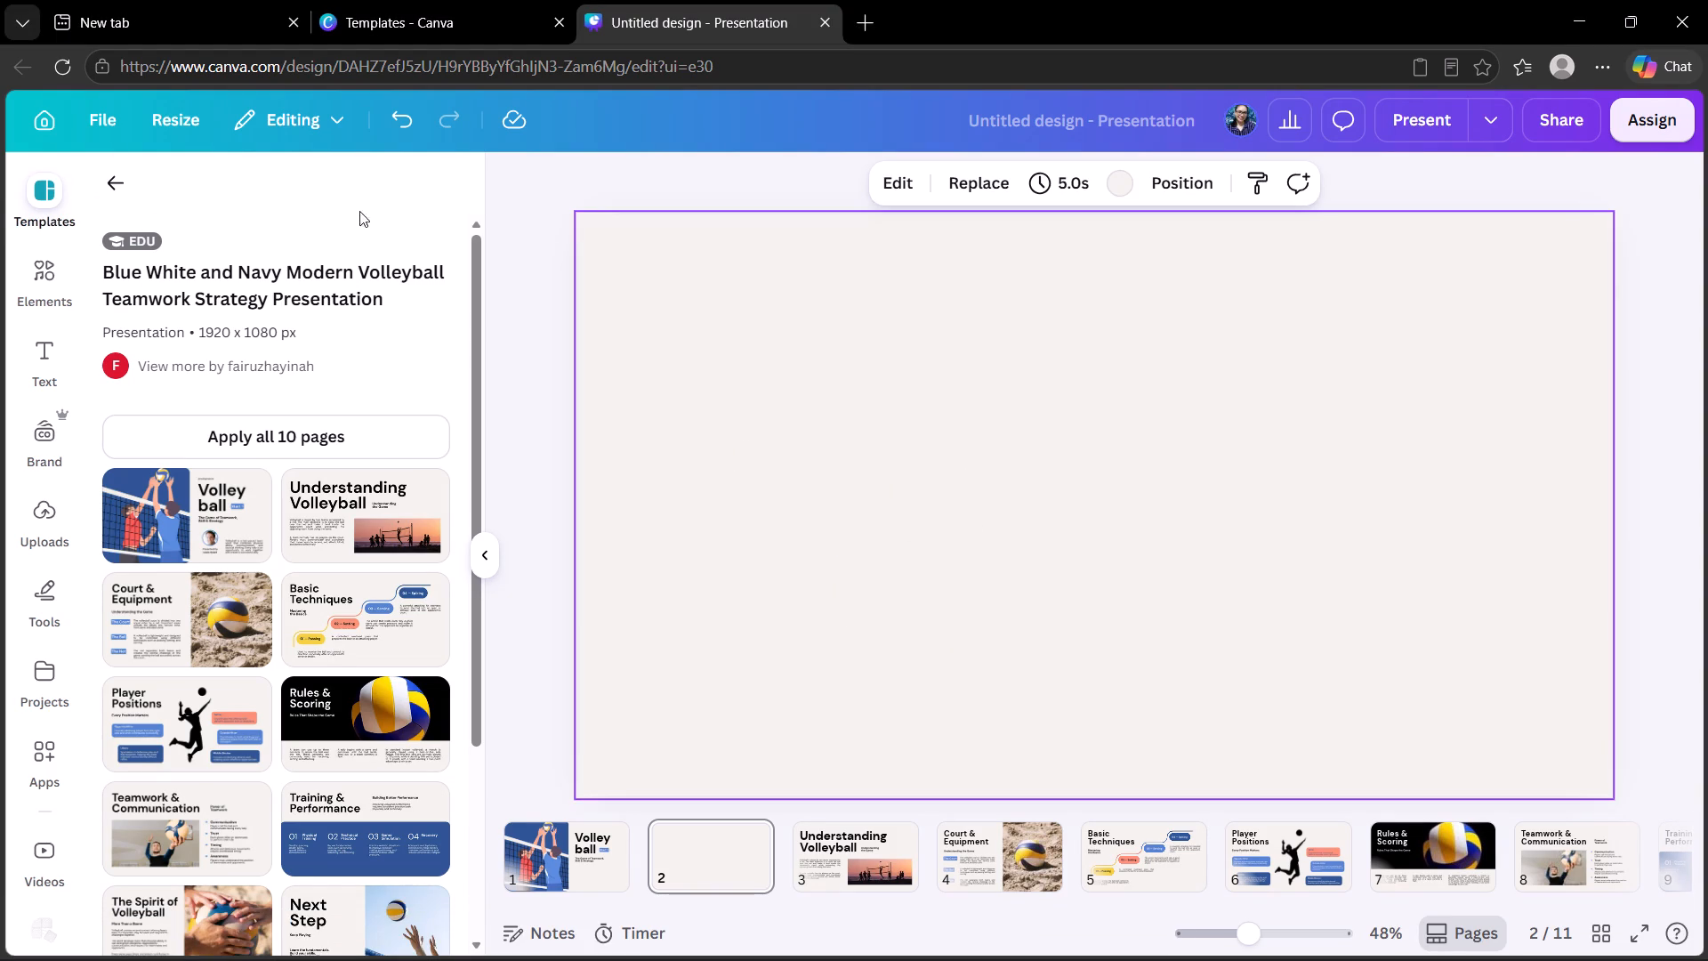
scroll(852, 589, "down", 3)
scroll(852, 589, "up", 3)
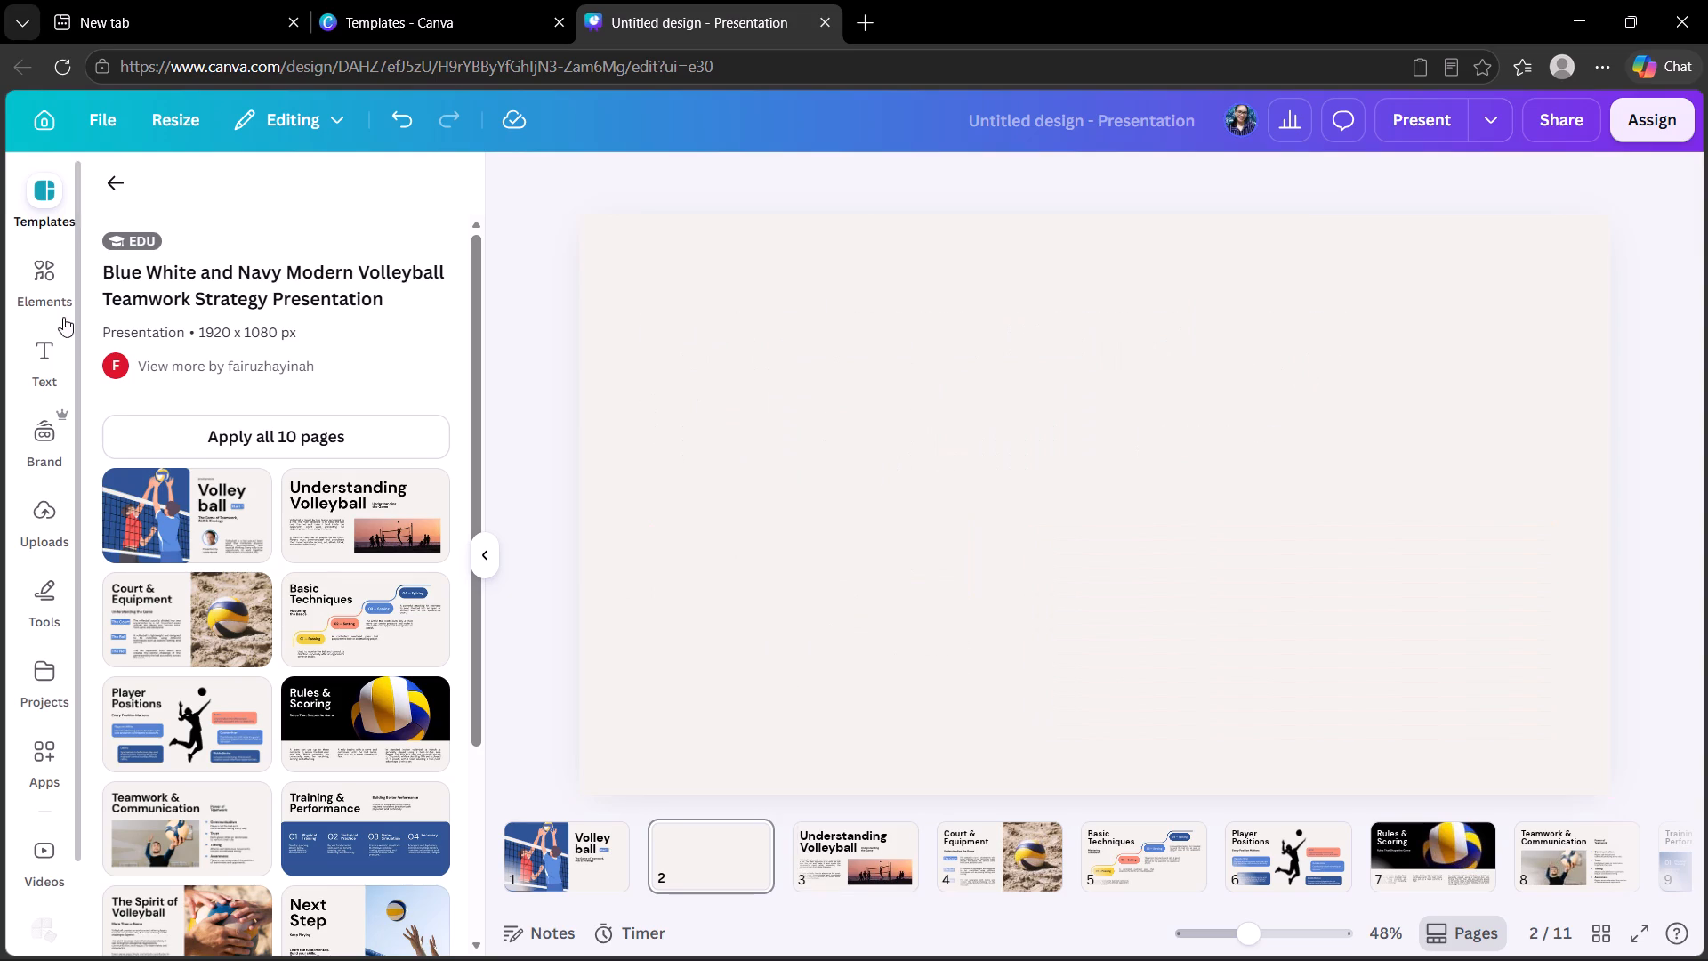
left_click(857, 940)
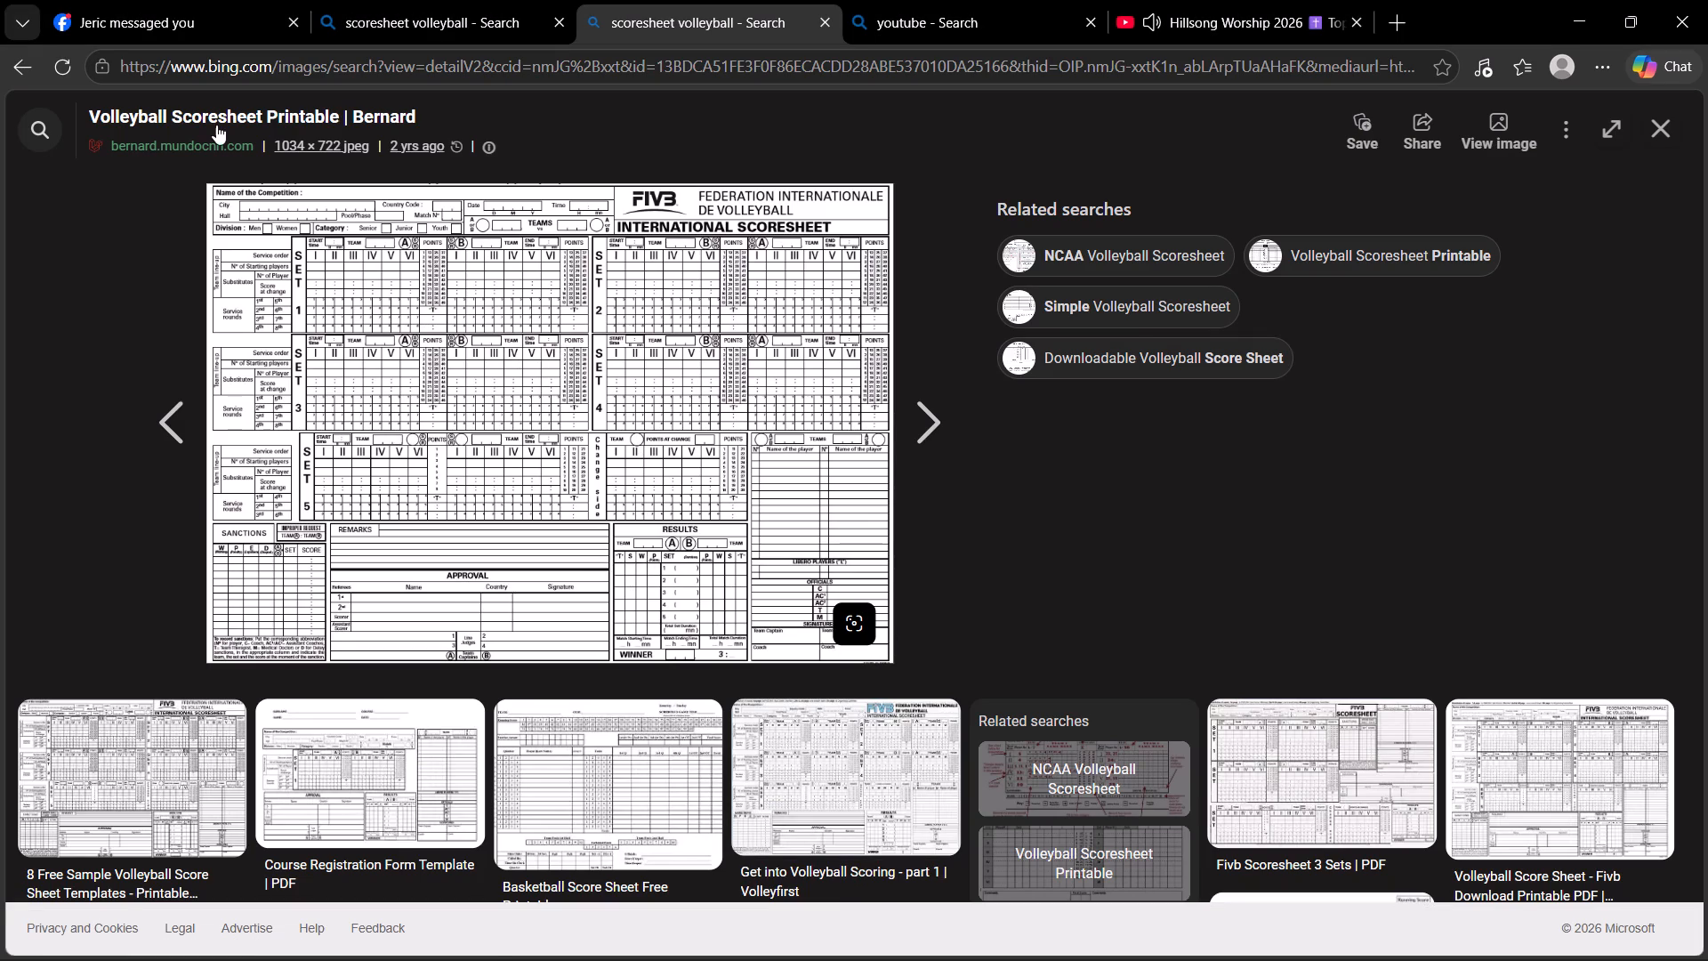
right_click(381, 287)
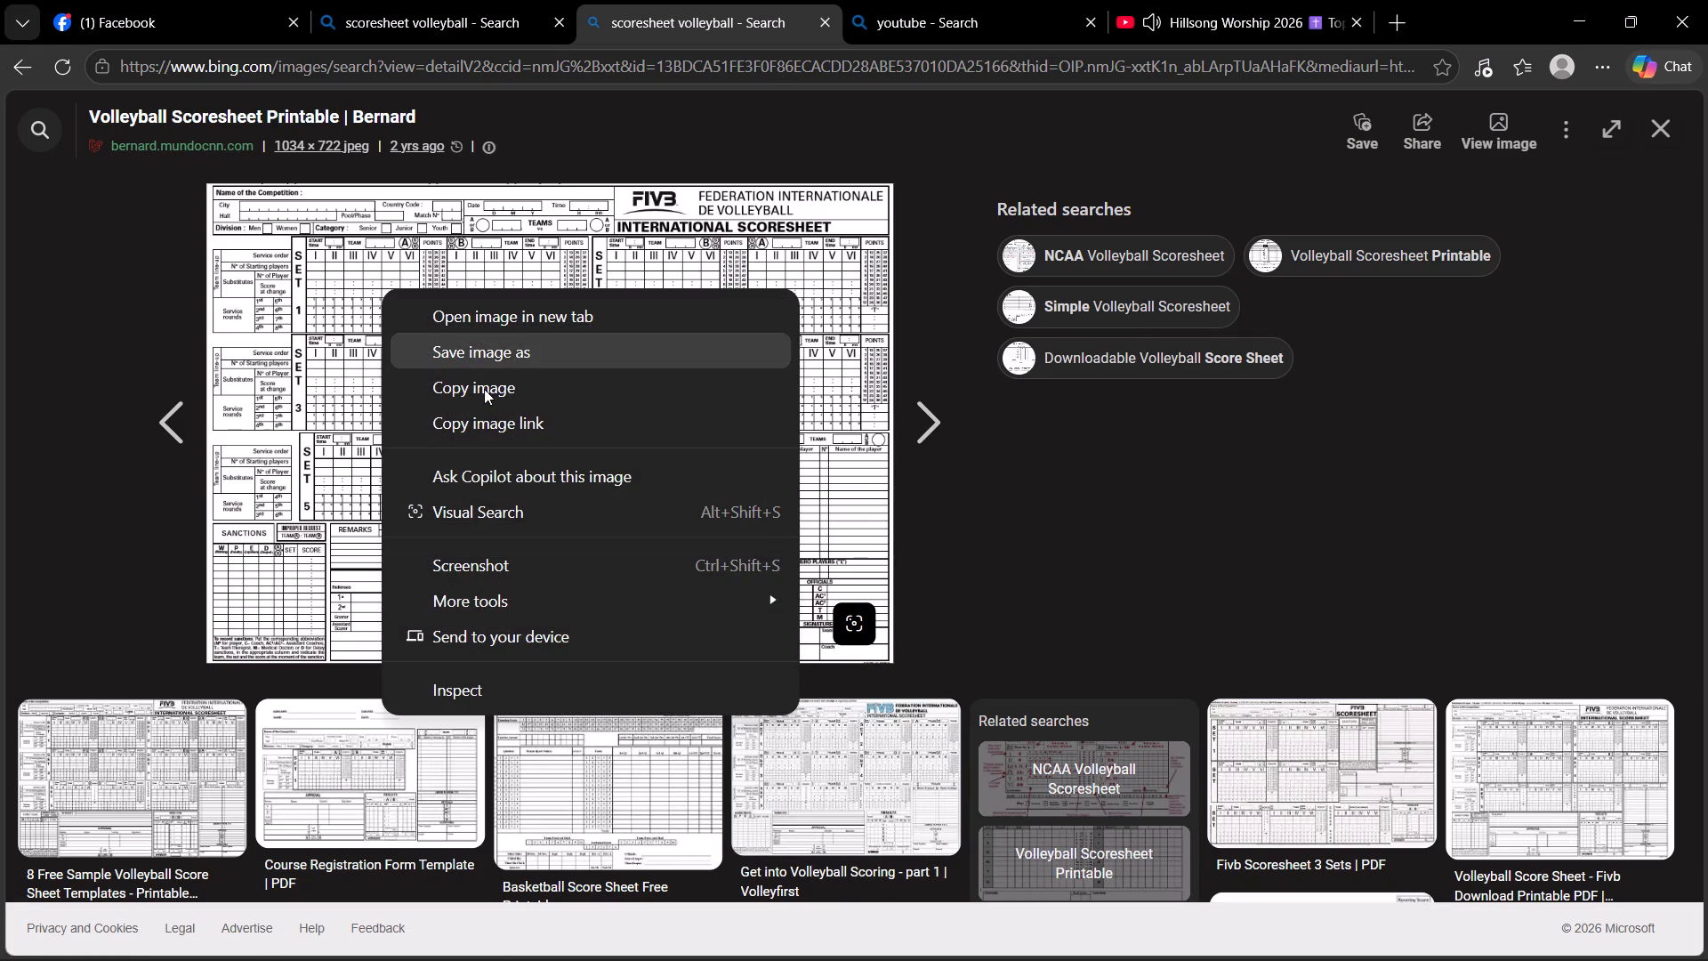
left_click(493, 359)
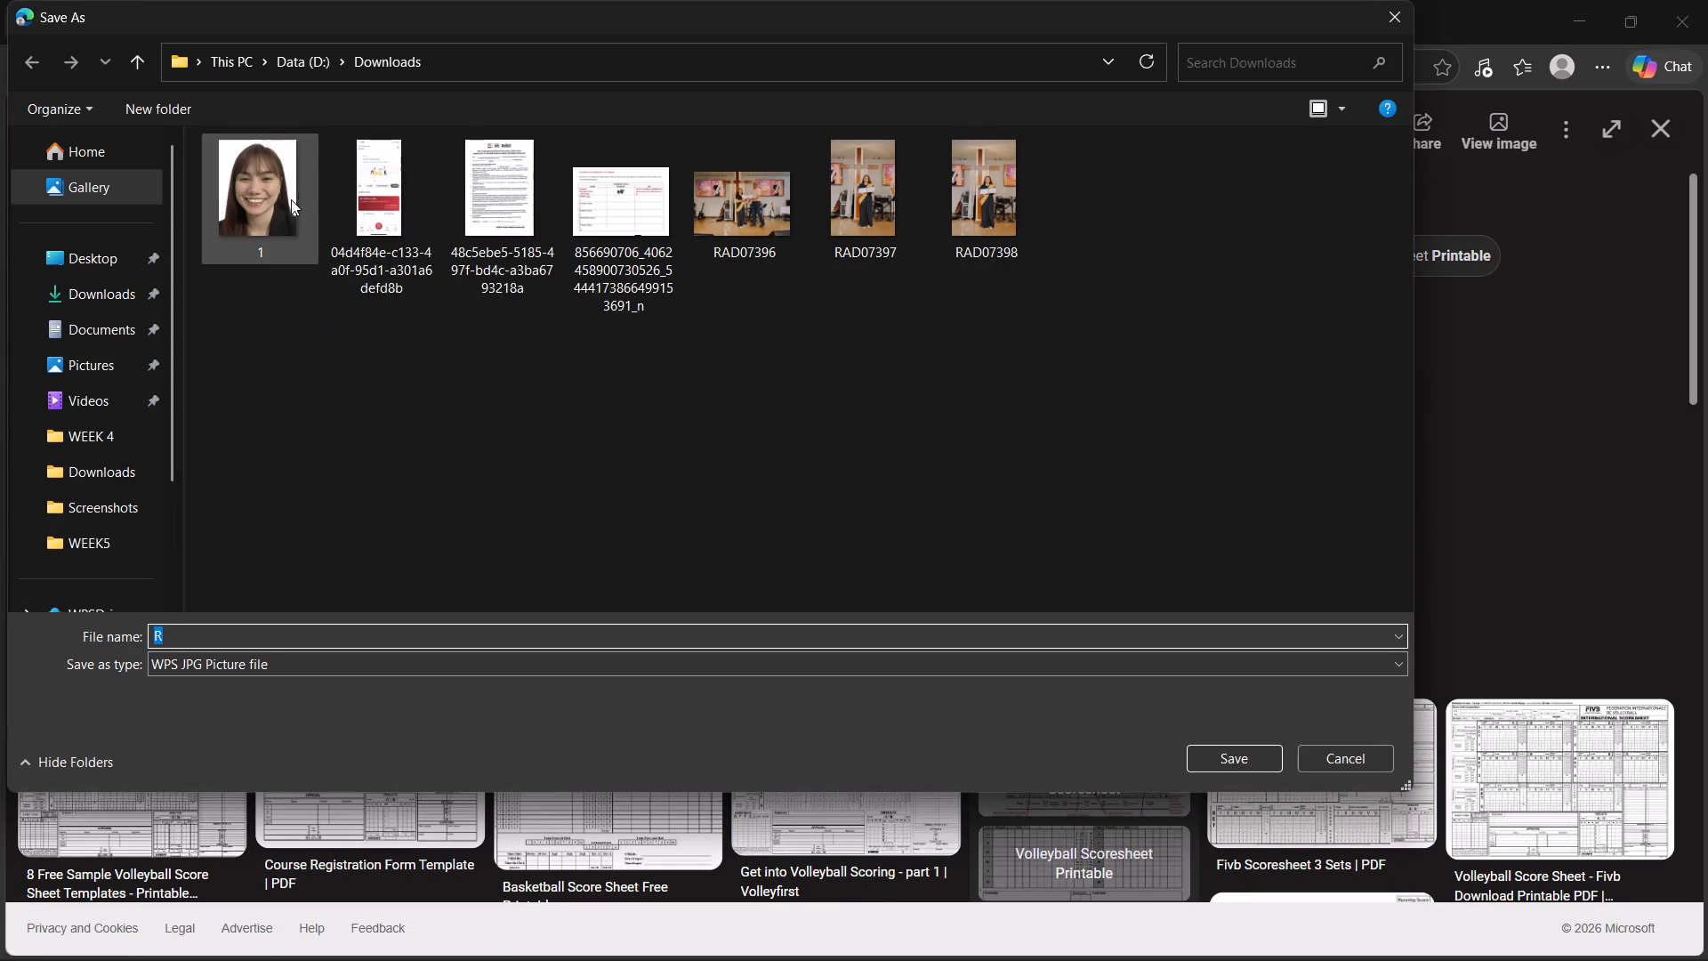
left_click(643, 261)
left_click(547, 622)
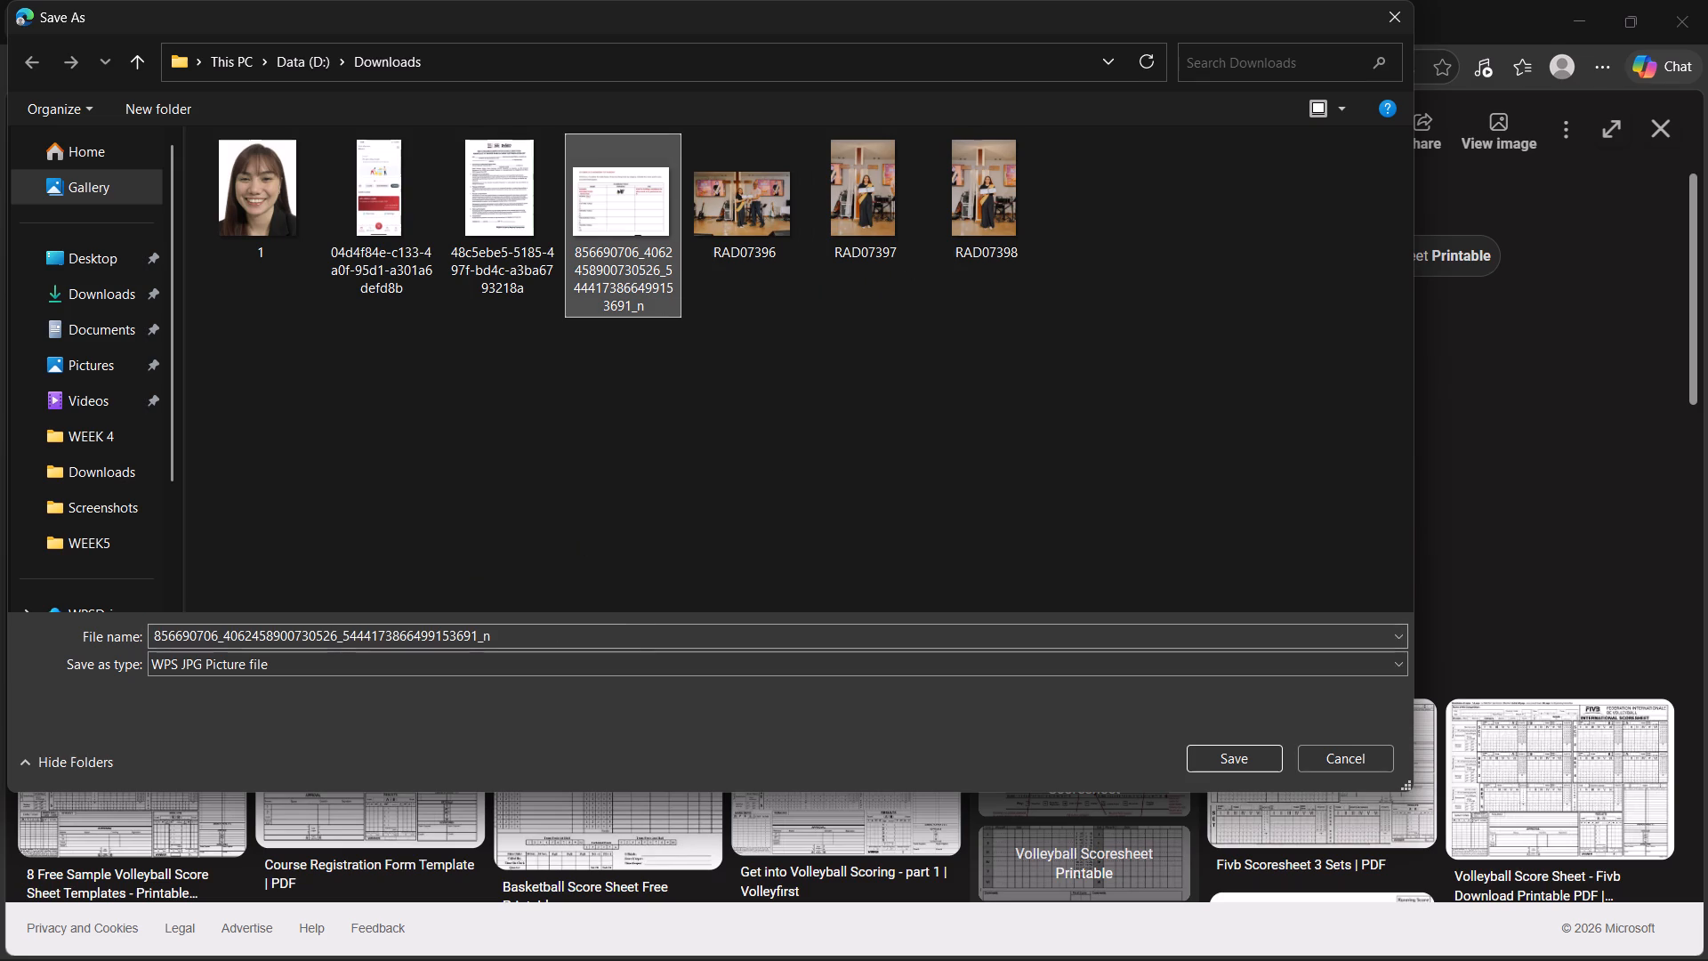
left_click(536, 639)
key("1")
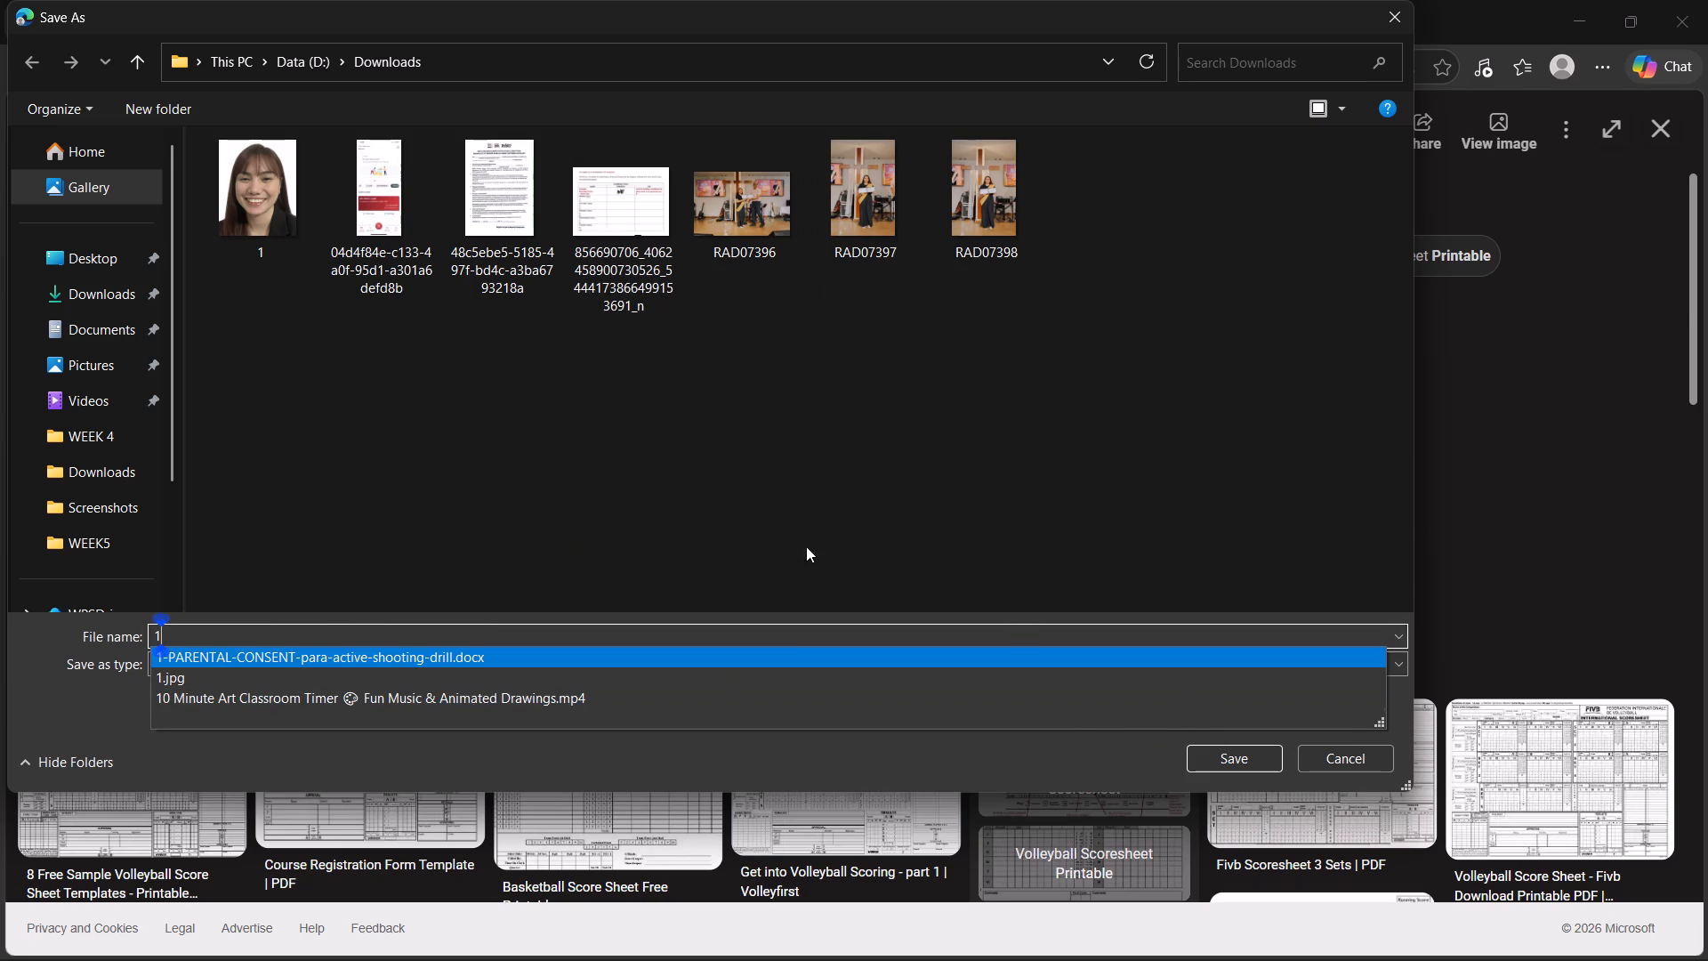
type("11")
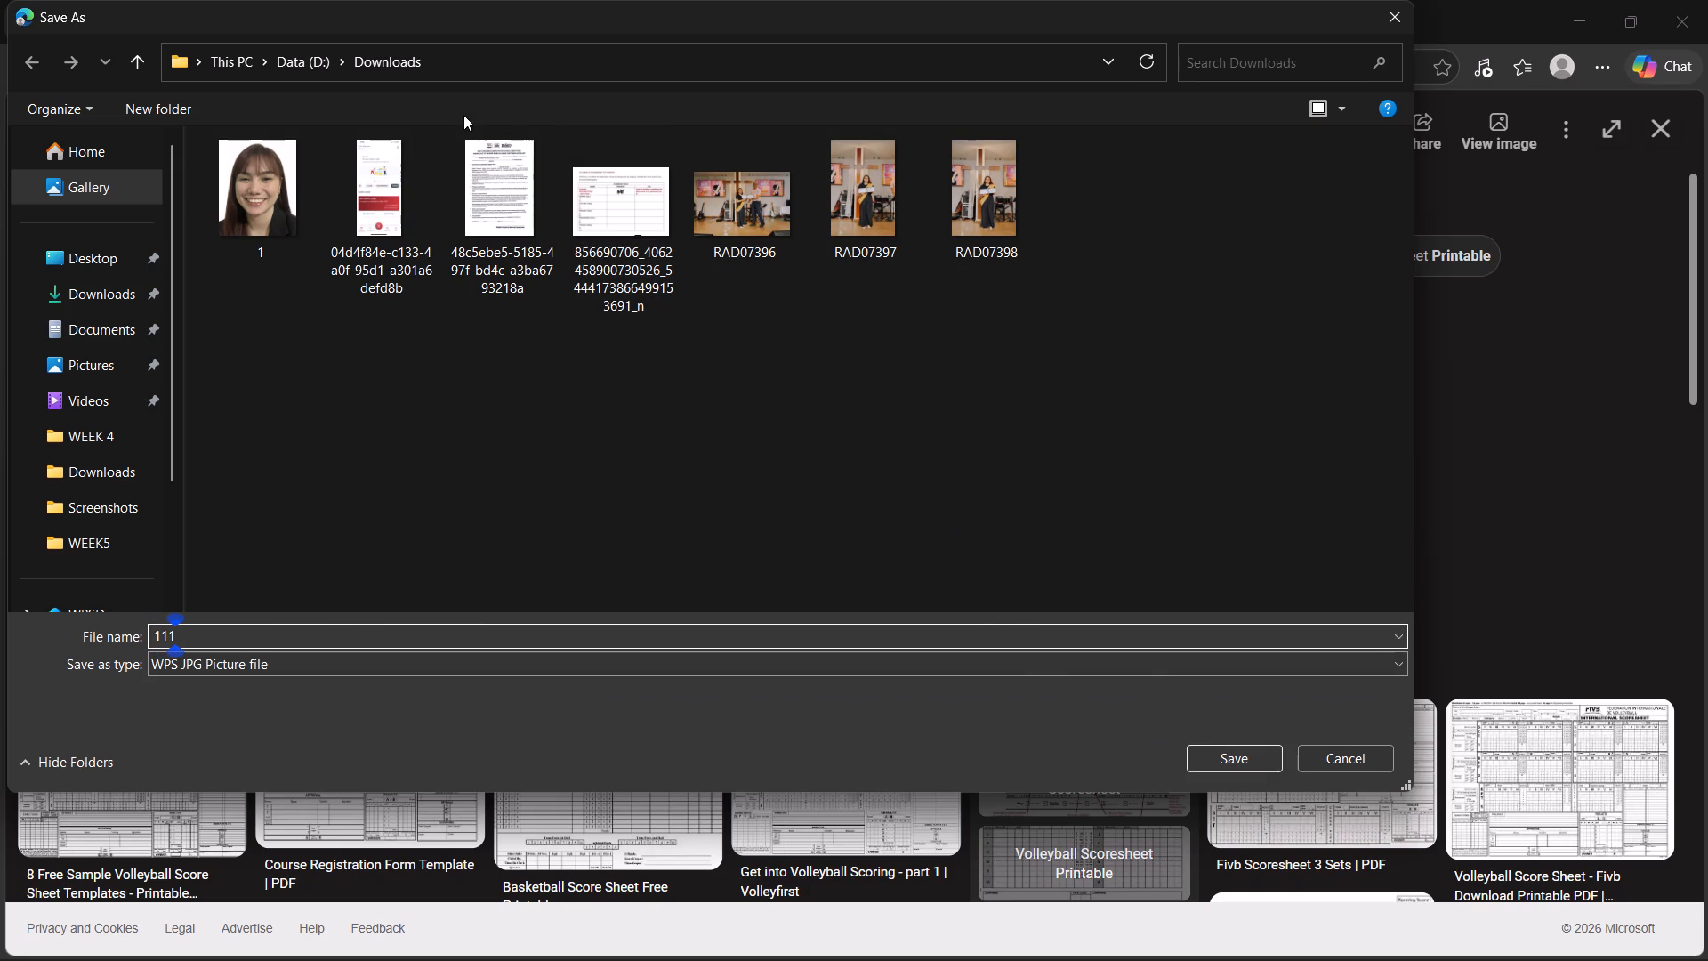
double_click(608, 192)
left_click(1000, 499)
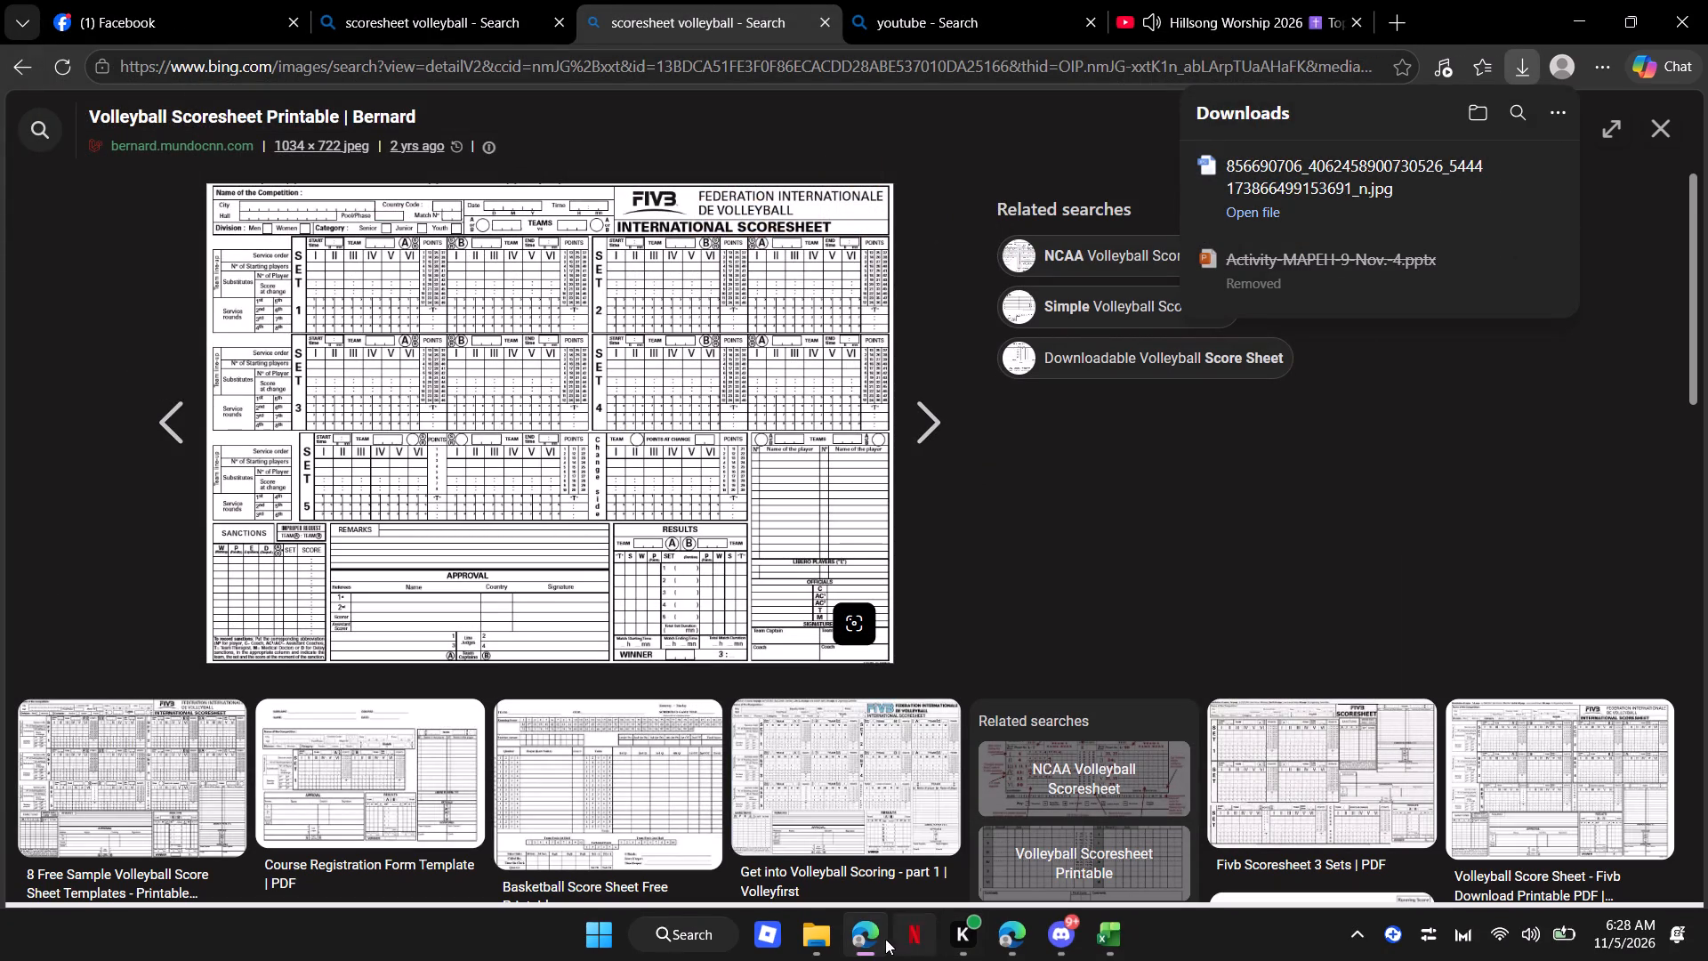
left_click(1499, 185)
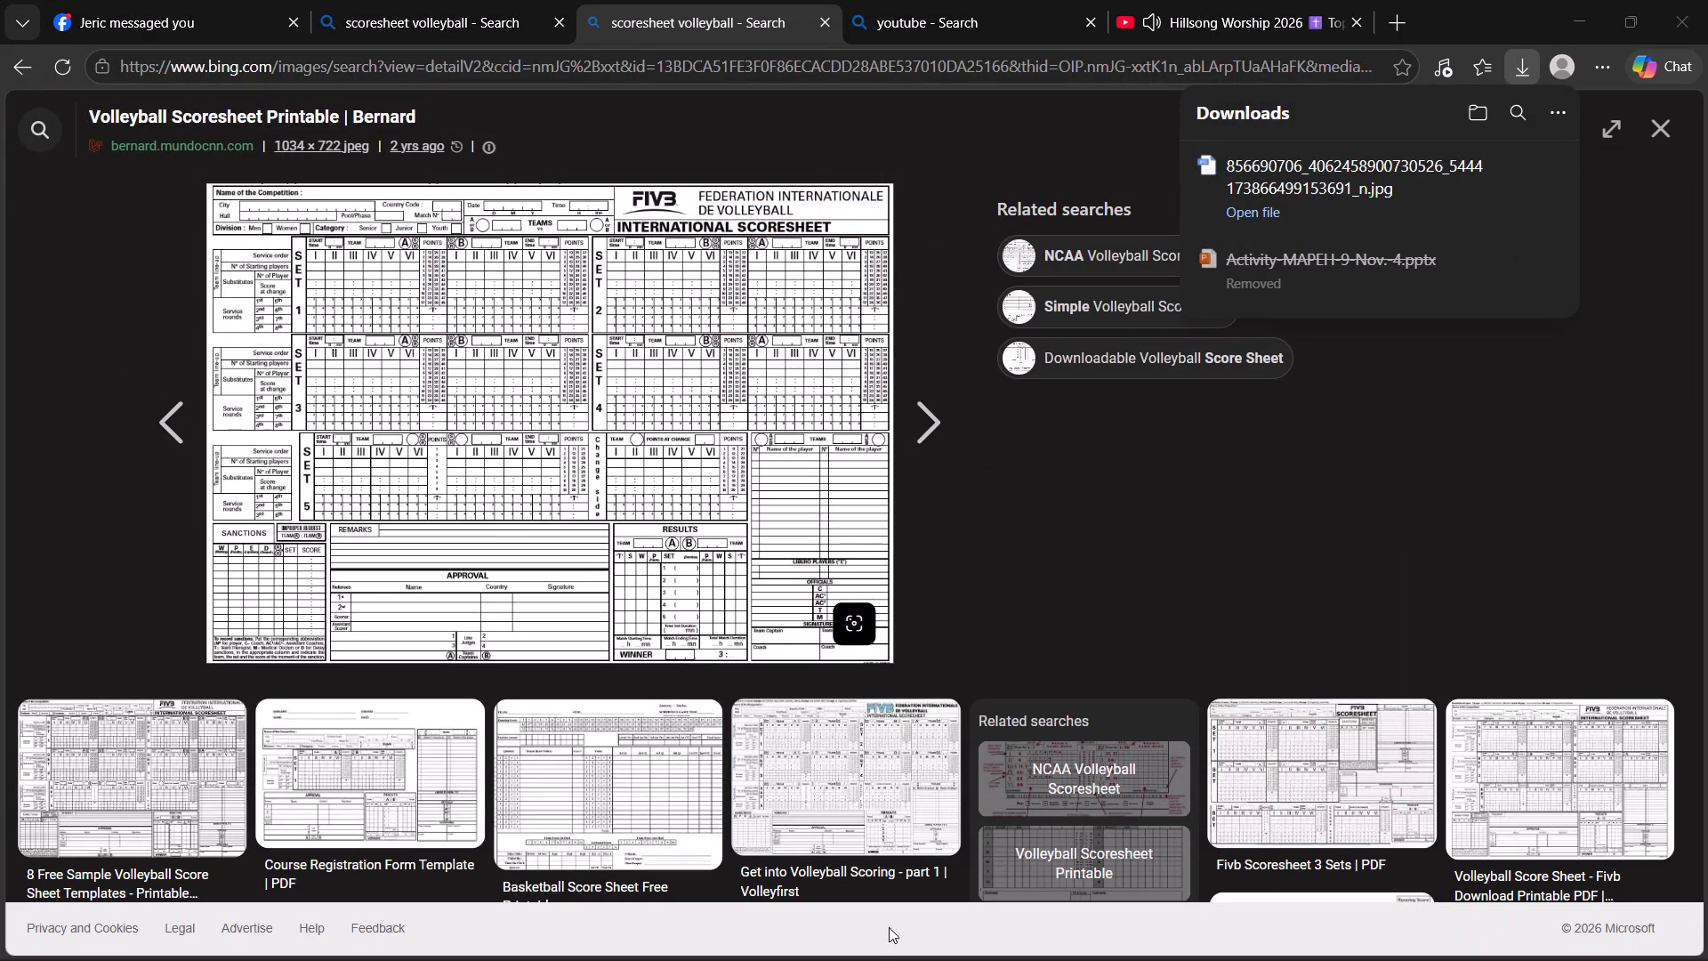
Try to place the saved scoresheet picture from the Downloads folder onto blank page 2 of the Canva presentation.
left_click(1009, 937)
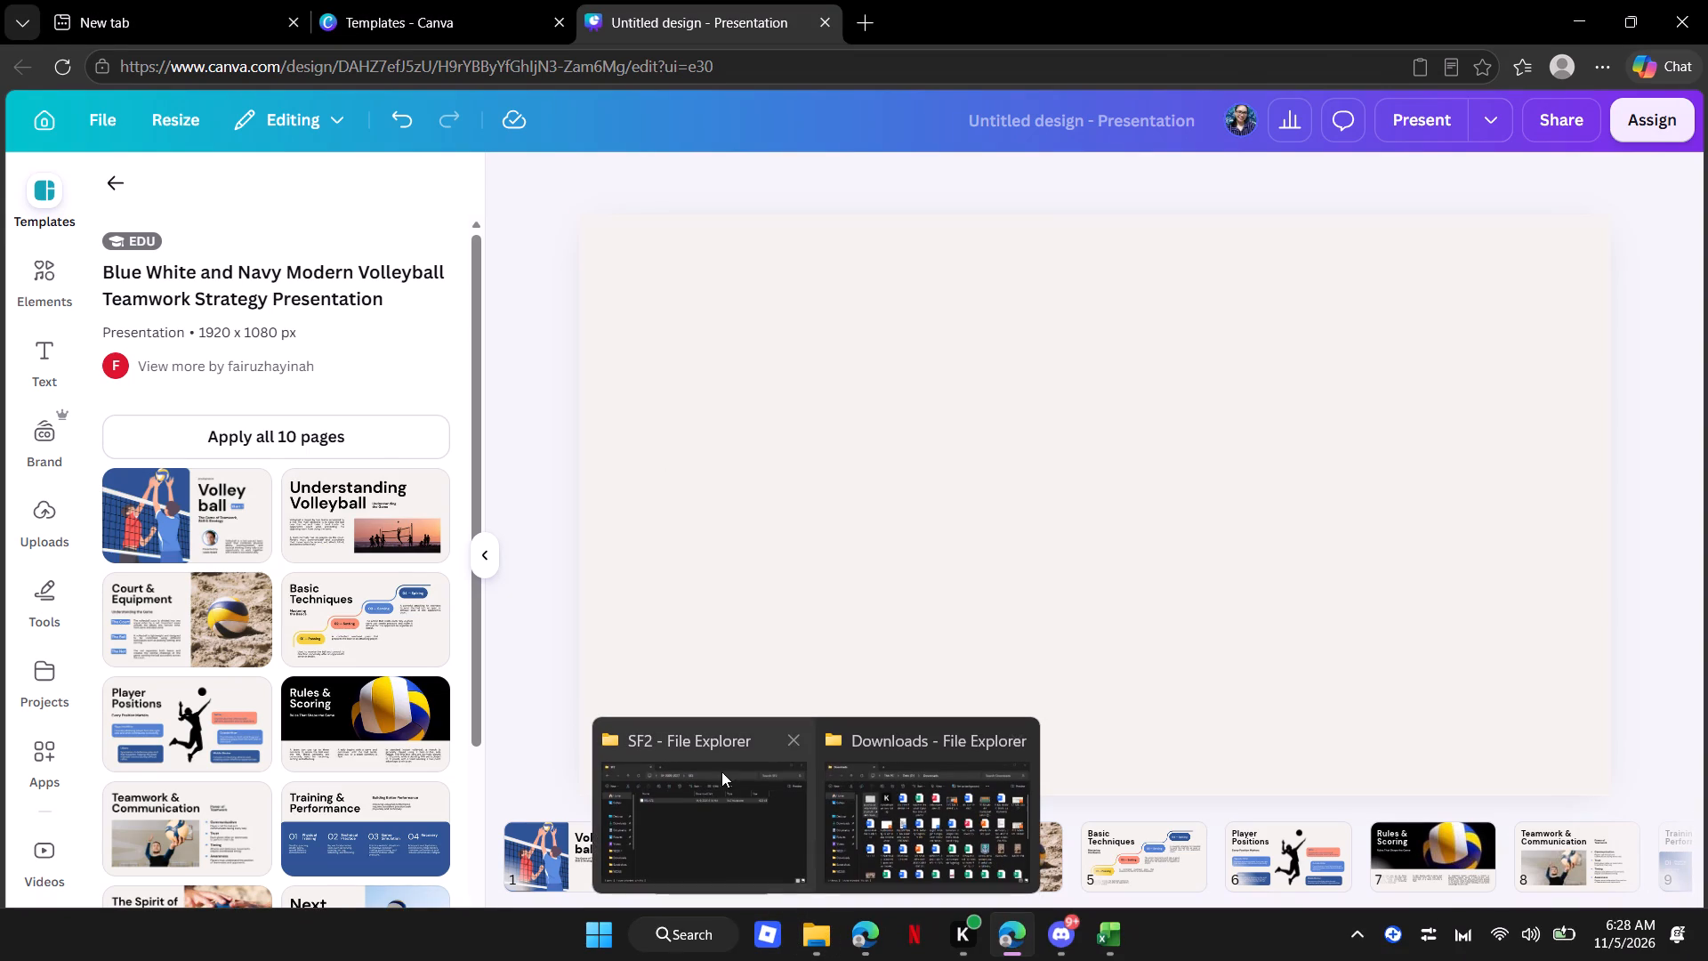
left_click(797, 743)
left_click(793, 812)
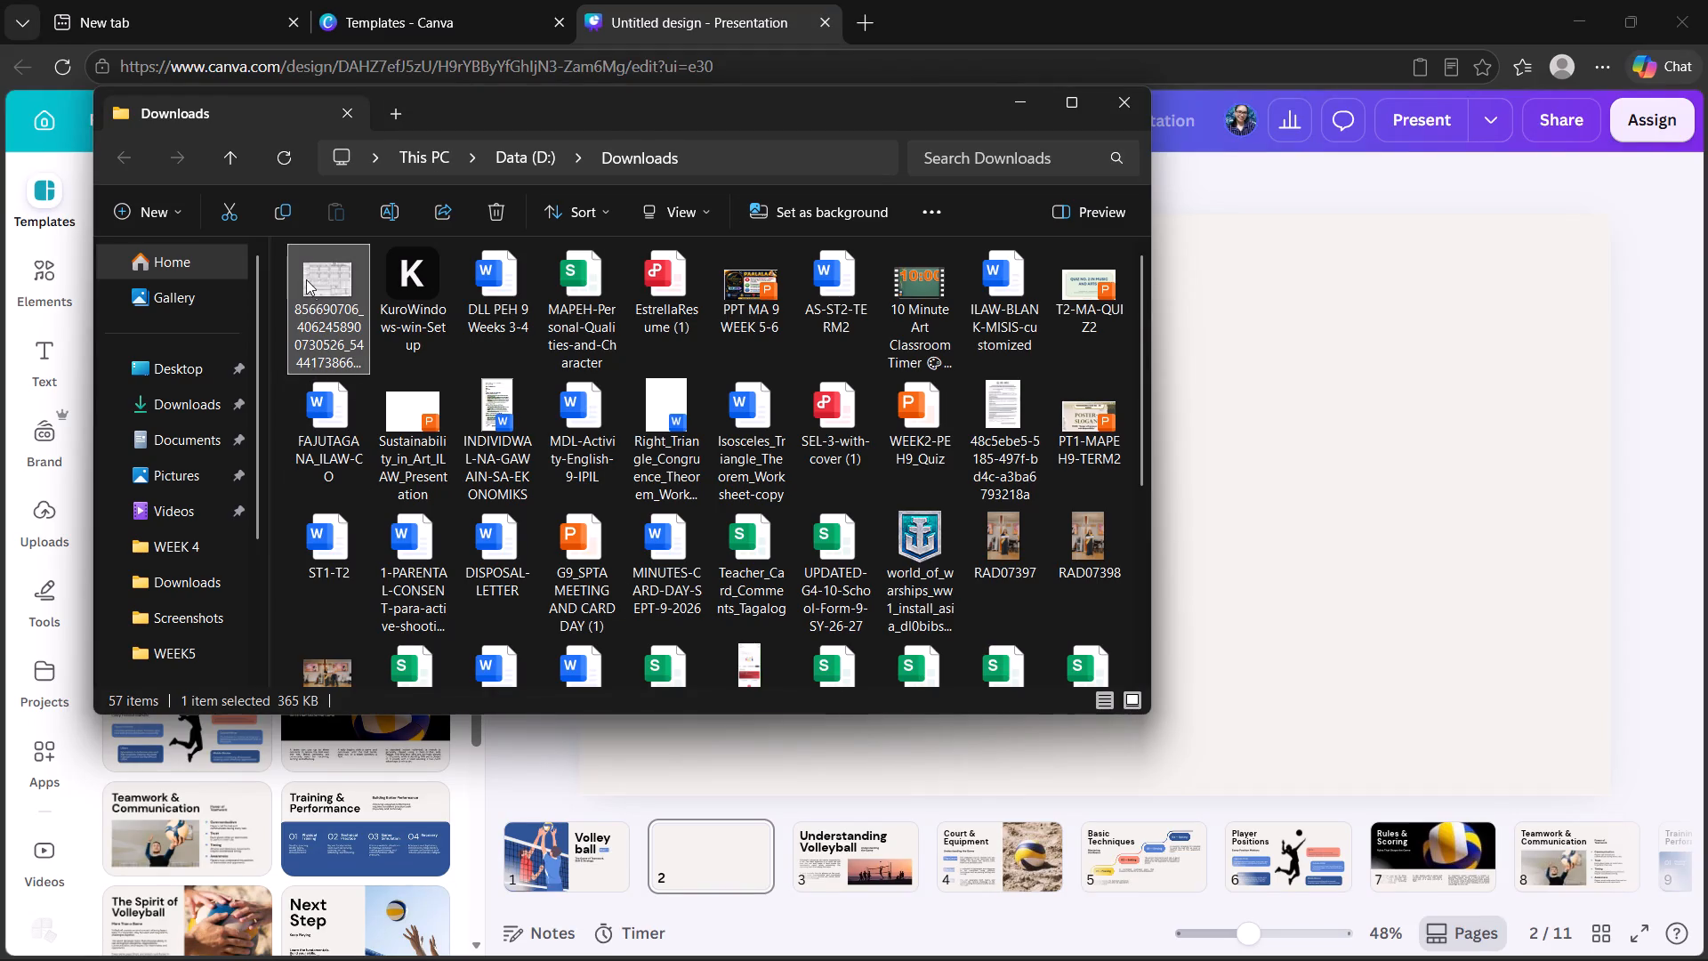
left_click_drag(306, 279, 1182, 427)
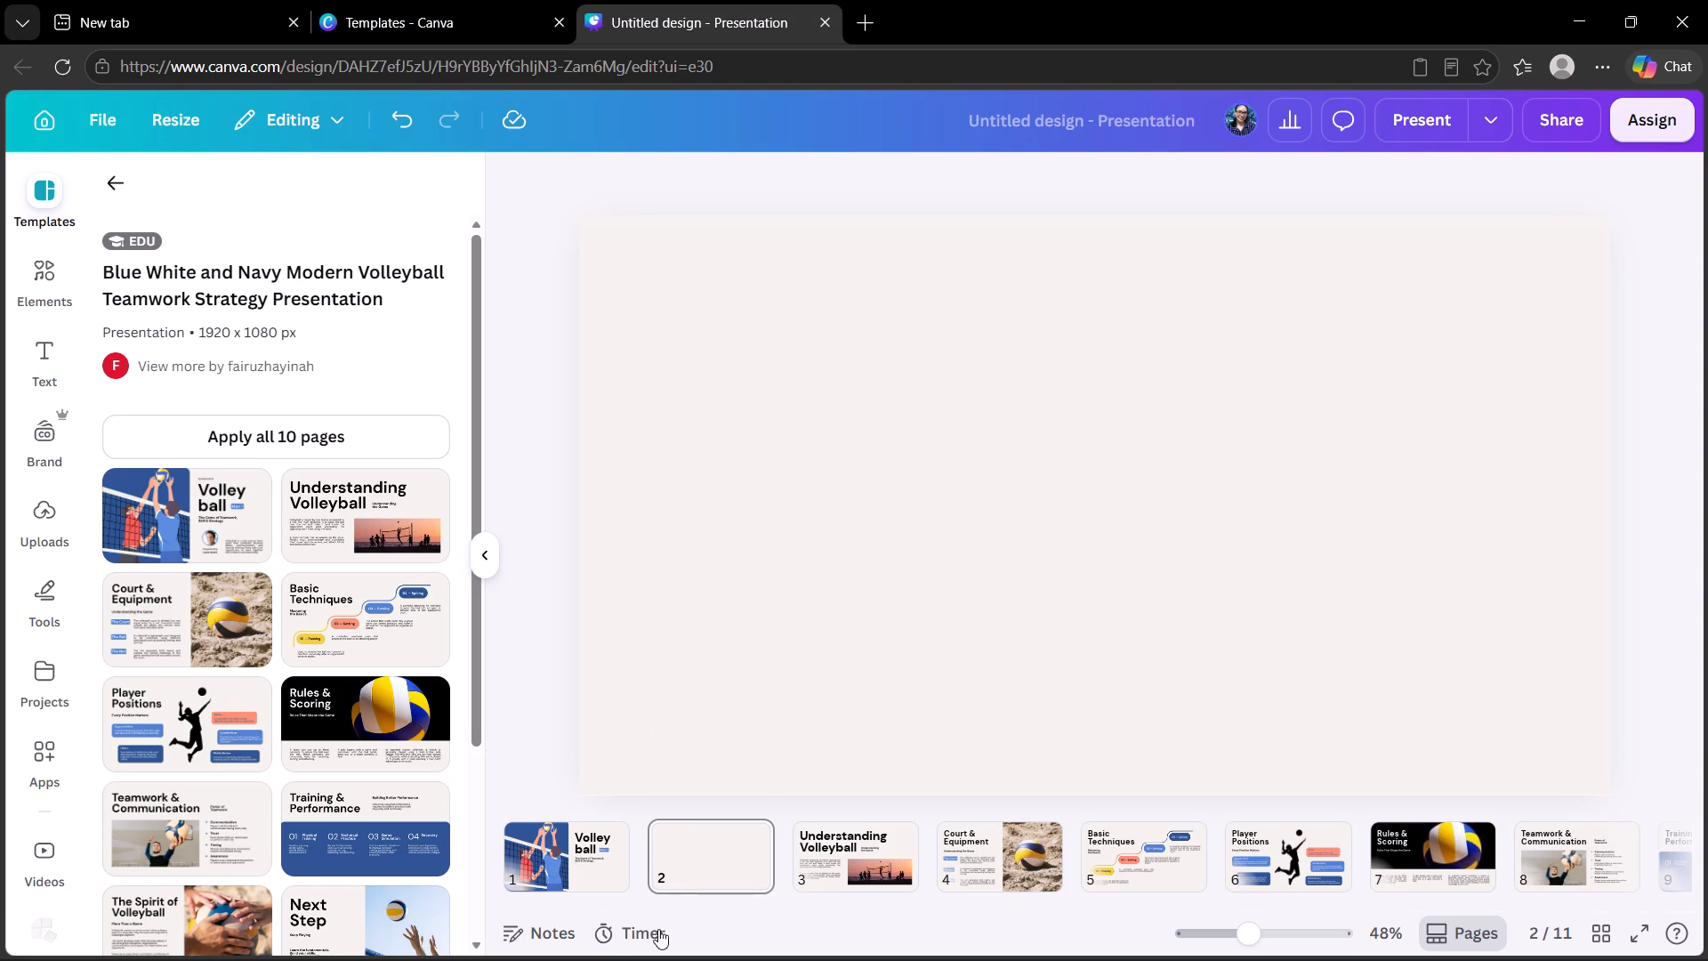
Reload the Canva presentation in the browser.
scroll(810, 694, "down", 3)
scroll(813, 692, "up", 3)
left_click(57, 72)
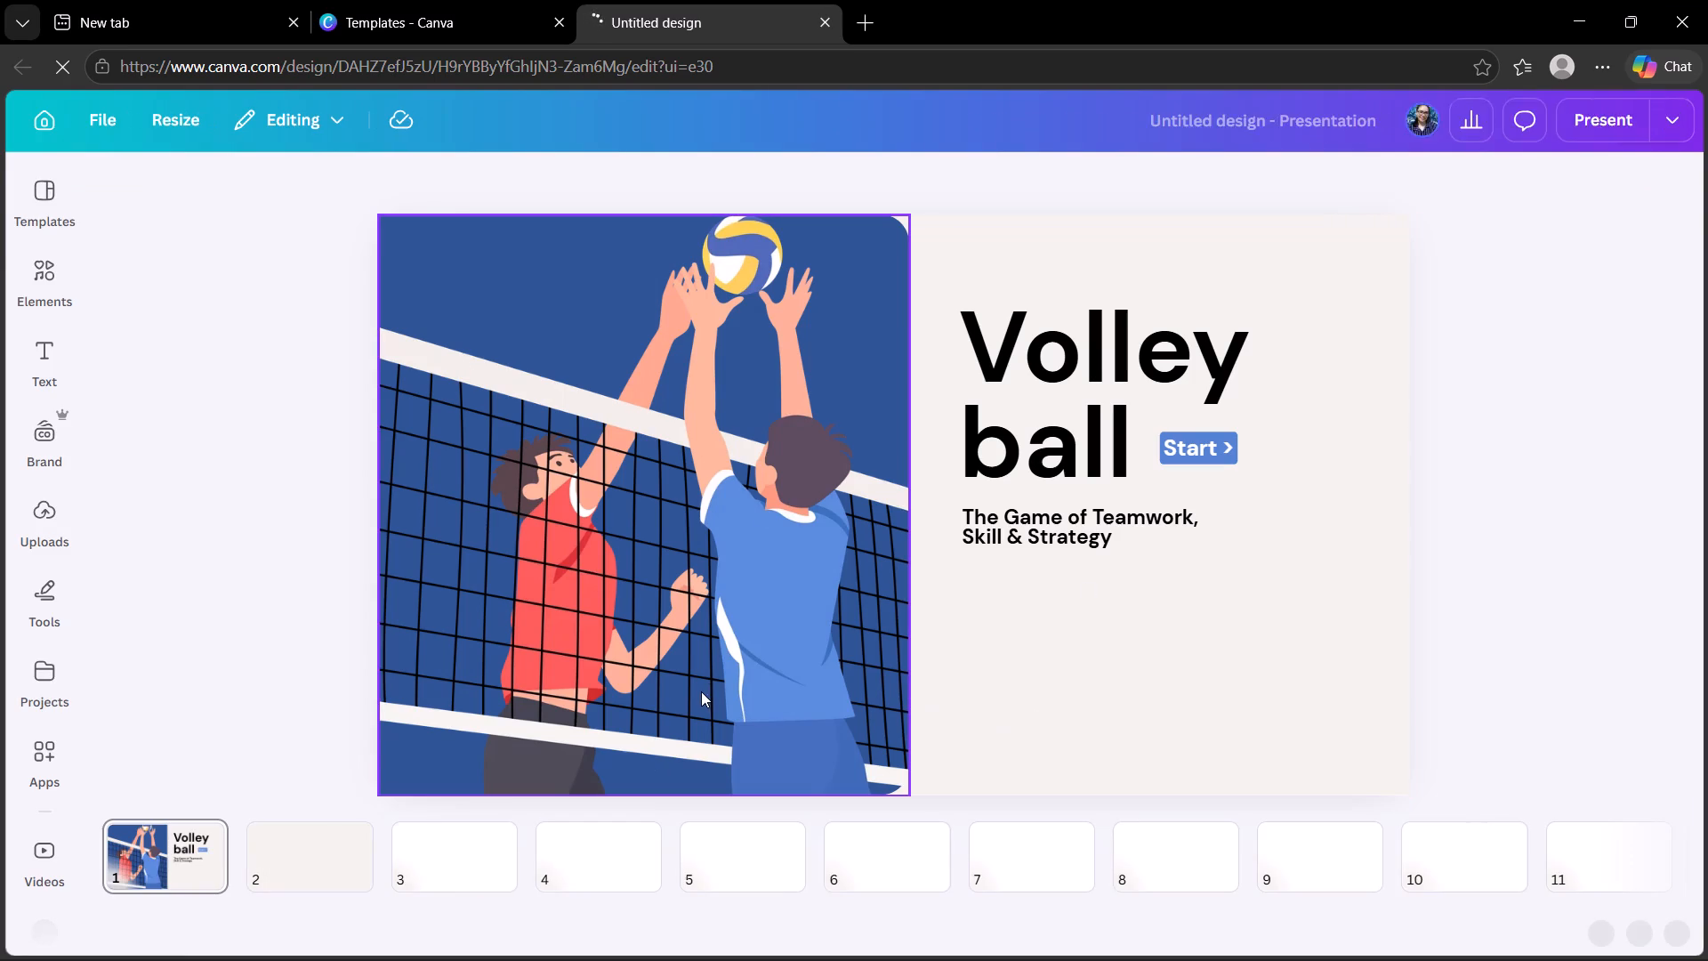
Place the saved scoresheet picture from the Downloads folder onto blank page 2 of the presentation.
left_click(346, 867)
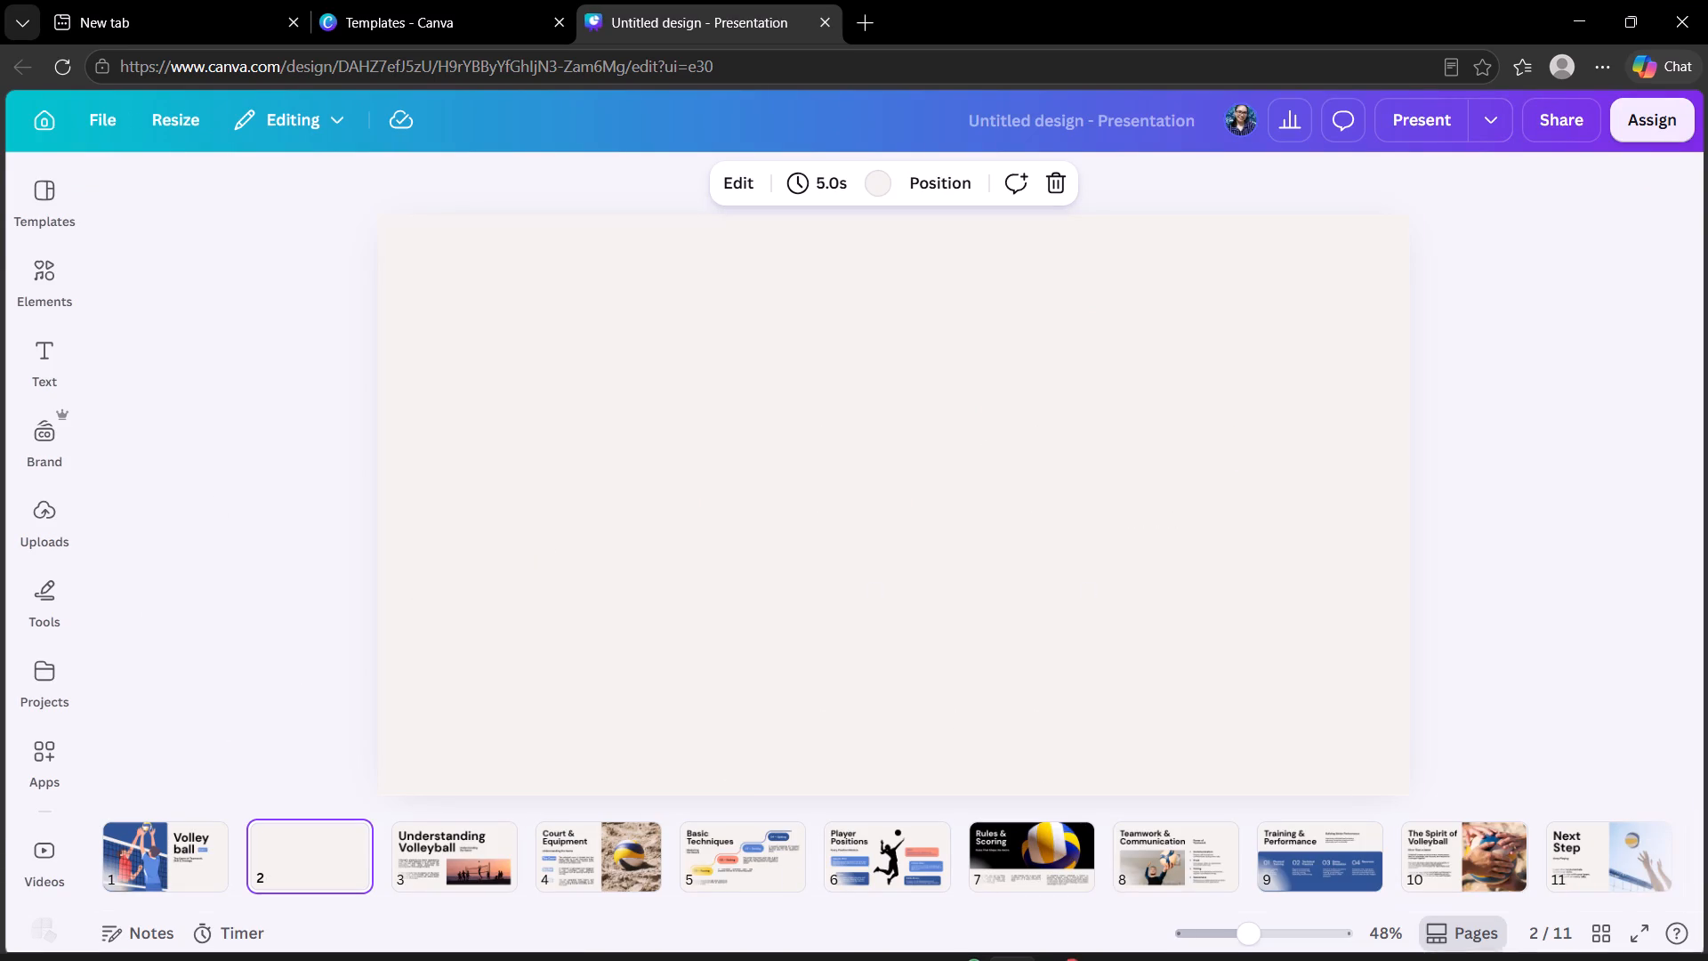
left_click(810, 933)
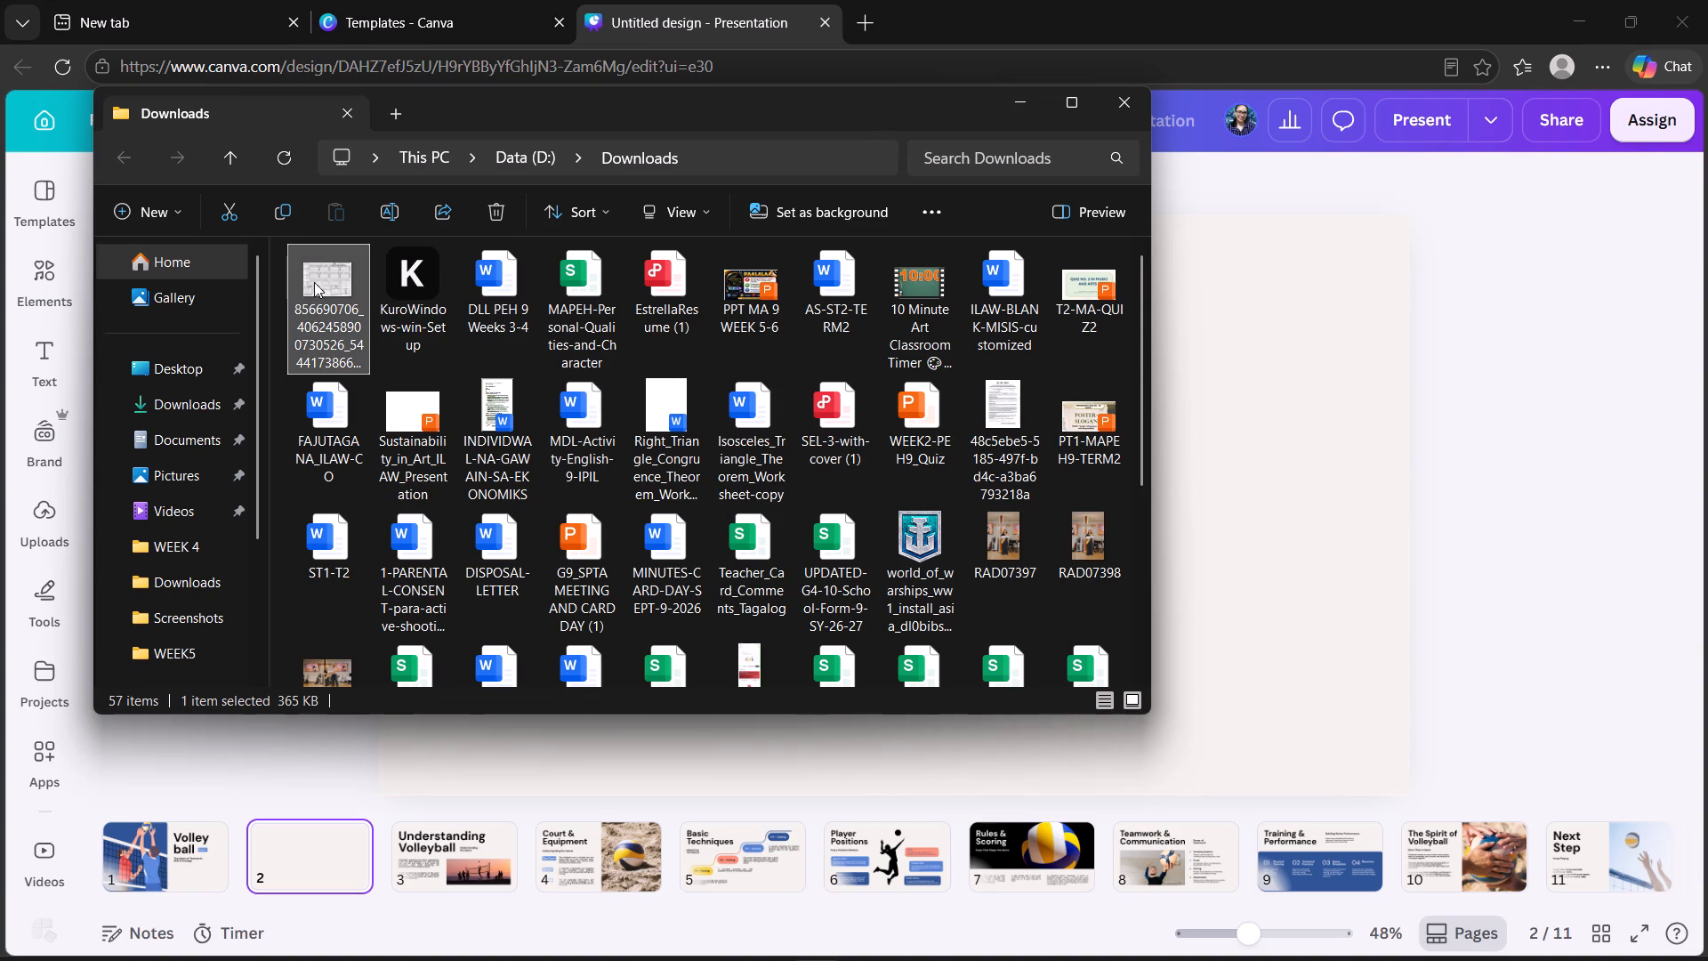
left_click_drag(322, 271, 1267, 504)
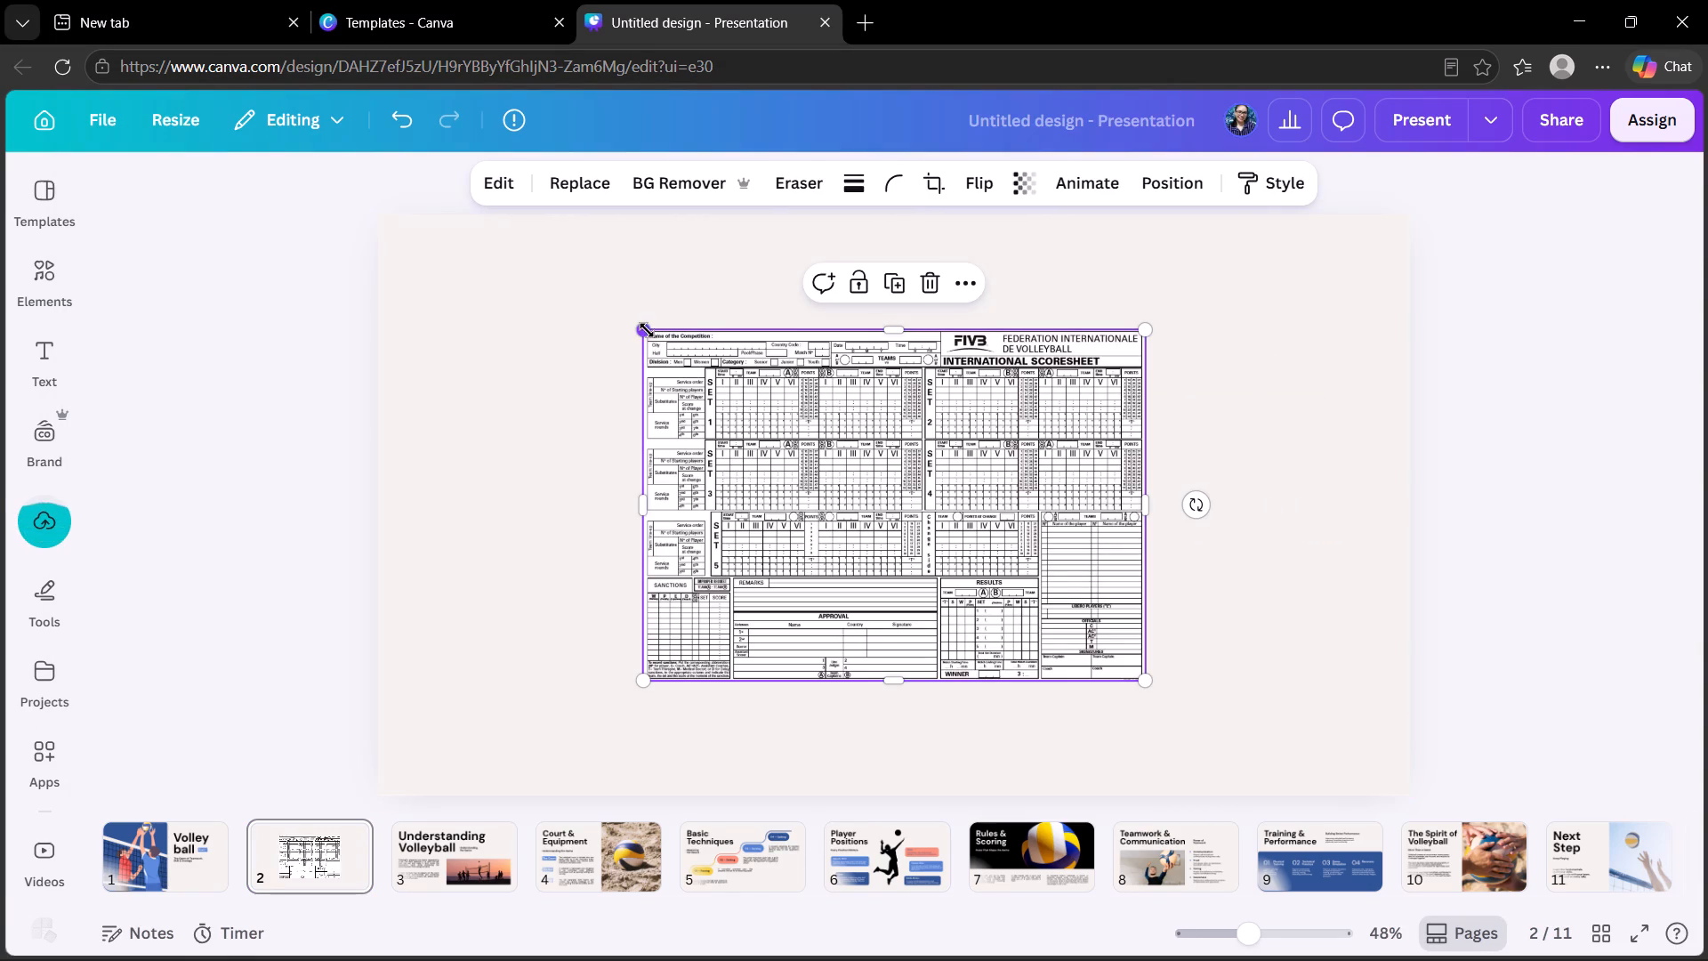
Enlarge the scoresheet image on page 2 to the full page height, flush with the page's left edge.
left_click_drag(646, 331, 446, 281)
left_click_drag(711, 343, 610, 343)
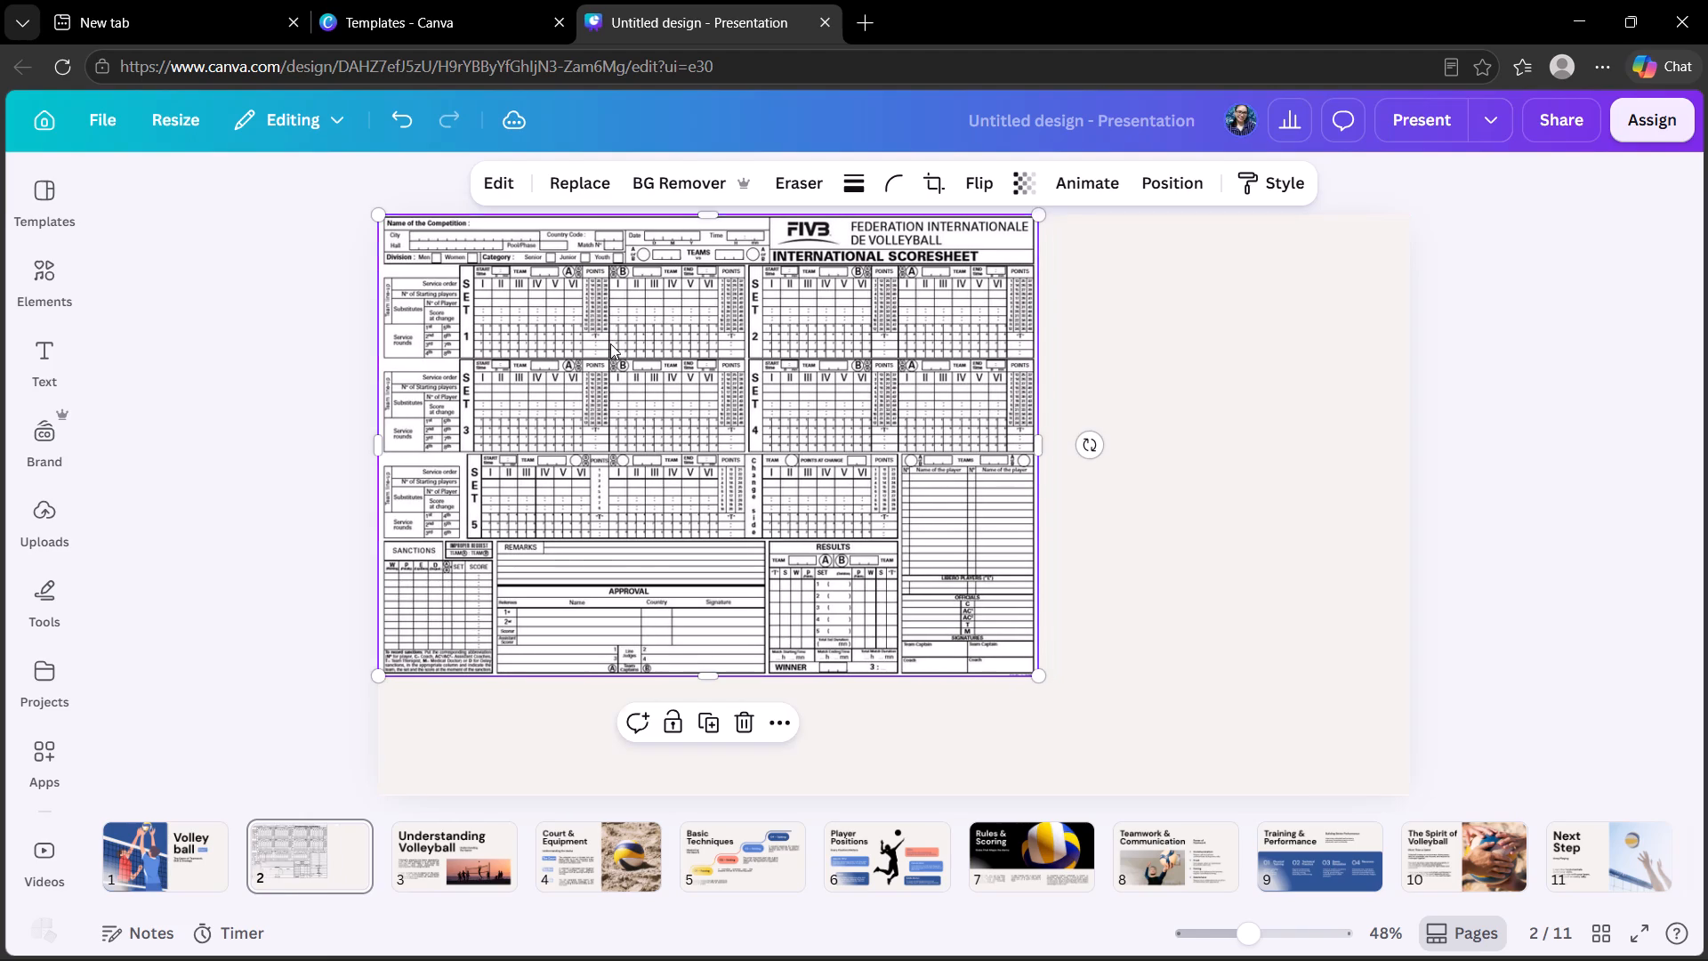
left_click_drag(1035, 669, 1265, 755)
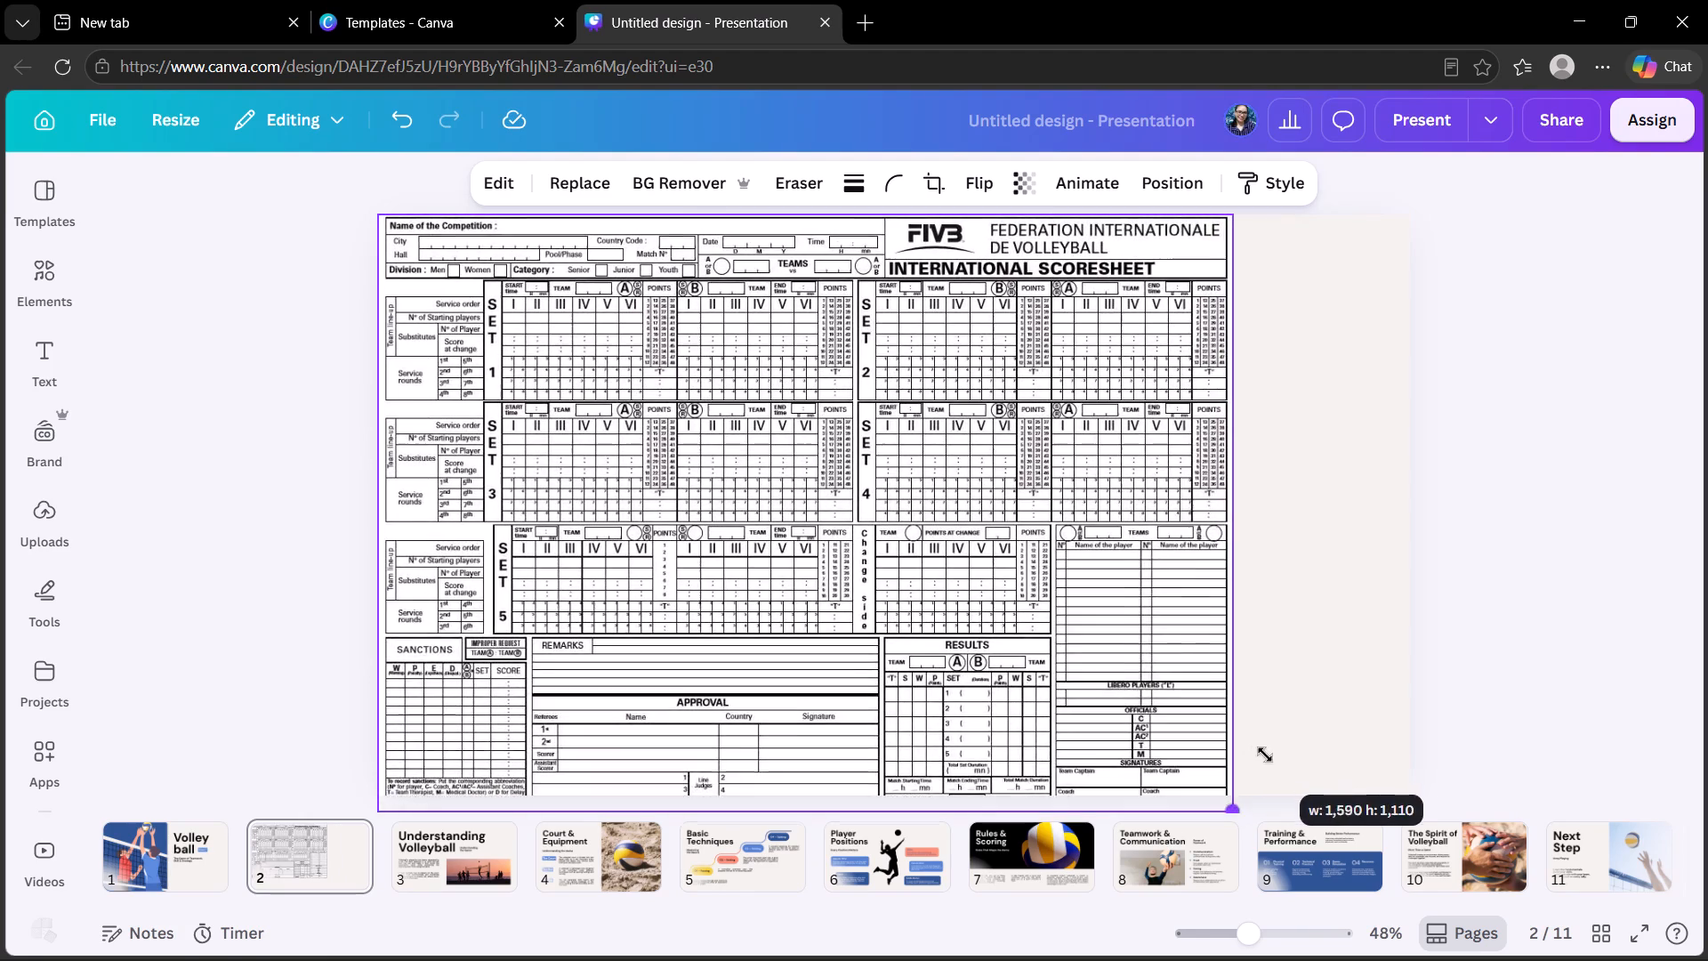
left_click_drag(1265, 755, 1235, 739)
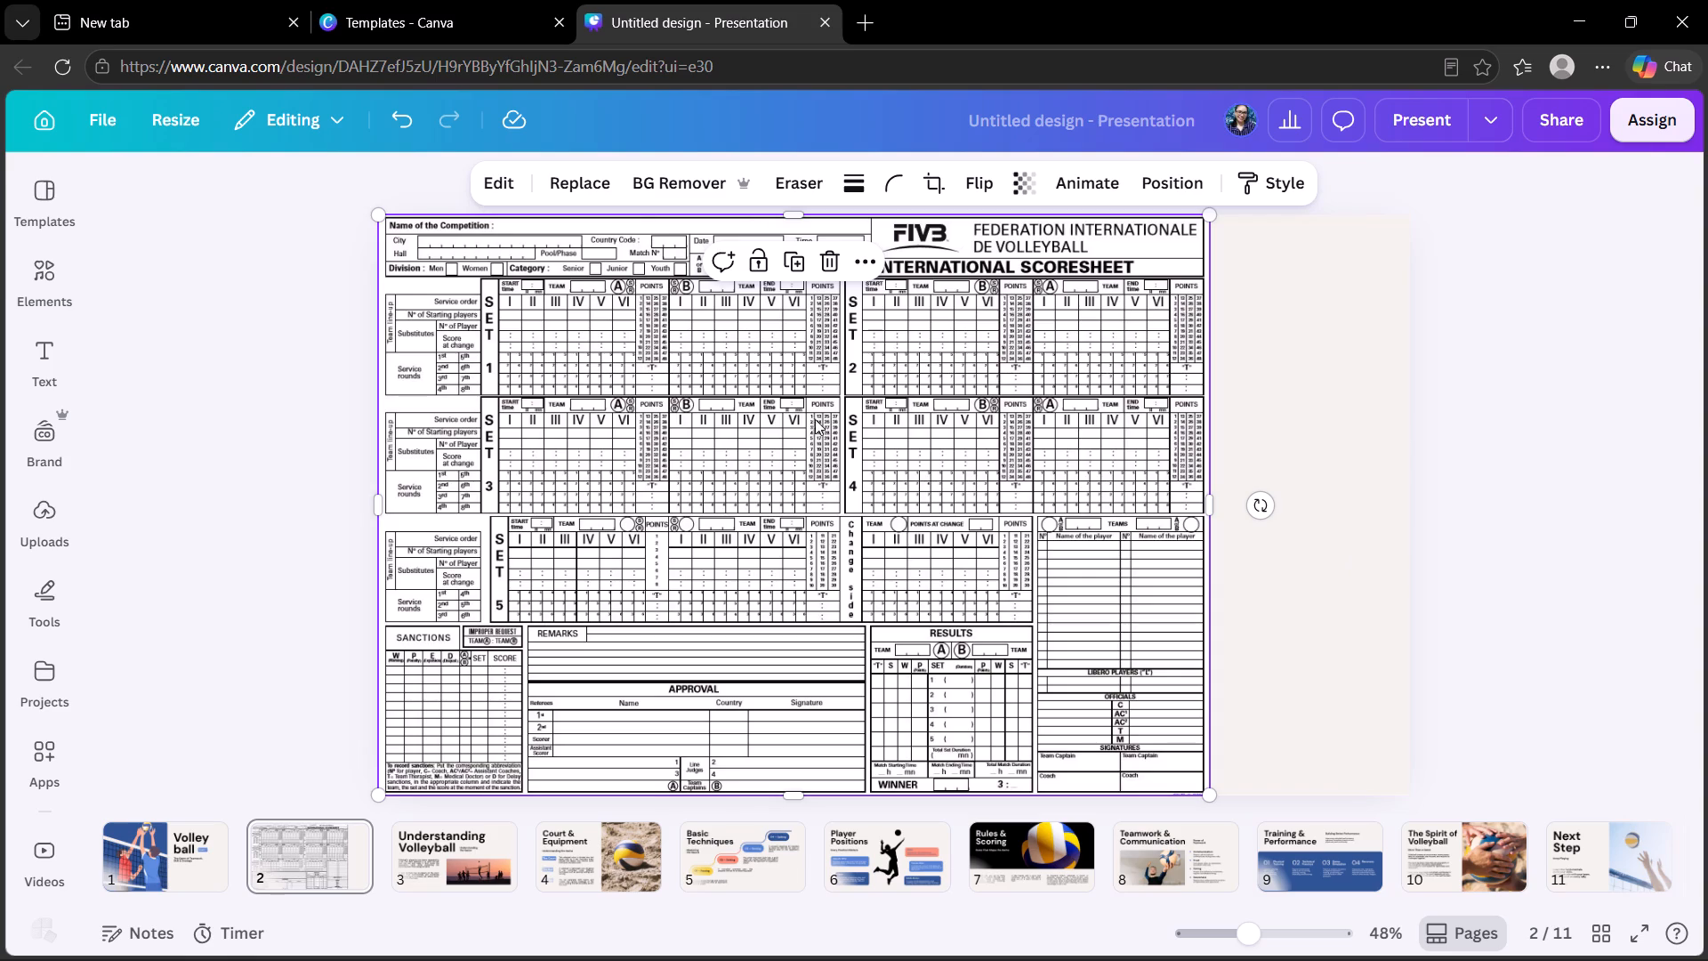
Duplicate the scoresheet image and align the copy directly beside the original's right edge, covering the rest of page 2.
left_click(796, 261)
left_click_drag(861, 427, 1047, 448)
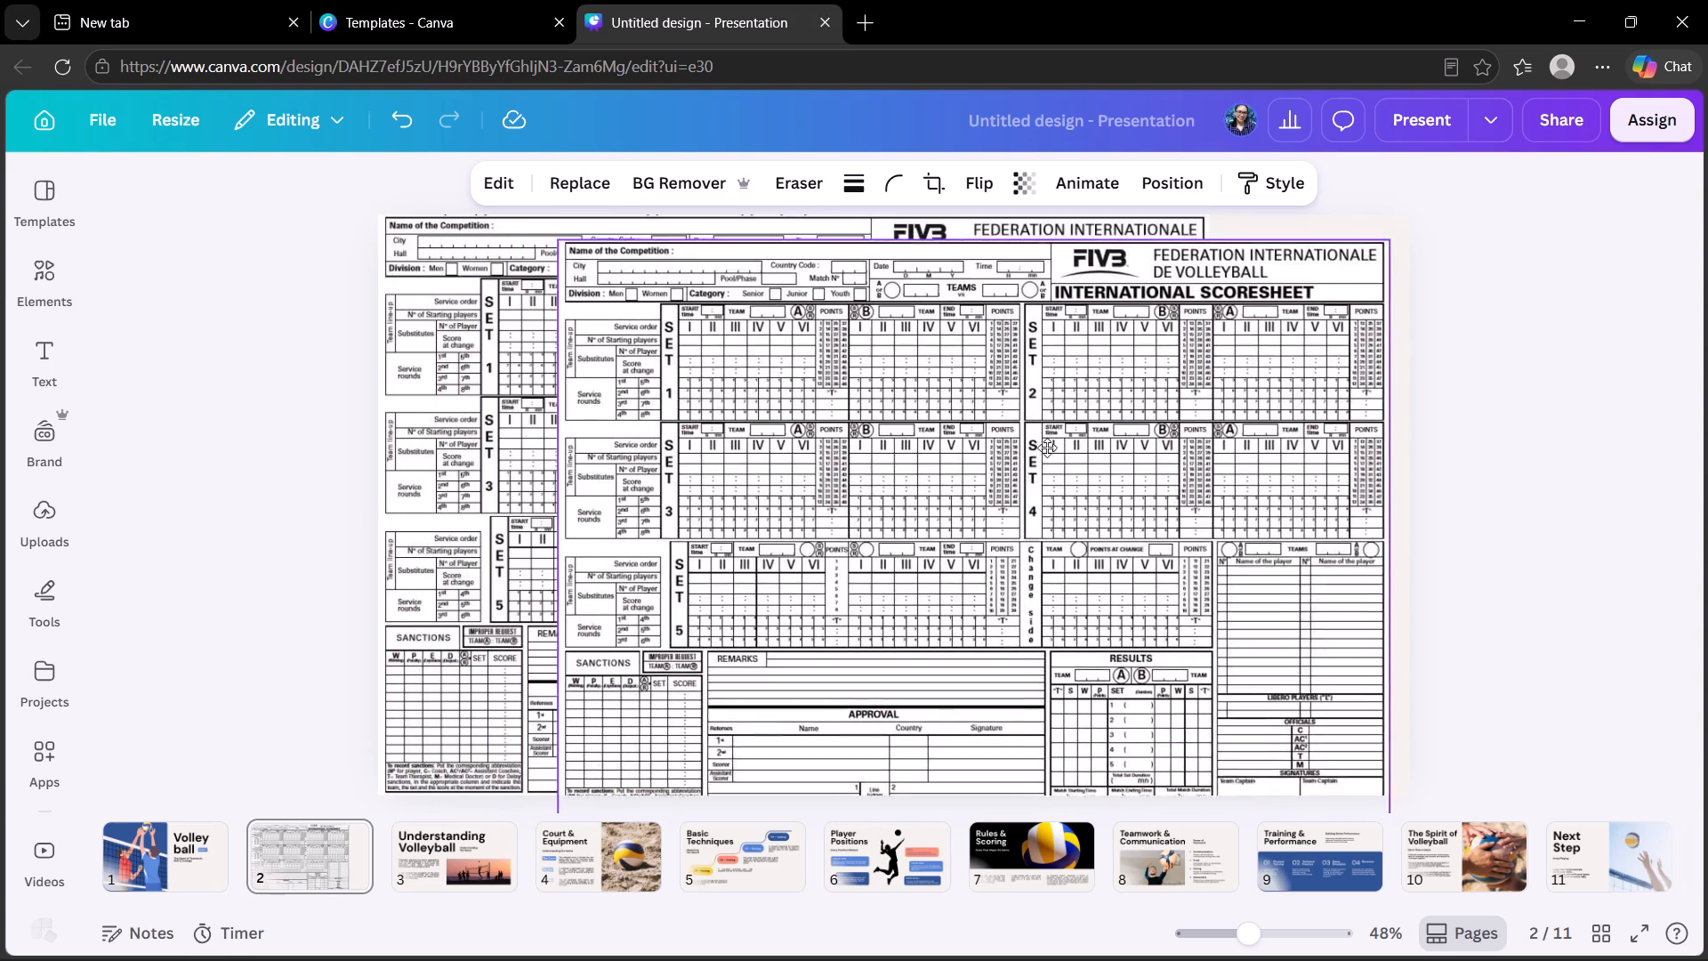
left_click_drag(1047, 448, 1430, 424)
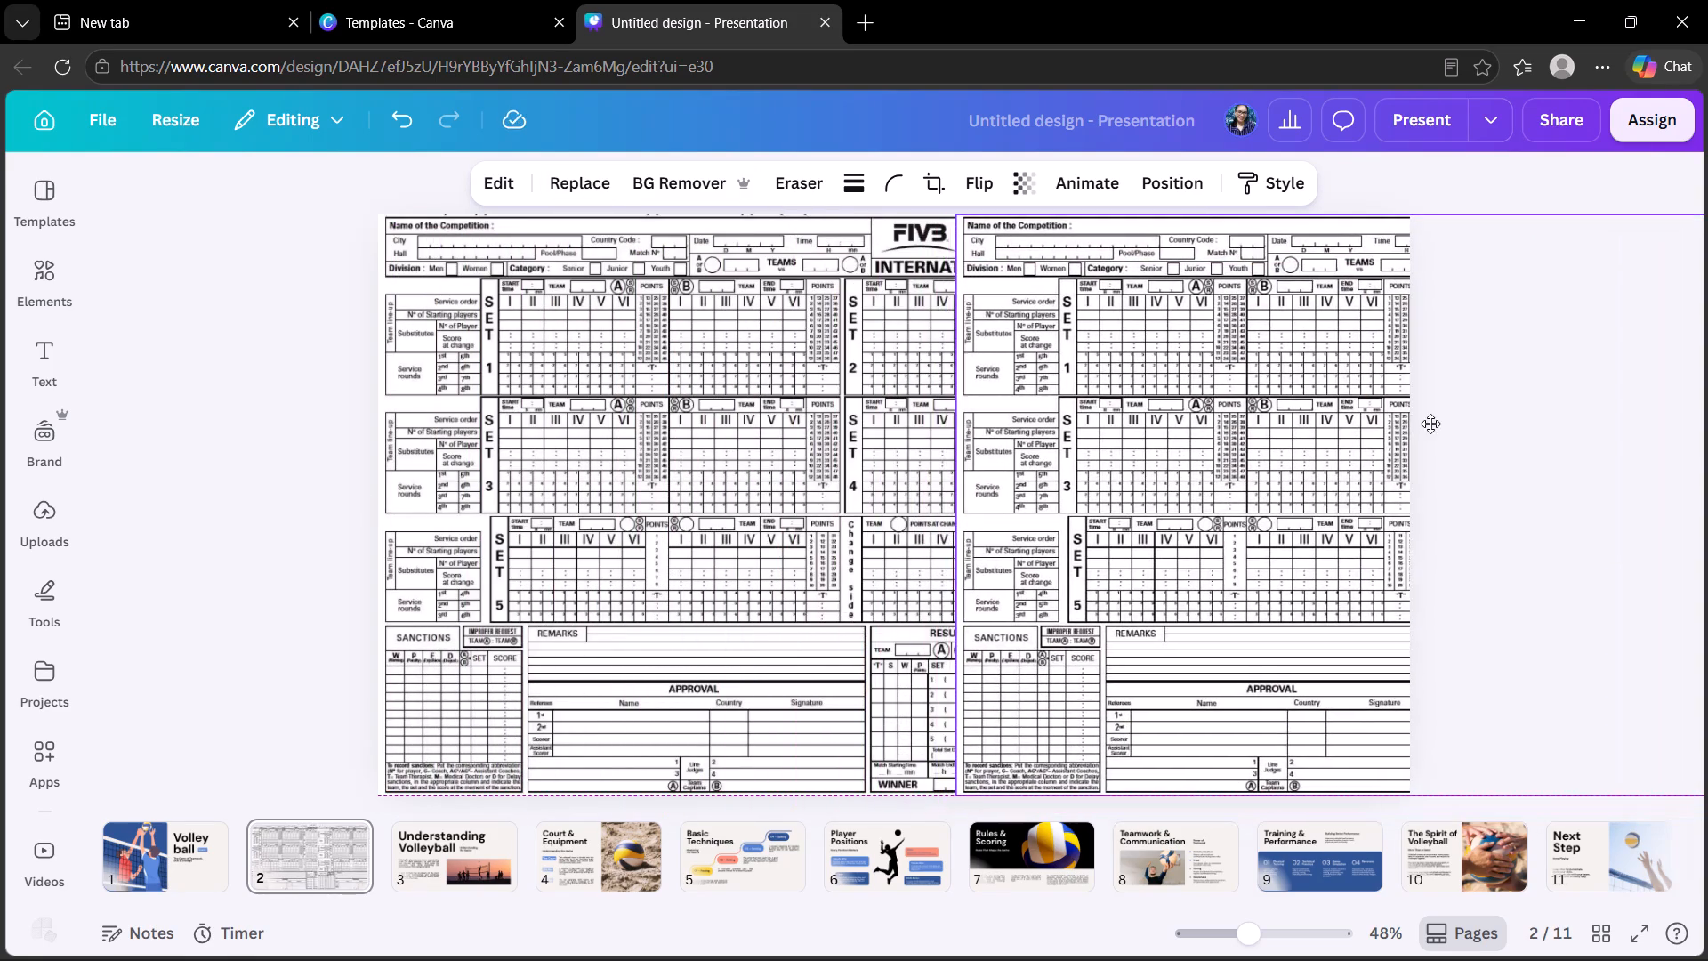
left_click_drag(1430, 424, 1688, 439)
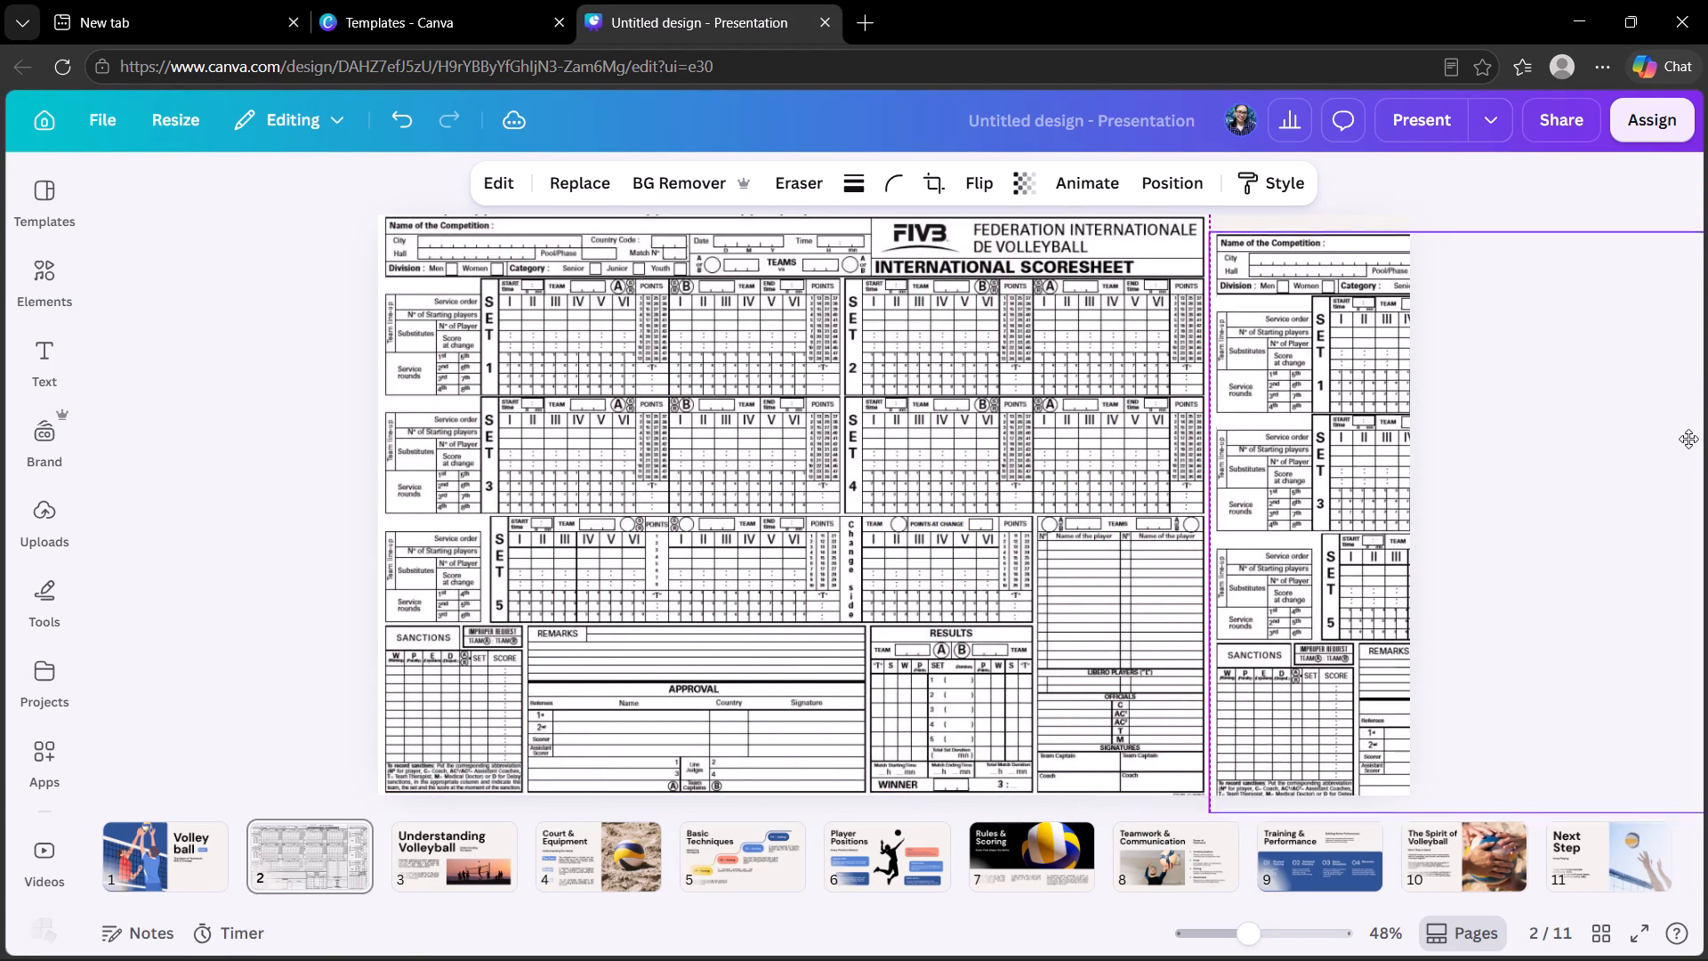
left_click_drag(1688, 439, 1680, 414)
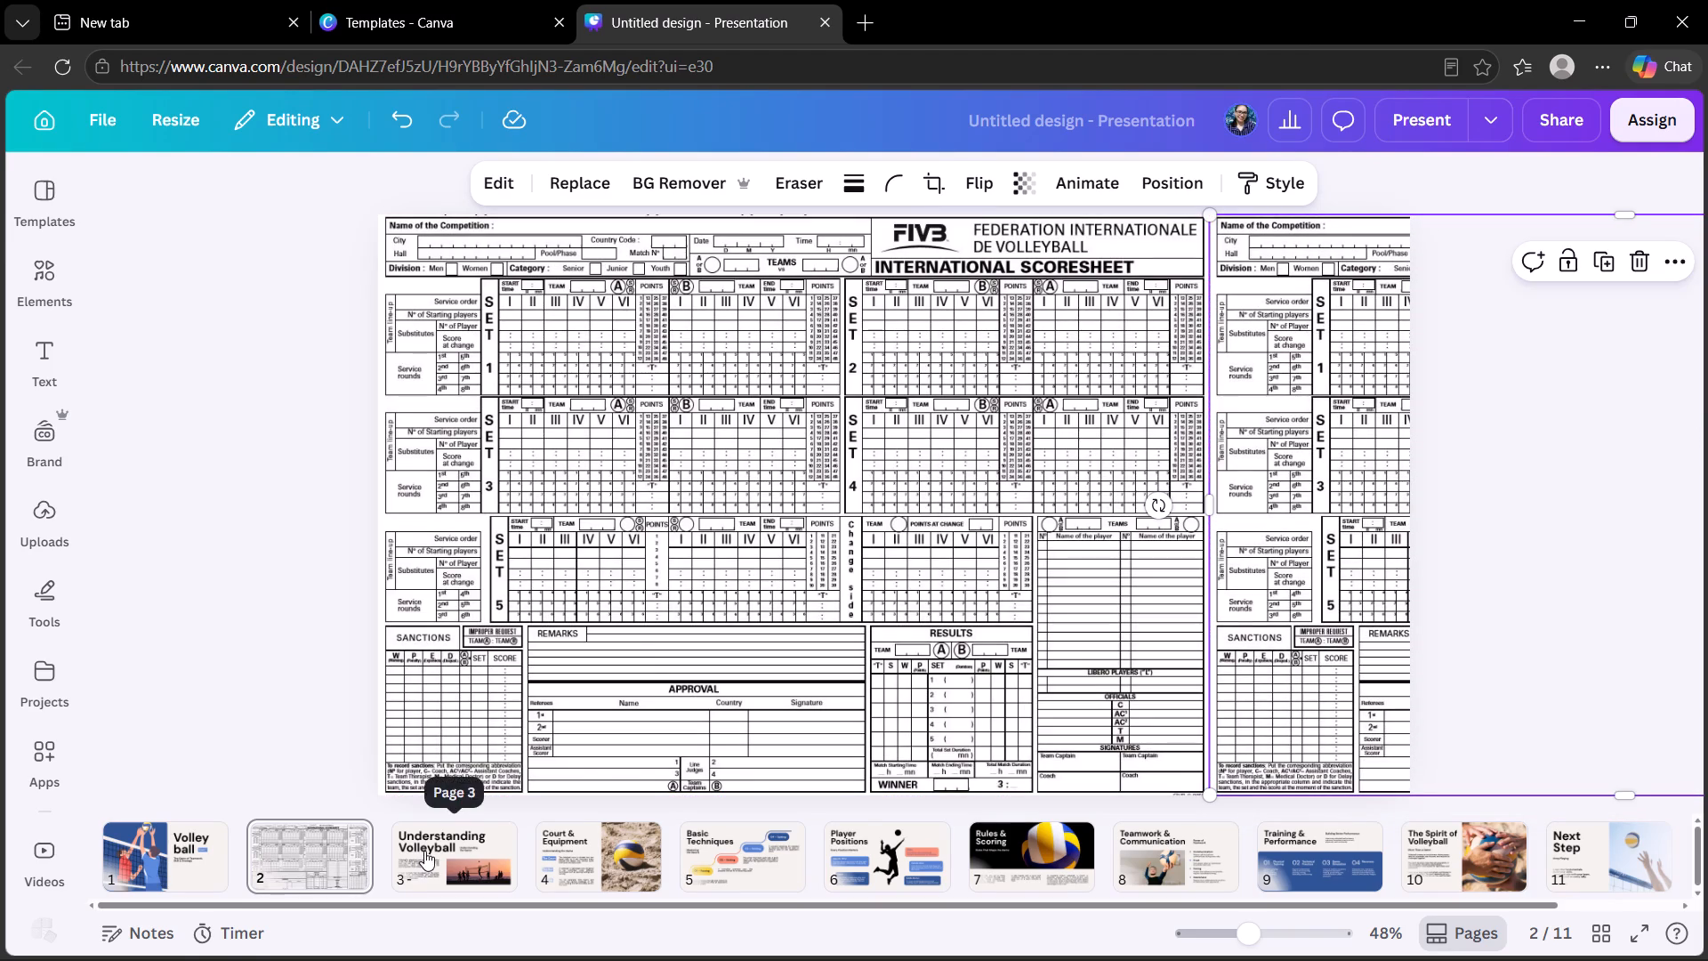
Delete page 3, "Understanding Volleyball", from the presentation.
left_click(424, 851)
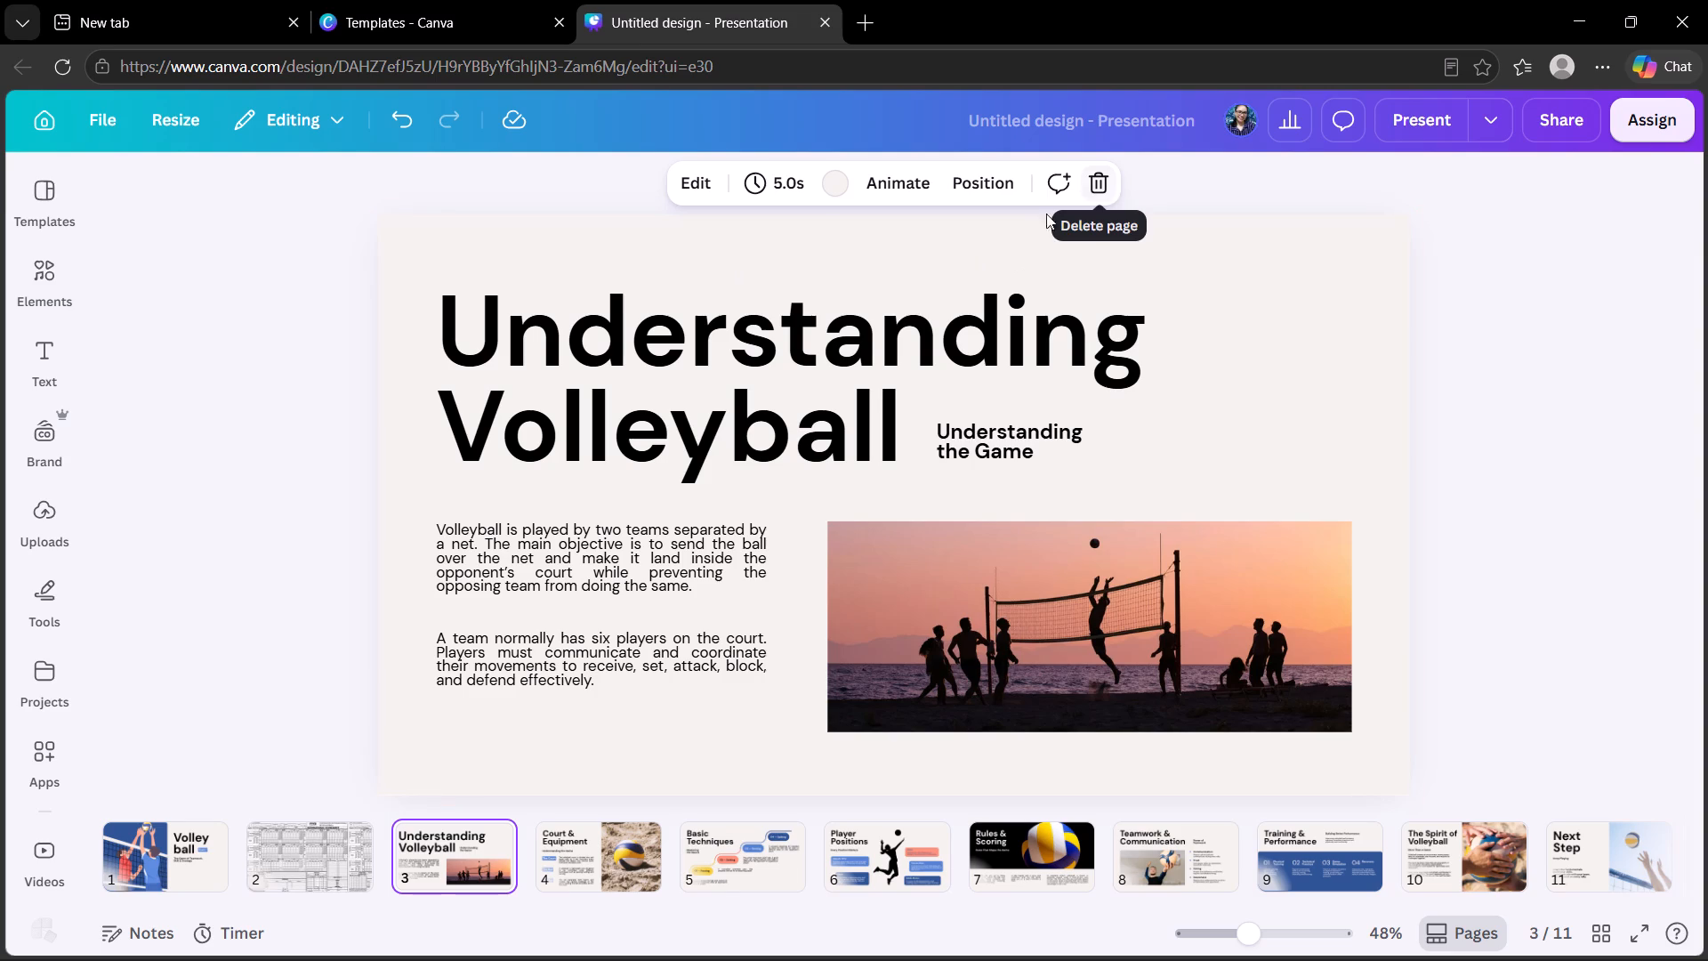
left_click(1103, 182)
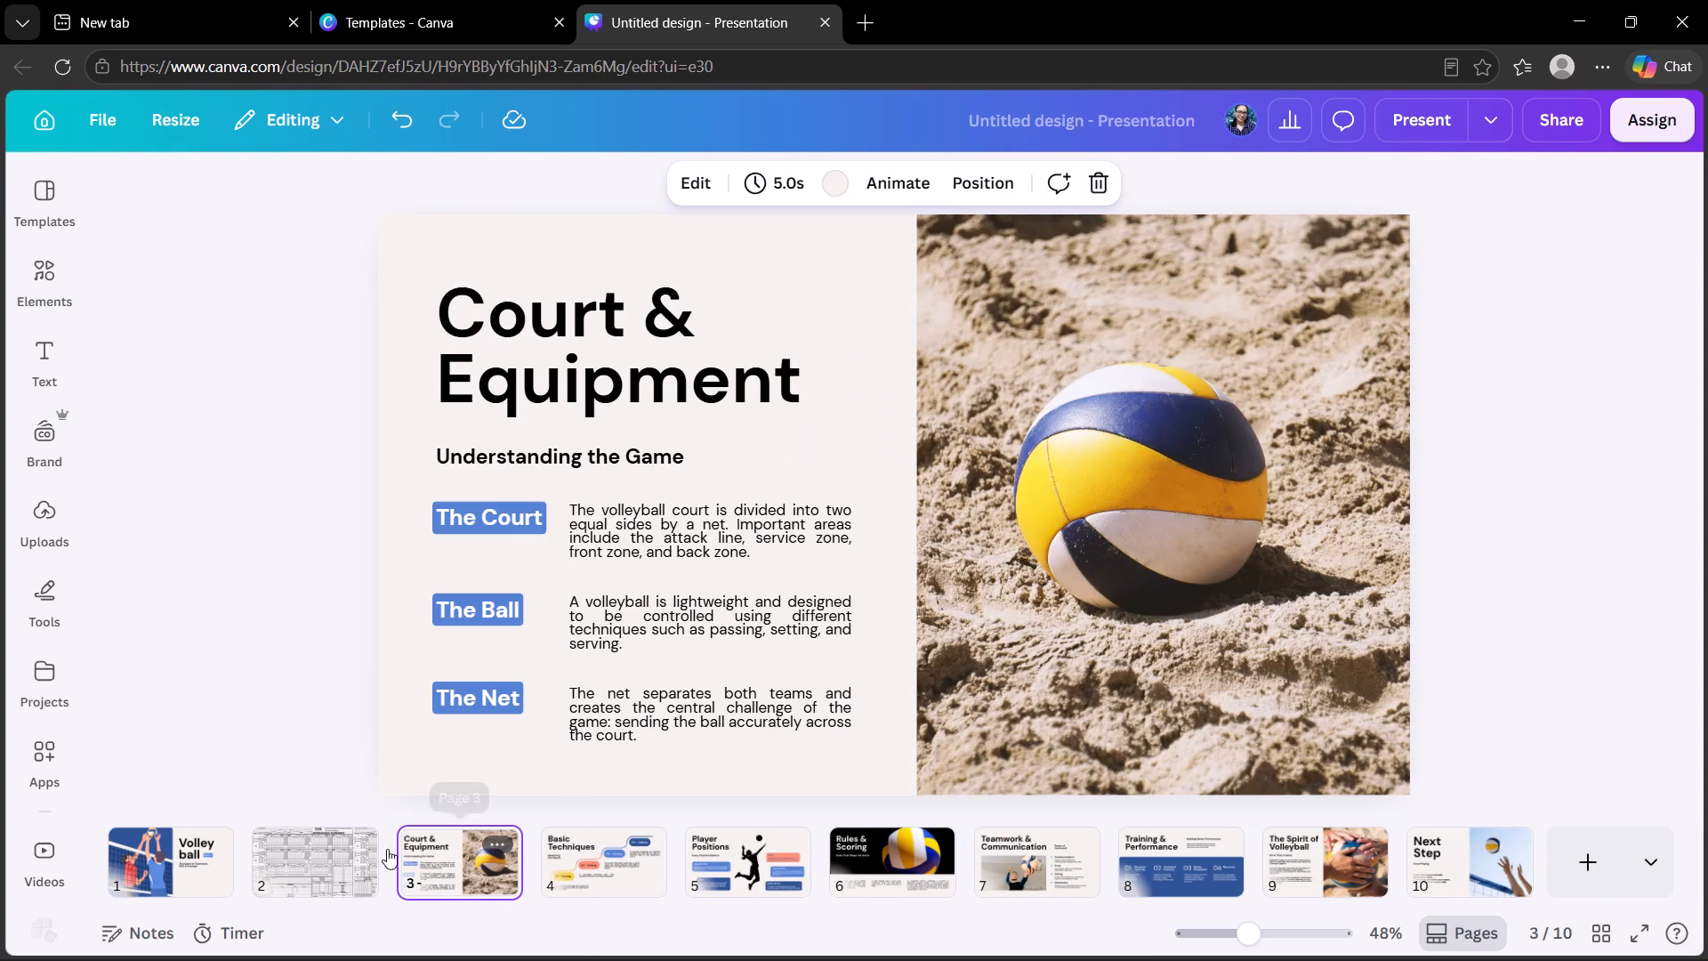
Duplicate page 2 with the scoresheet images.
right_click(330, 856)
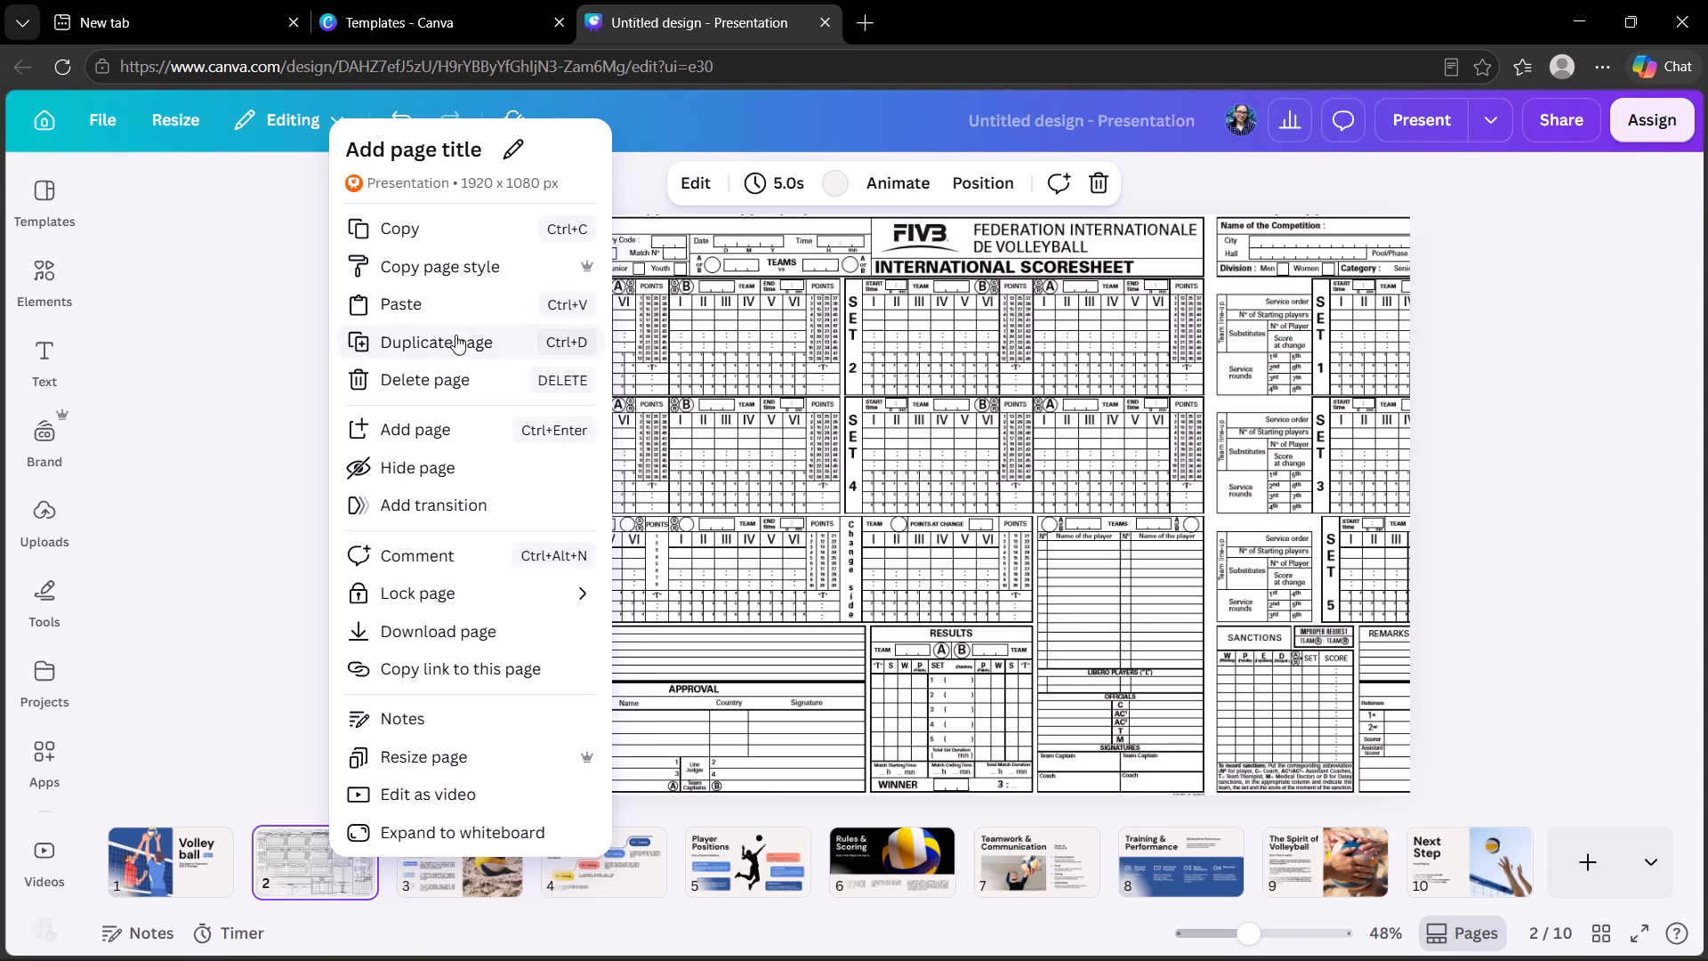
left_click(455, 335)
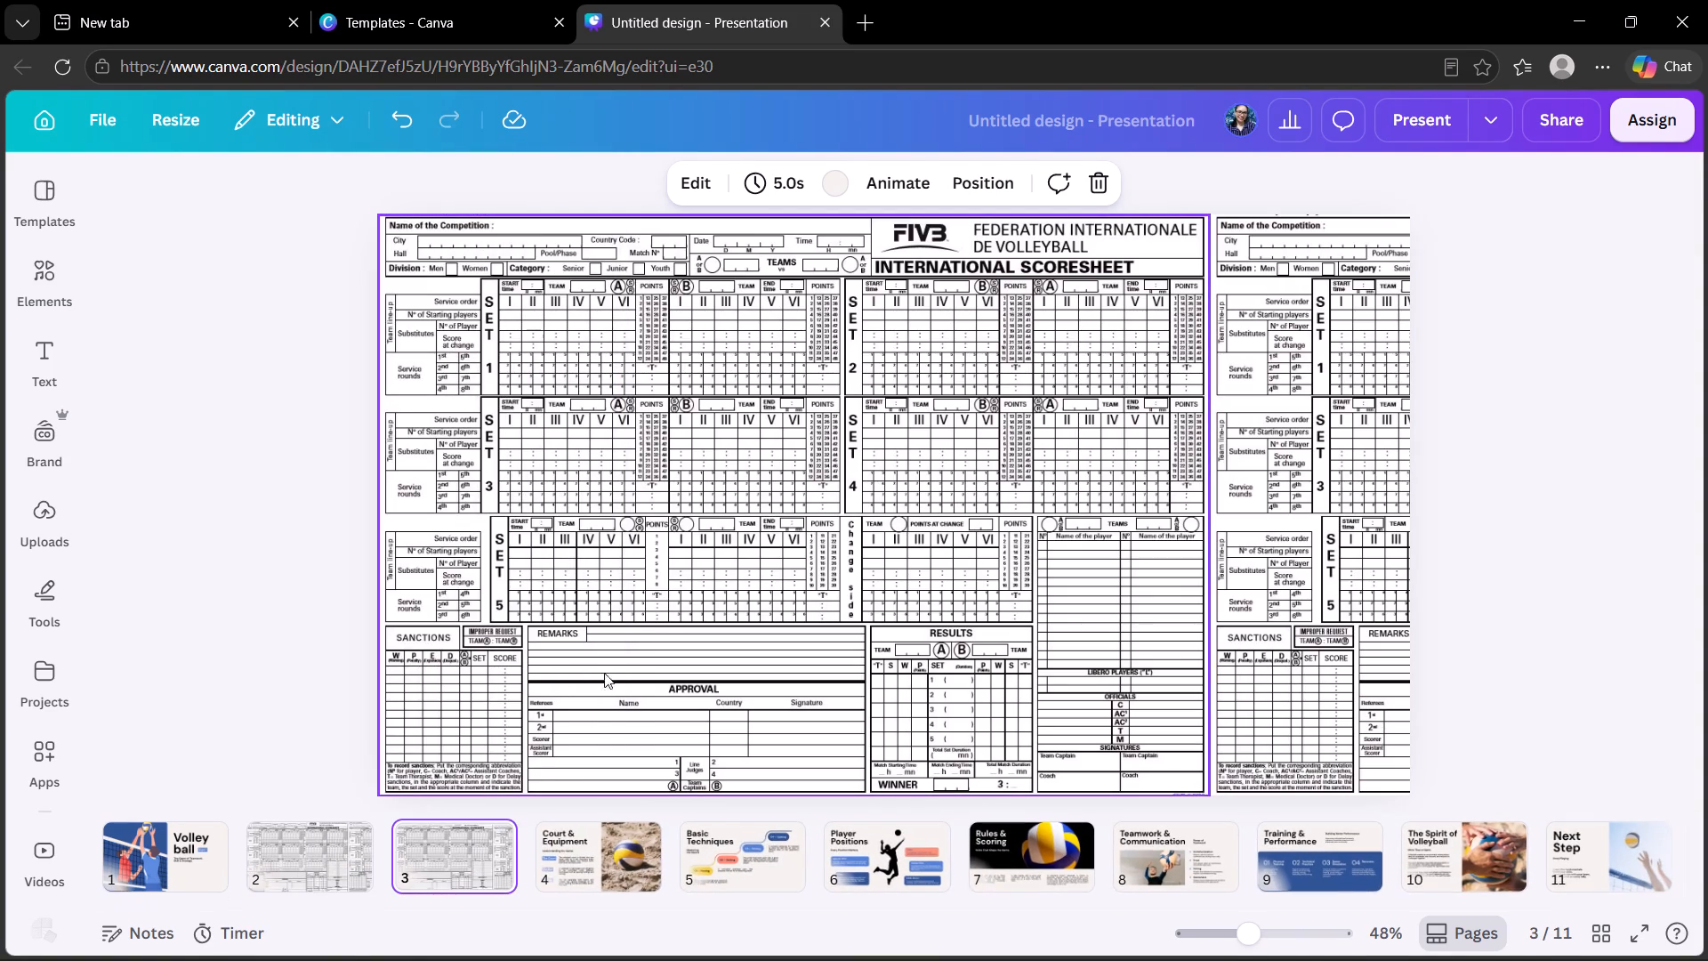
Delete the second, cut-off scoresheet copy from the new page 3, keeping the full scoresheet.
left_click(424, 851)
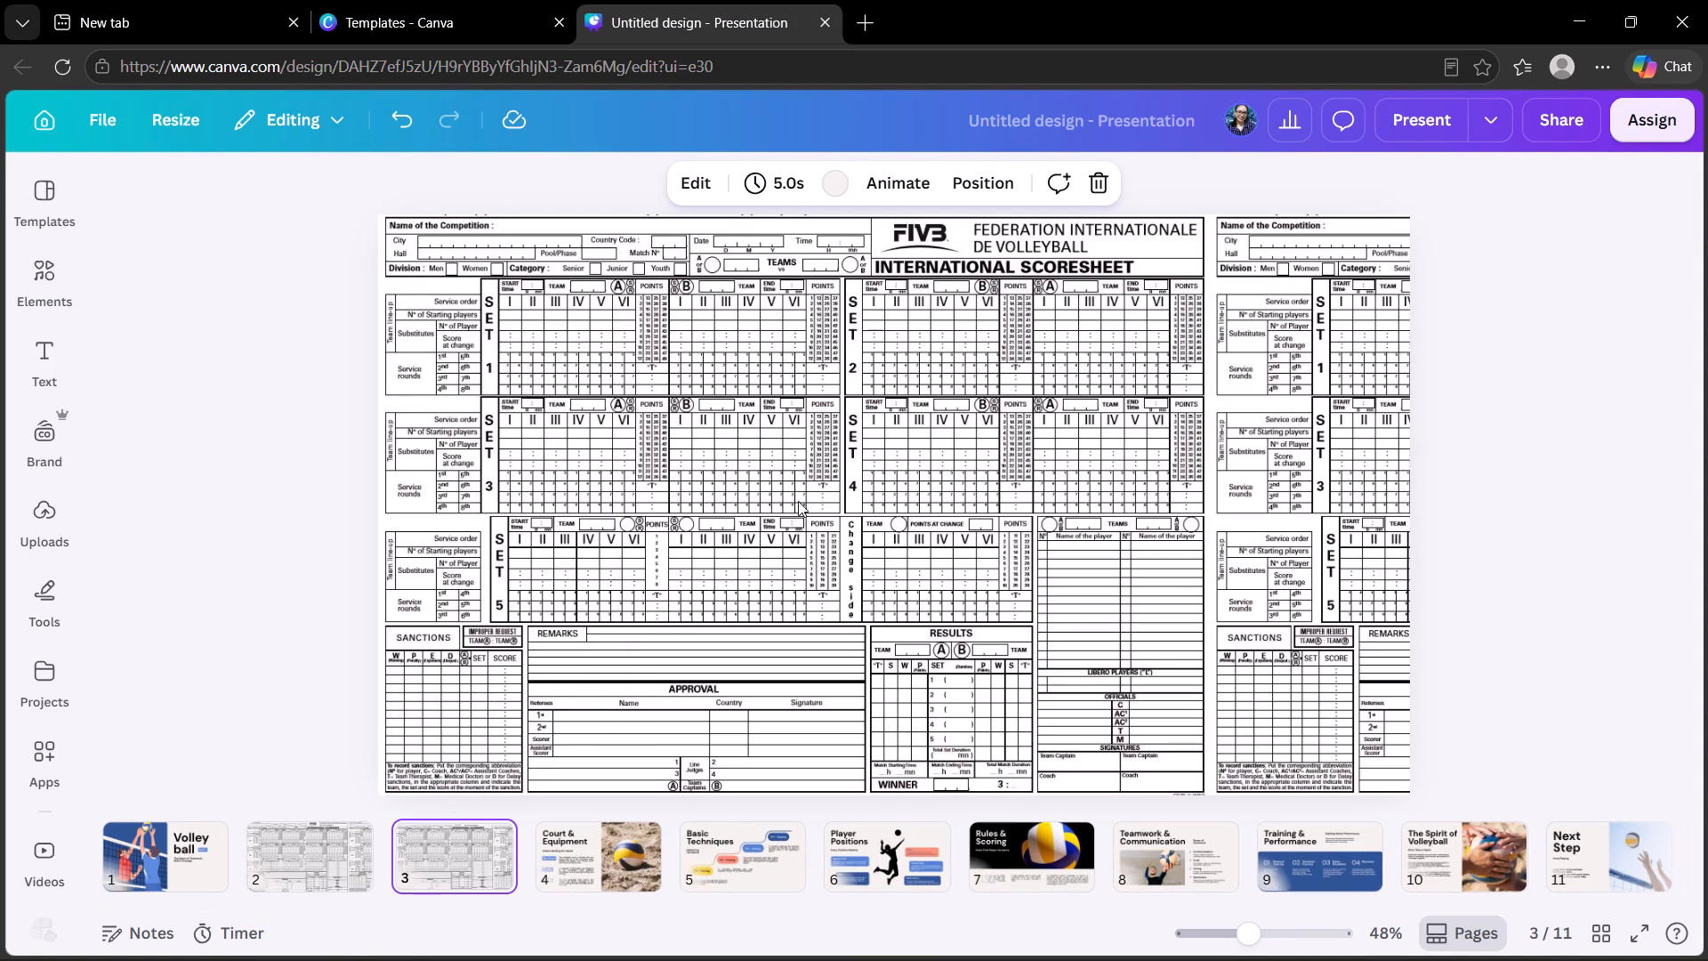
left_click(804, 502)
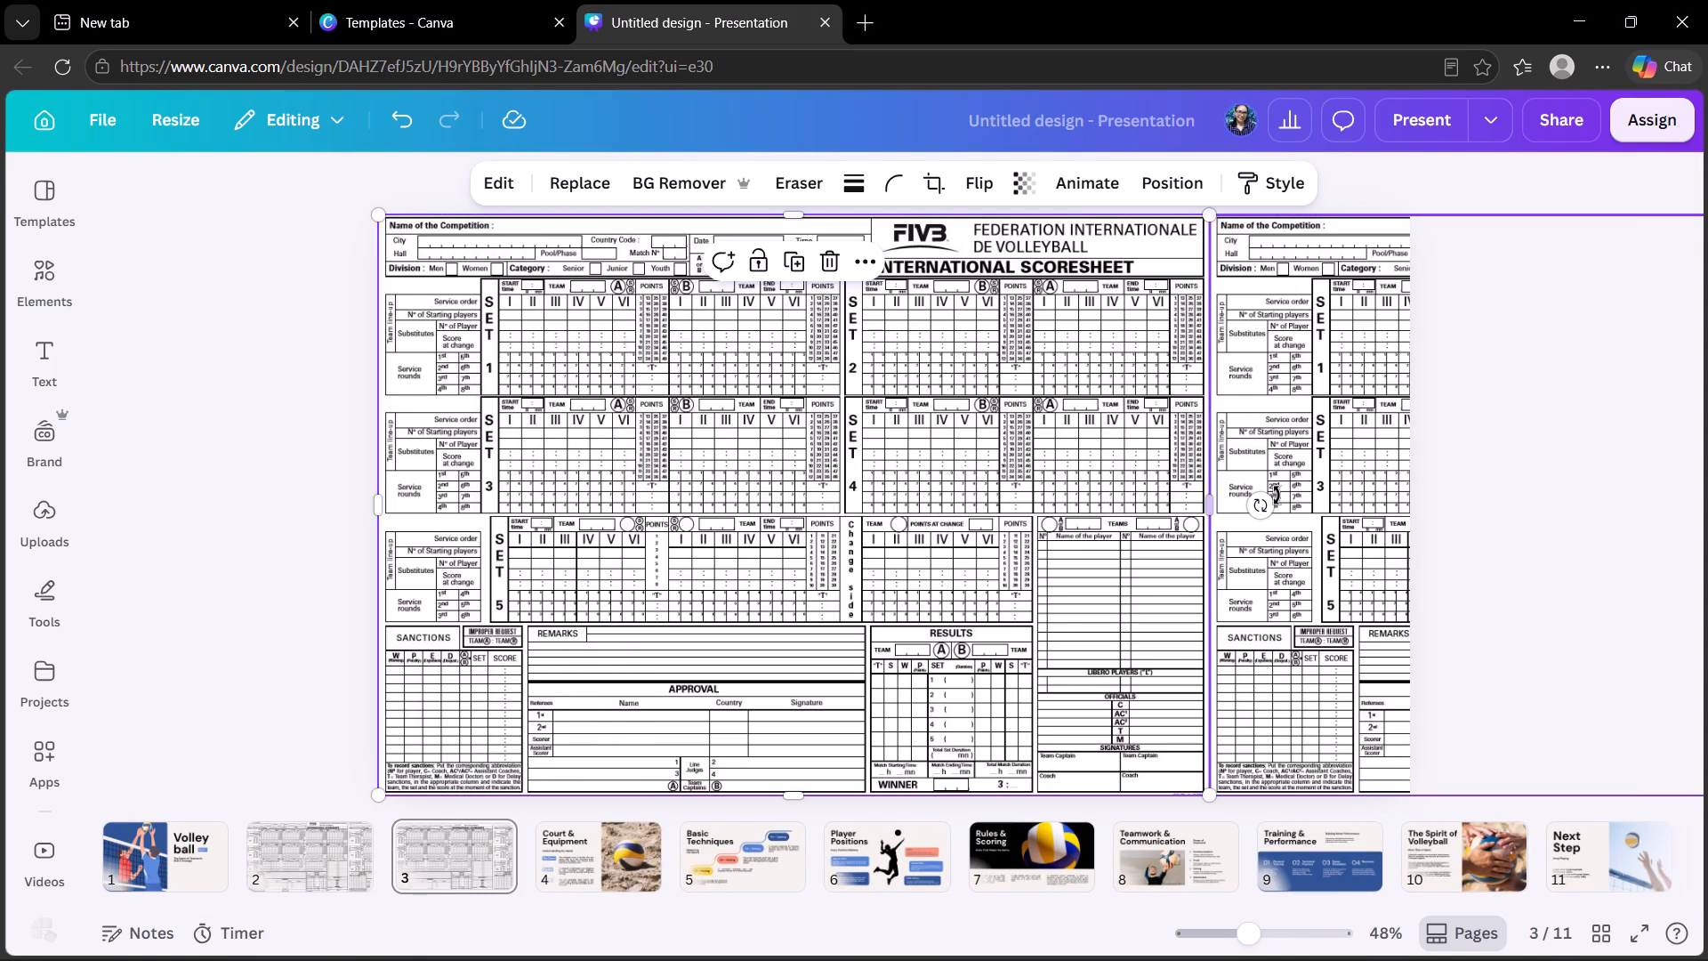
left_click(1350, 494)
key("Delete")
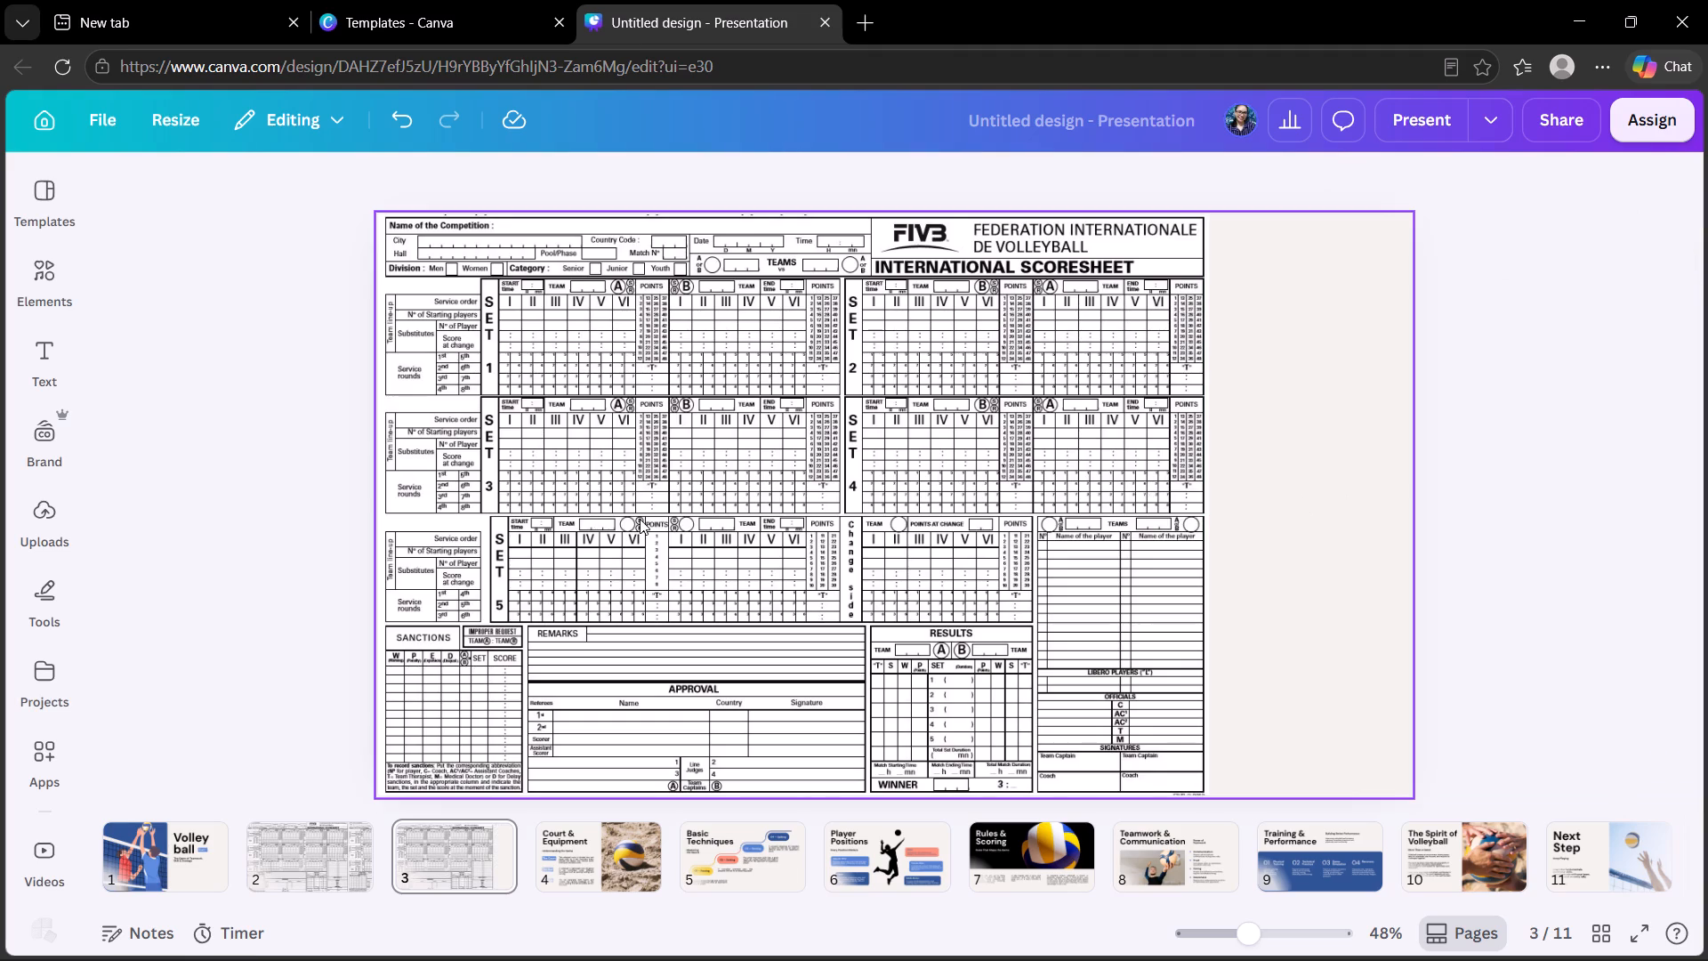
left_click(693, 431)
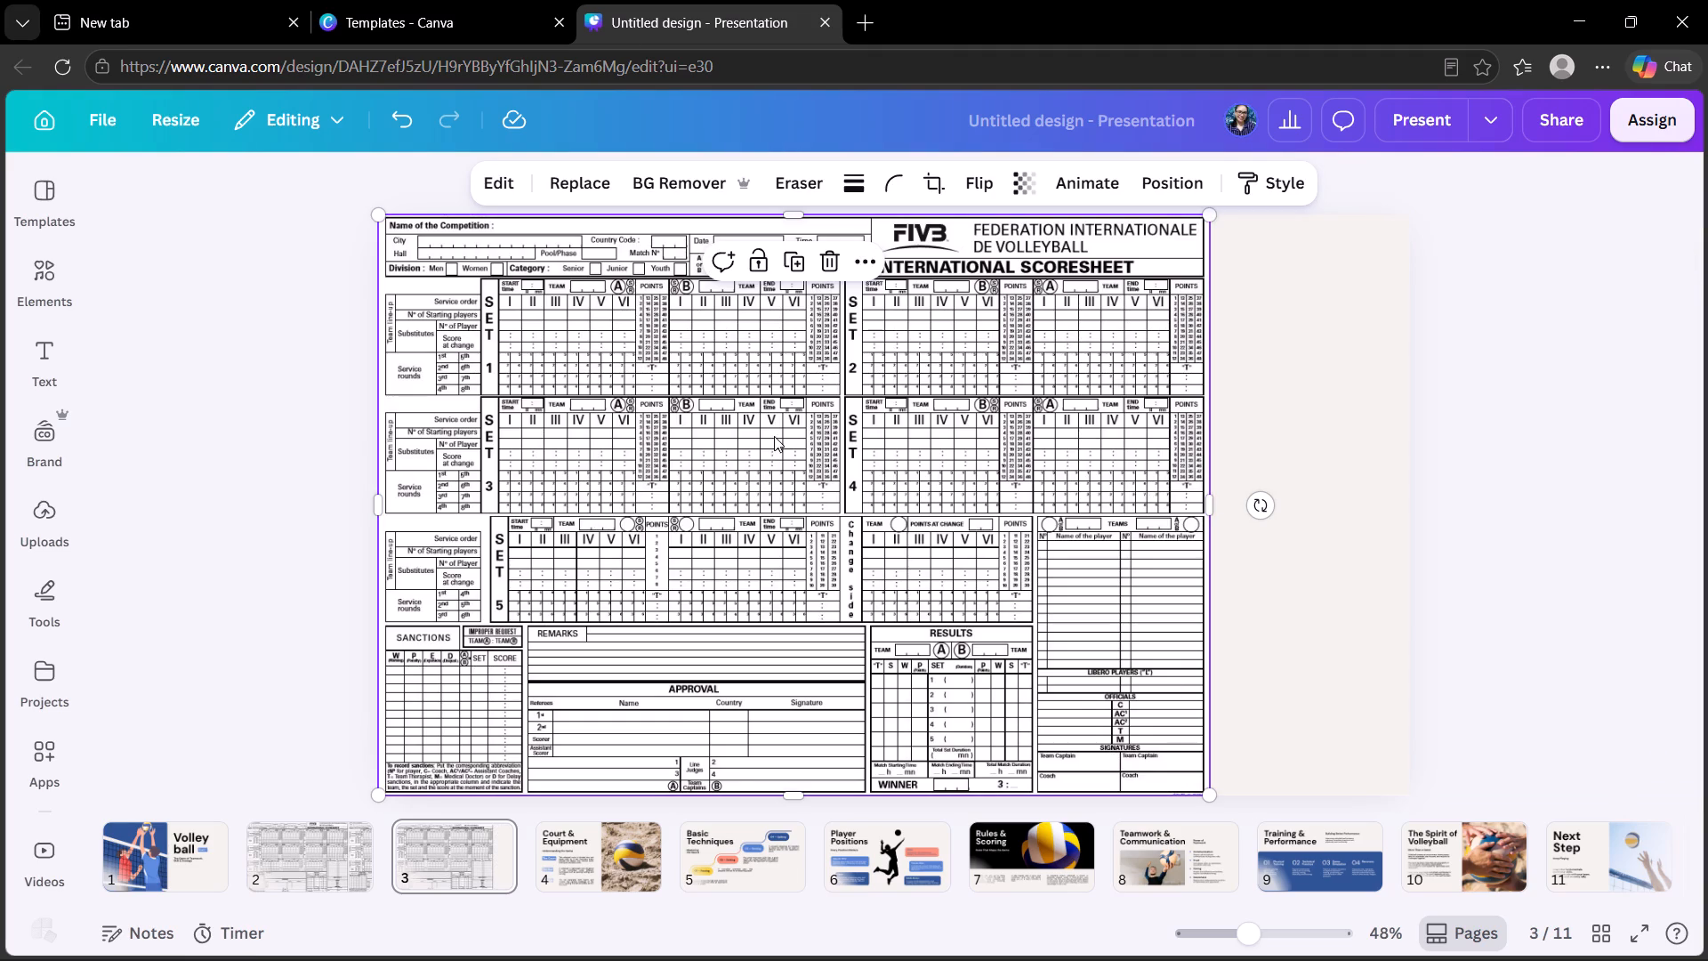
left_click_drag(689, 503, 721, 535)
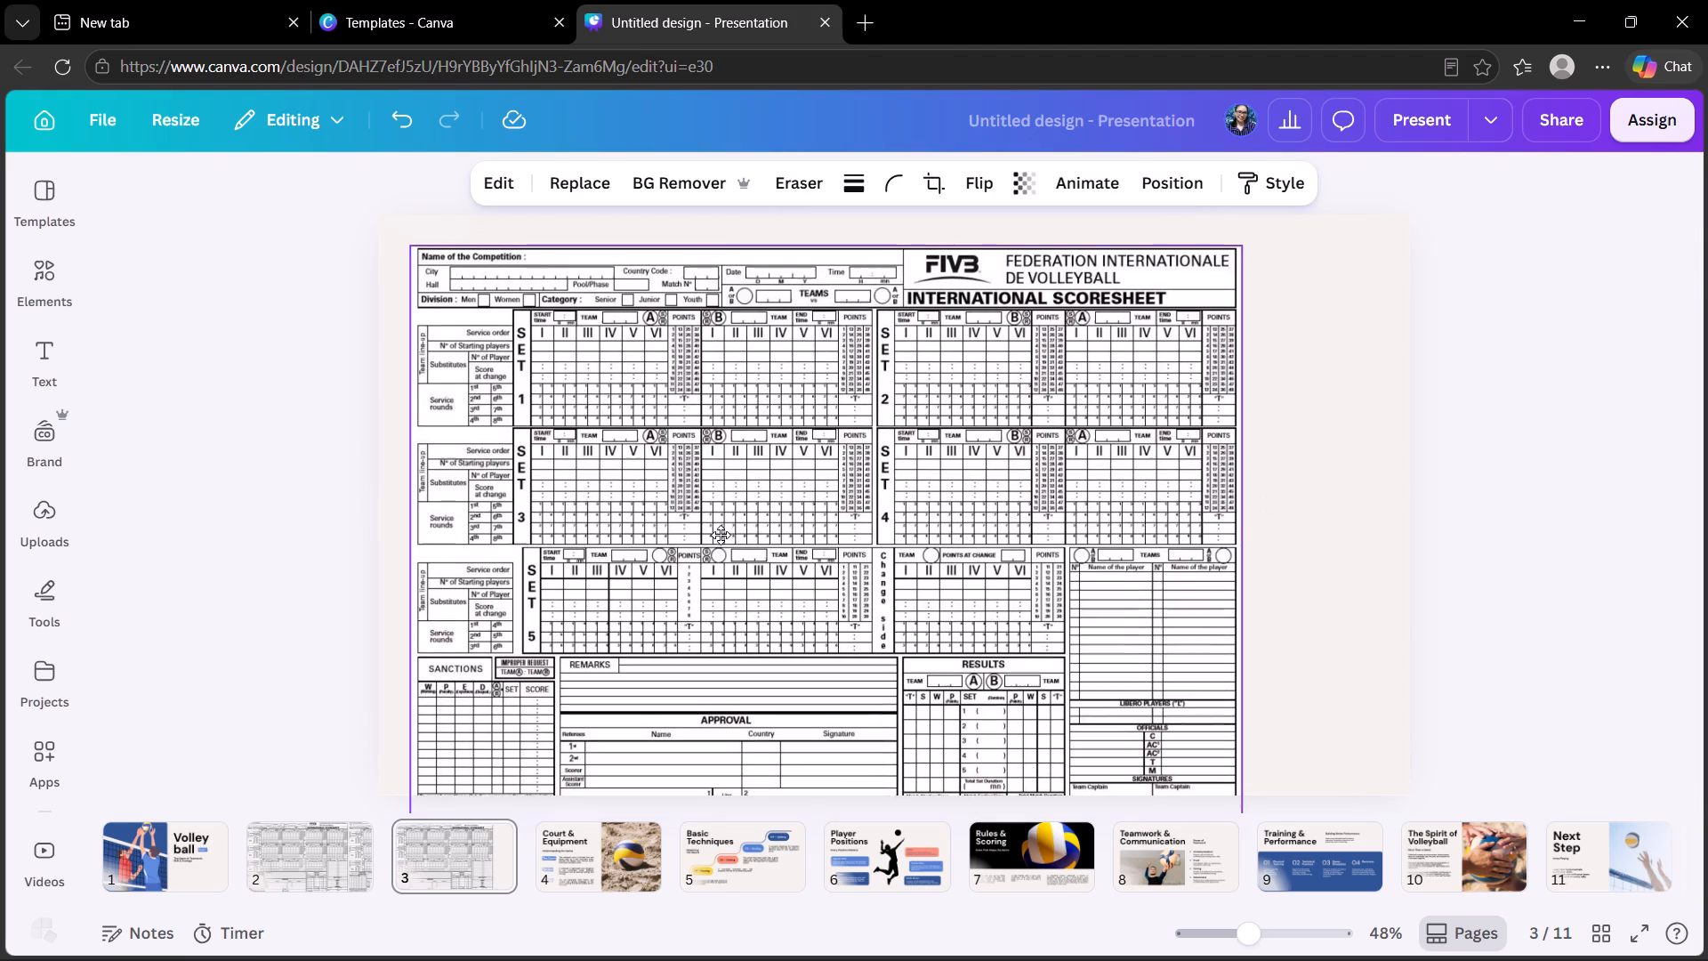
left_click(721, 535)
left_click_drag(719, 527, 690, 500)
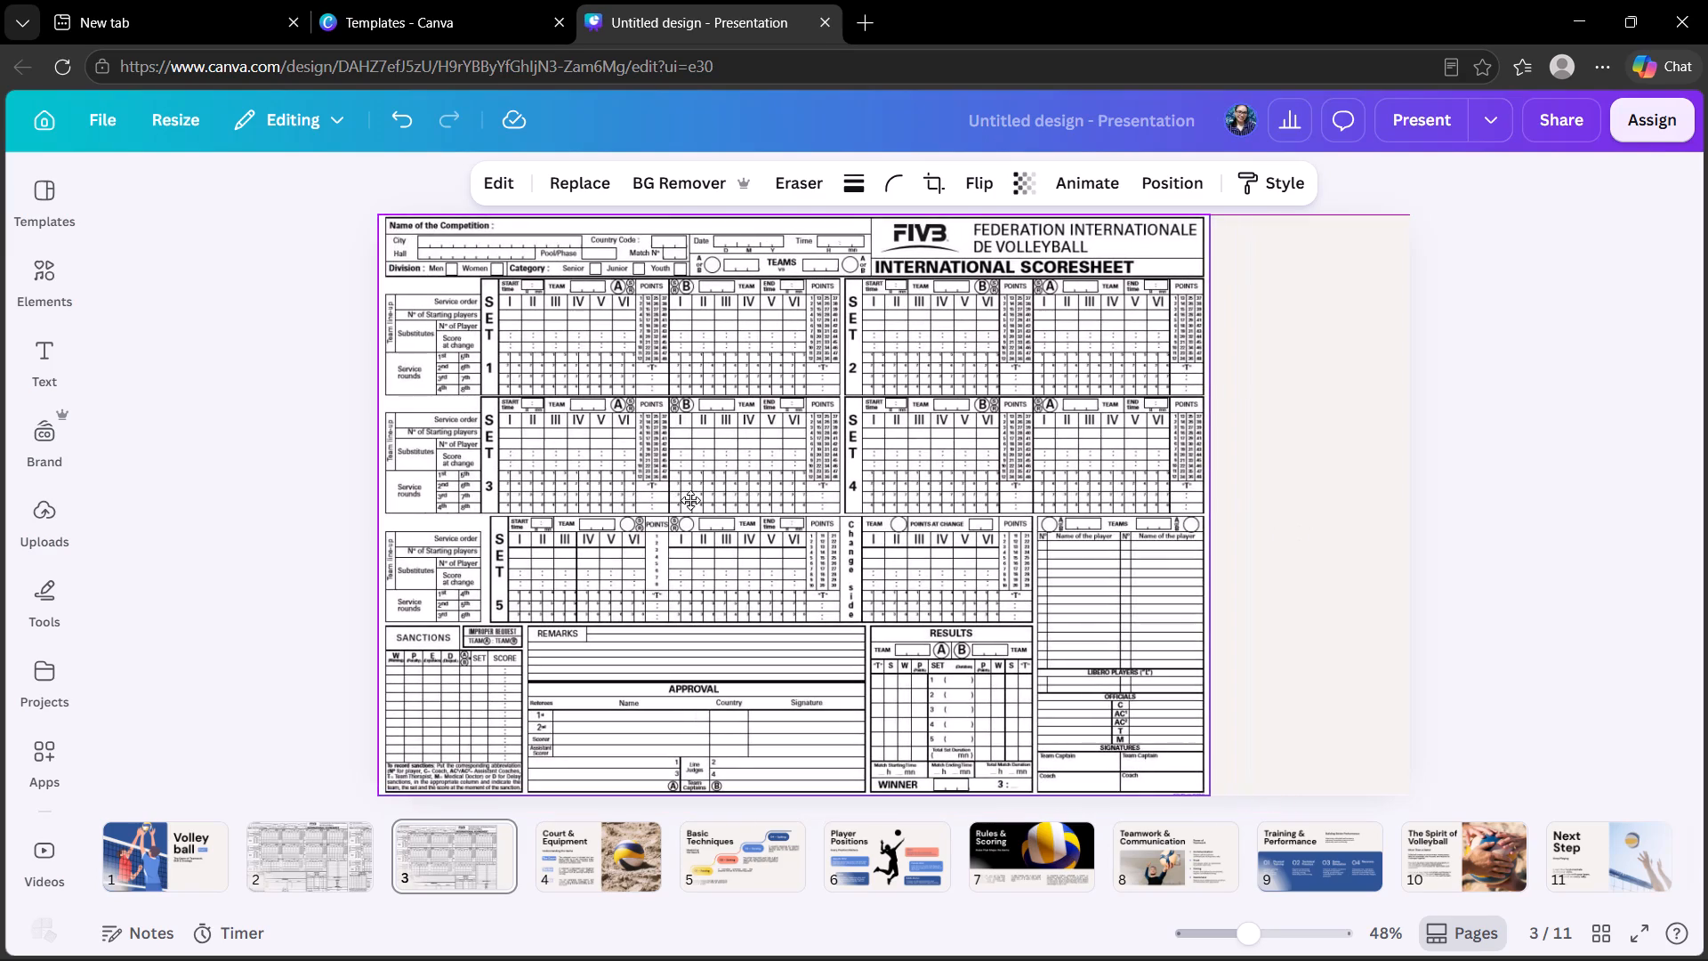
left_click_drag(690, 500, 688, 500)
Preview pages 2 and 3 in full screen to compare the two scoresheet pages.
left_click(320, 850)
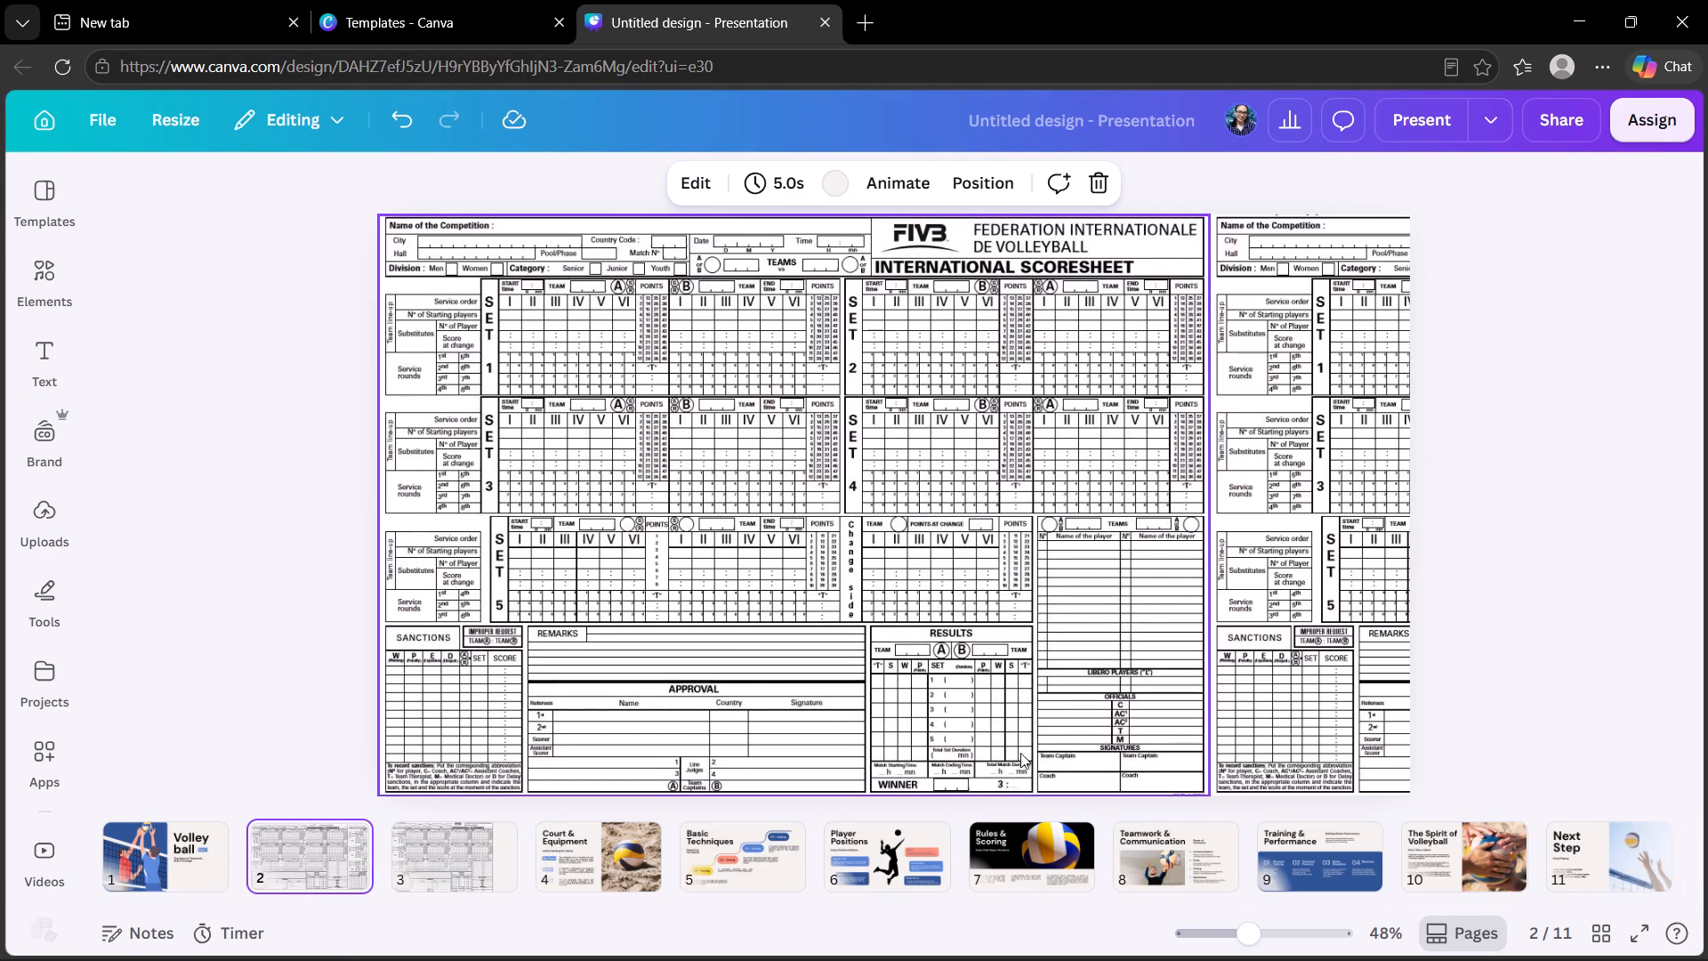
left_click(1652, 936)
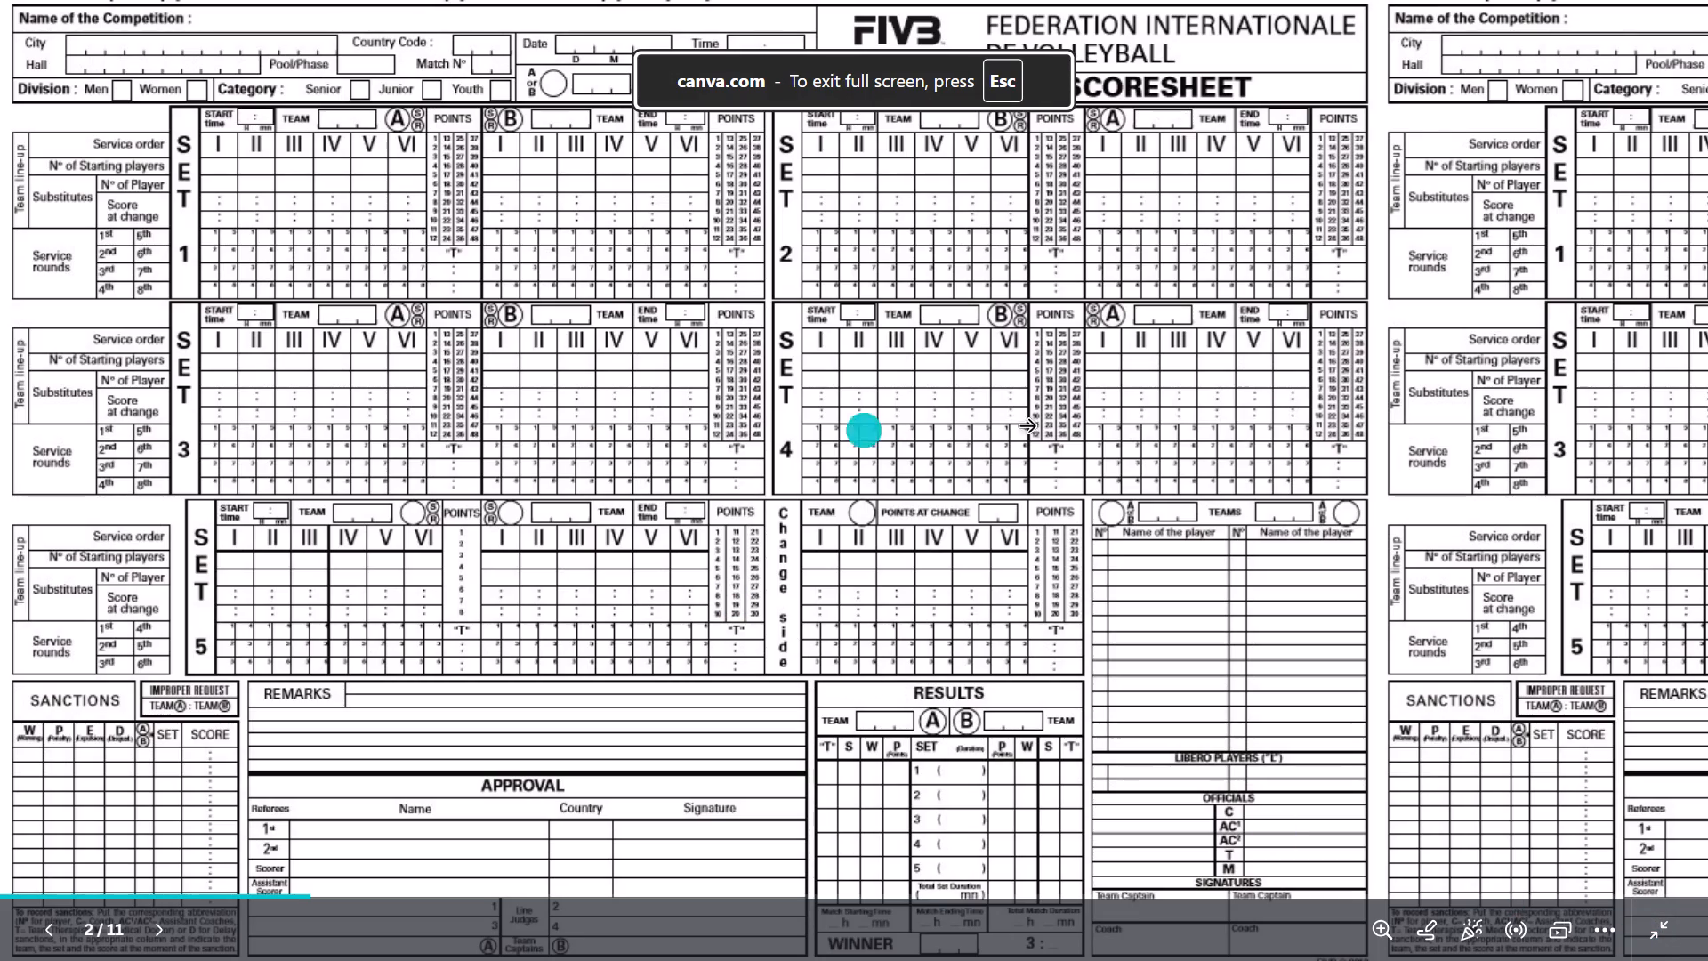
key("Right")
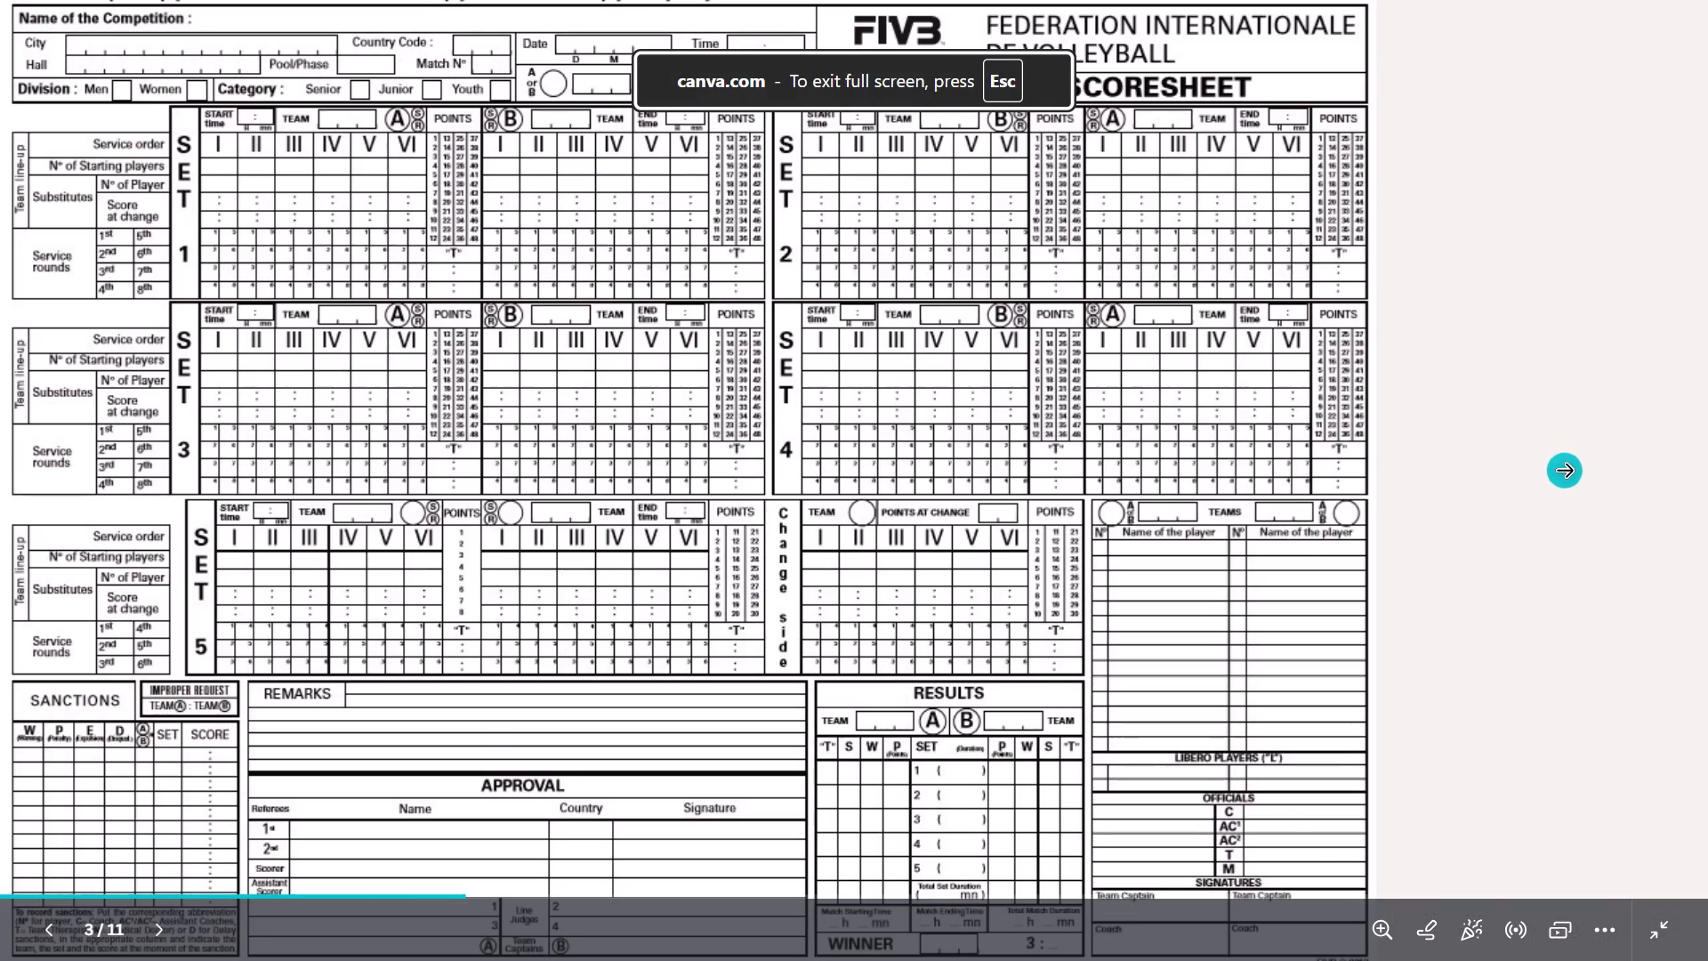
key("Escape")
Widen the scoresheet image on page 3 from its right side until it extends past the page's right edge.
left_click(671, 360)
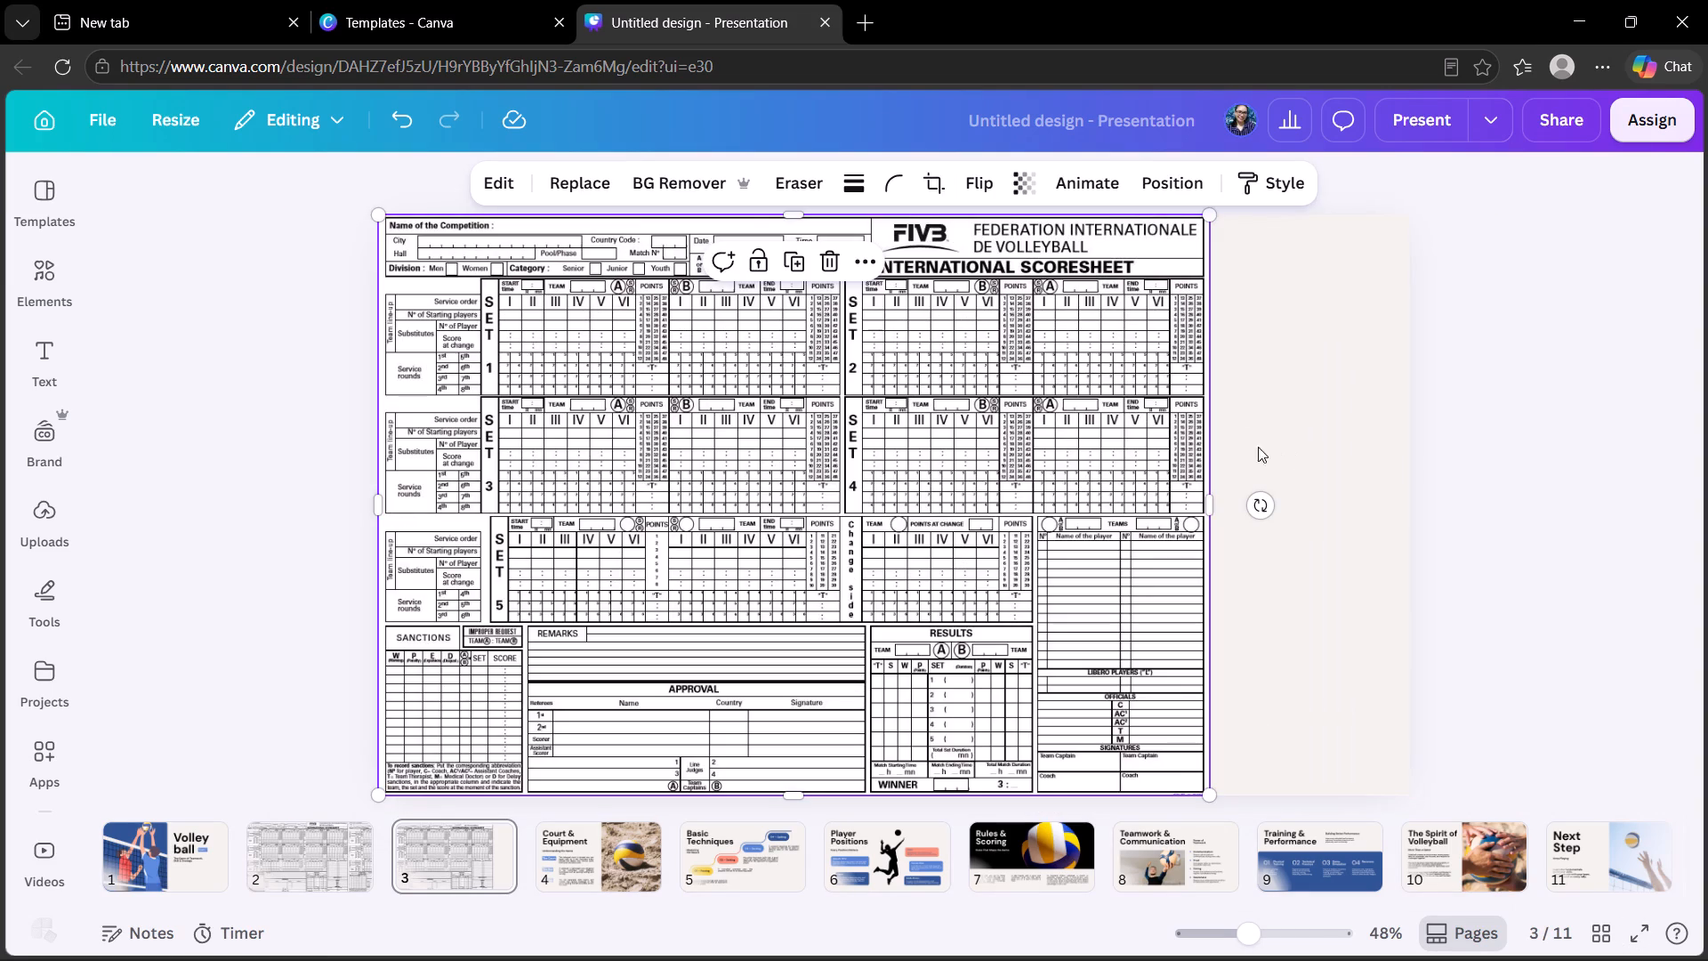
left_click_drag(1213, 508, 1460, 530)
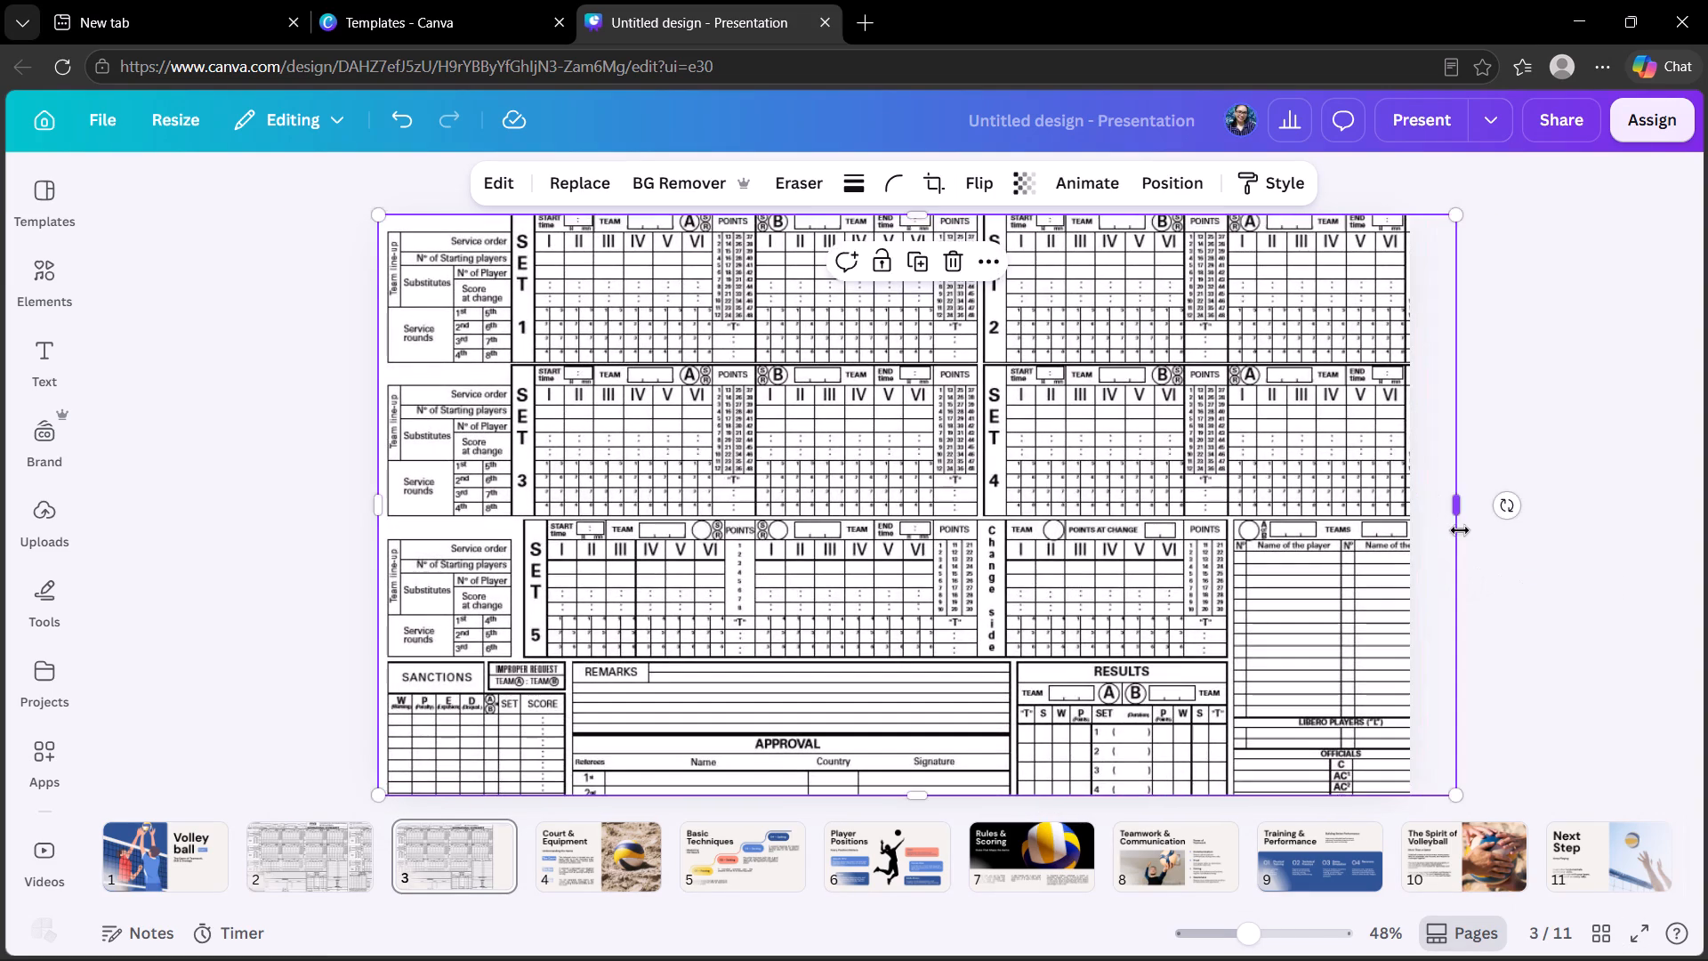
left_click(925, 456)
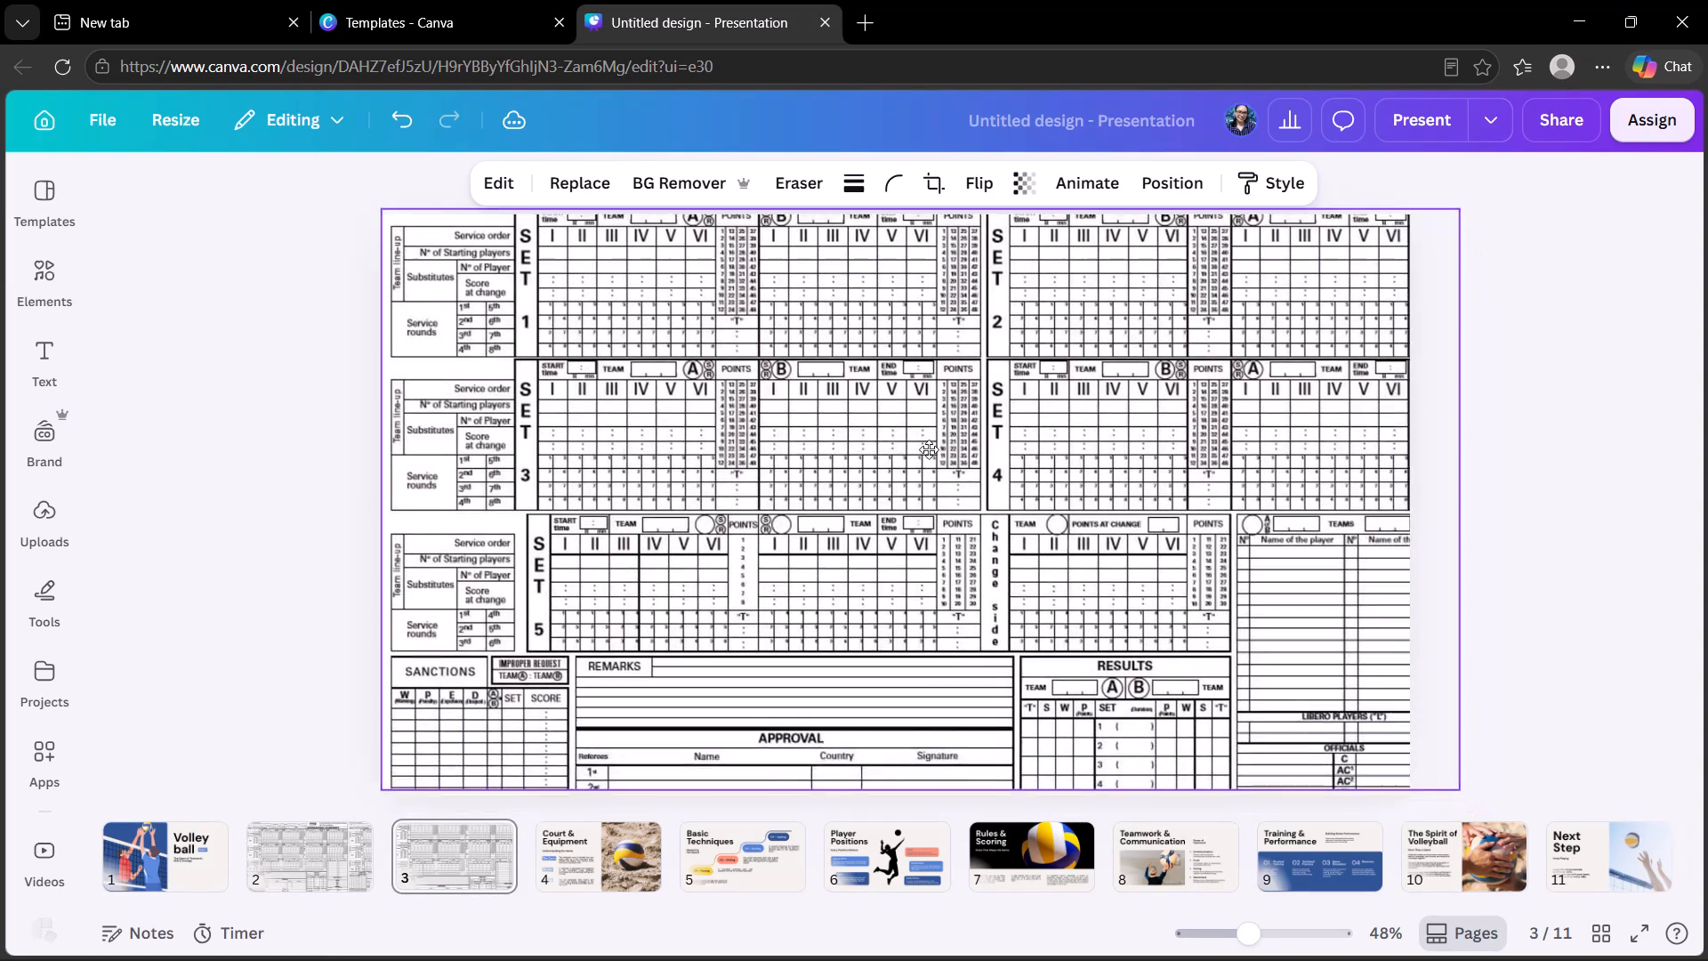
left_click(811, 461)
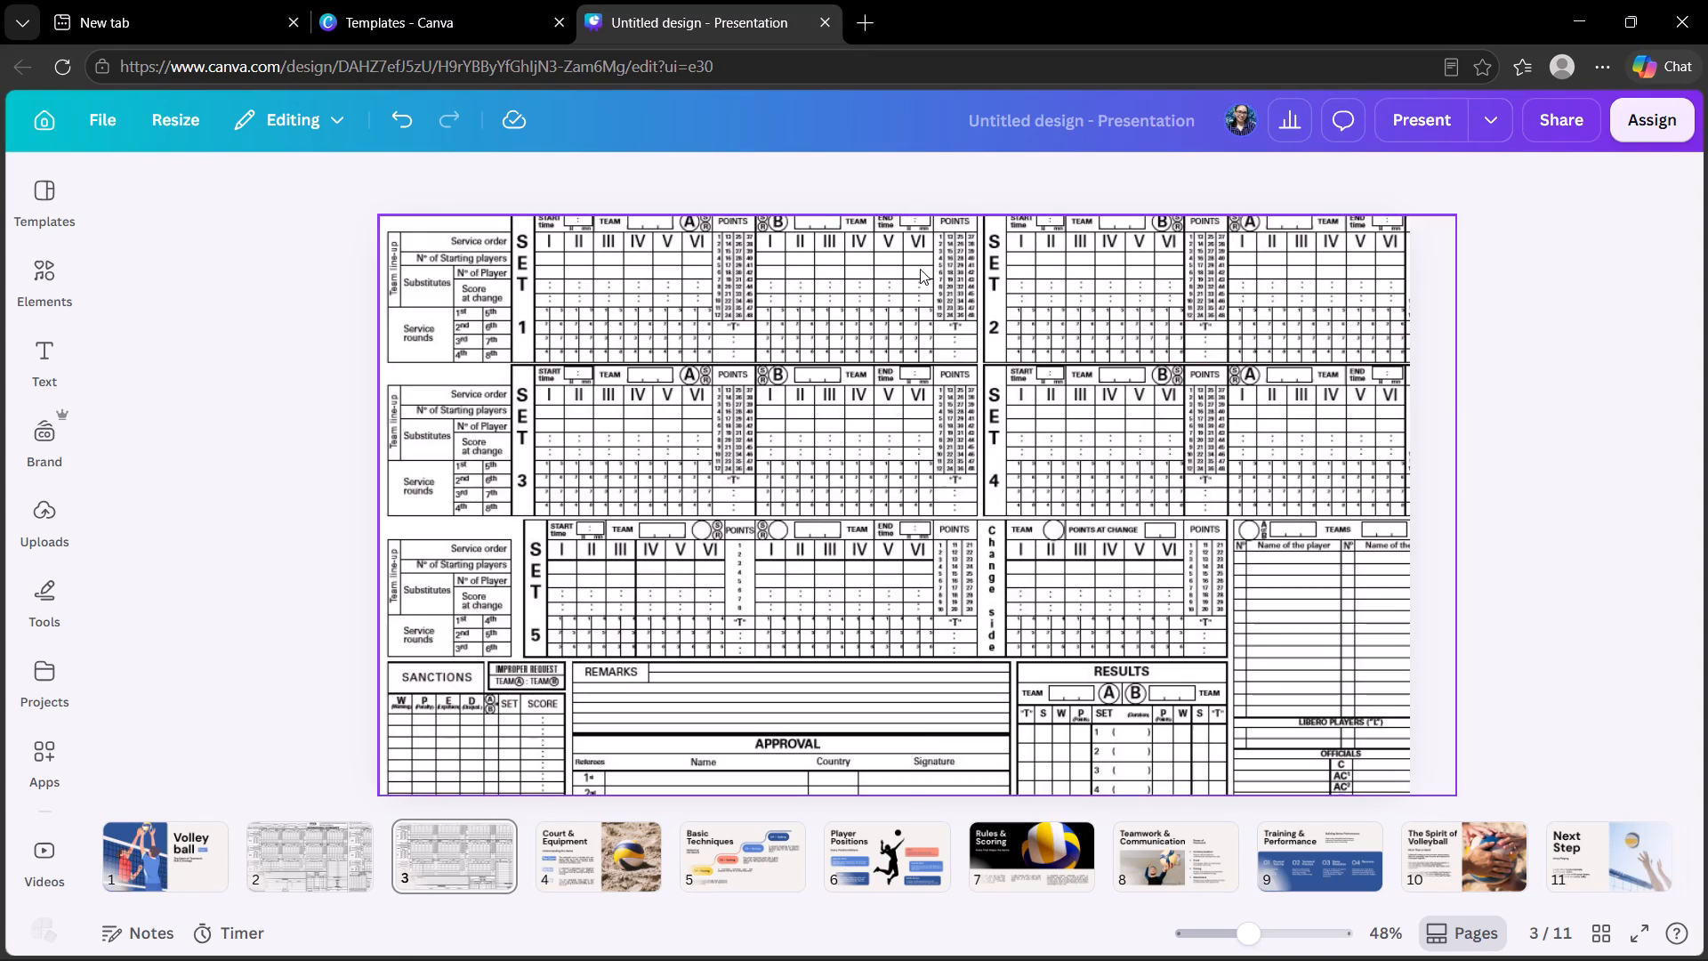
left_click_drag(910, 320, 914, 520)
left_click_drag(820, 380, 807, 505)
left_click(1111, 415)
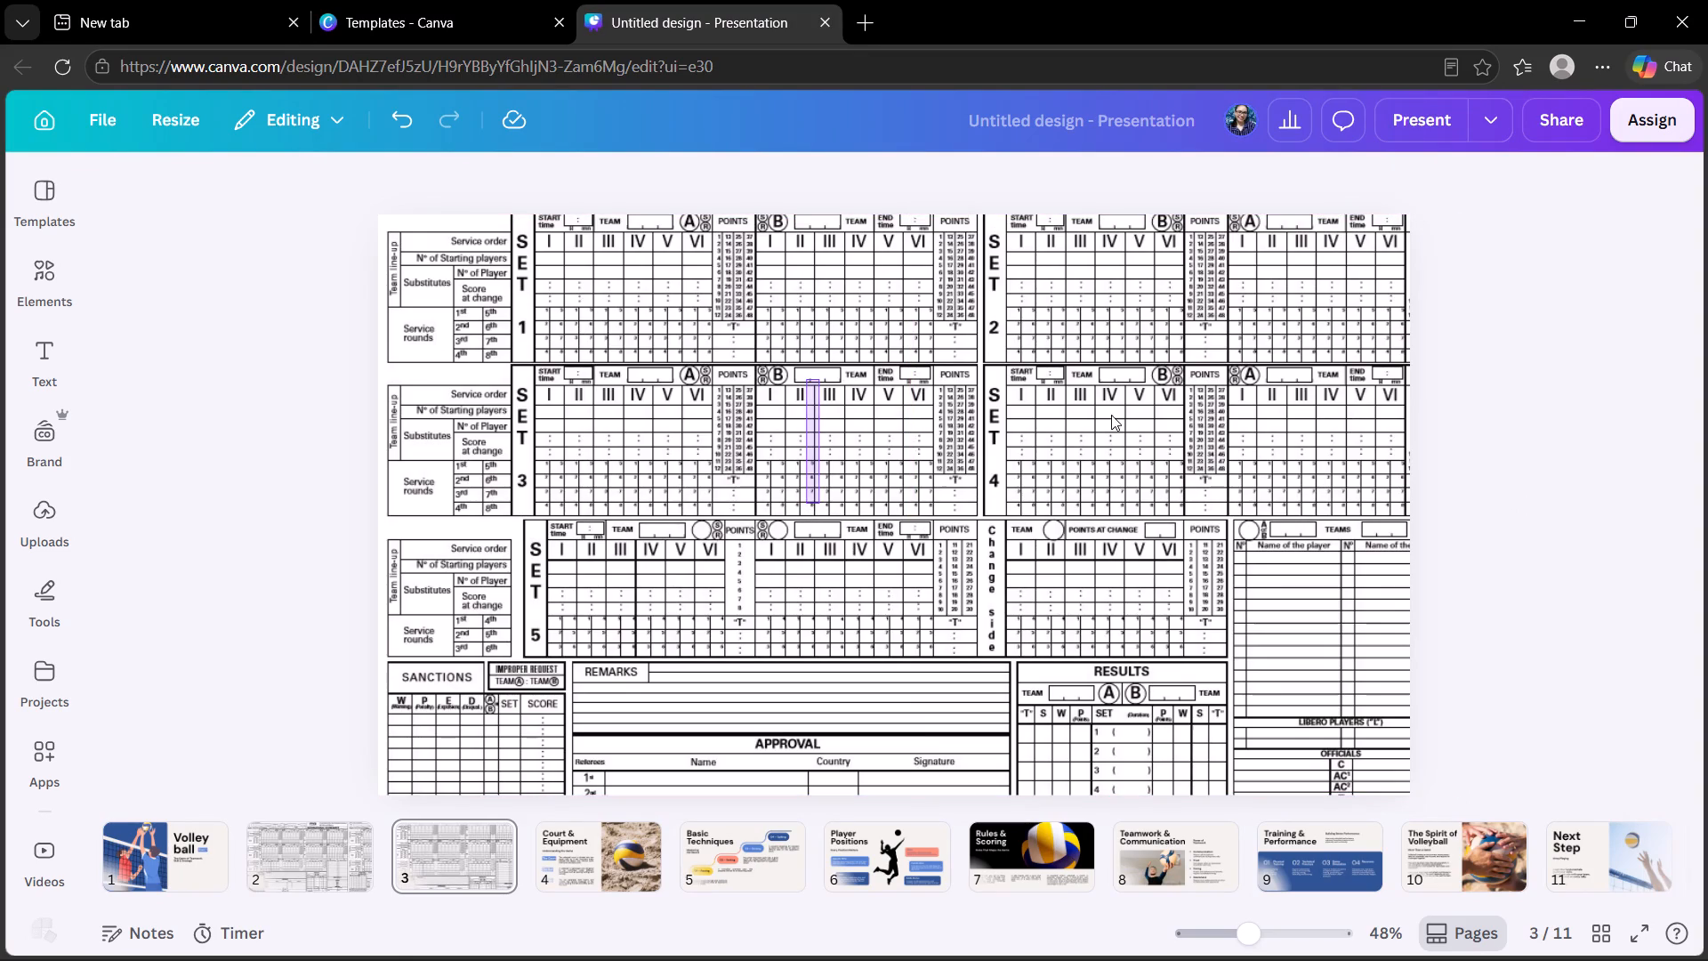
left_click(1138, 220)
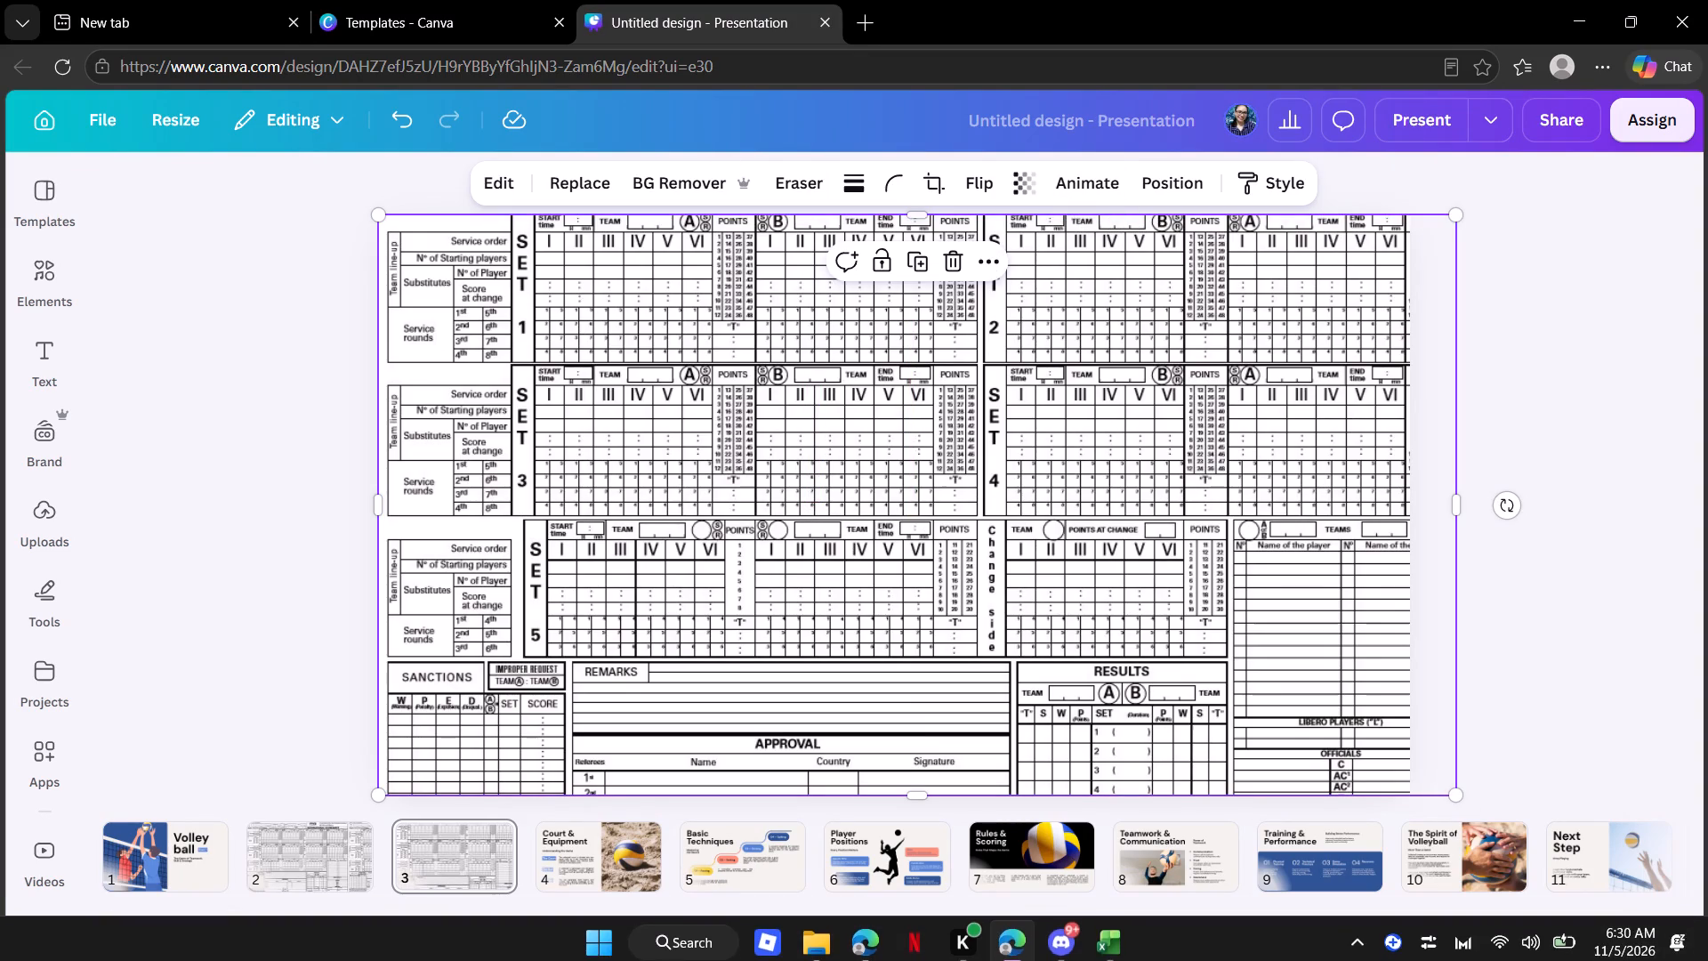
Scale down the page 3 scoresheet, shift it within the page width, and extend its cropped top to include the full header.
left_click_drag(381, 219, 431, 387)
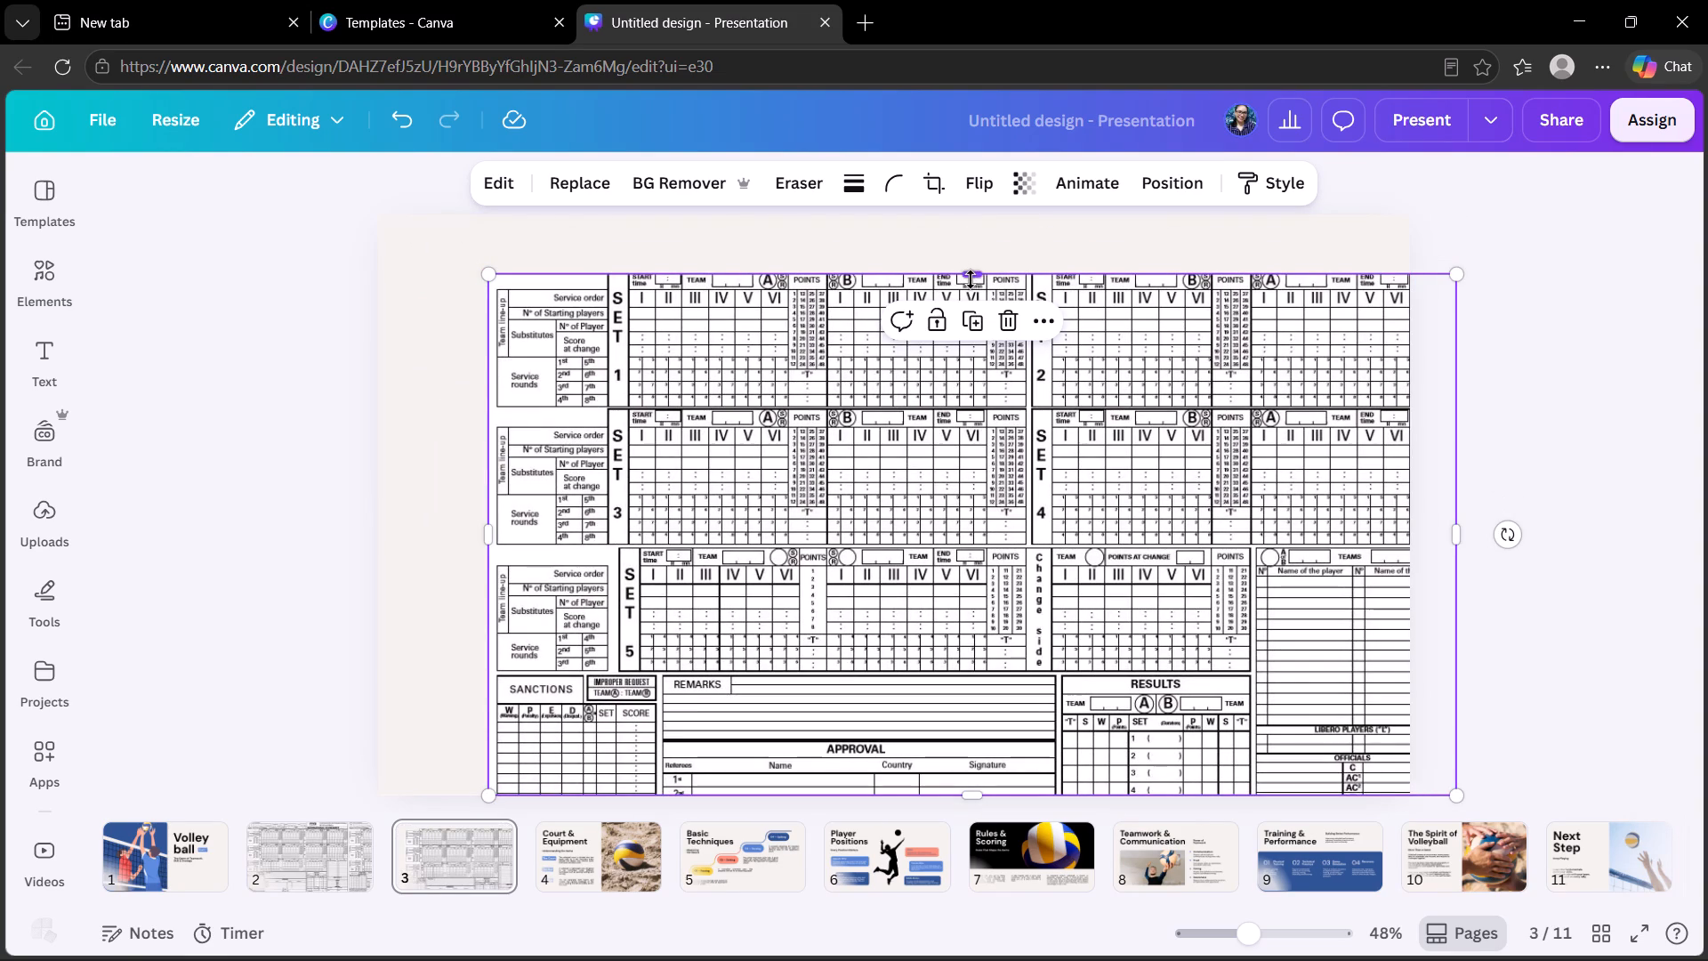
left_click_drag(971, 274, 973, 219)
left_click(900, 415)
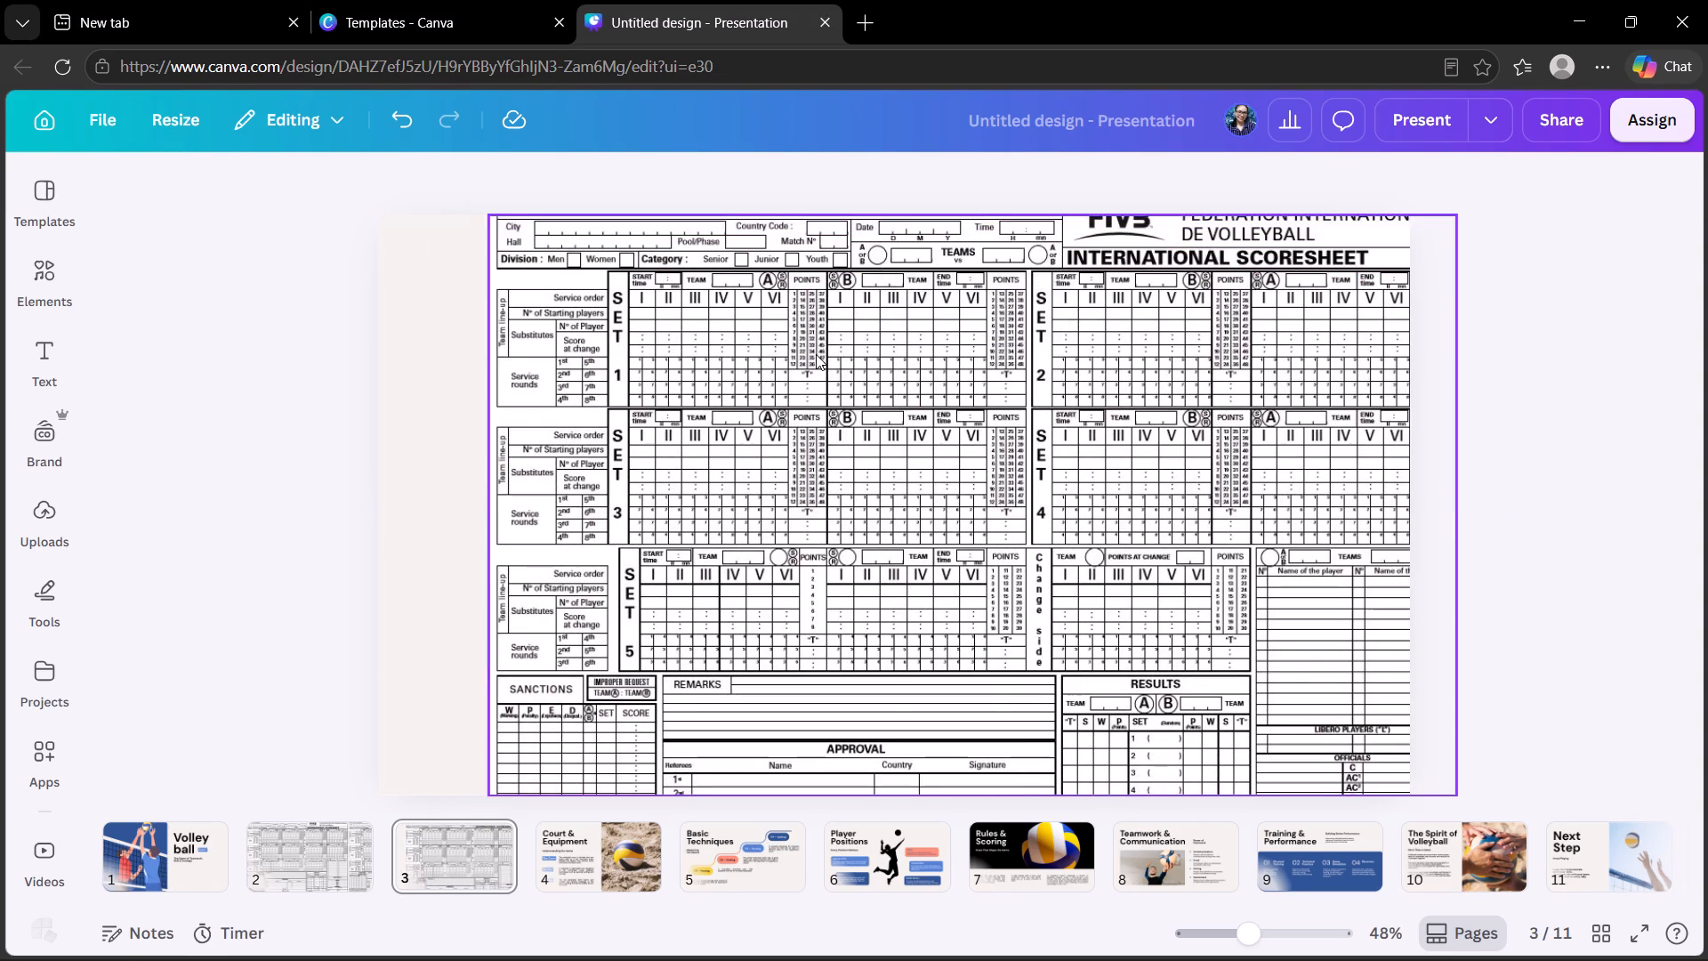
left_click_drag(816, 354, 714, 360)
left_click_drag(791, 382, 811, 464)
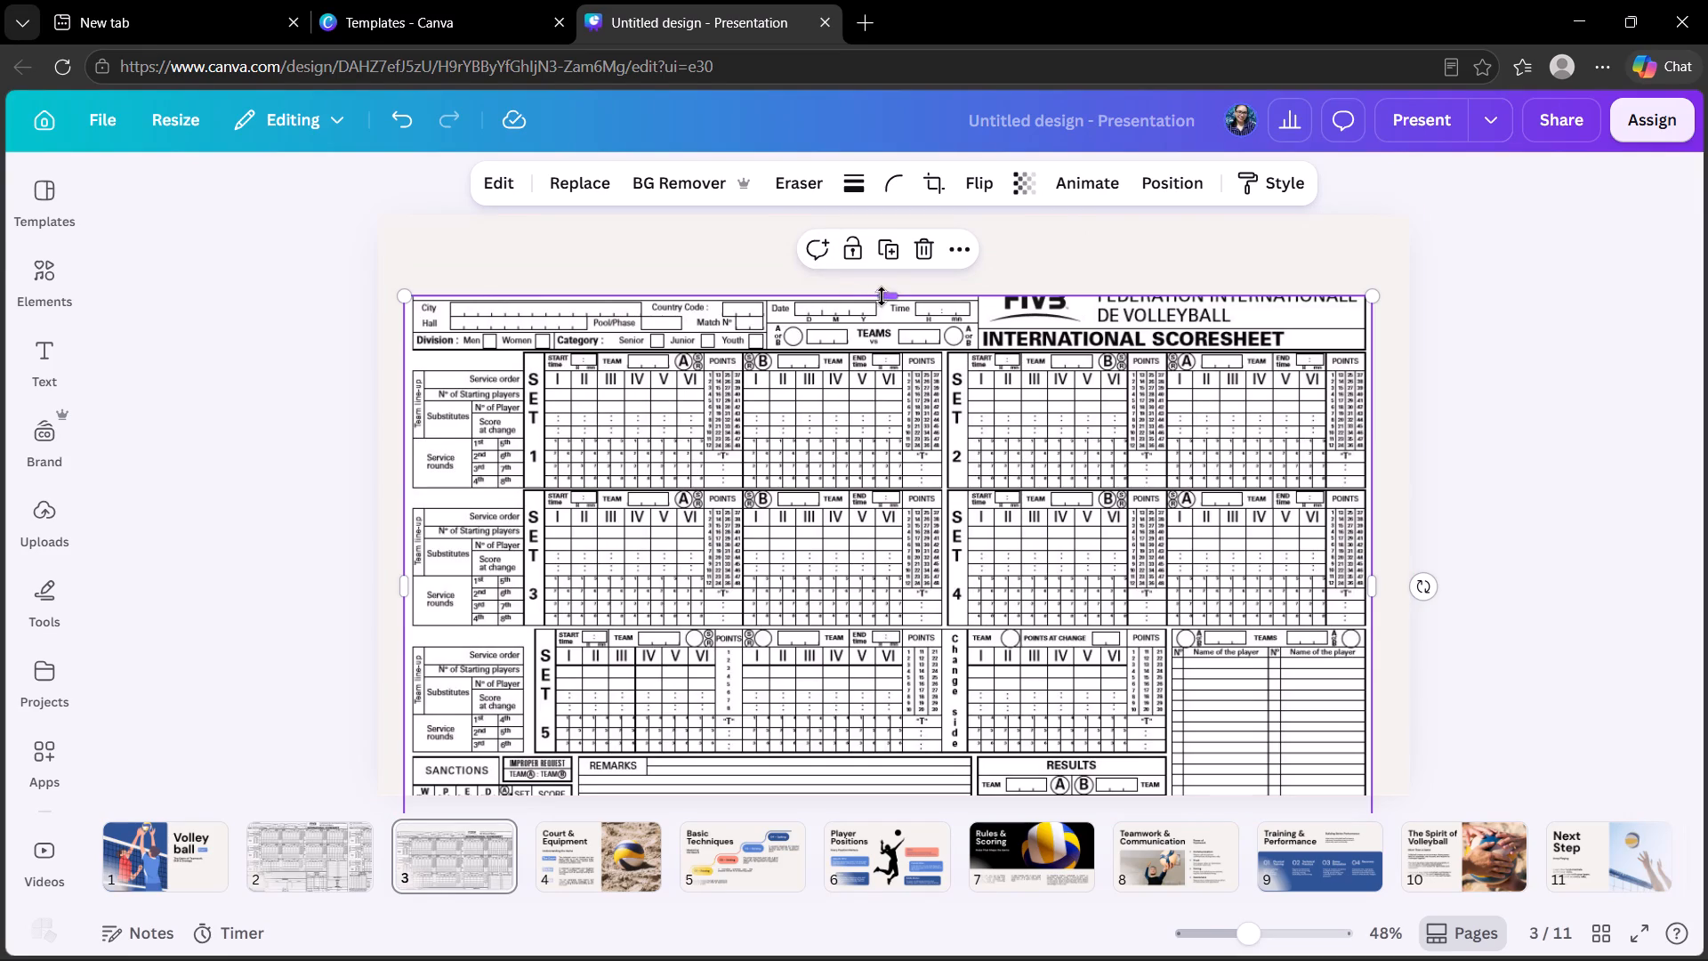
left_click_drag(882, 296, 886, 271)
Enlarge the page 3 scoresheet to nearly the page's full width and lower it, leaving an empty band above its header.
left_click_drag(747, 391, 733, 388)
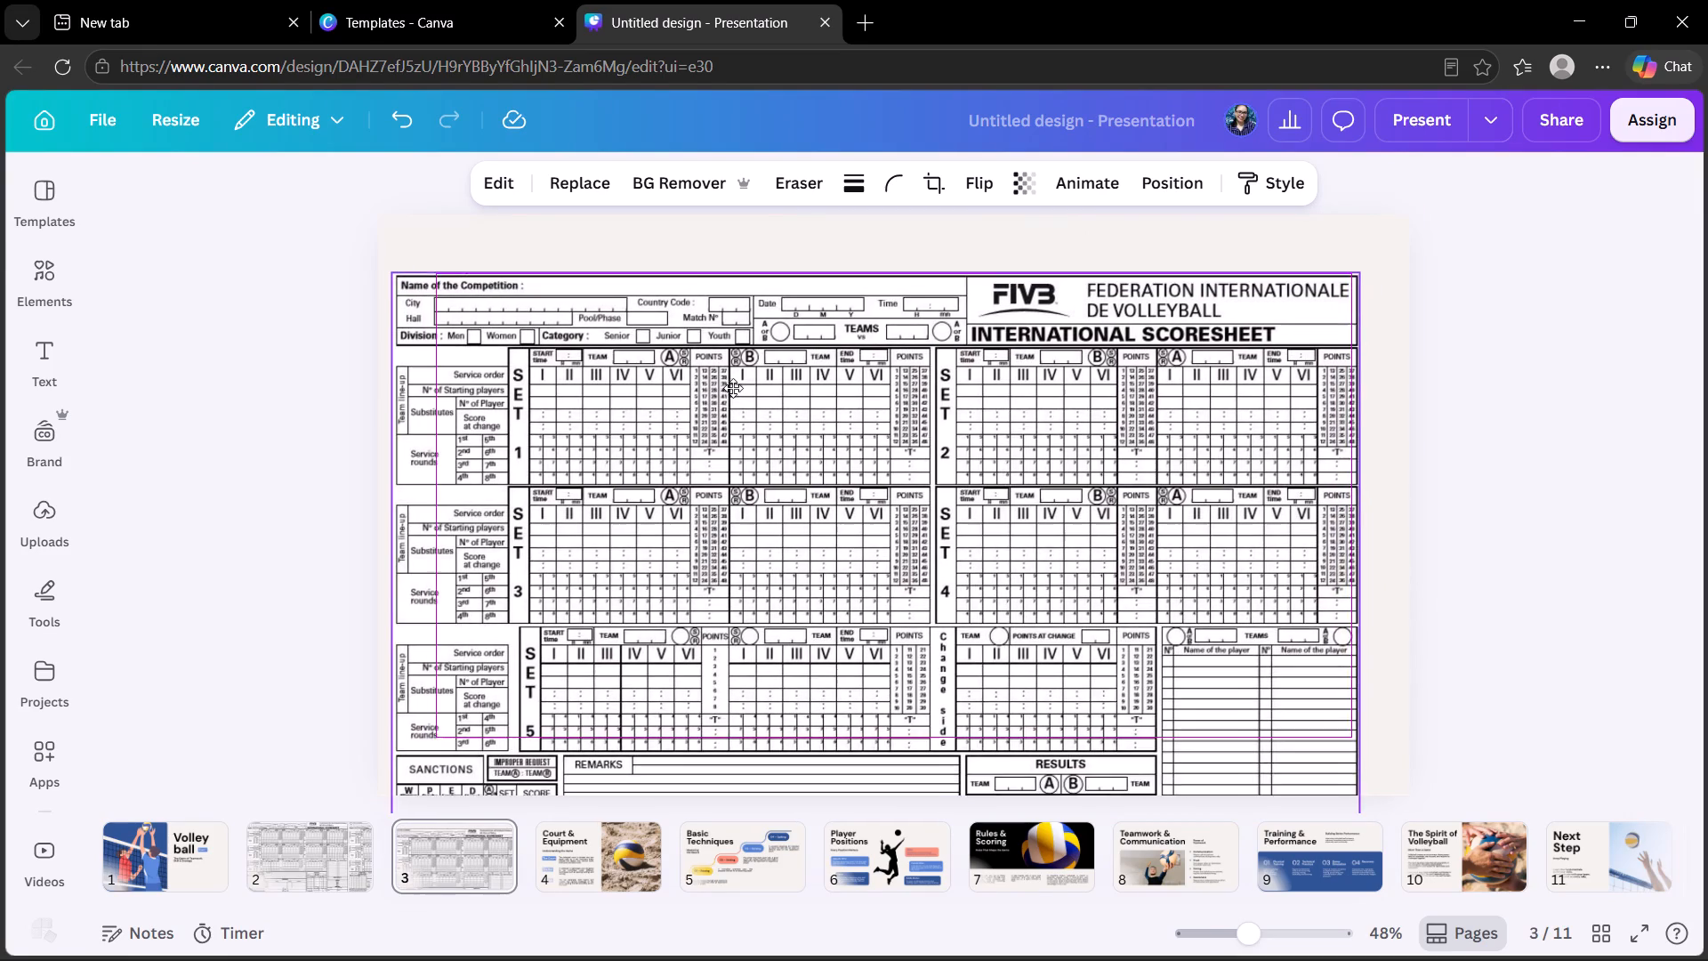
left_click_drag(733, 388, 737, 382)
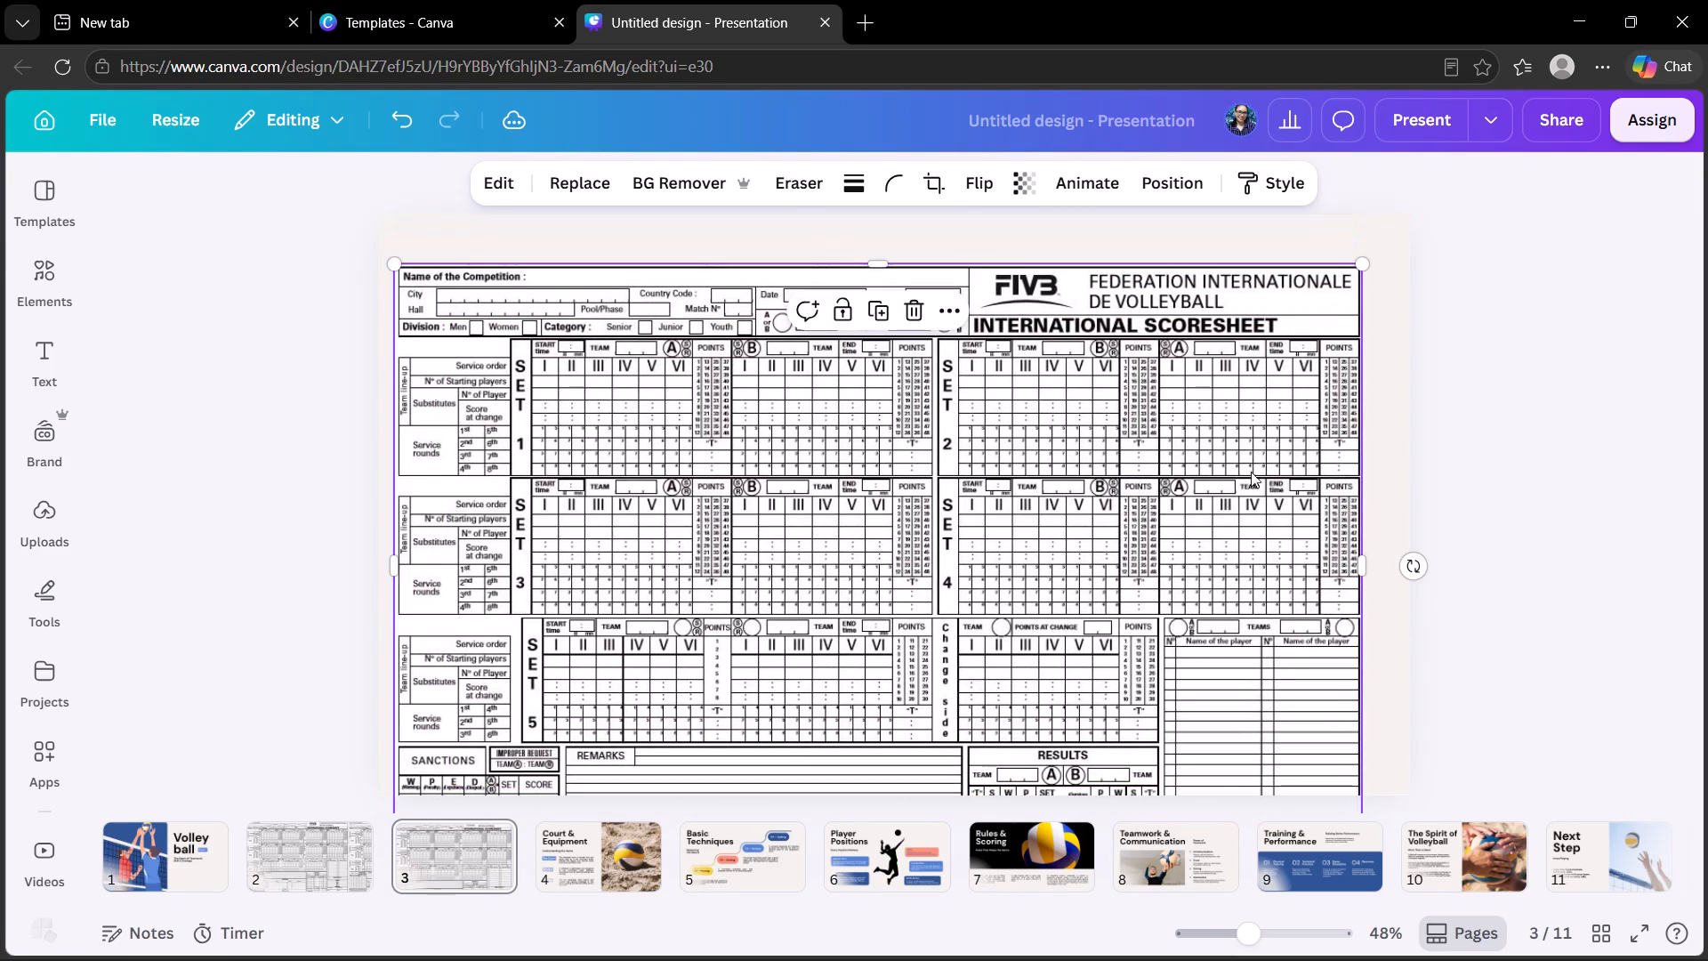
left_click_drag(1359, 265, 1380, 255)
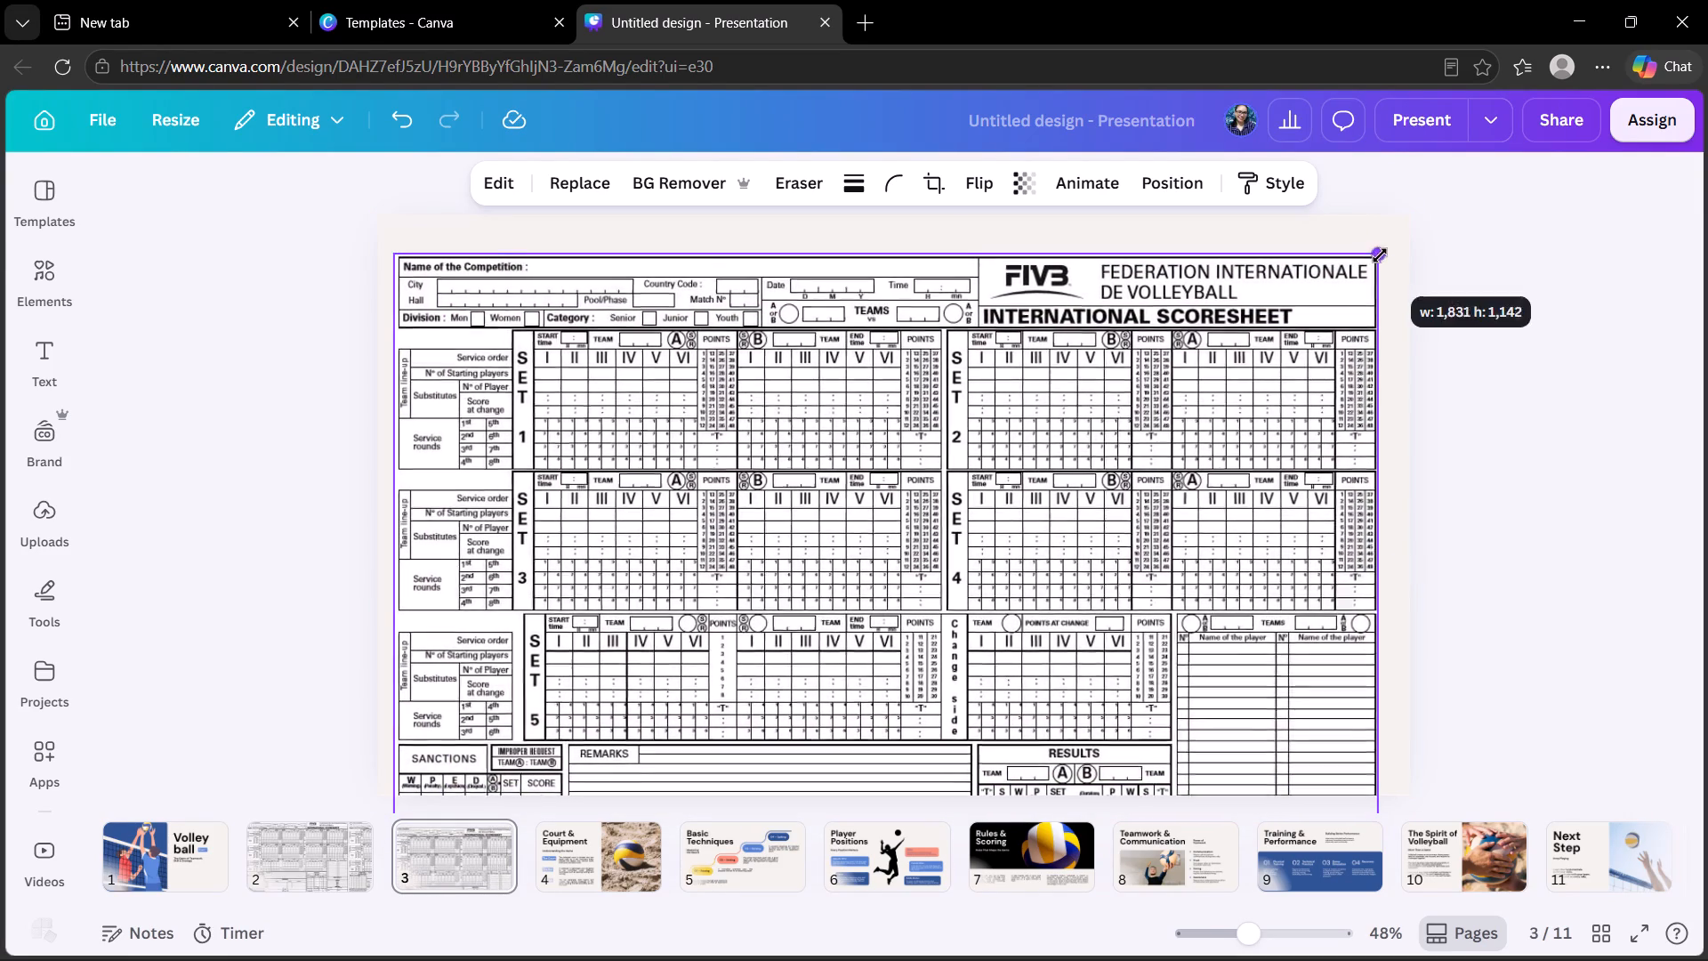
left_click_drag(1380, 255, 1412, 250)
left_click_drag(1007, 354, 1012, 447)
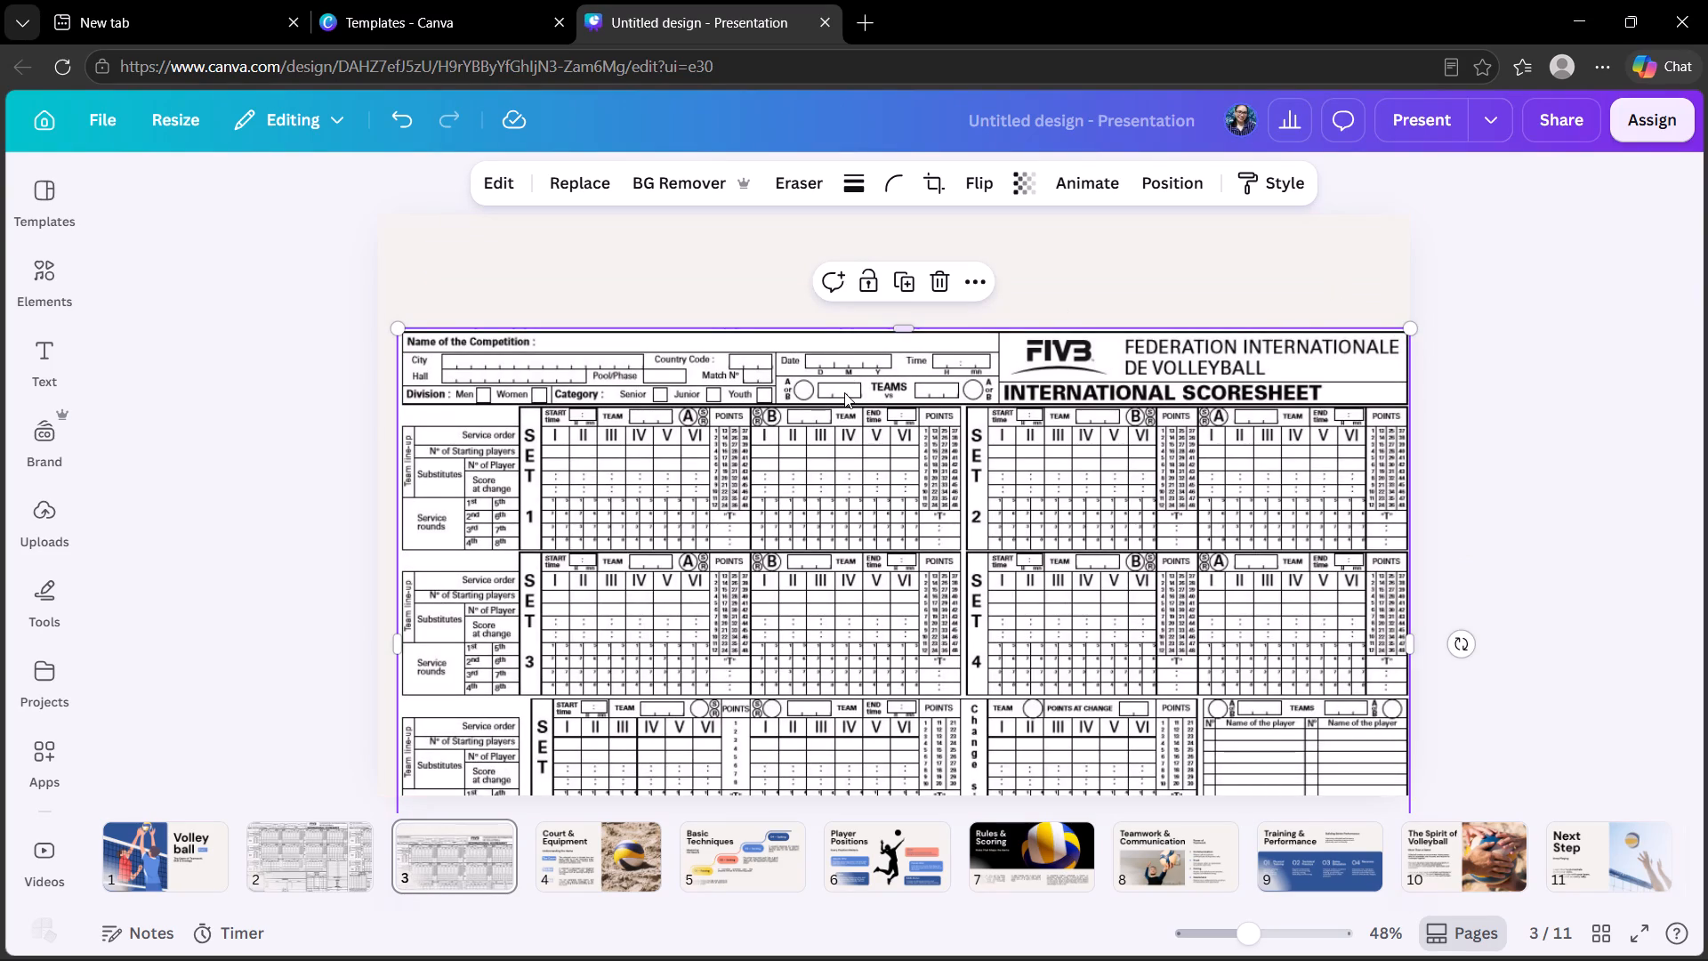
left_click_drag(844, 392, 839, 384)
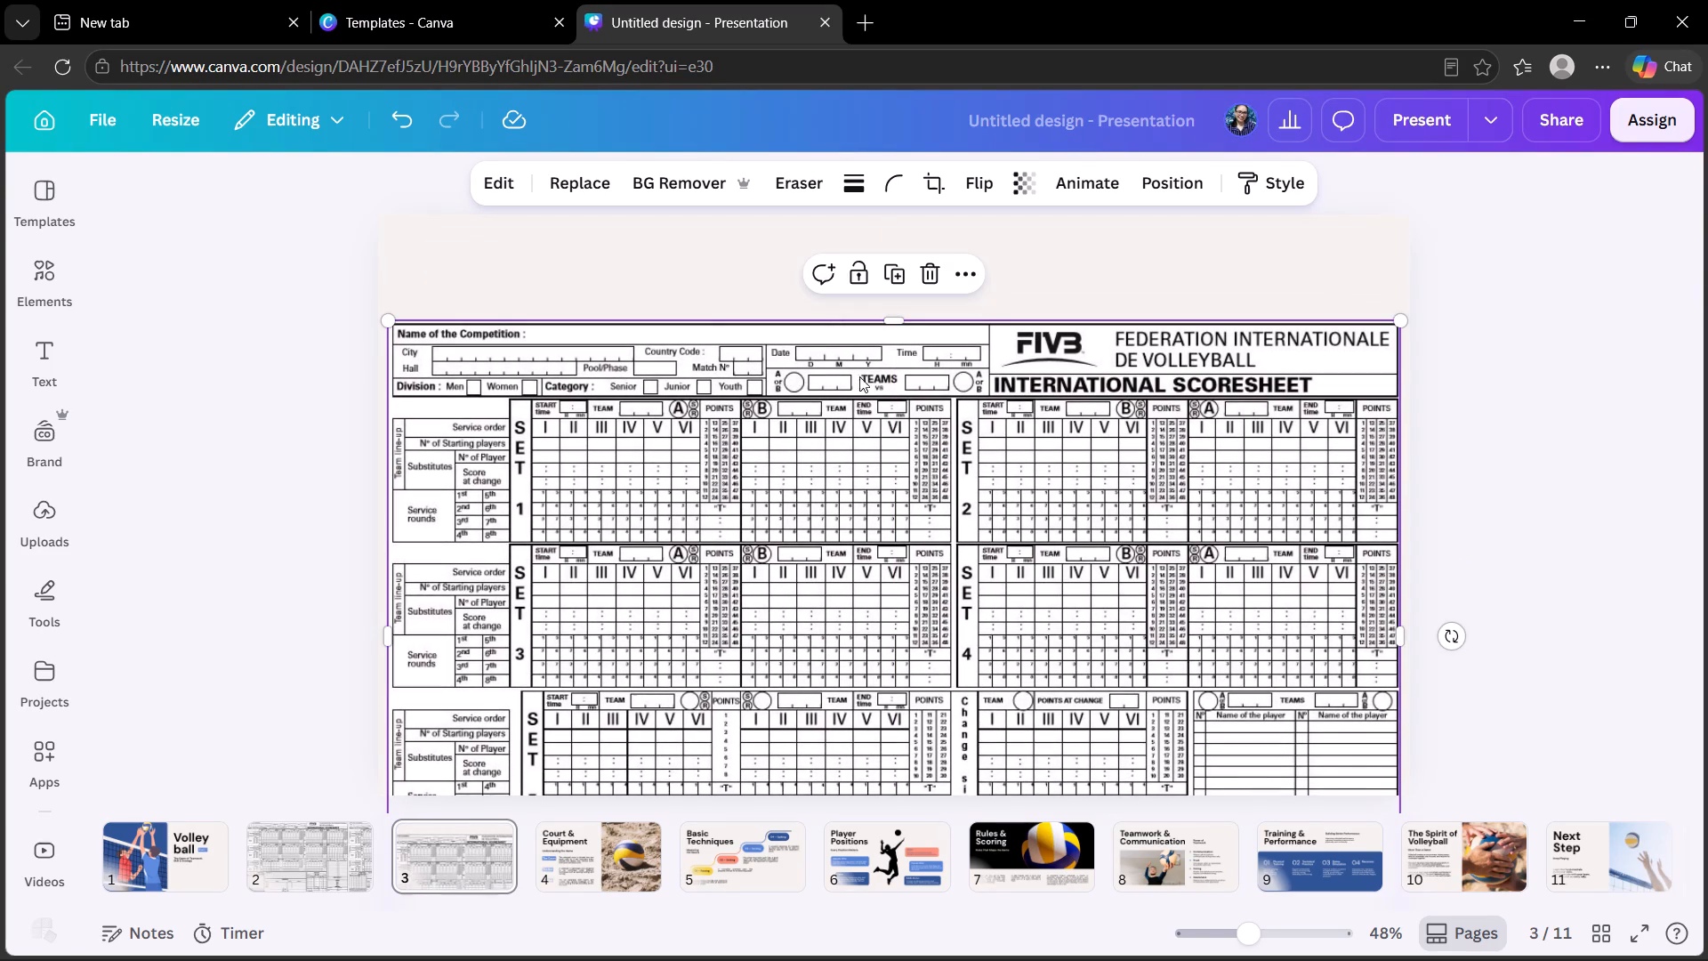
Scale up the page 3 scoresheet until it extends past the page's right edge, keeping an empty band above it.
left_click_drag(1401, 325, 1415, 310)
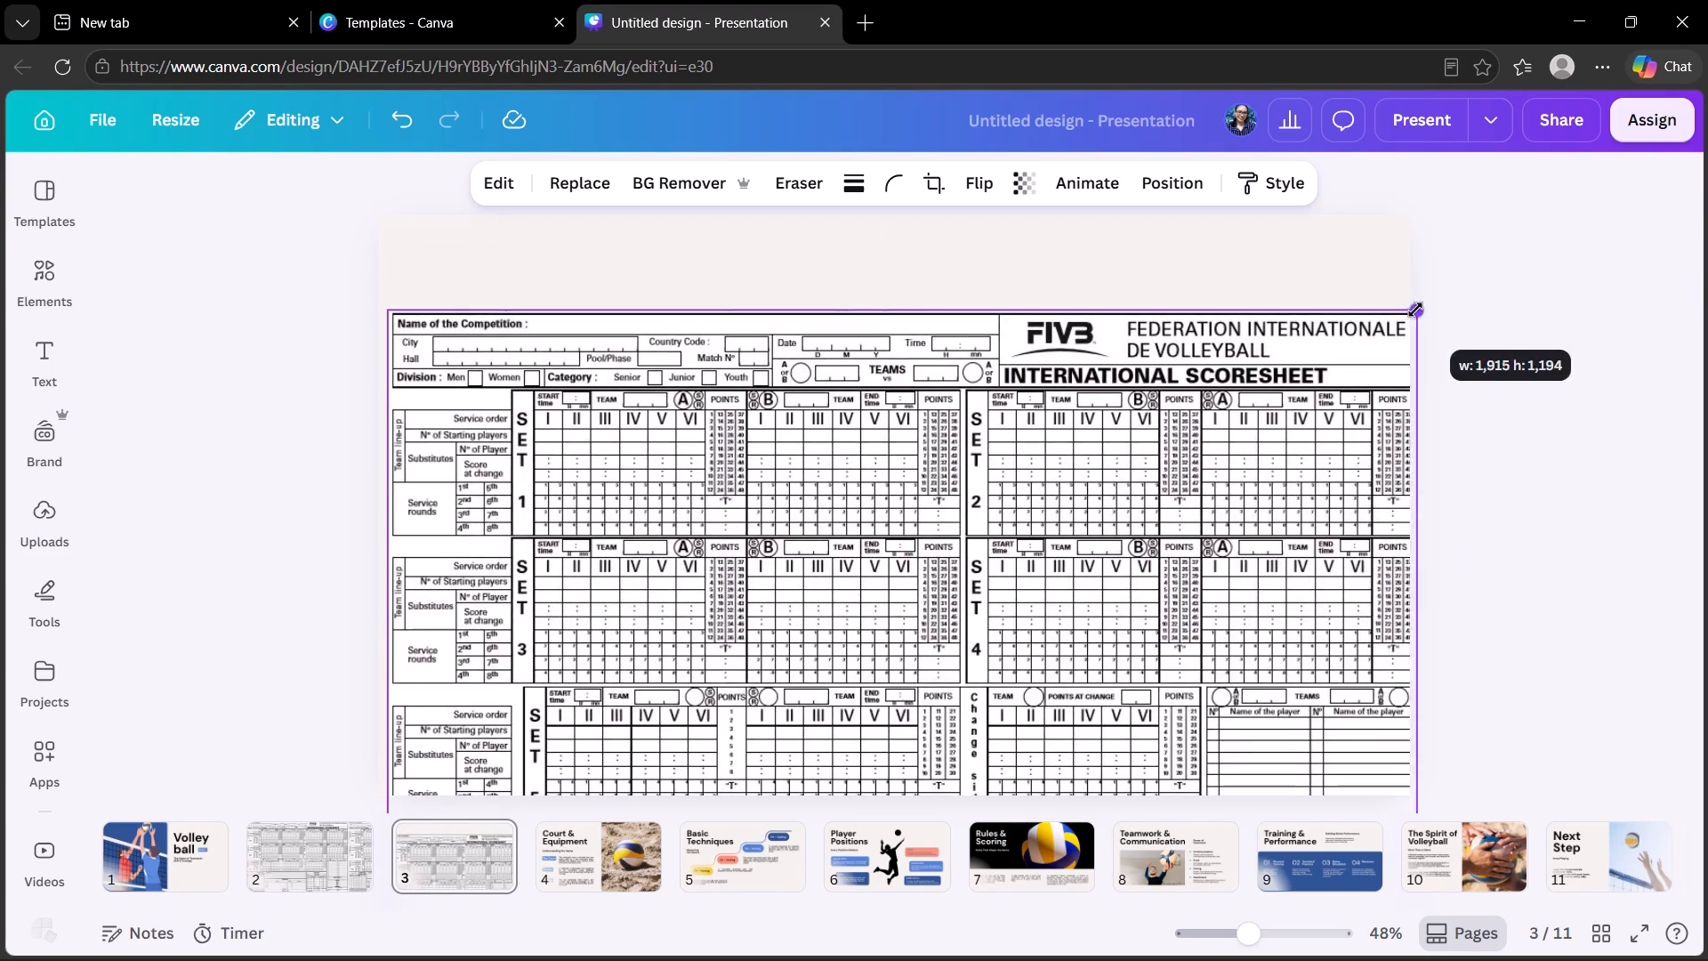
left_click_drag(1415, 310, 1548, 275)
left_click_drag(1057, 317, 1063, 361)
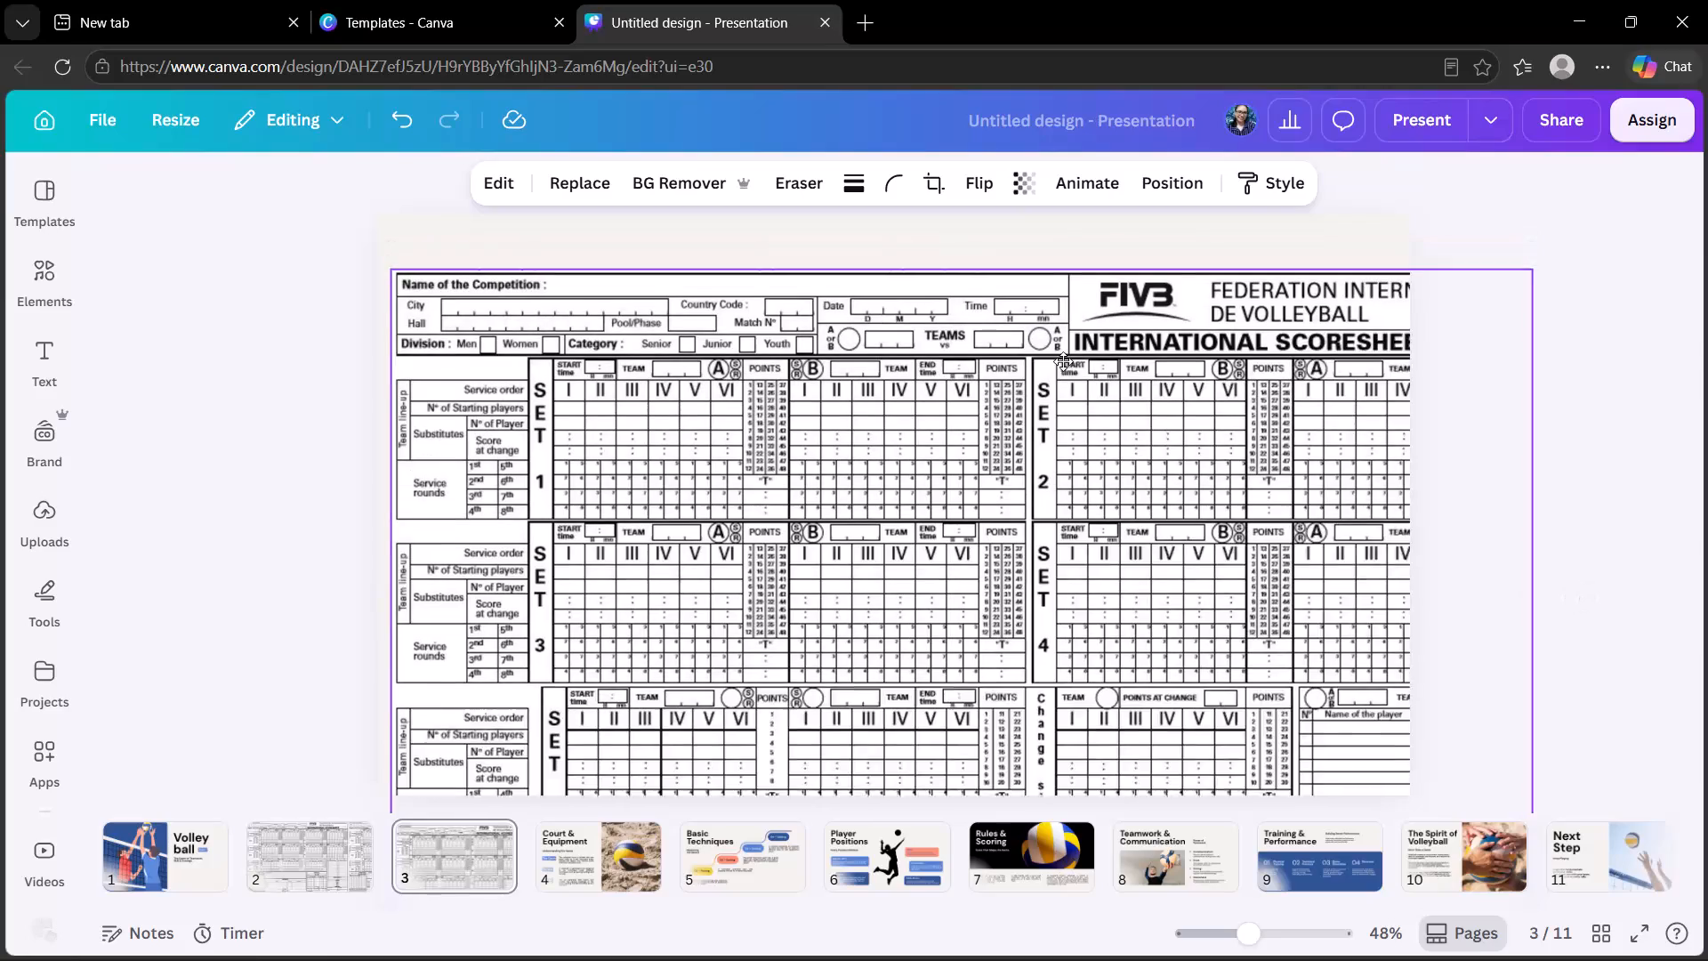
left_click_drag(1063, 361, 1066, 404)
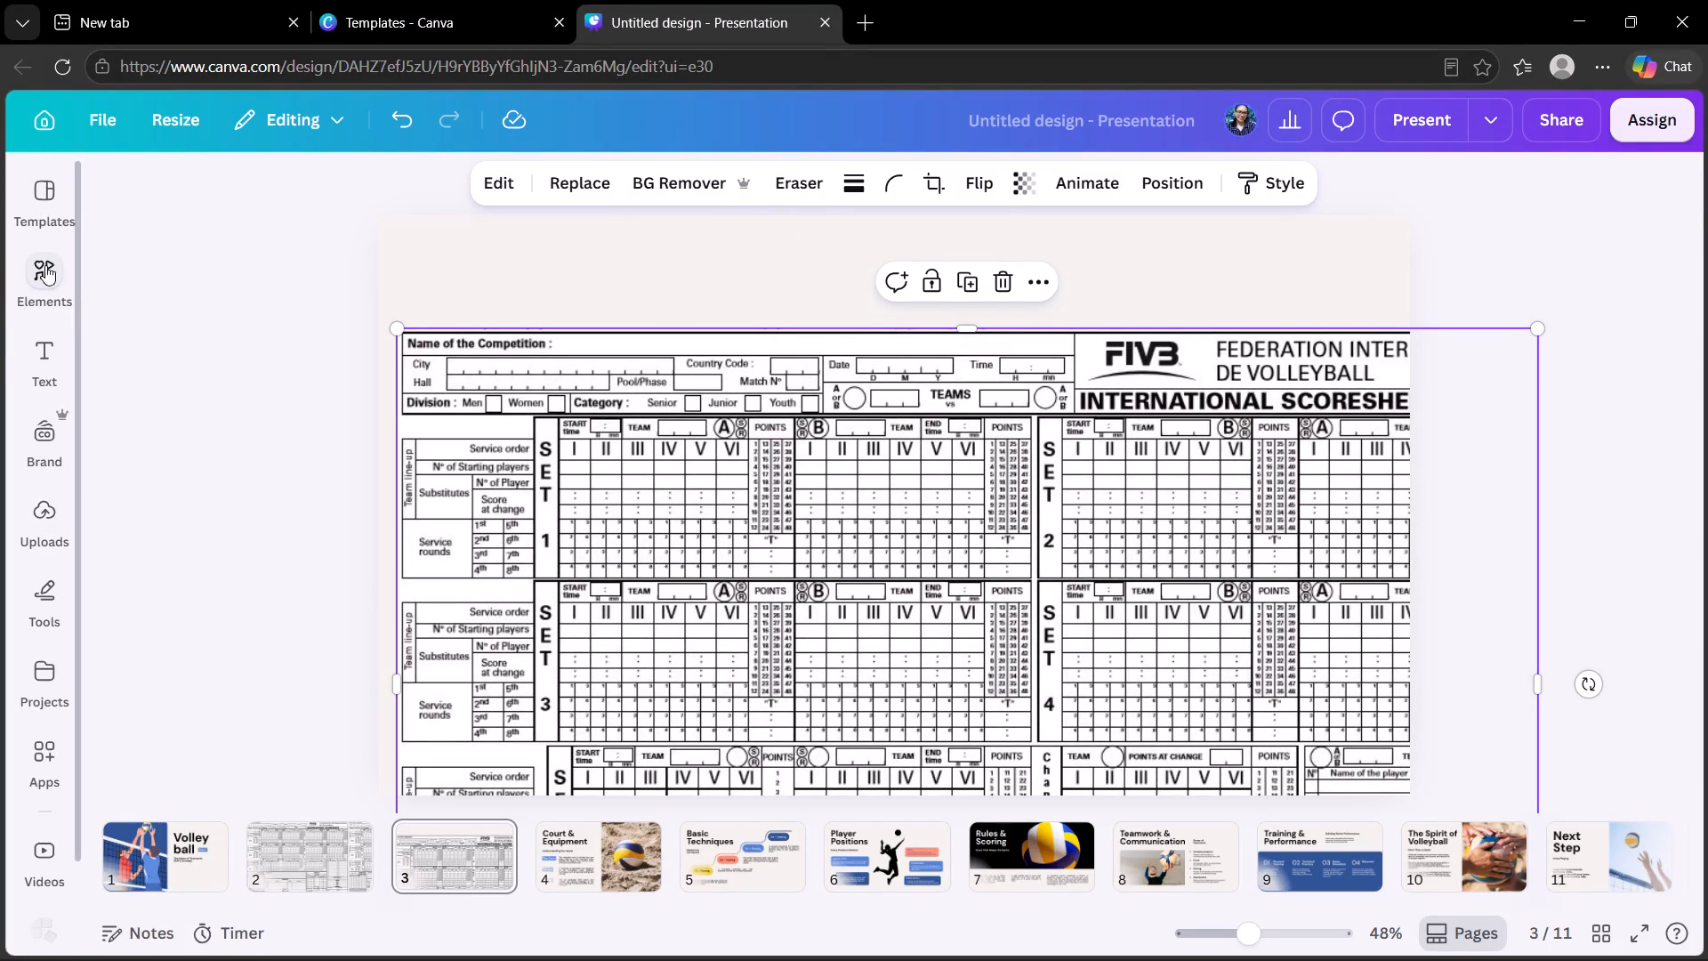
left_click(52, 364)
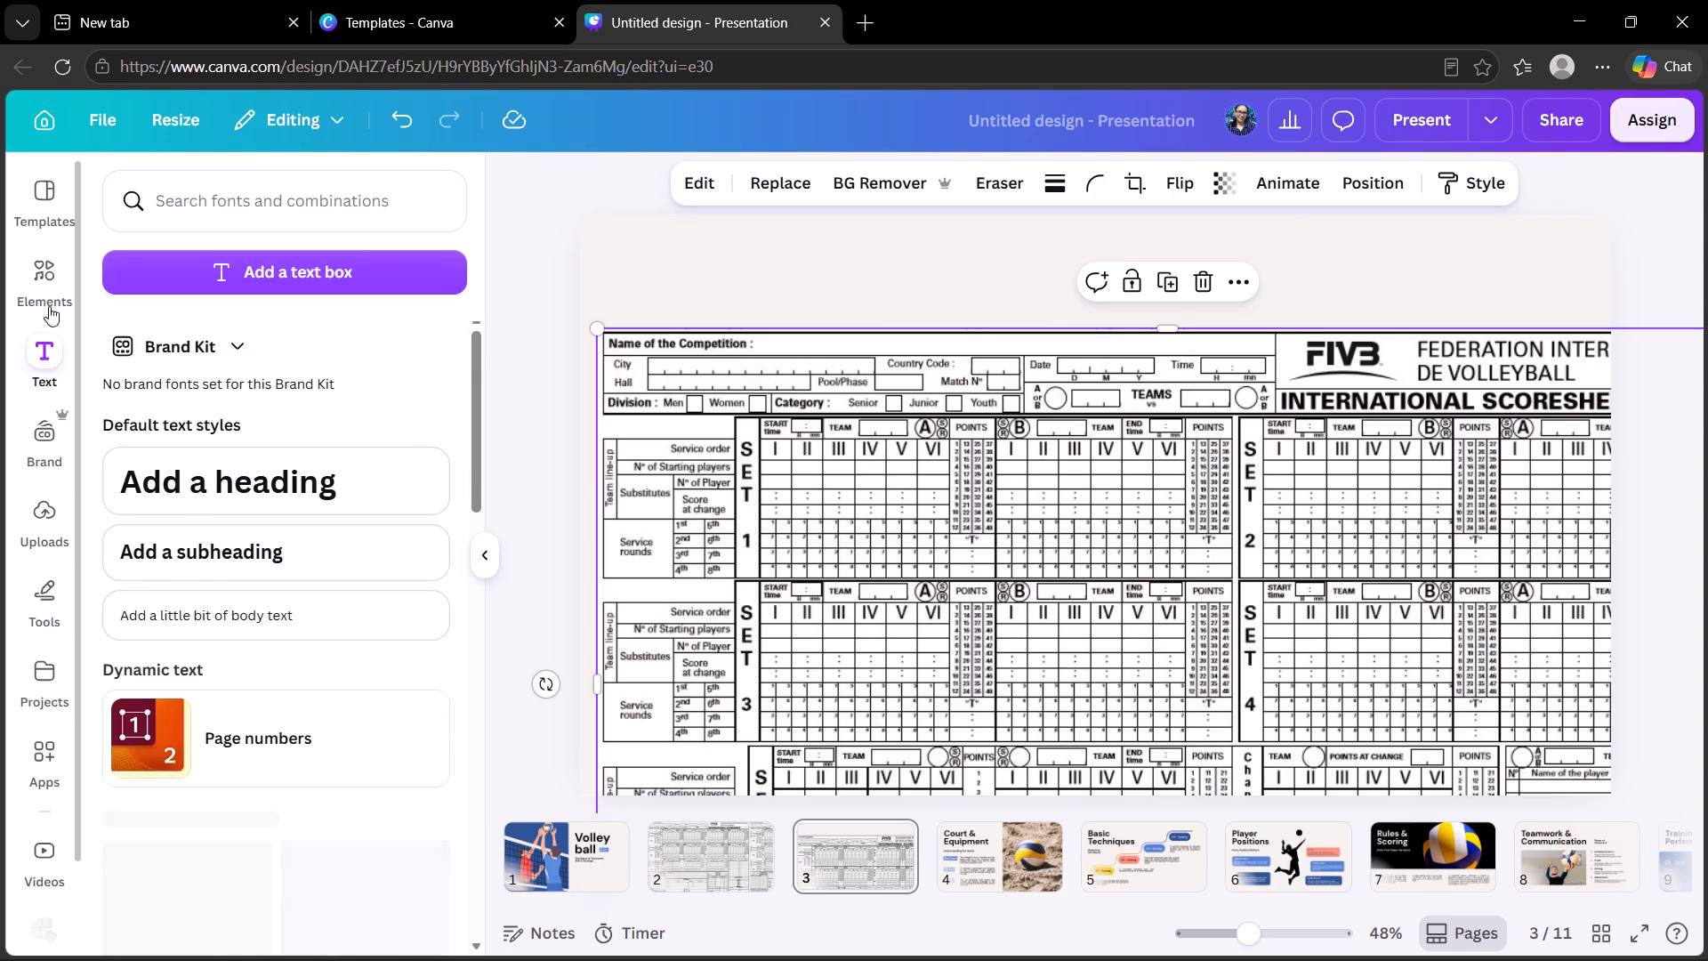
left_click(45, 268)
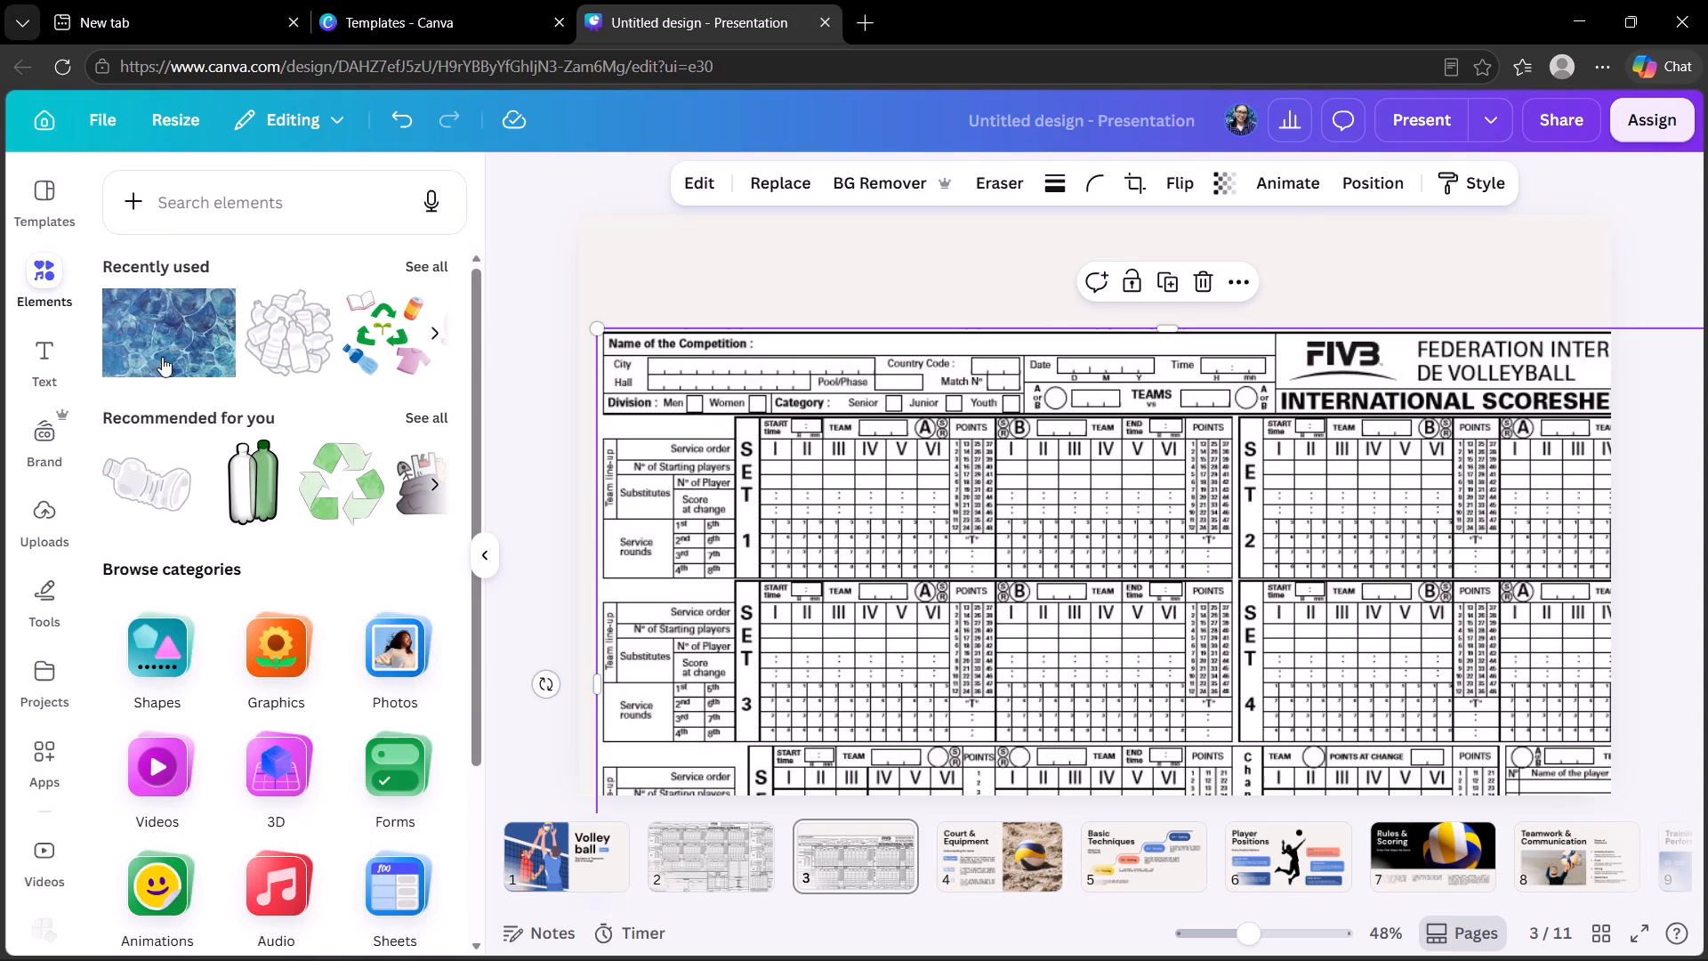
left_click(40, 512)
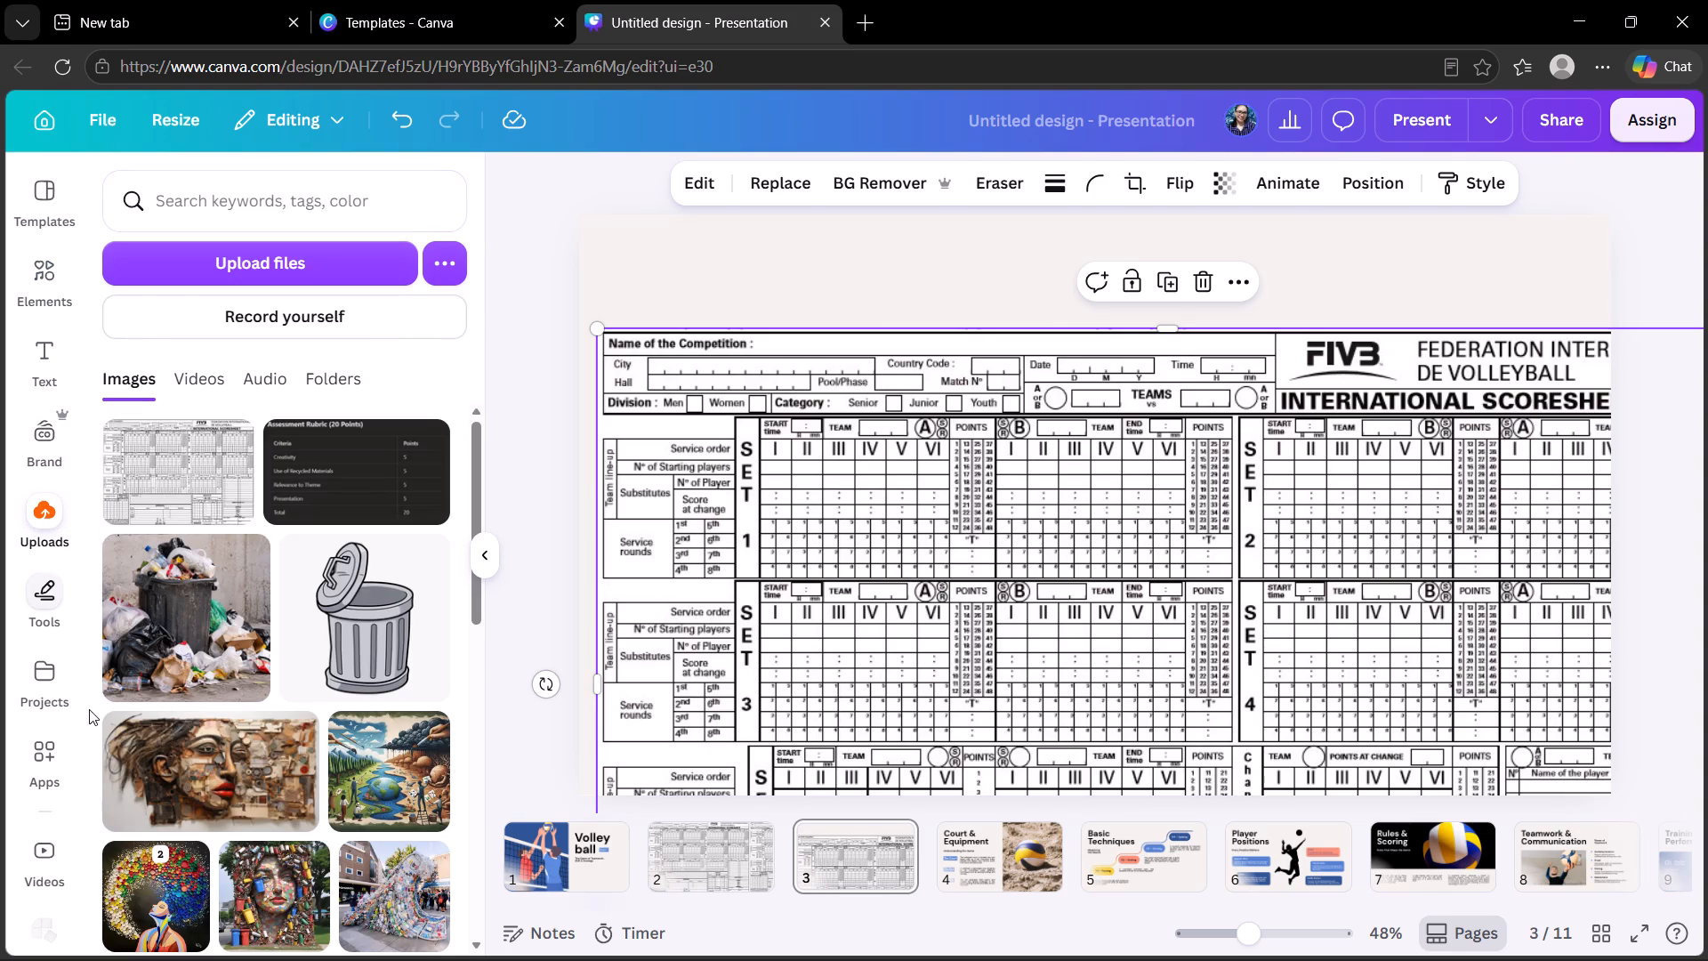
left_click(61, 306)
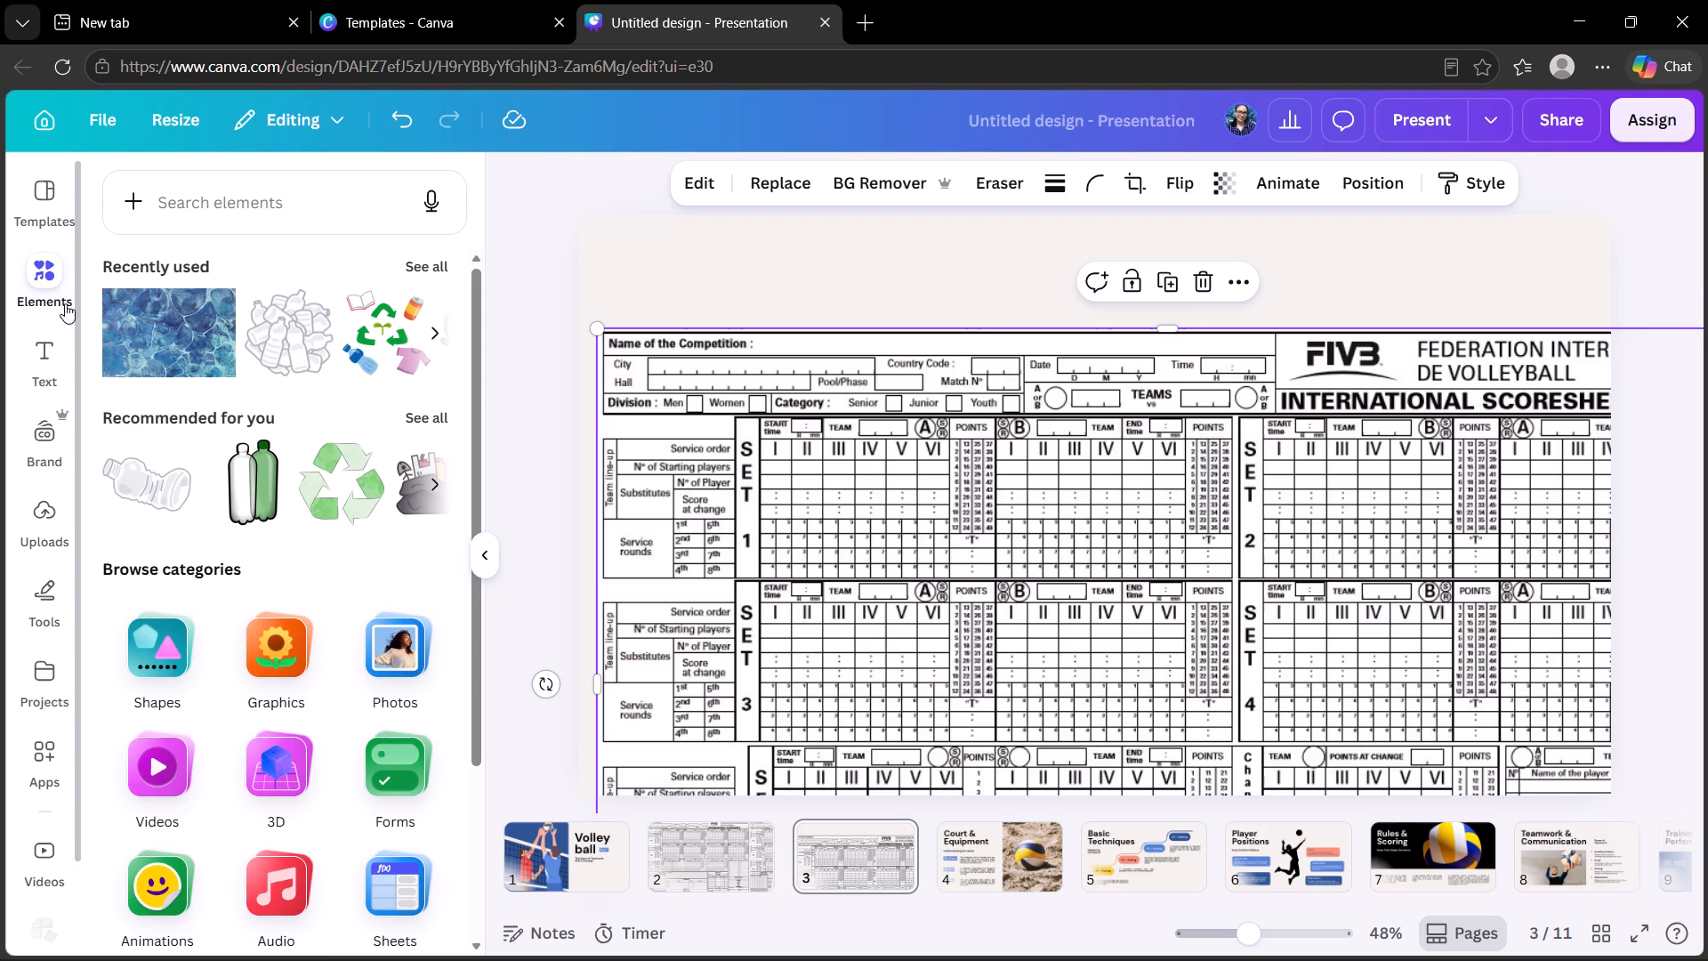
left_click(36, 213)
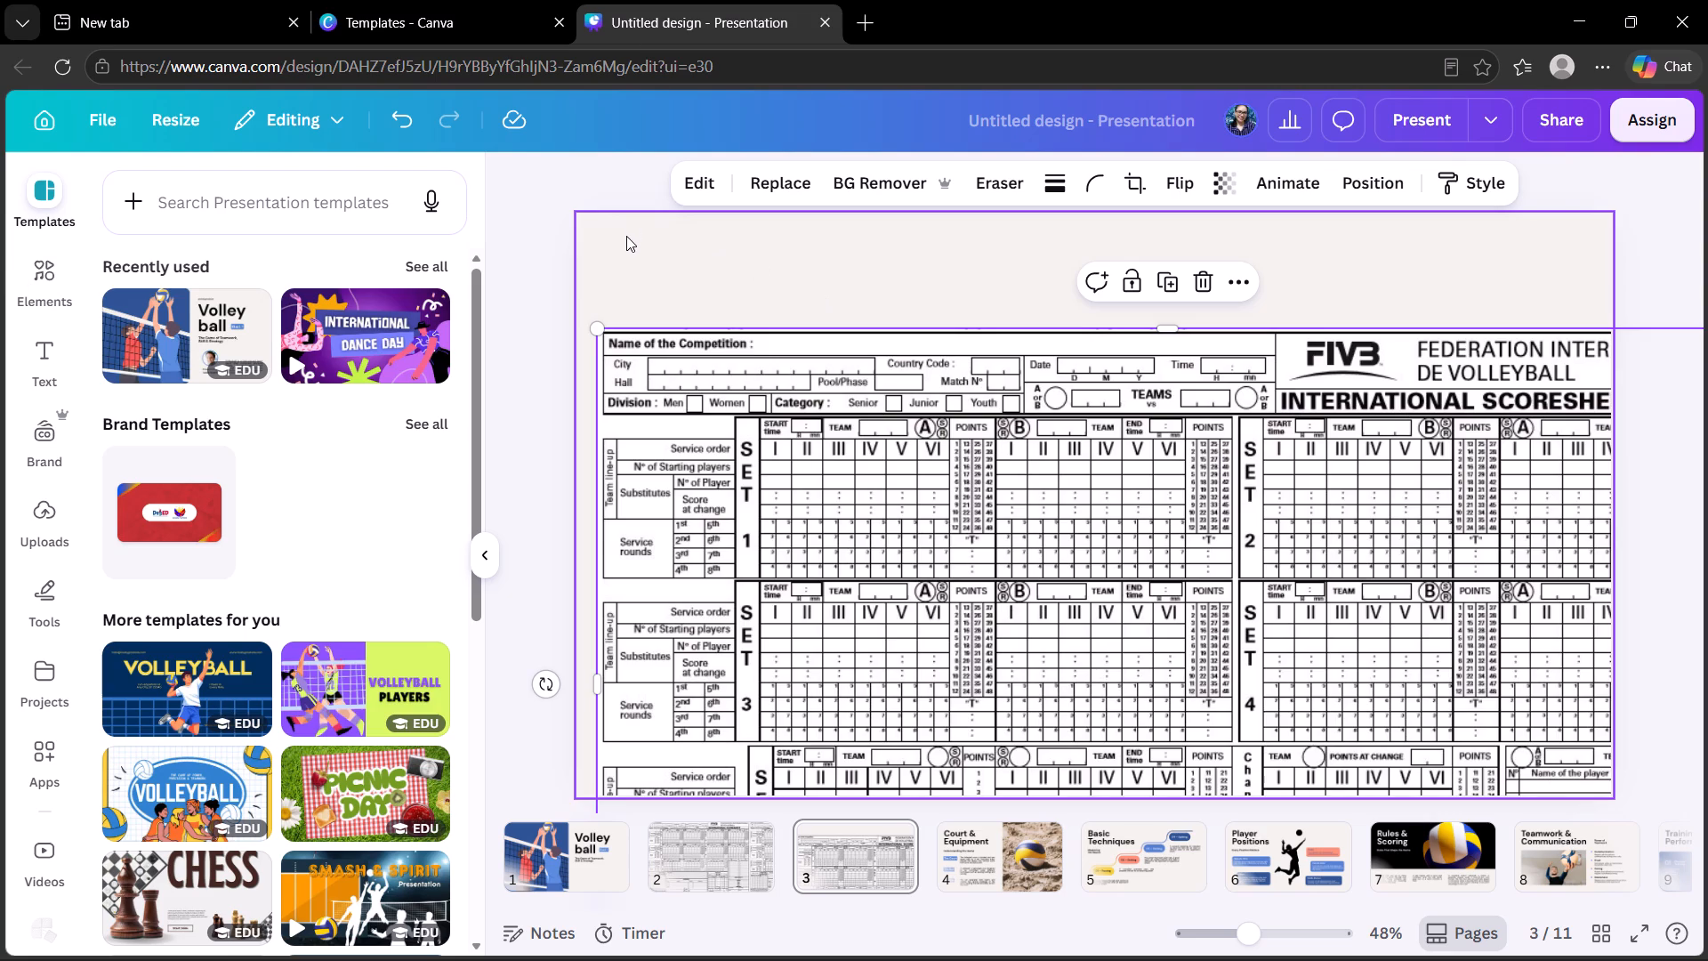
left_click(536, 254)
Shift the enlarged page 3 scoresheet slightly up and left so its left side sits near the page's left edge.
left_click(697, 392)
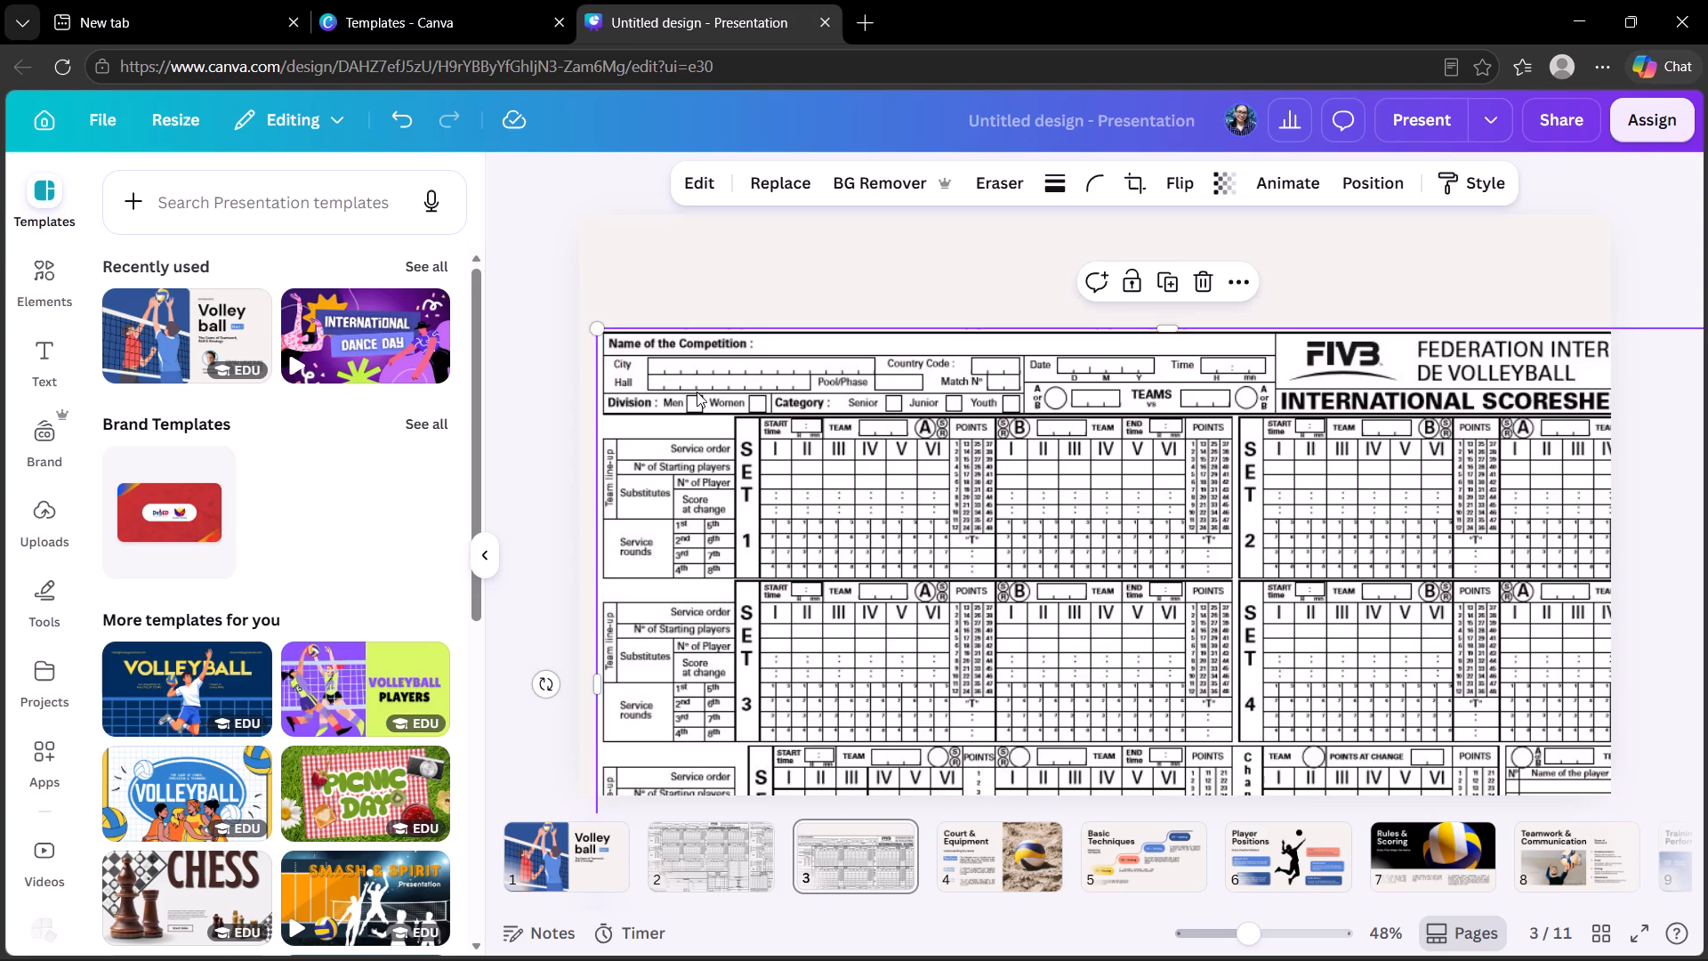
left_click_drag(697, 392, 676, 382)
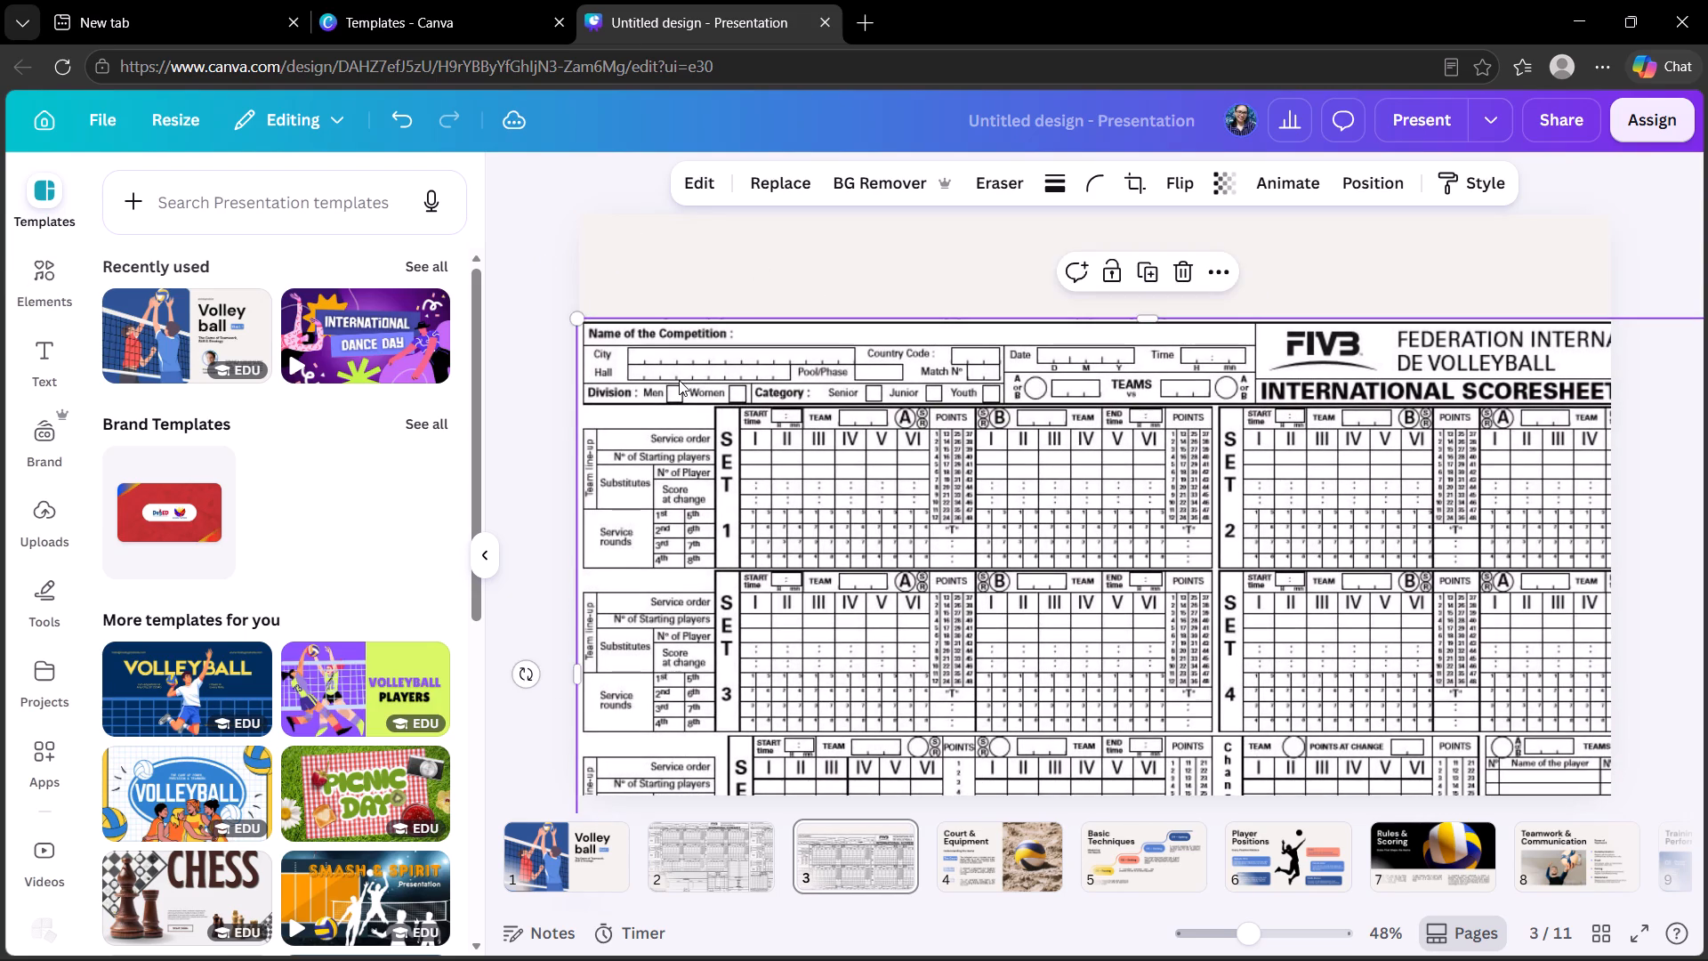
left_click_drag(679, 380, 688, 381)
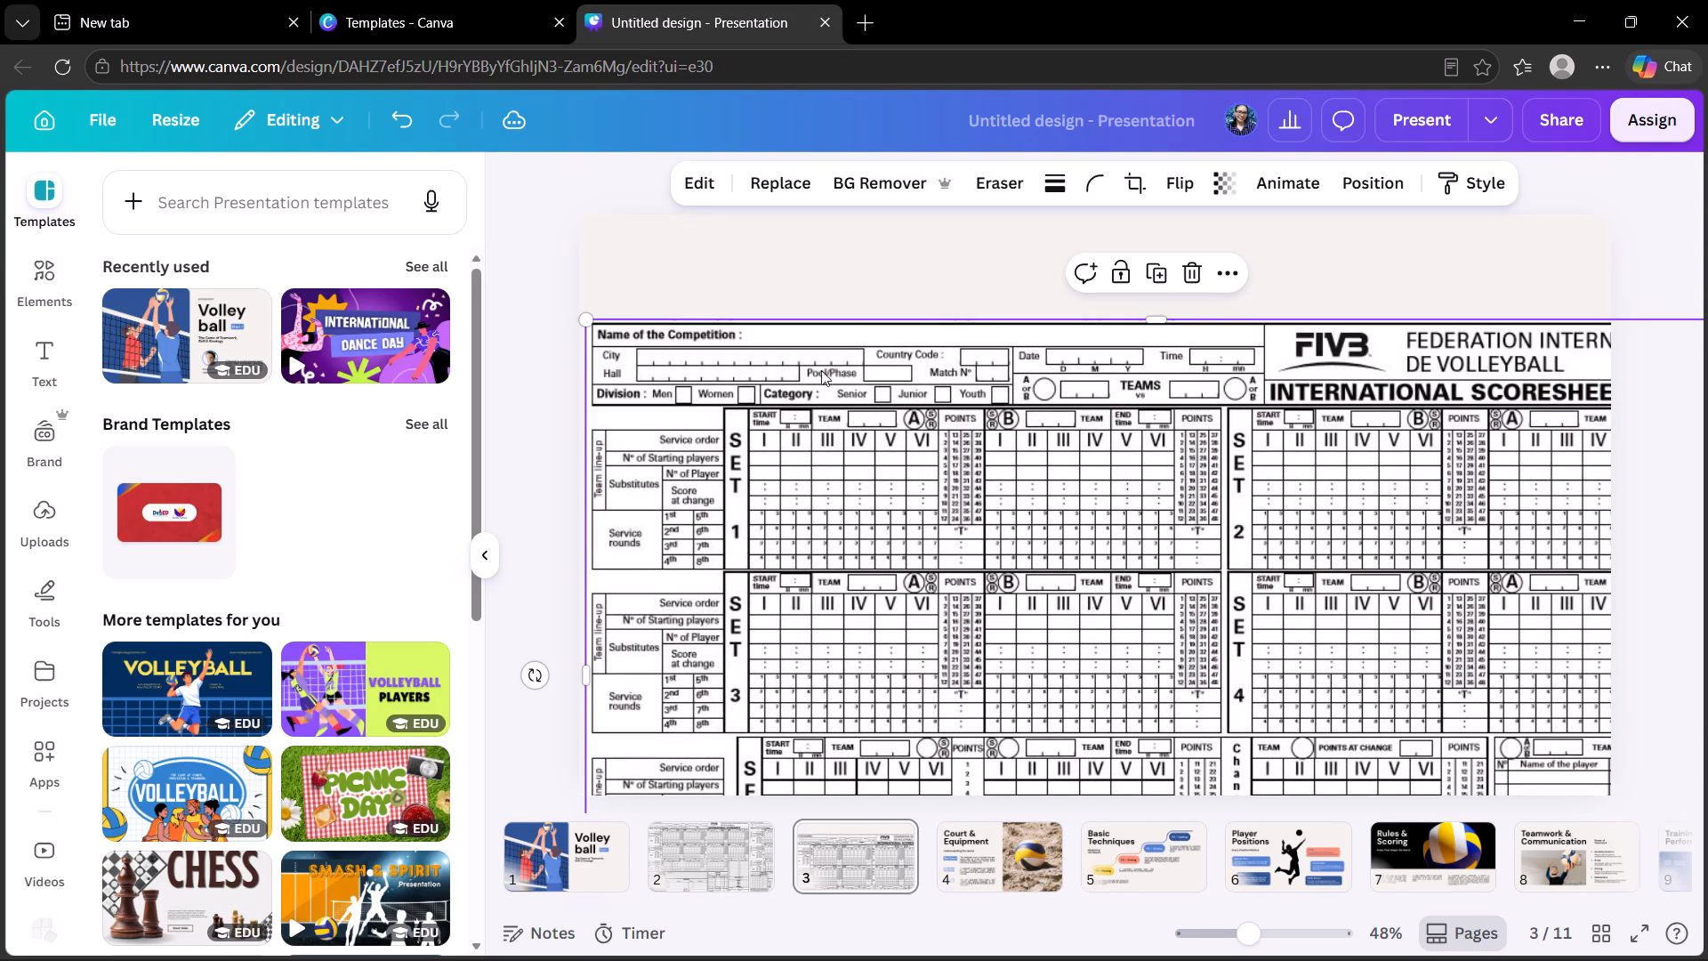
left_click(526, 262)
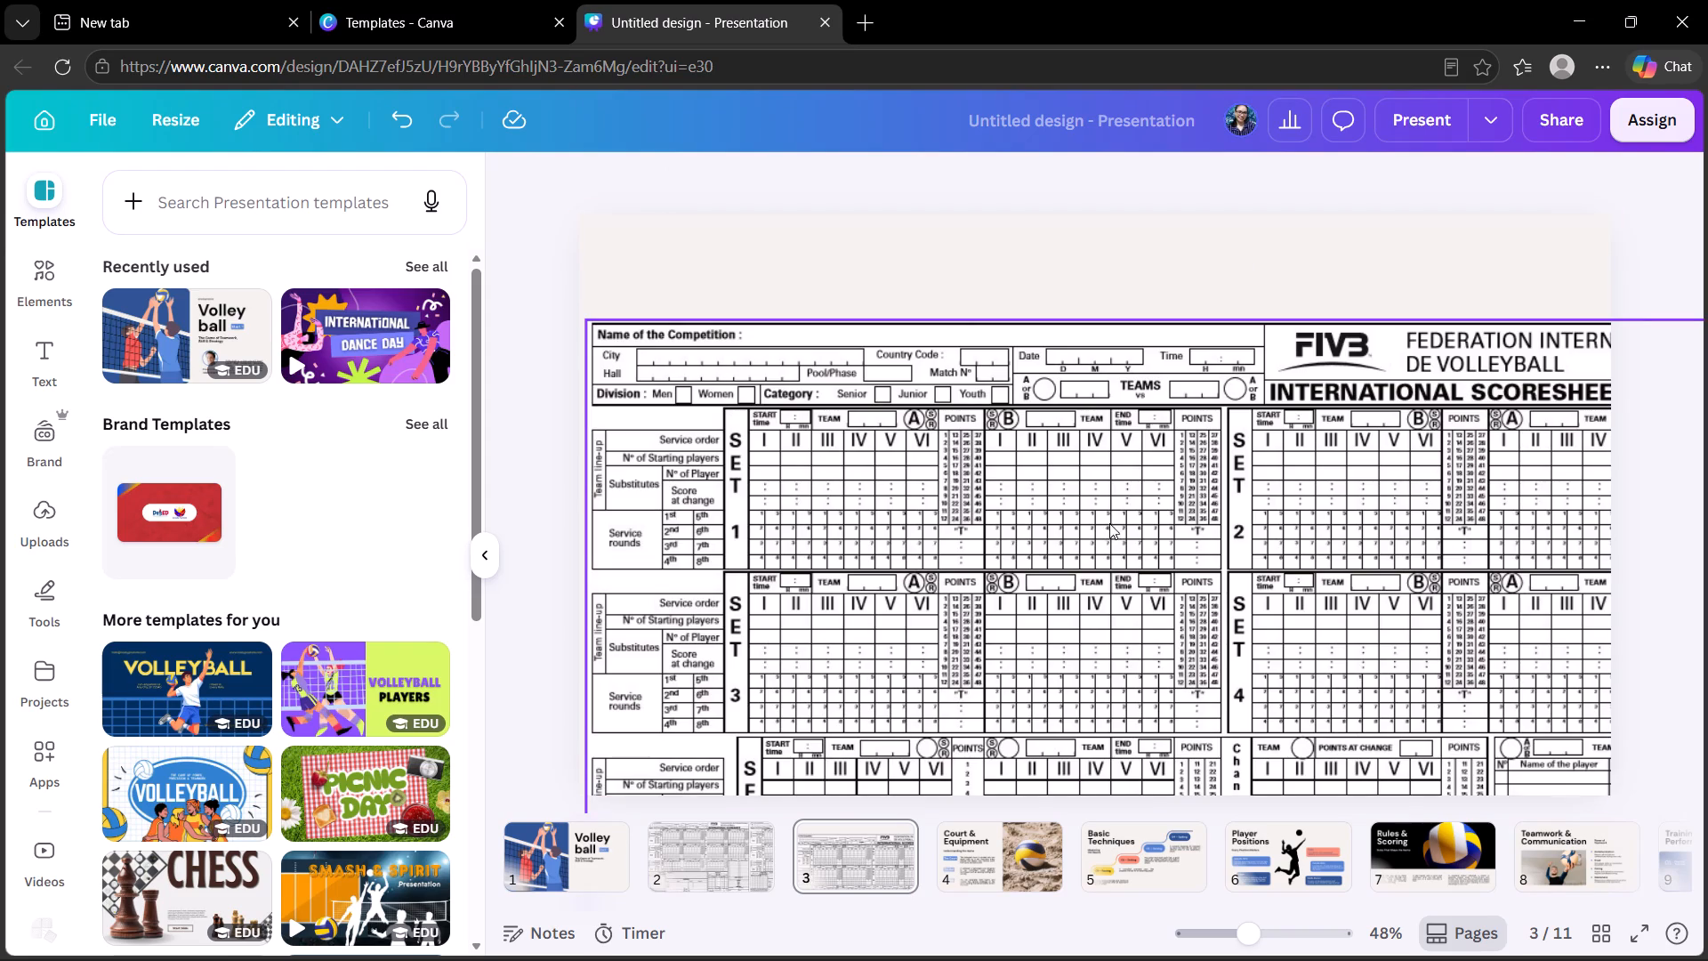
Download all pages of the presentation as a PPTX file.
left_click(1579, 115)
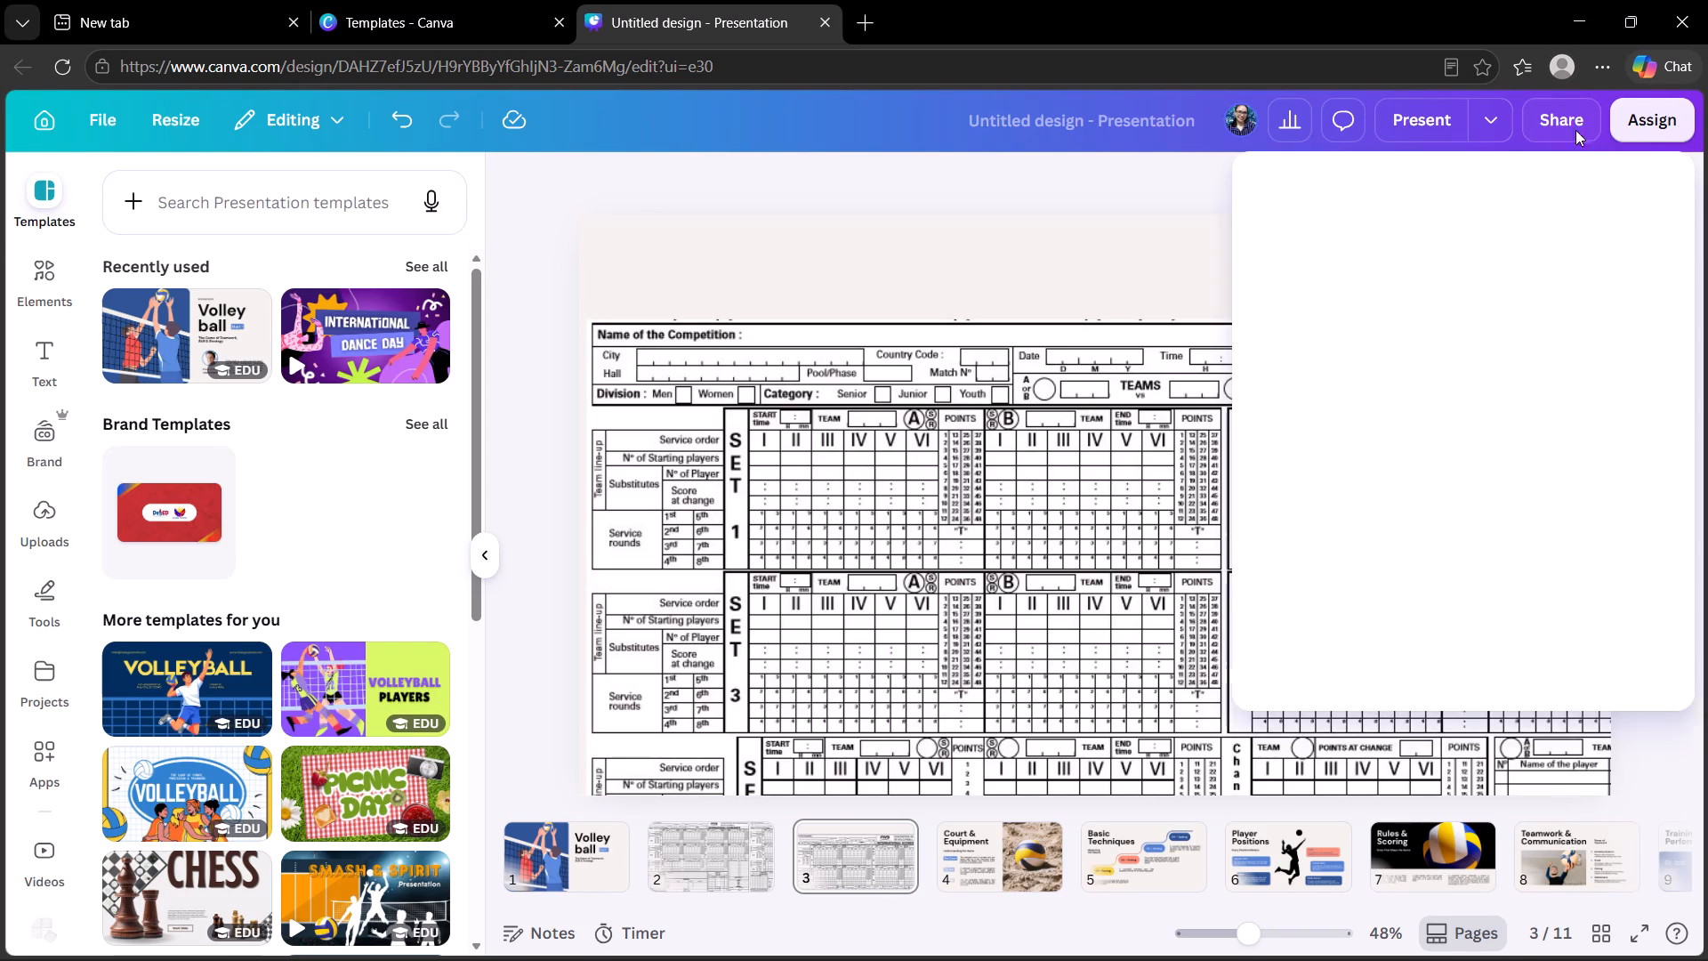
left_click(1328, 670)
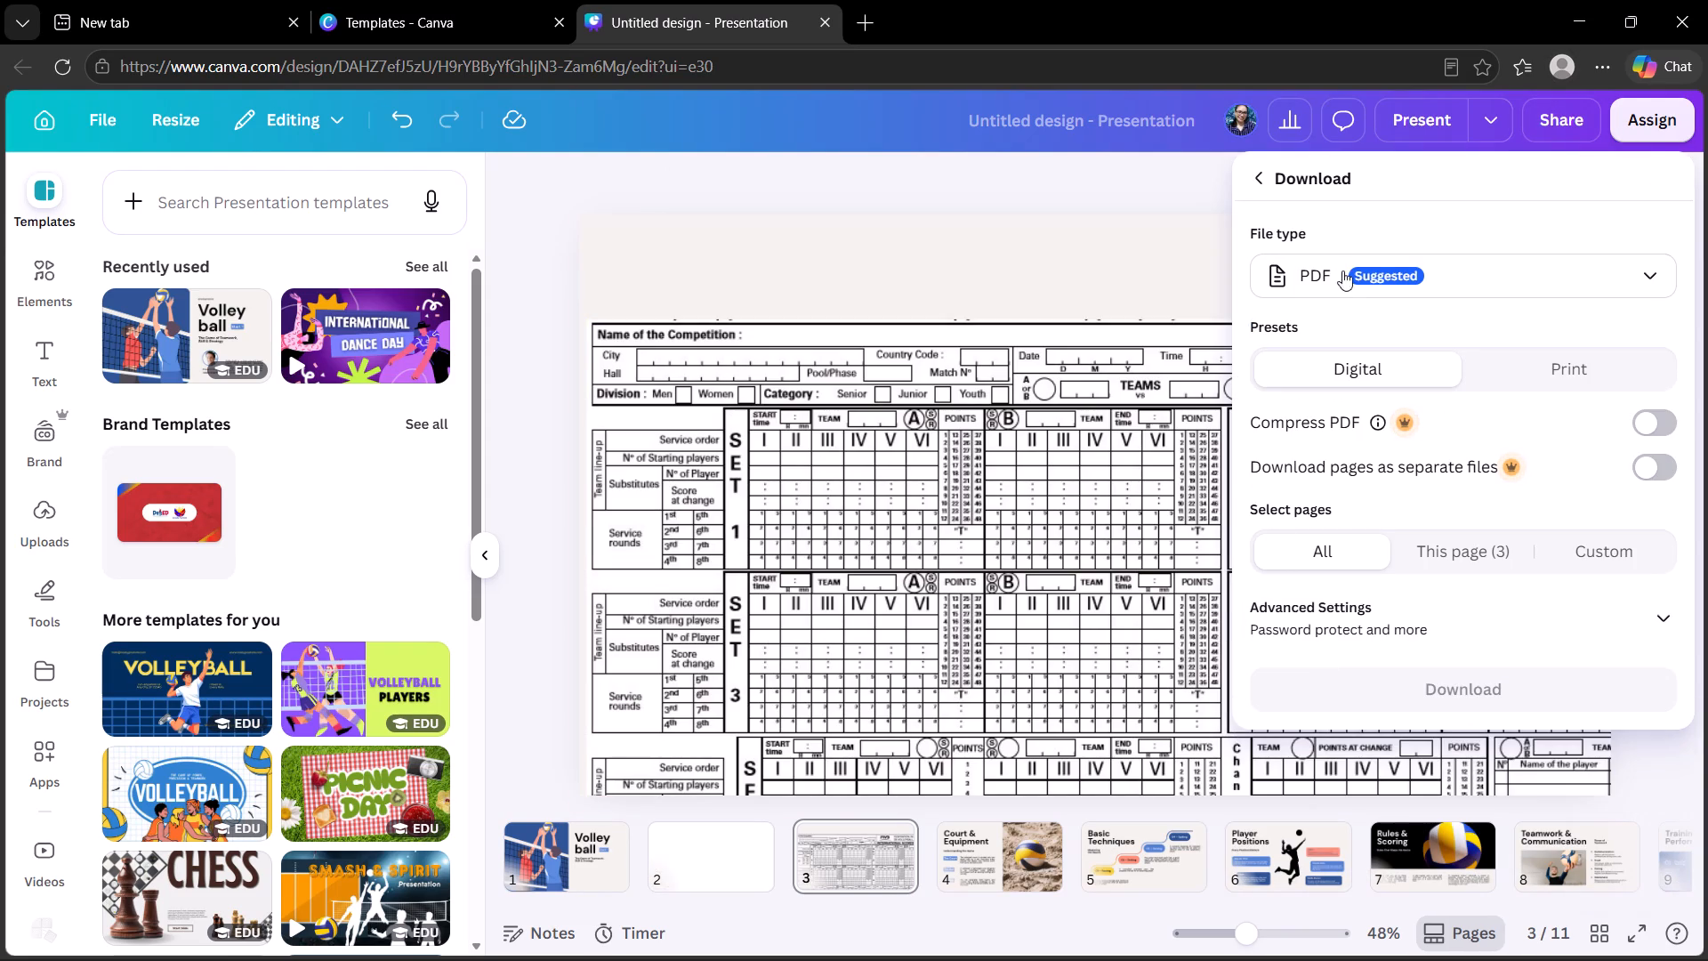
left_click(1431, 287)
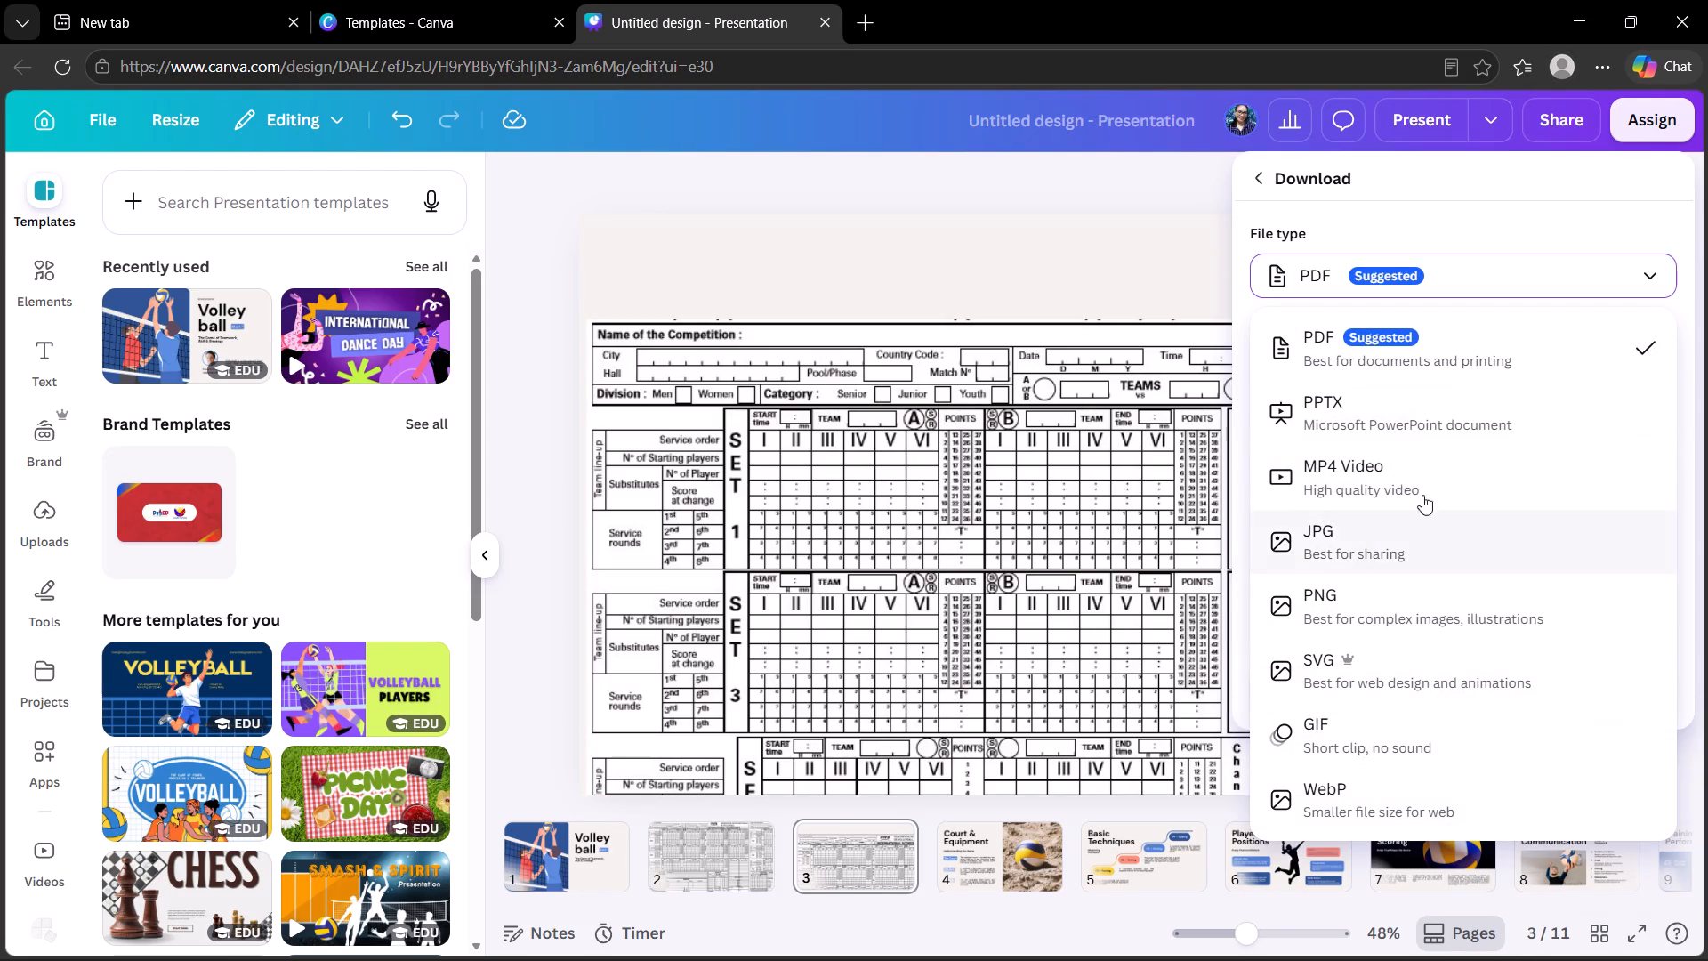
left_click(1342, 415)
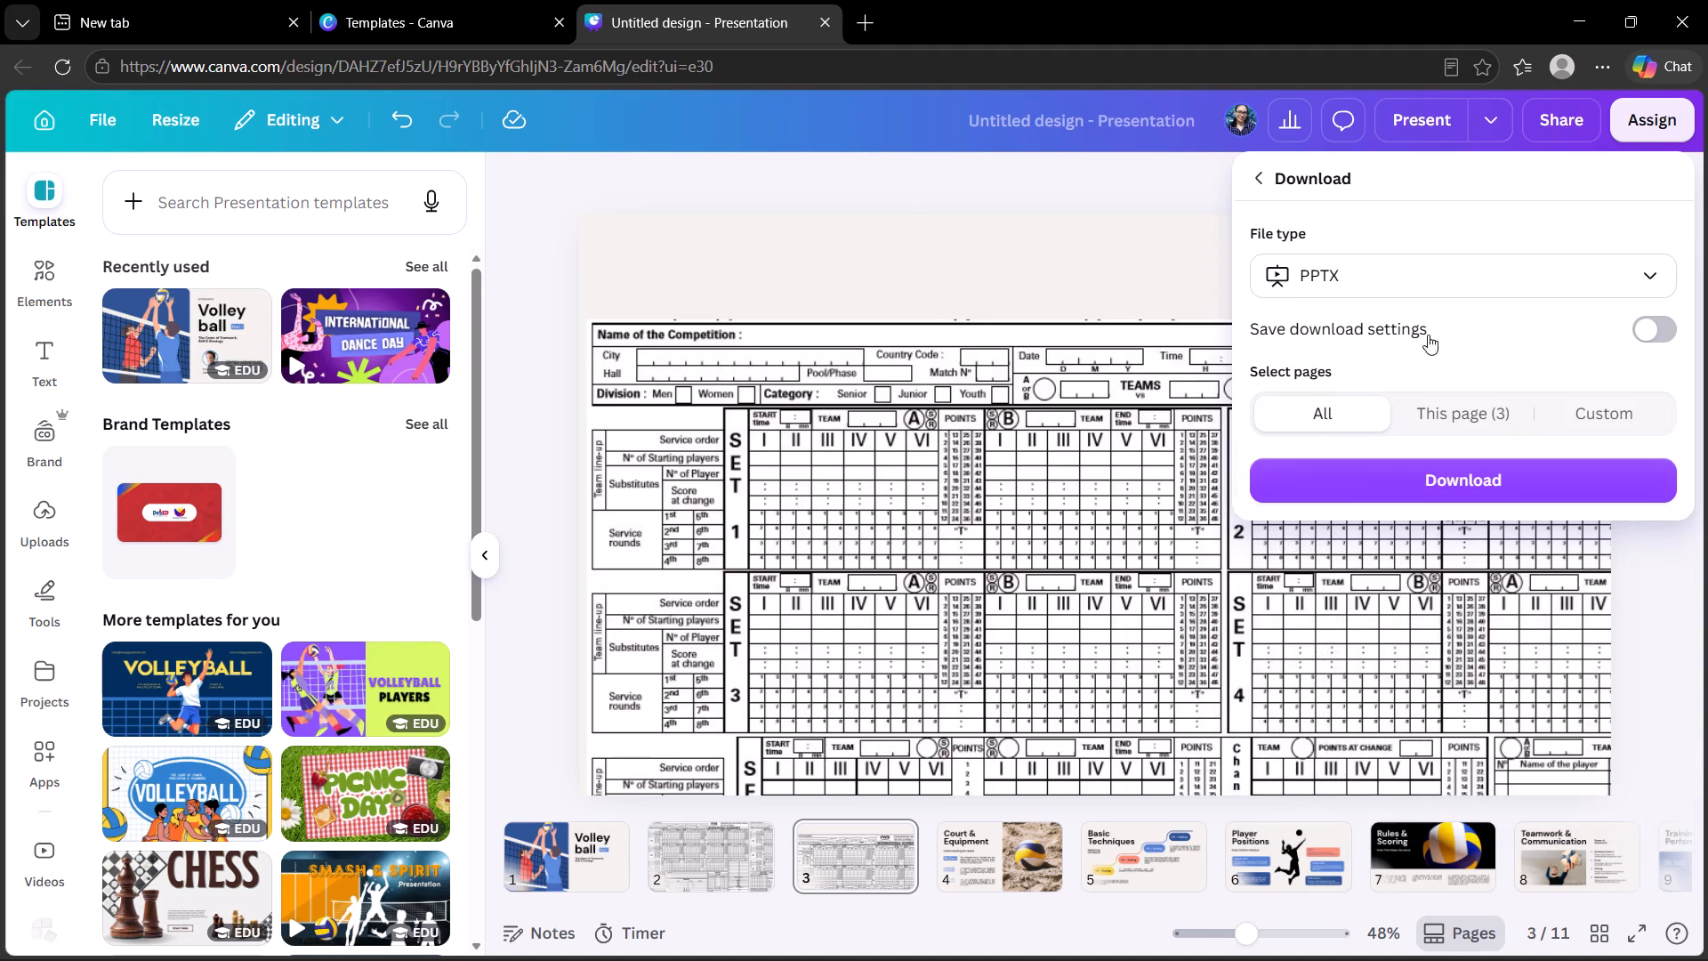
left_click(1401, 482)
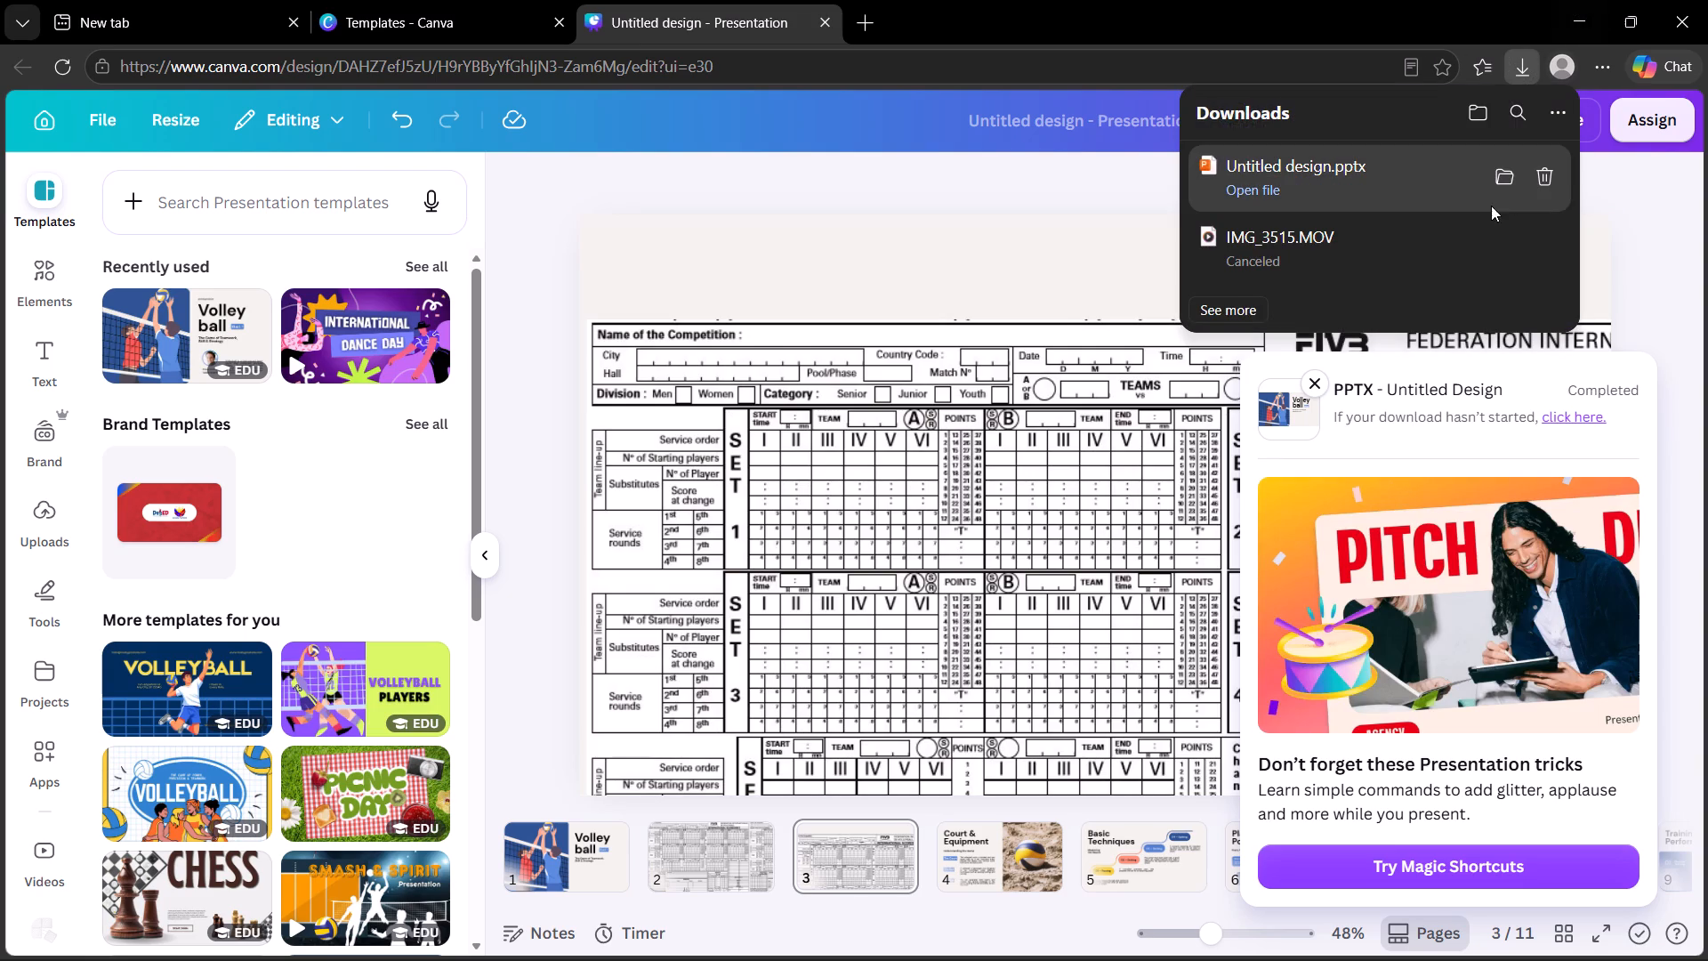
Open the downloaded Untitled design file from the Downloads folder in PowerPoint, enable editing and dismiss the WPS Office notification.
left_click(1508, 176)
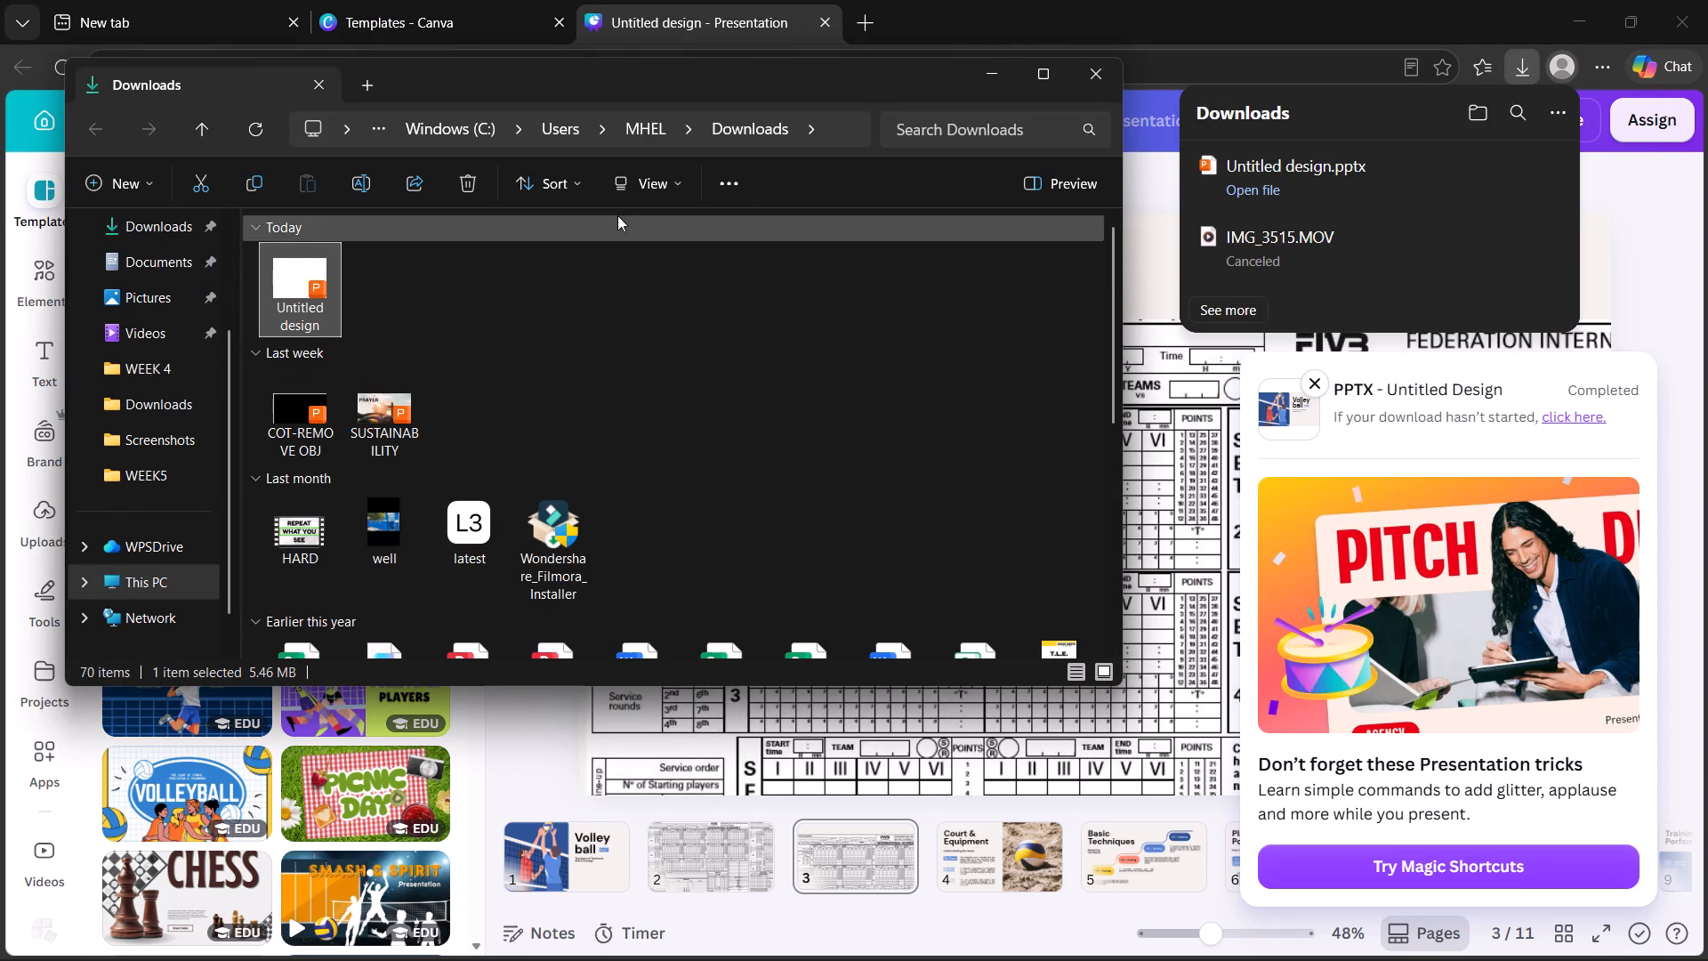
double_click(318, 279)
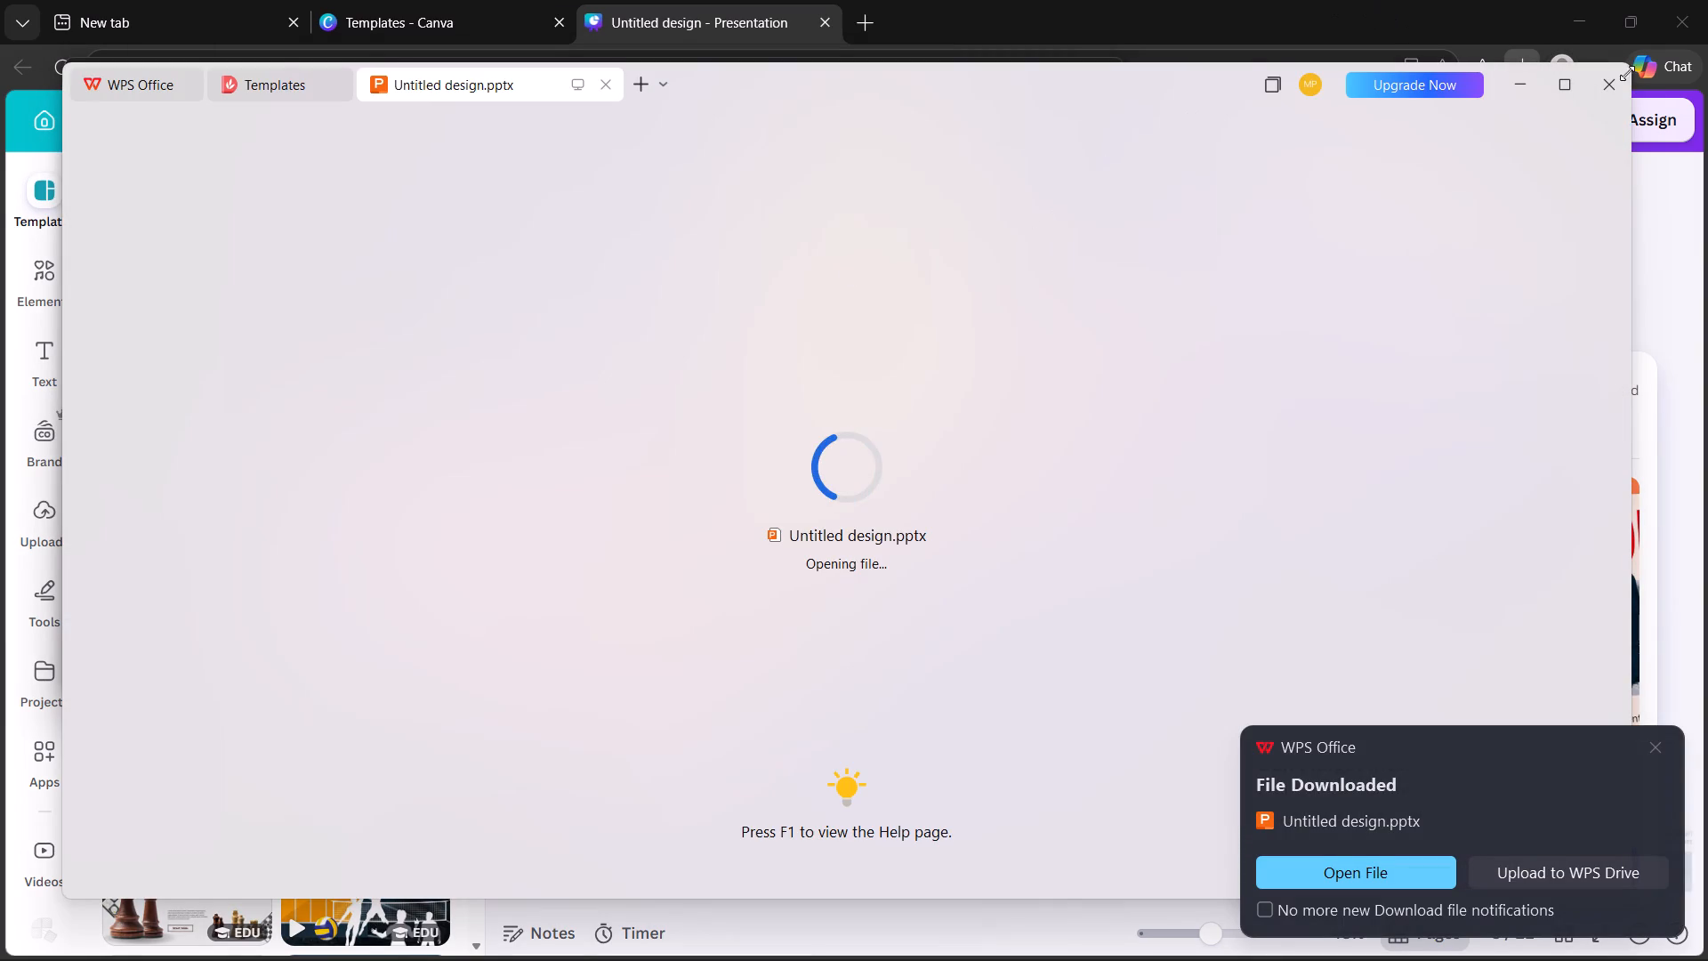
left_click(1611, 85)
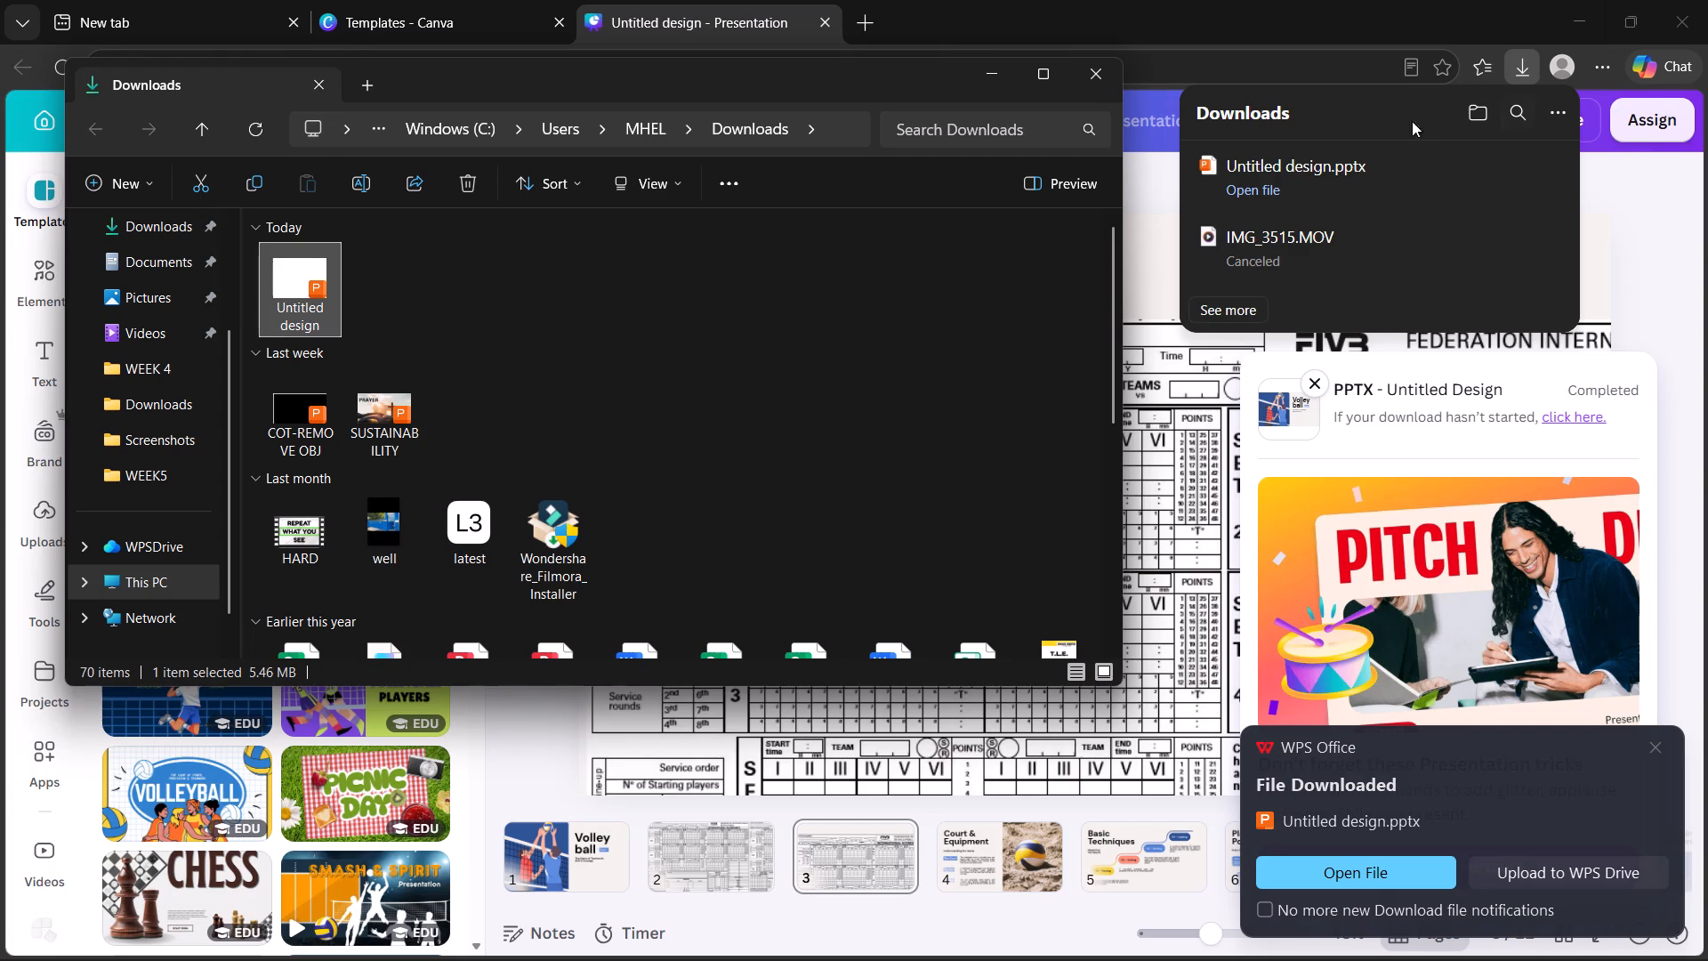
left_click(1087, 0)
left_click(1575, 10)
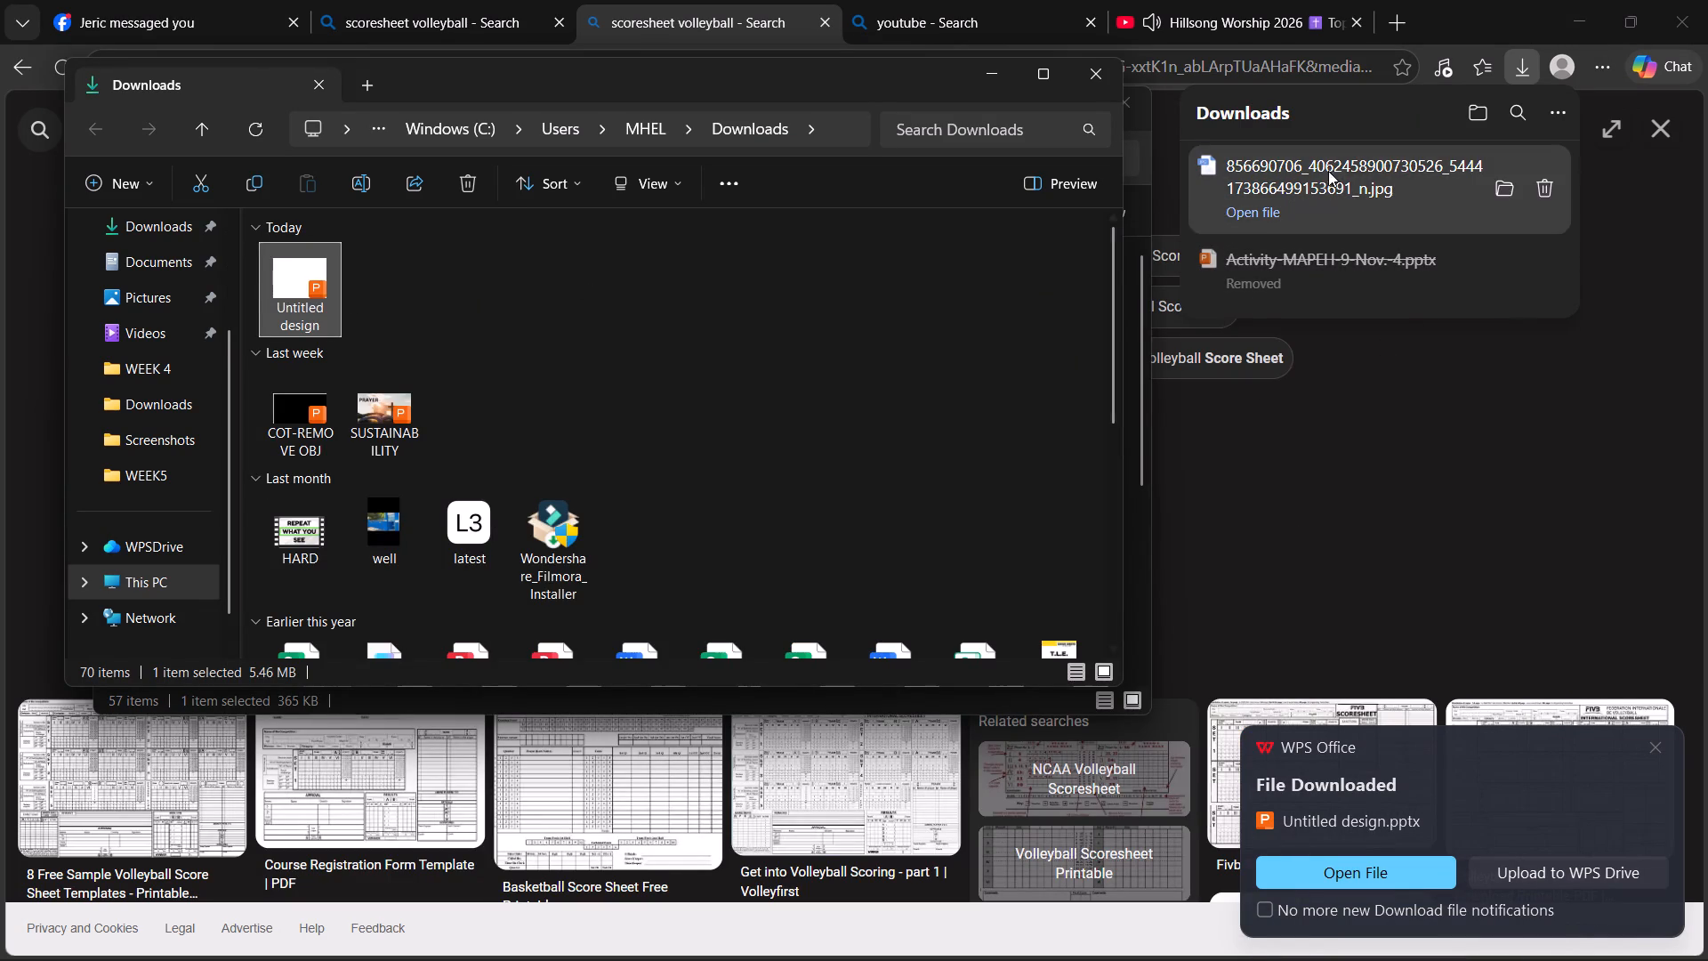
right_click(301, 282)
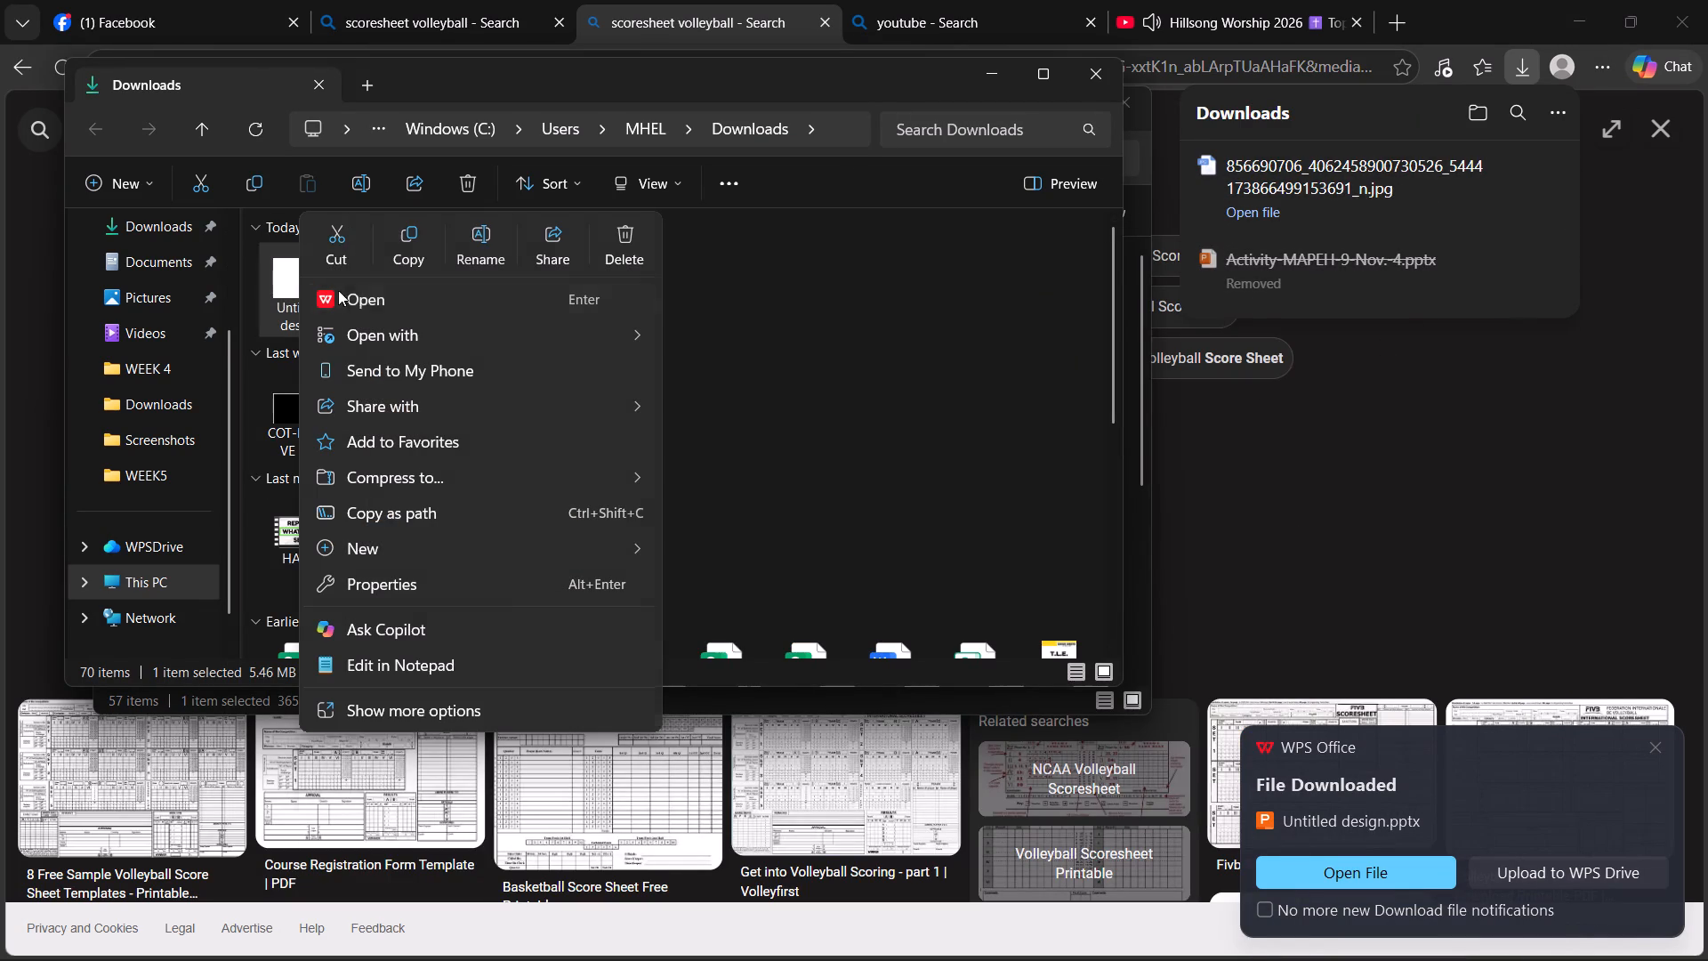
left_click(729, 346)
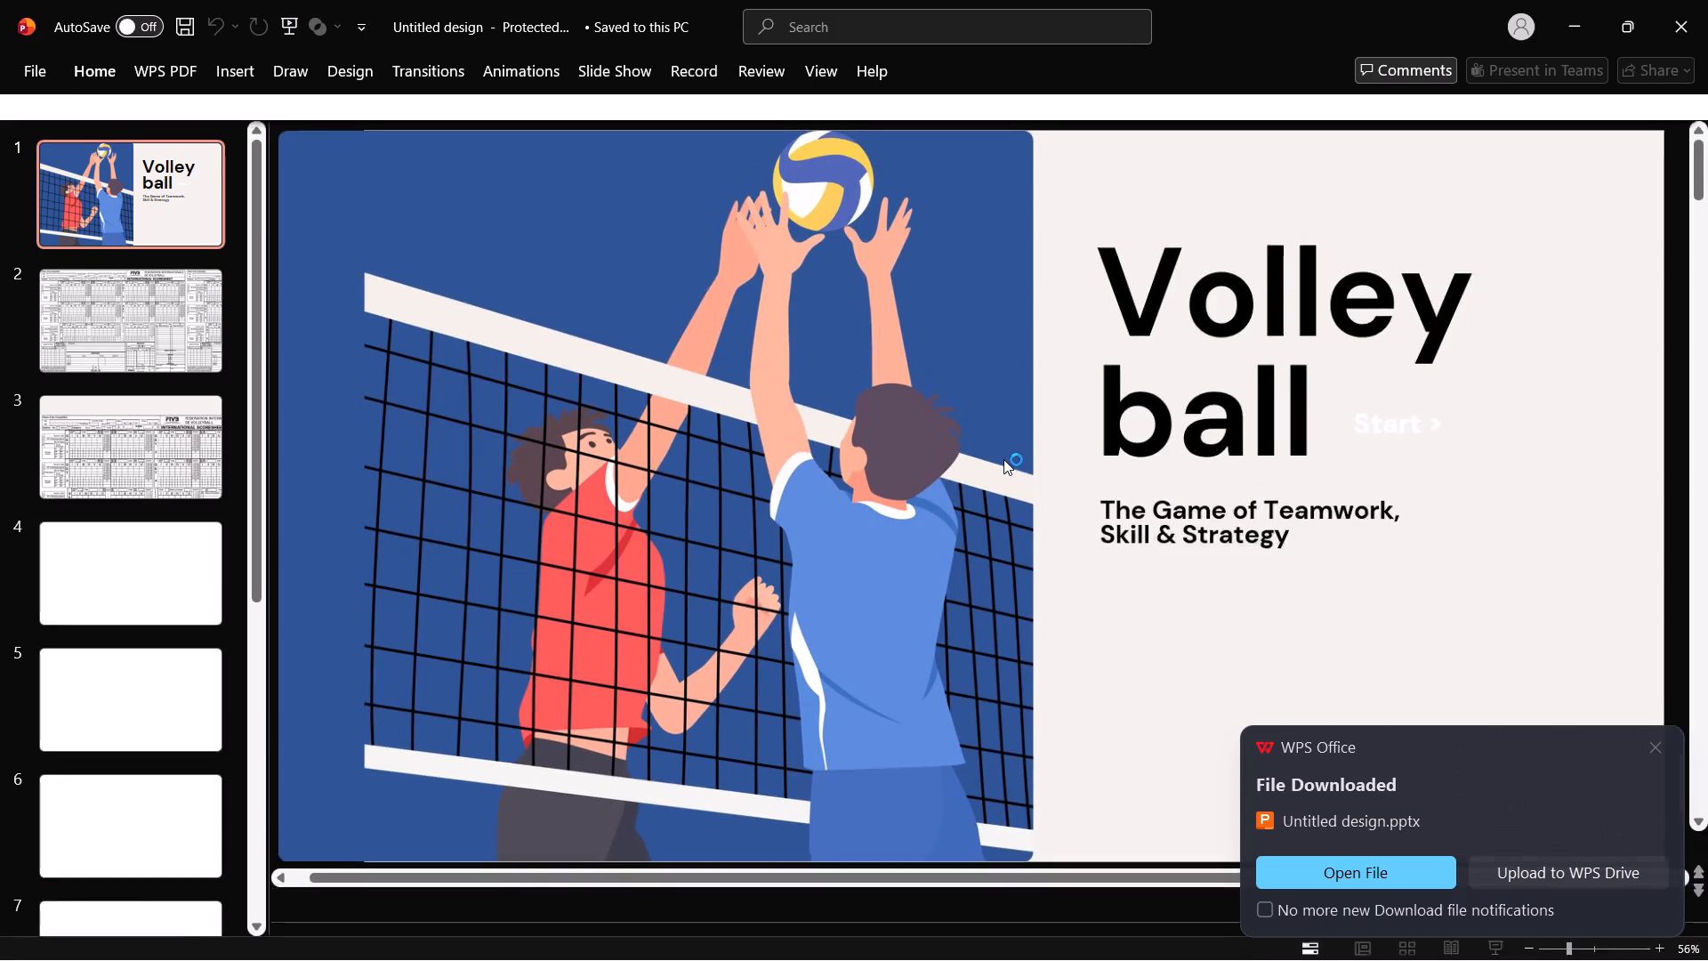
left_click(910, 107)
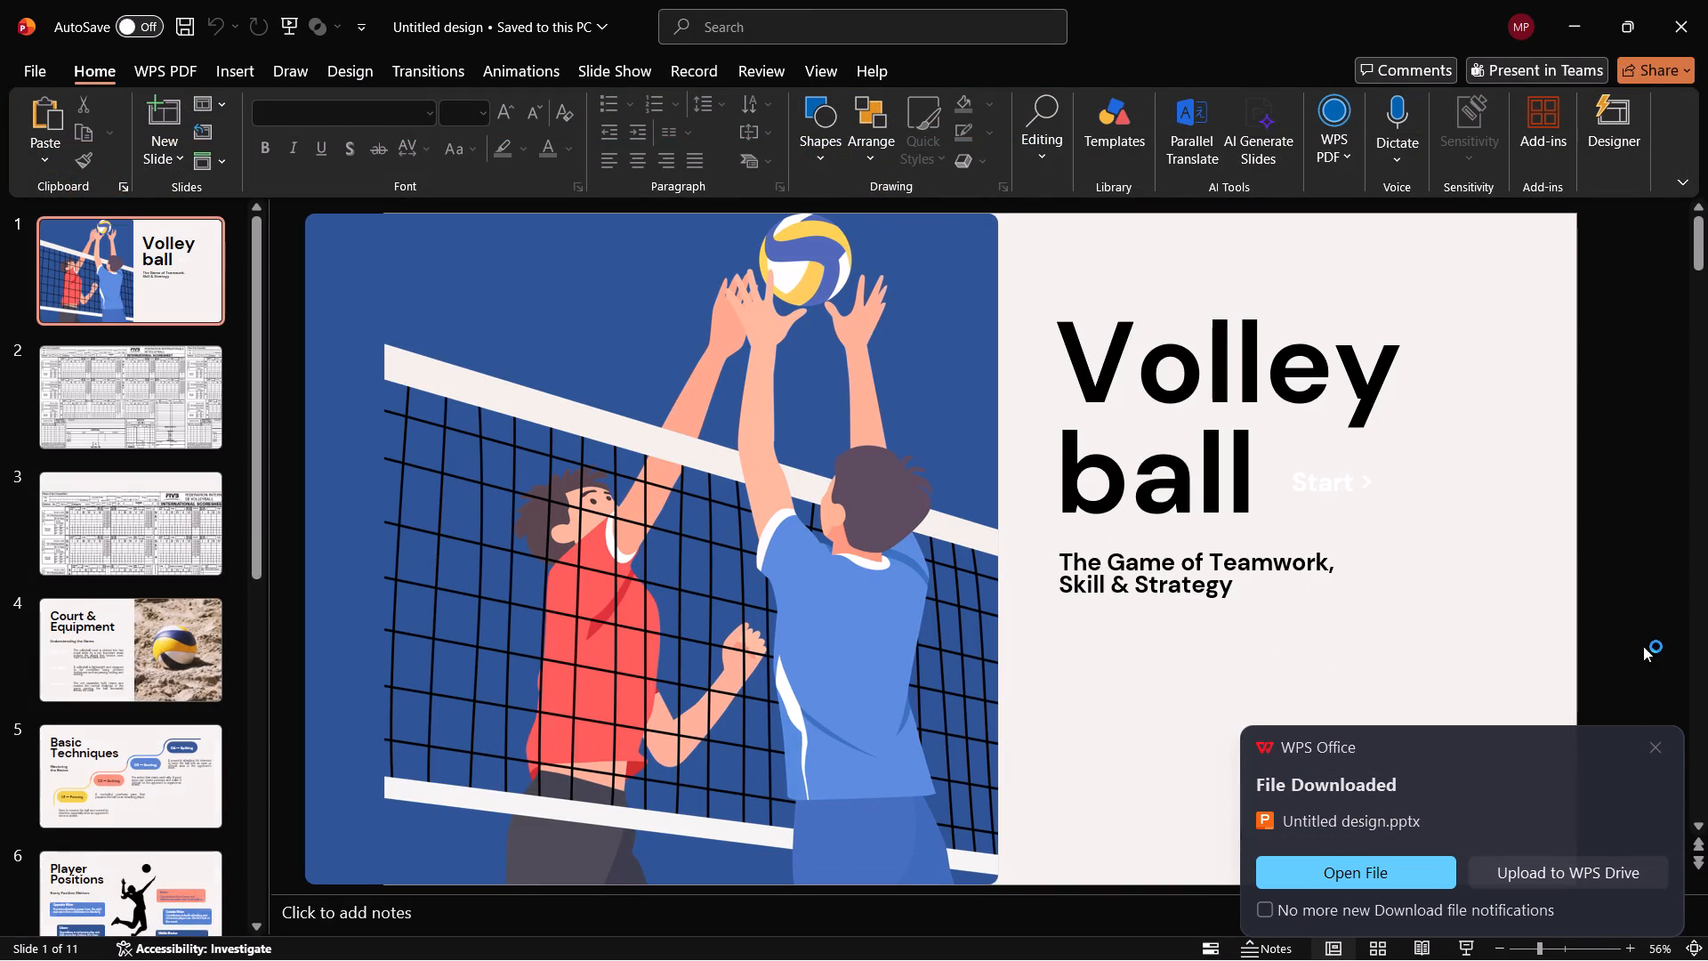
left_click(1643, 646)
left_click(1655, 751)
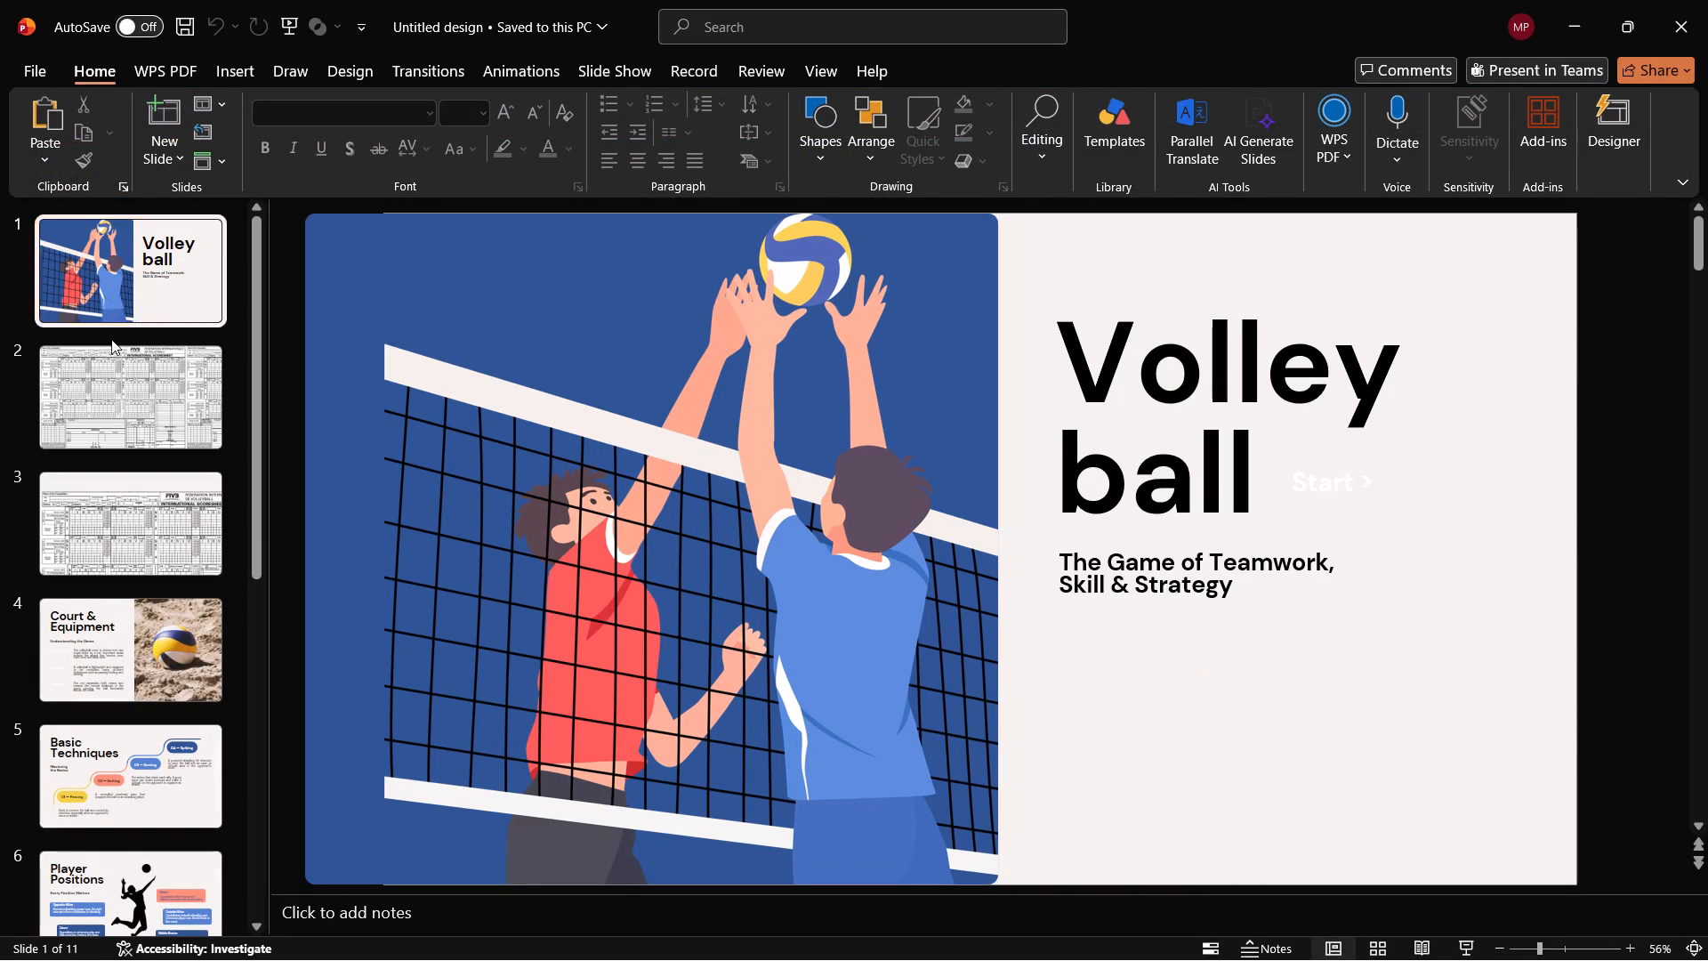
Move the scoresheet image on slide 3 slightly up and to the right.
left_click(115, 371)
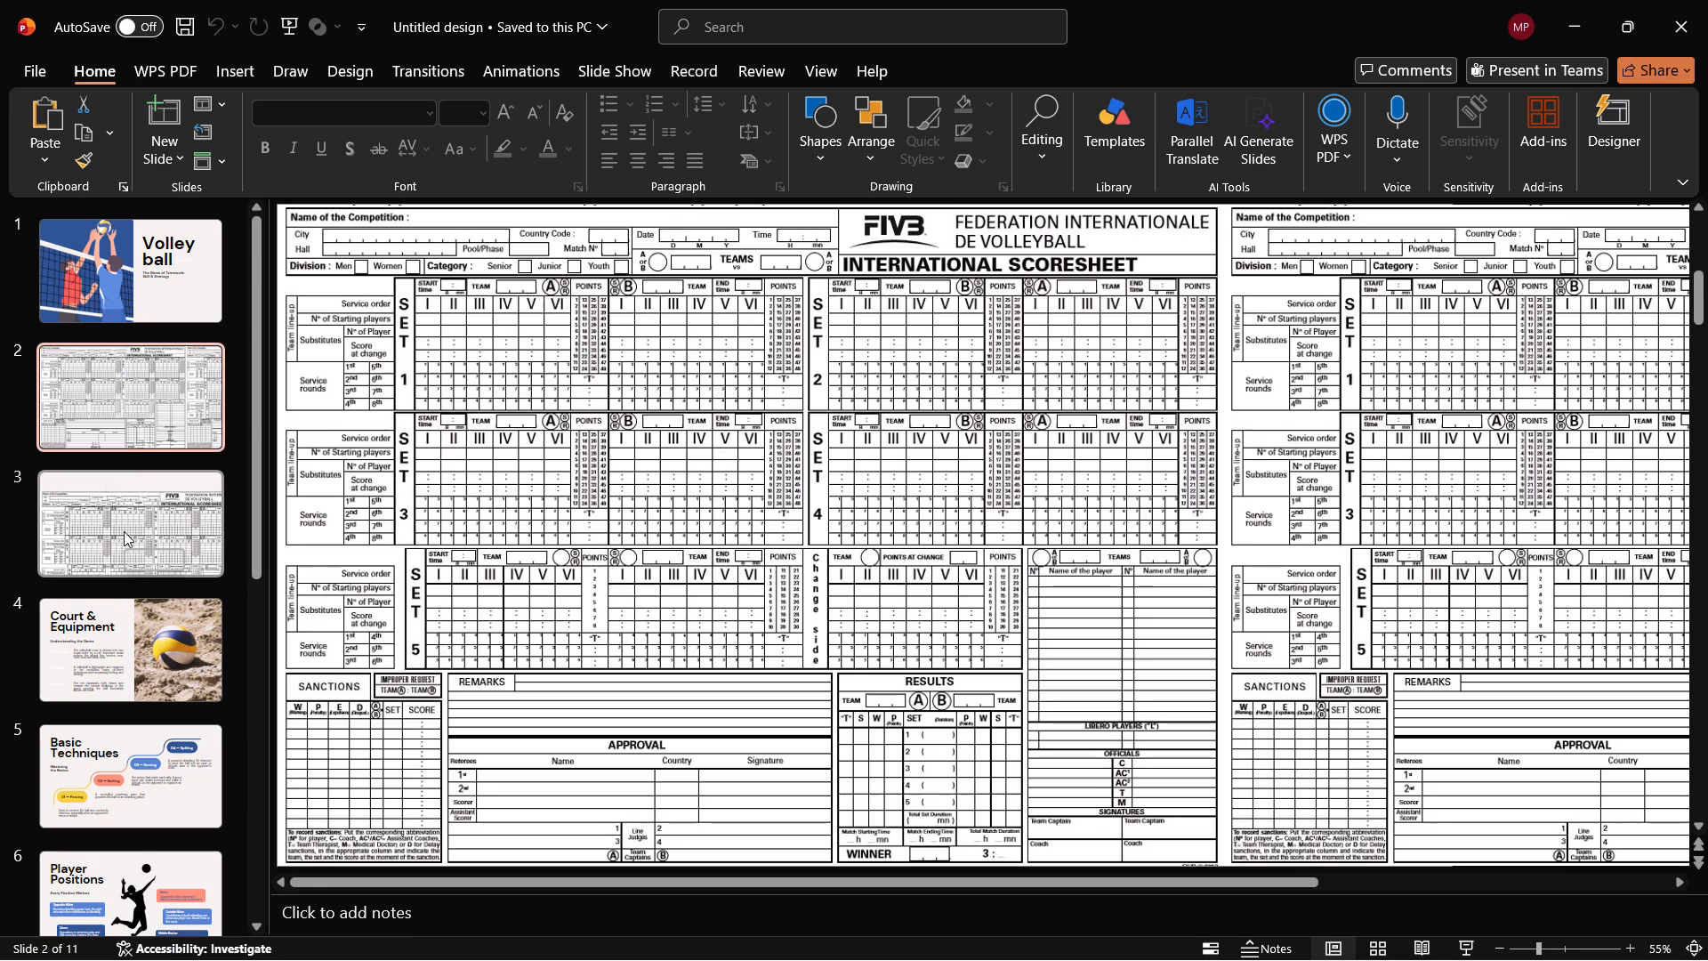
left_click(124, 531)
left_click_drag(492, 382, 519, 335)
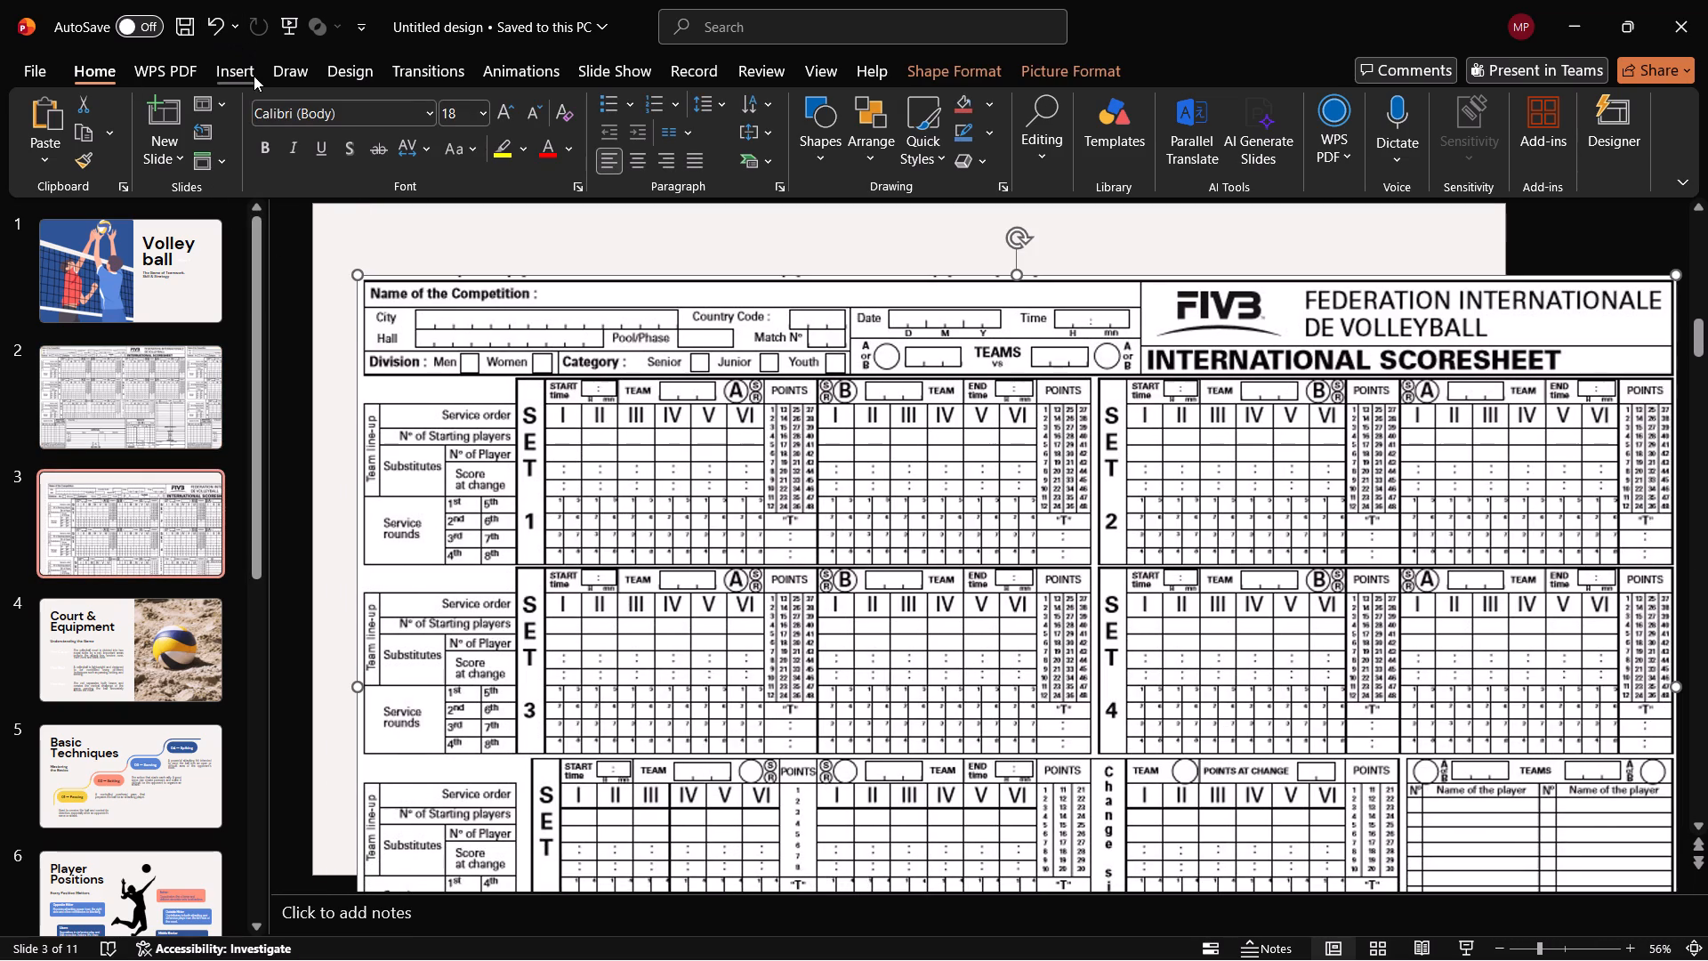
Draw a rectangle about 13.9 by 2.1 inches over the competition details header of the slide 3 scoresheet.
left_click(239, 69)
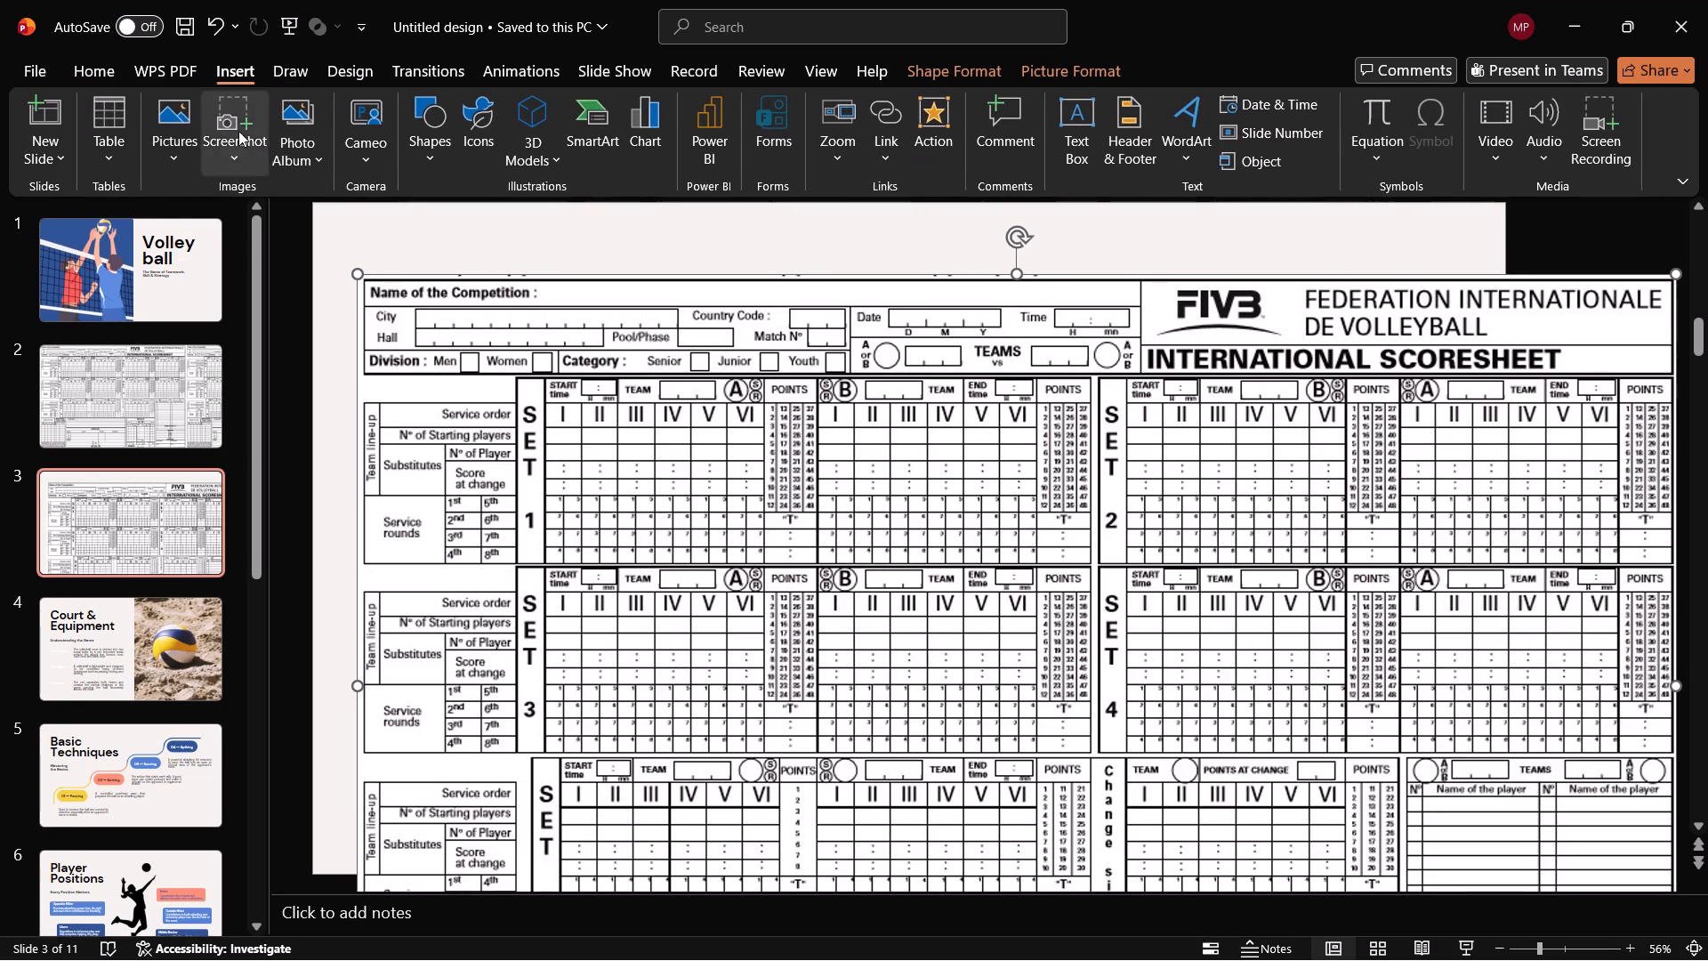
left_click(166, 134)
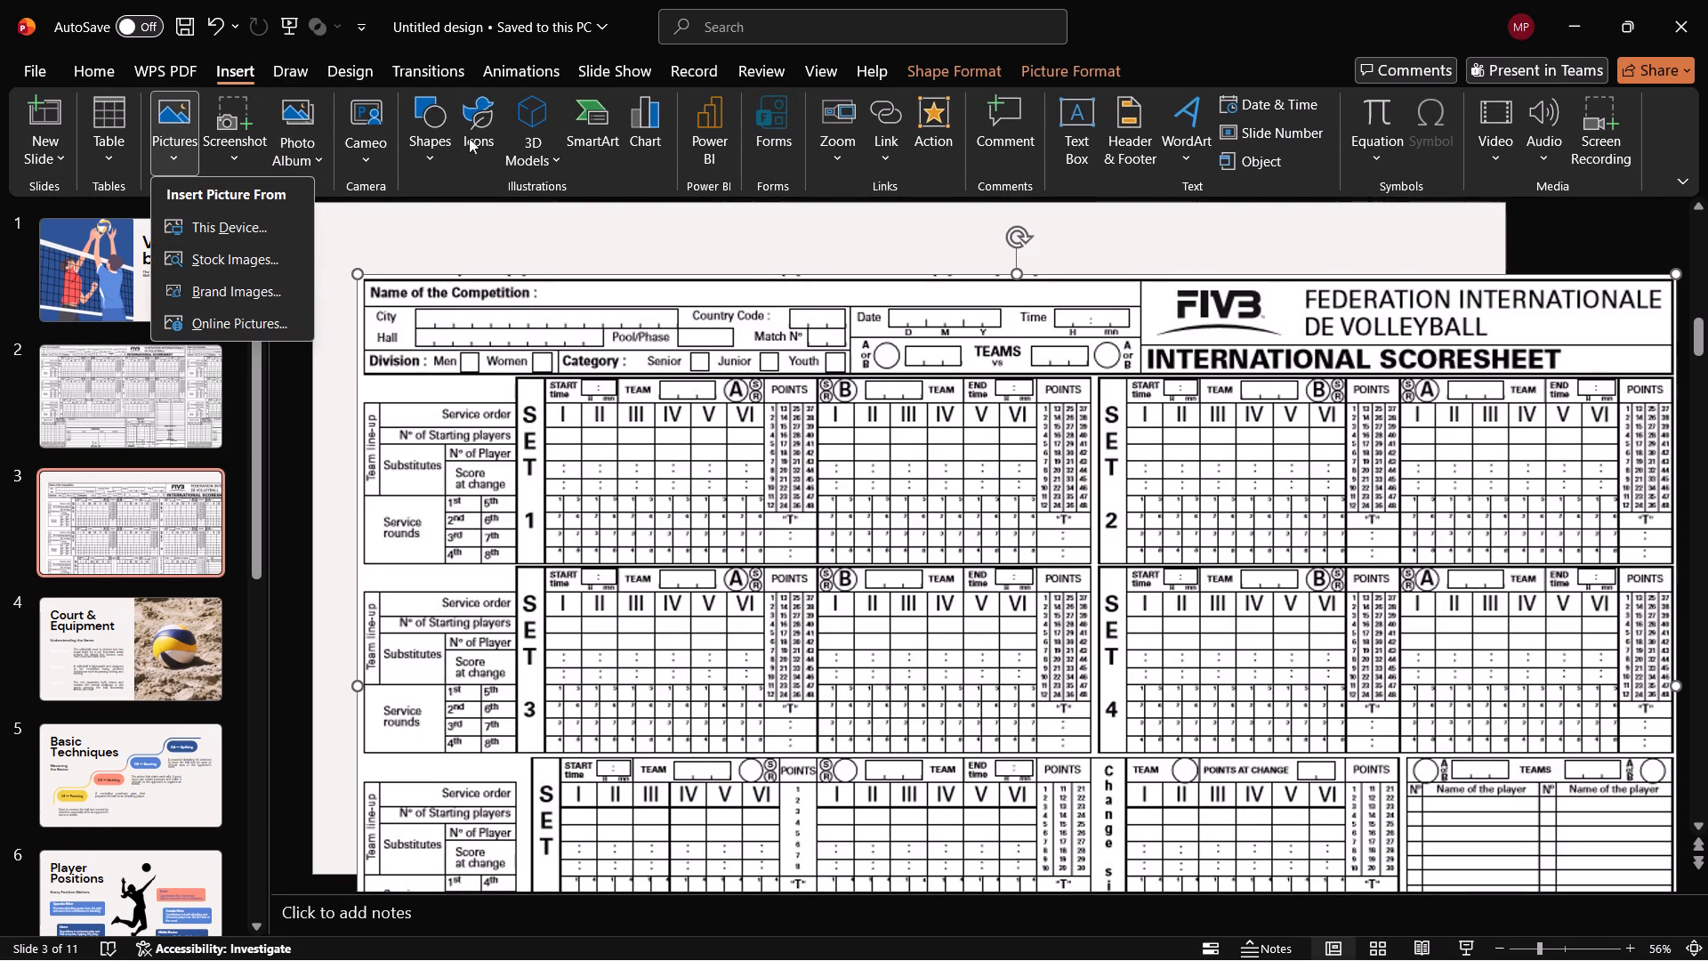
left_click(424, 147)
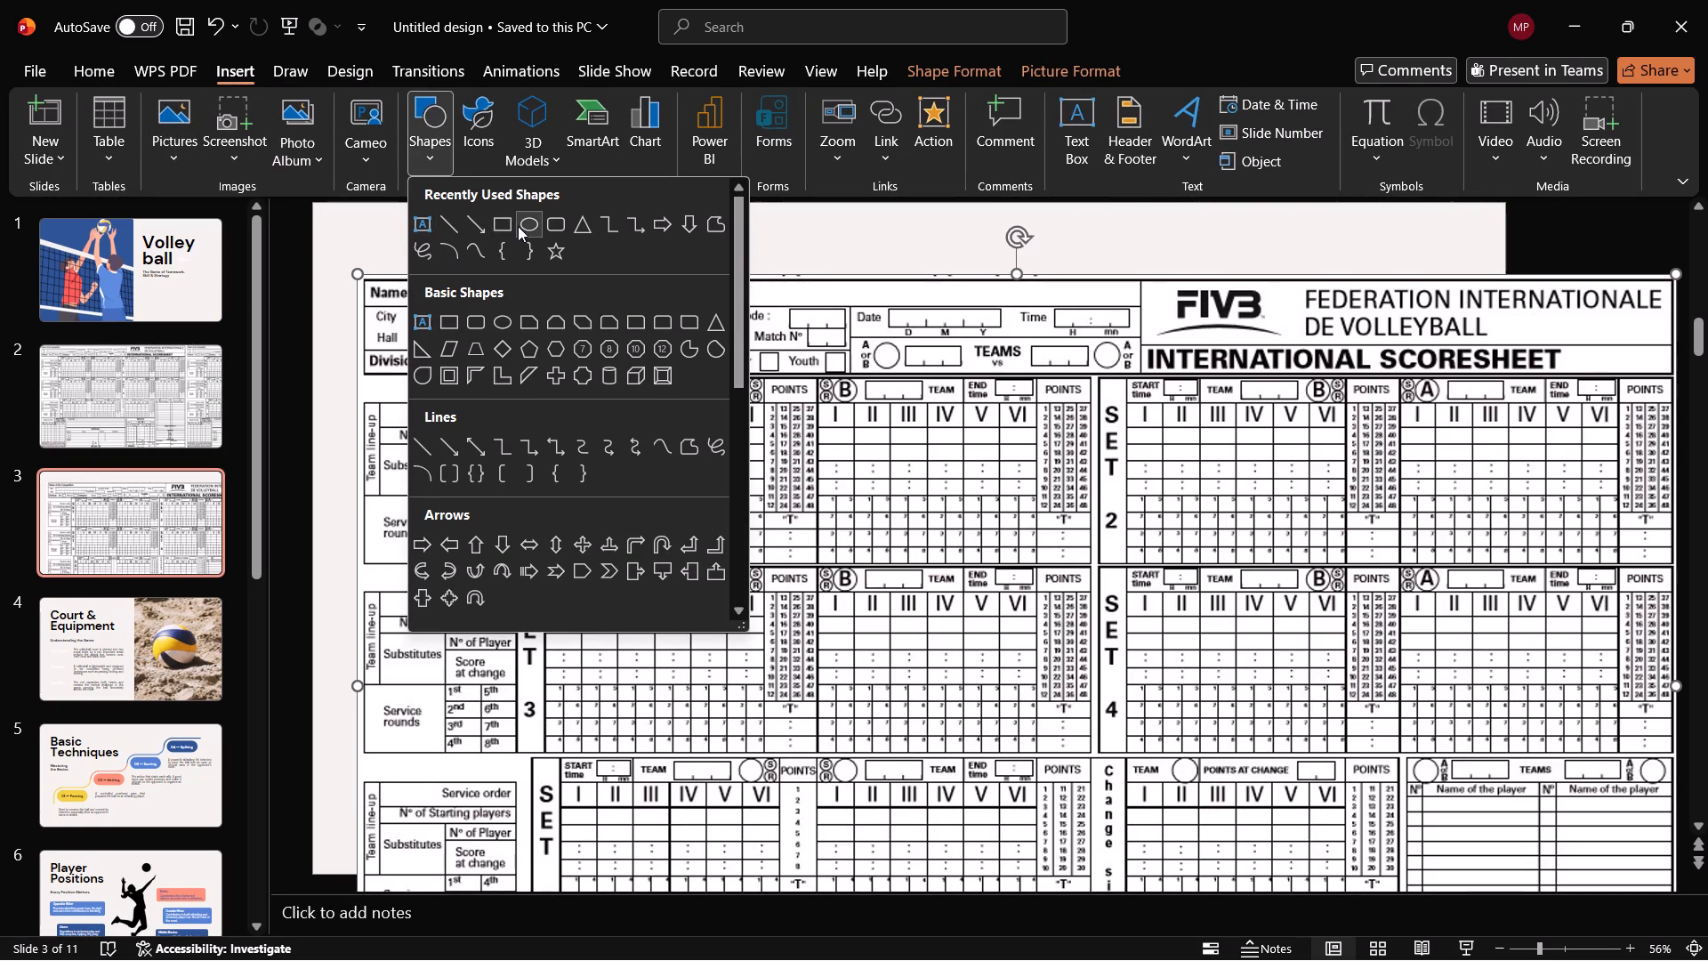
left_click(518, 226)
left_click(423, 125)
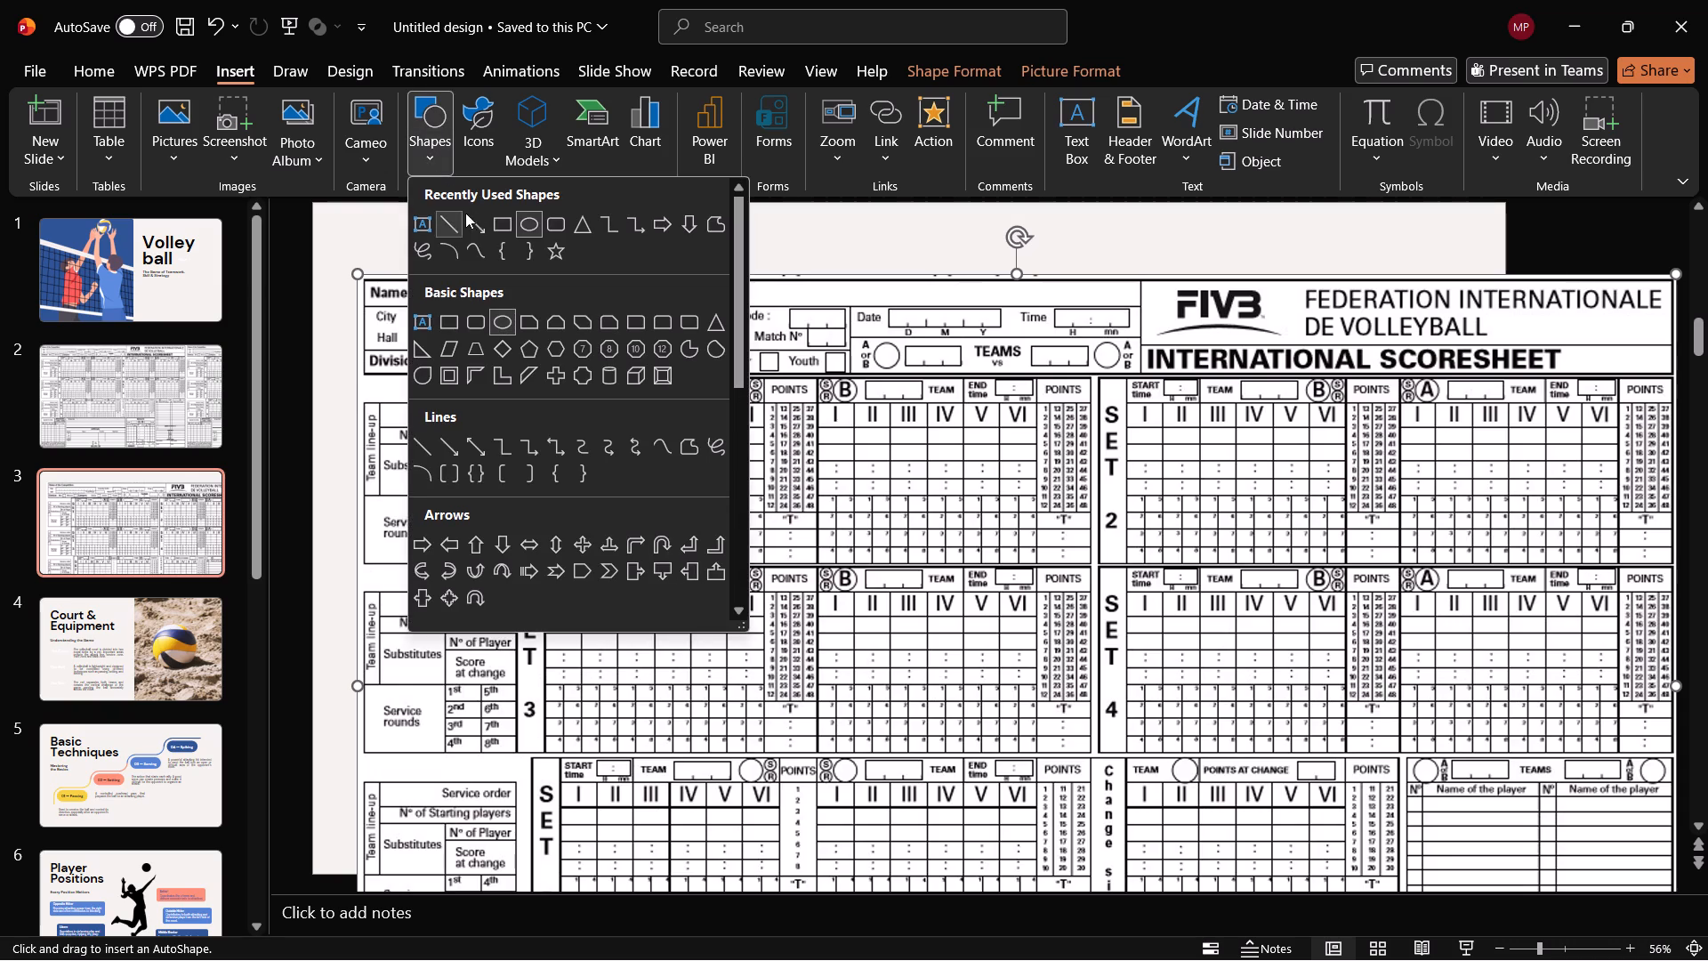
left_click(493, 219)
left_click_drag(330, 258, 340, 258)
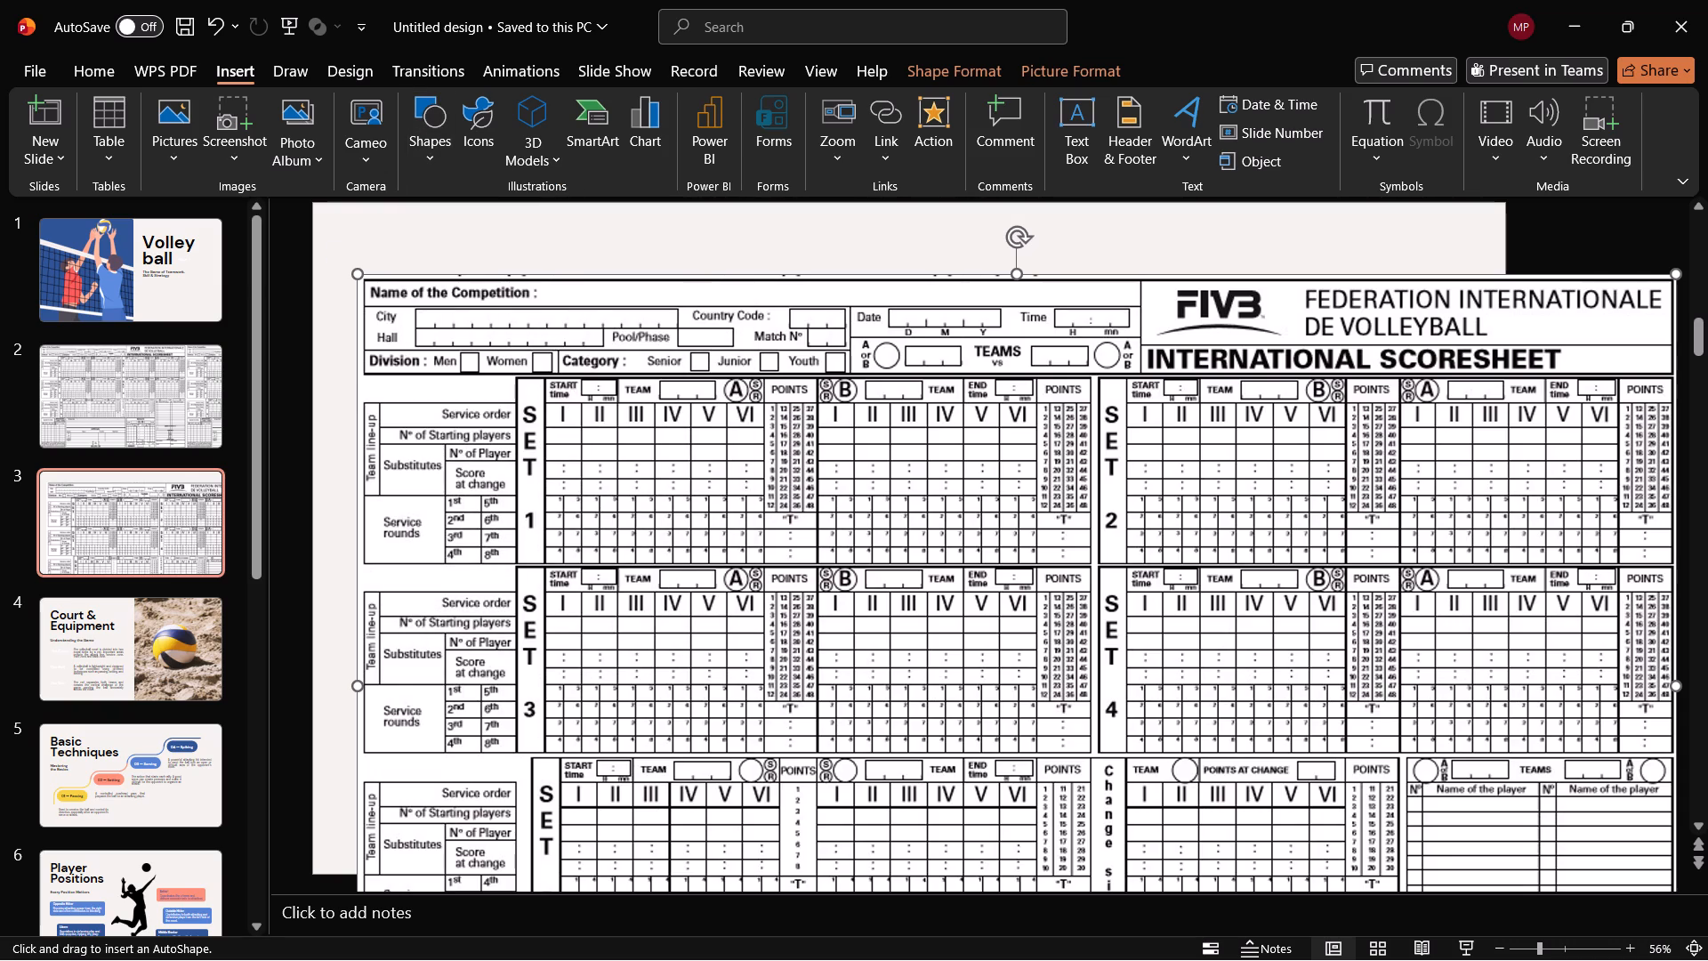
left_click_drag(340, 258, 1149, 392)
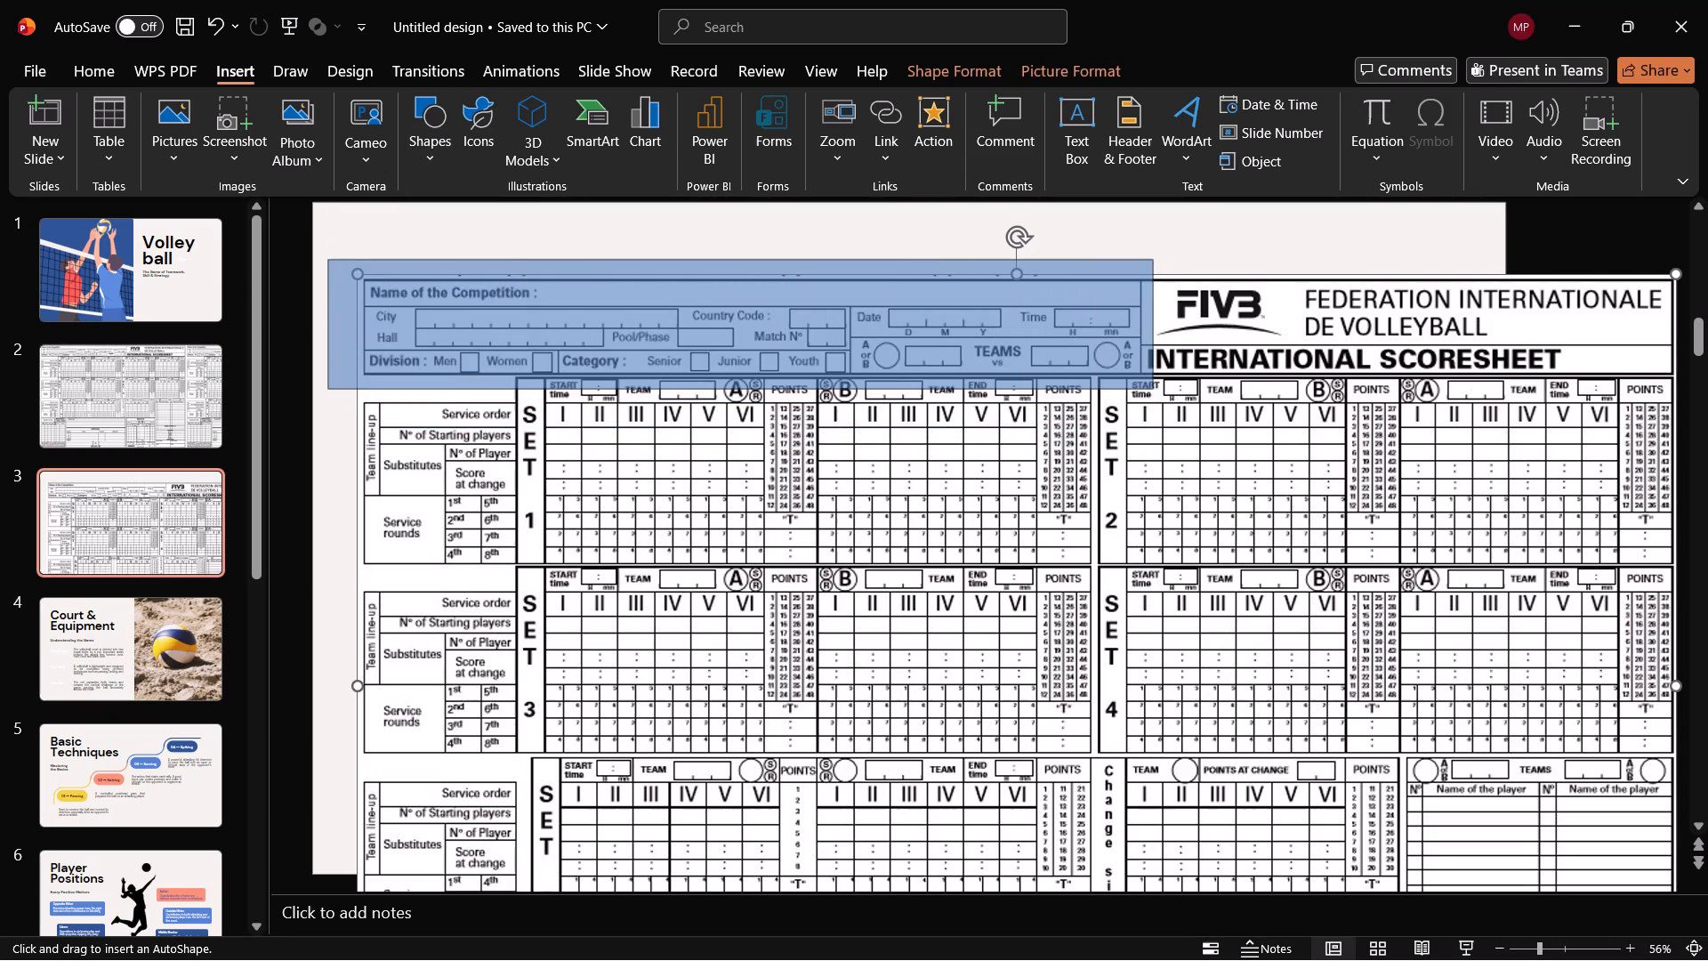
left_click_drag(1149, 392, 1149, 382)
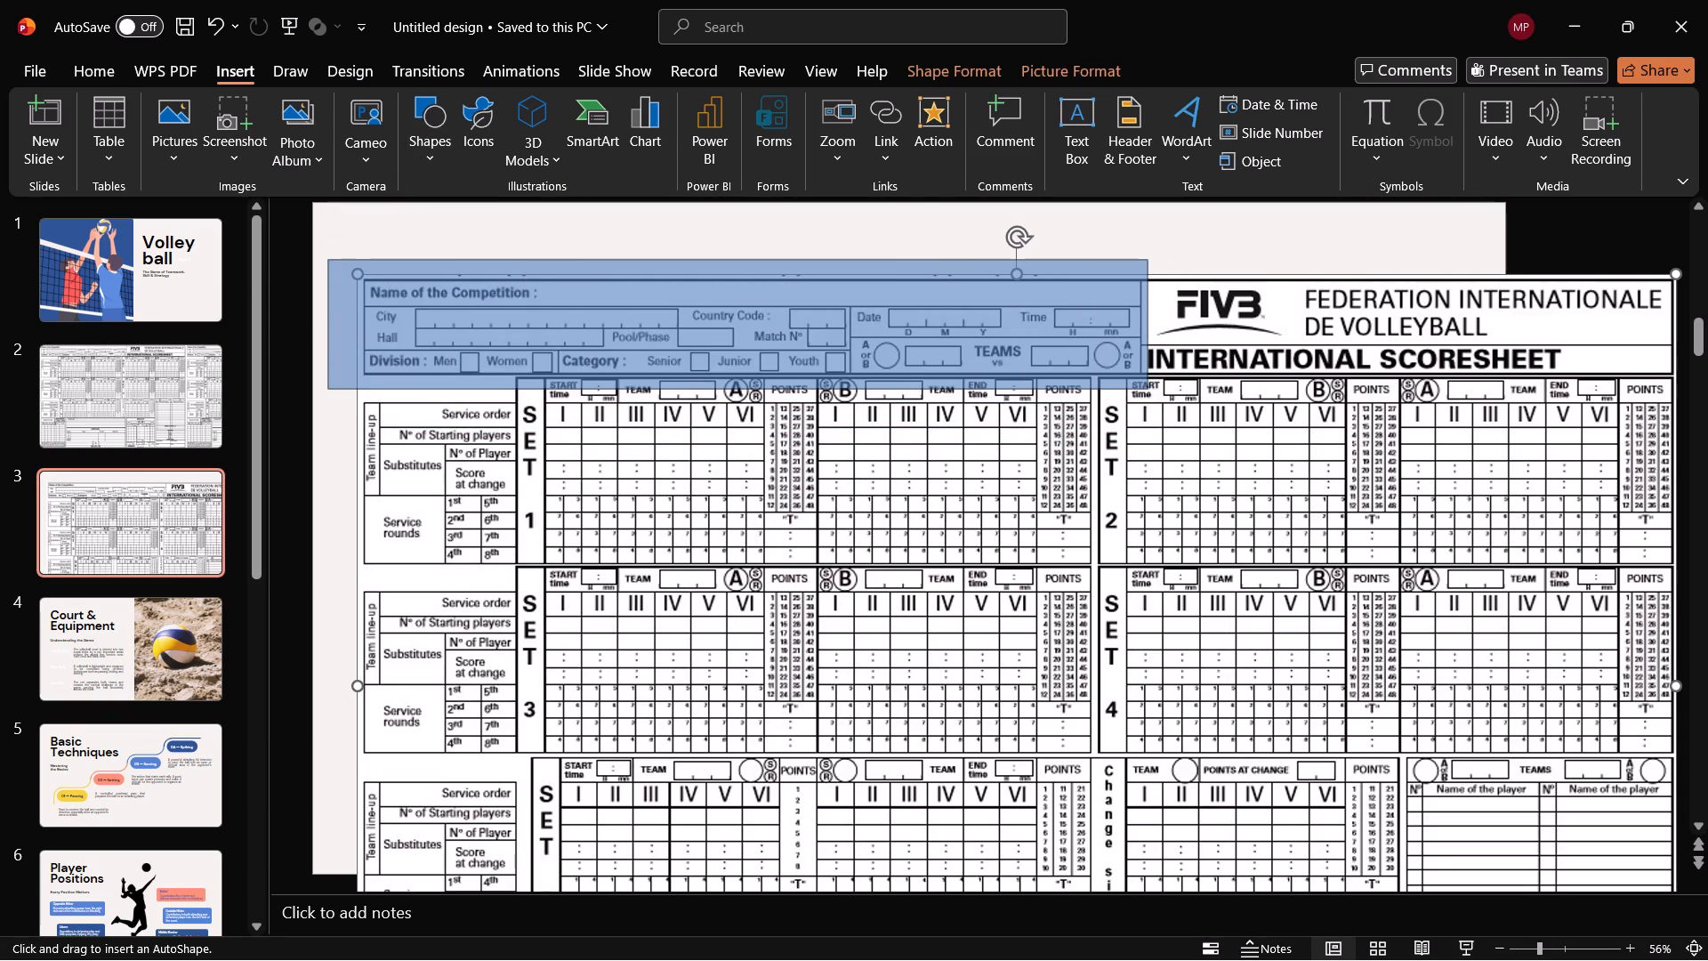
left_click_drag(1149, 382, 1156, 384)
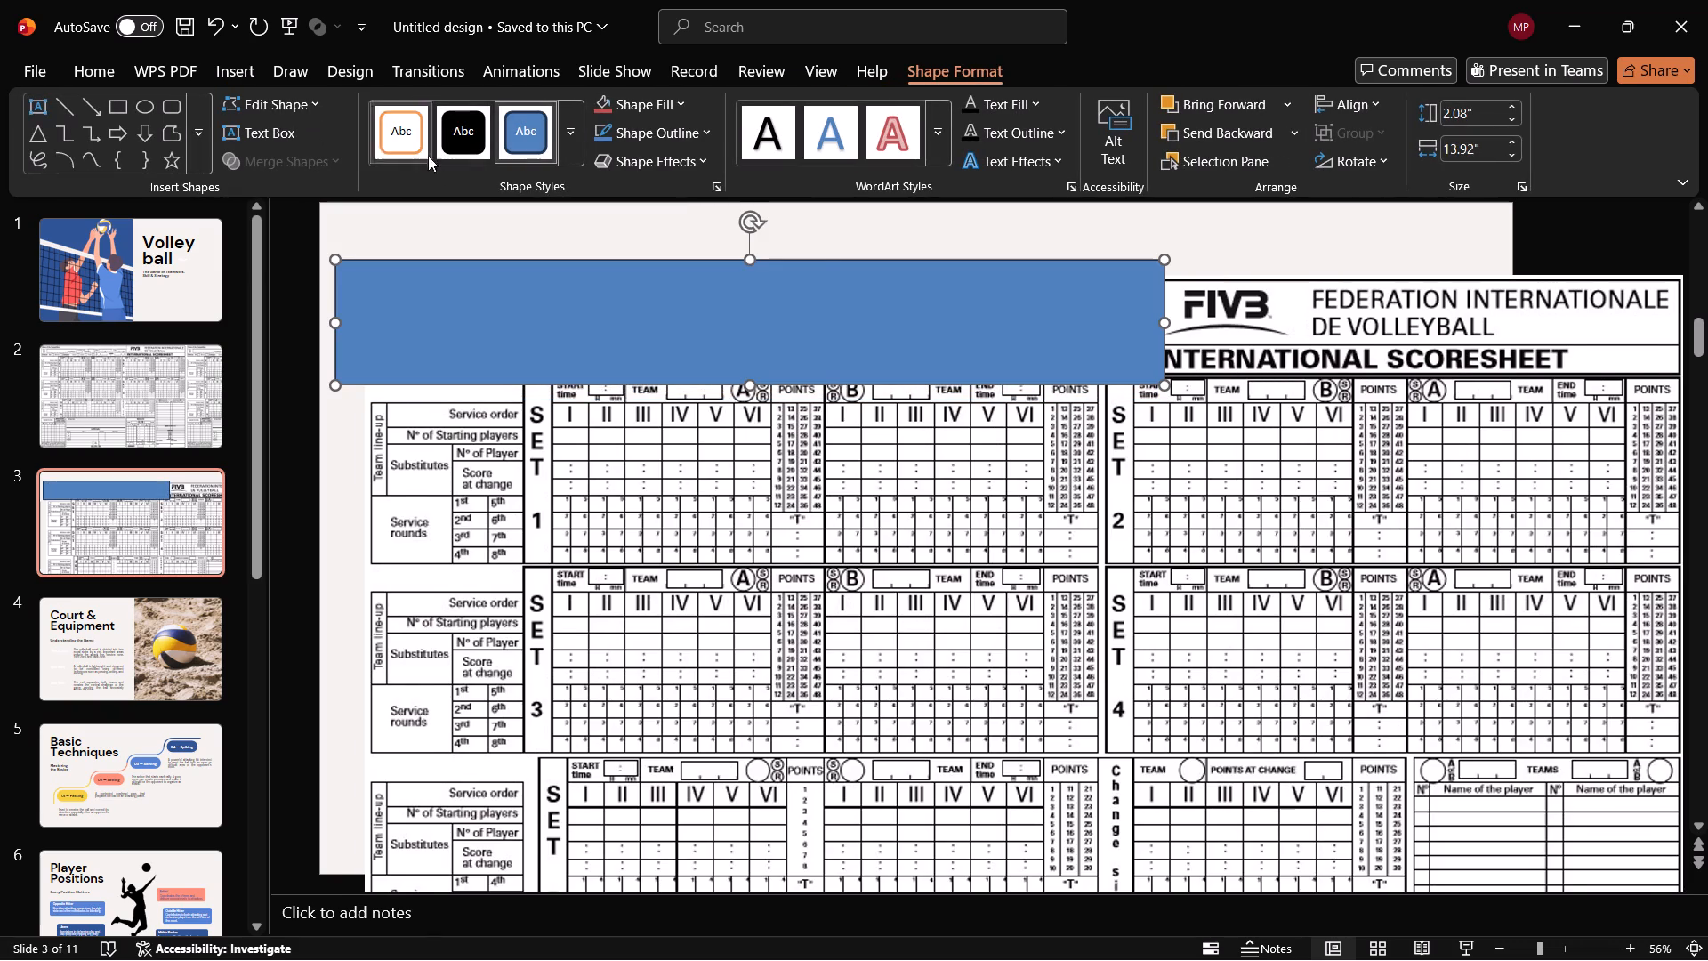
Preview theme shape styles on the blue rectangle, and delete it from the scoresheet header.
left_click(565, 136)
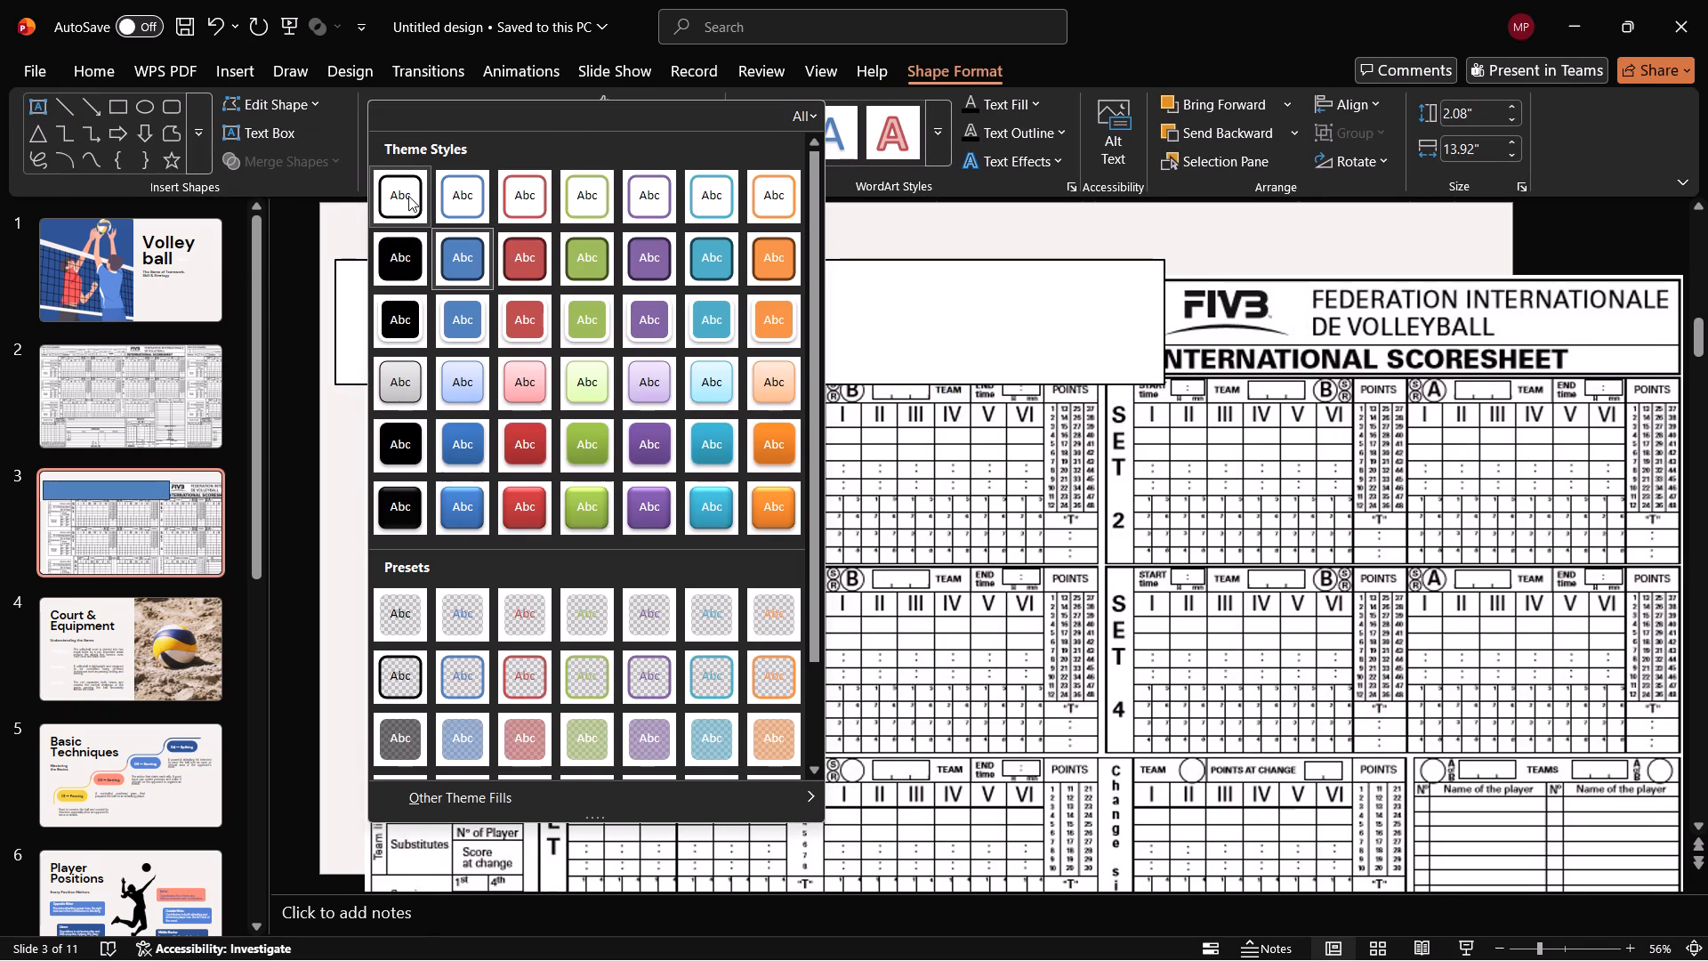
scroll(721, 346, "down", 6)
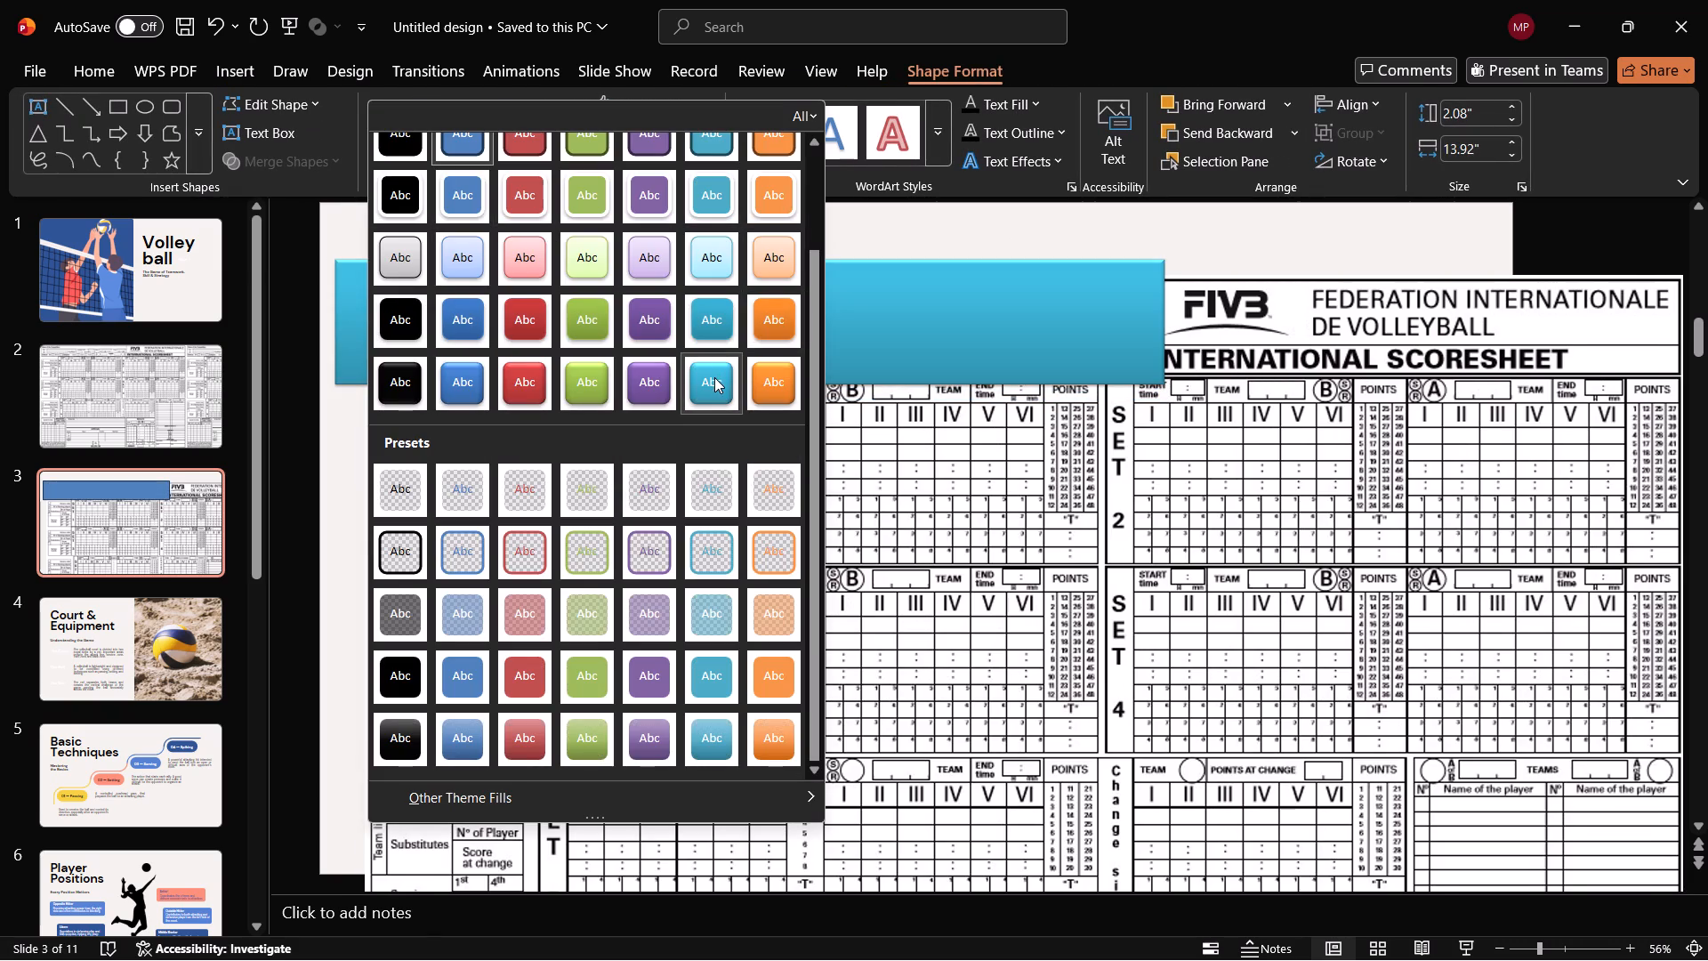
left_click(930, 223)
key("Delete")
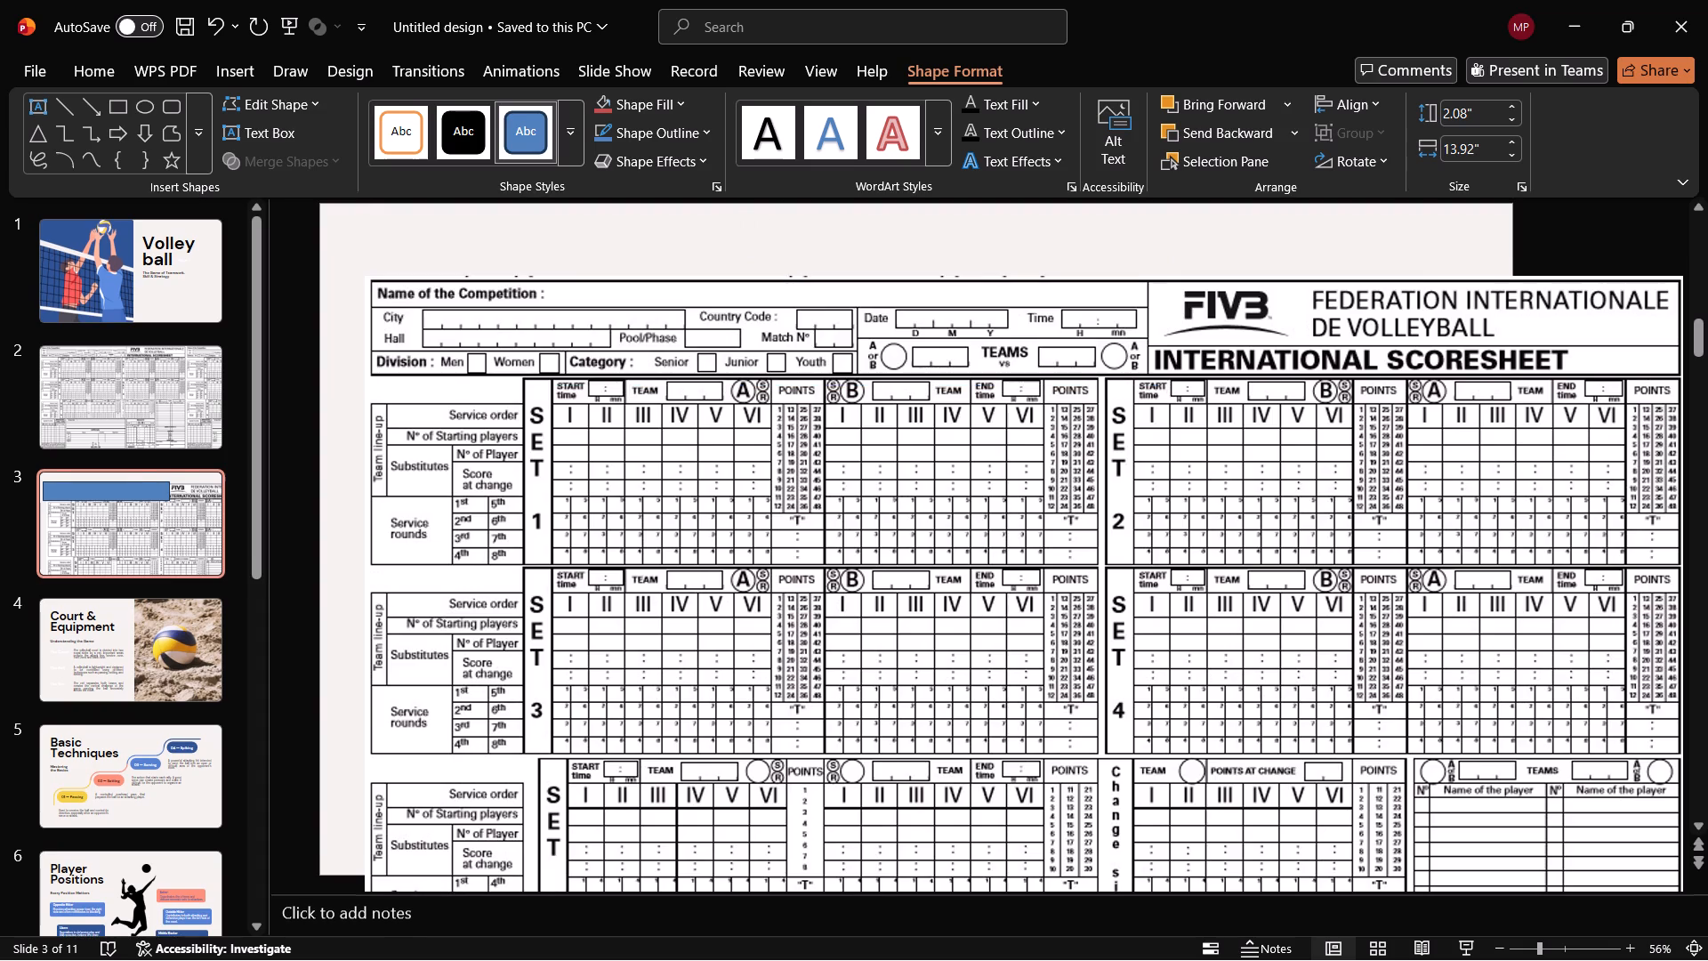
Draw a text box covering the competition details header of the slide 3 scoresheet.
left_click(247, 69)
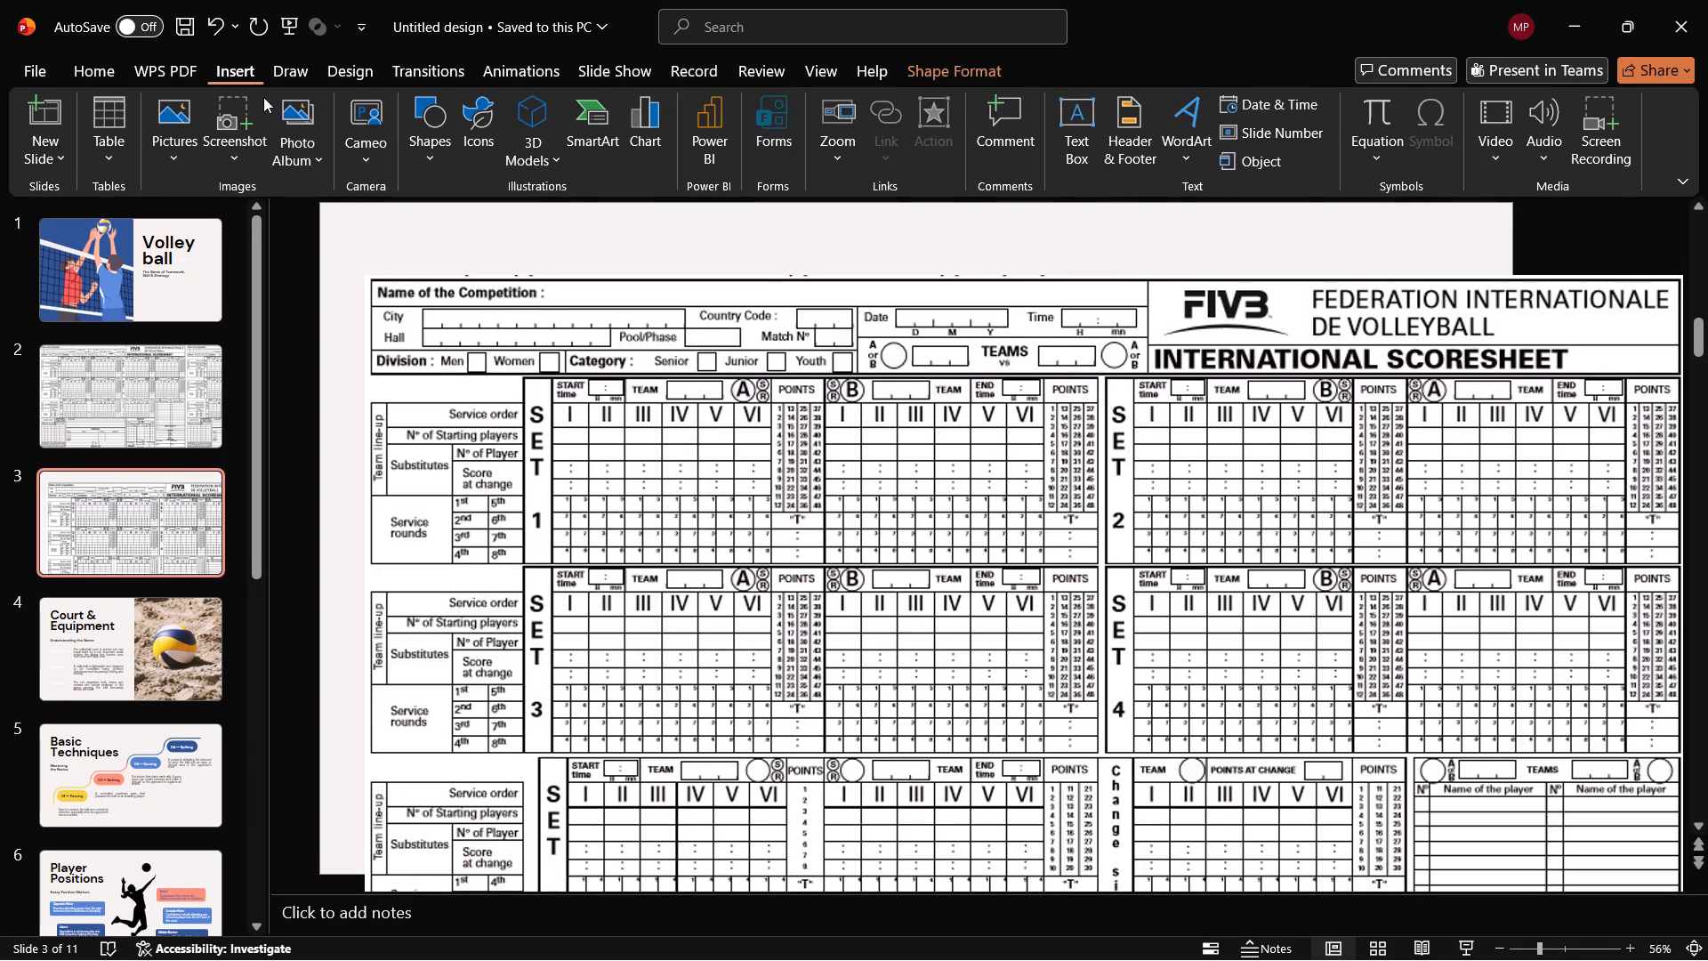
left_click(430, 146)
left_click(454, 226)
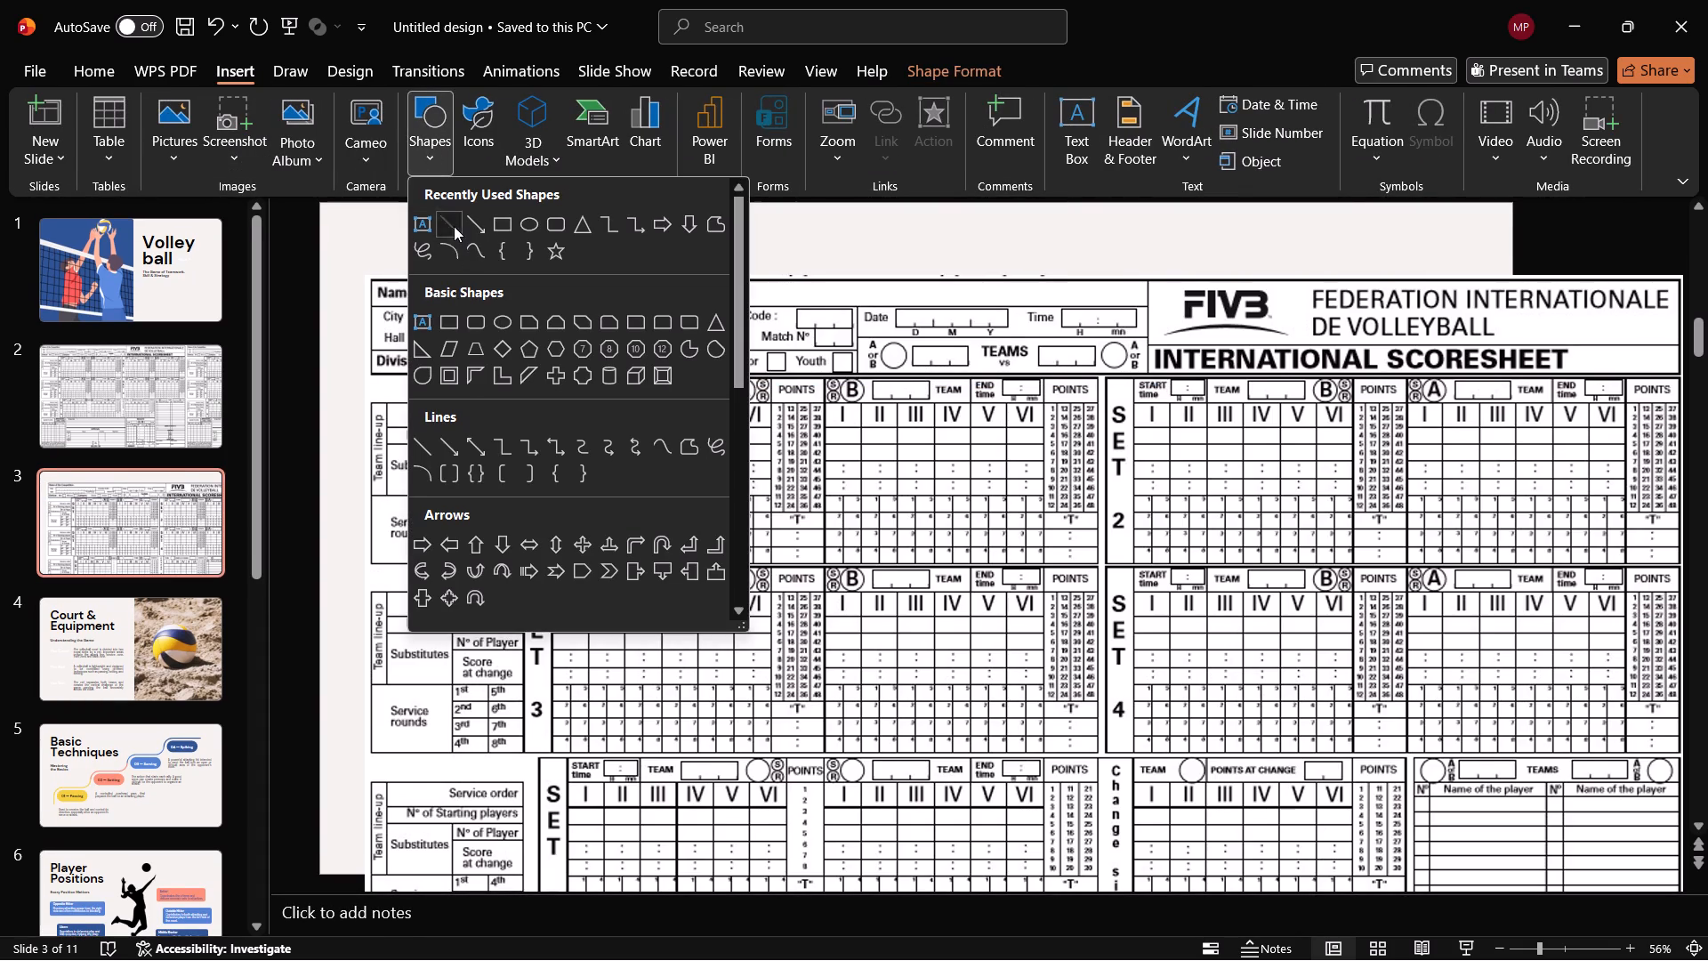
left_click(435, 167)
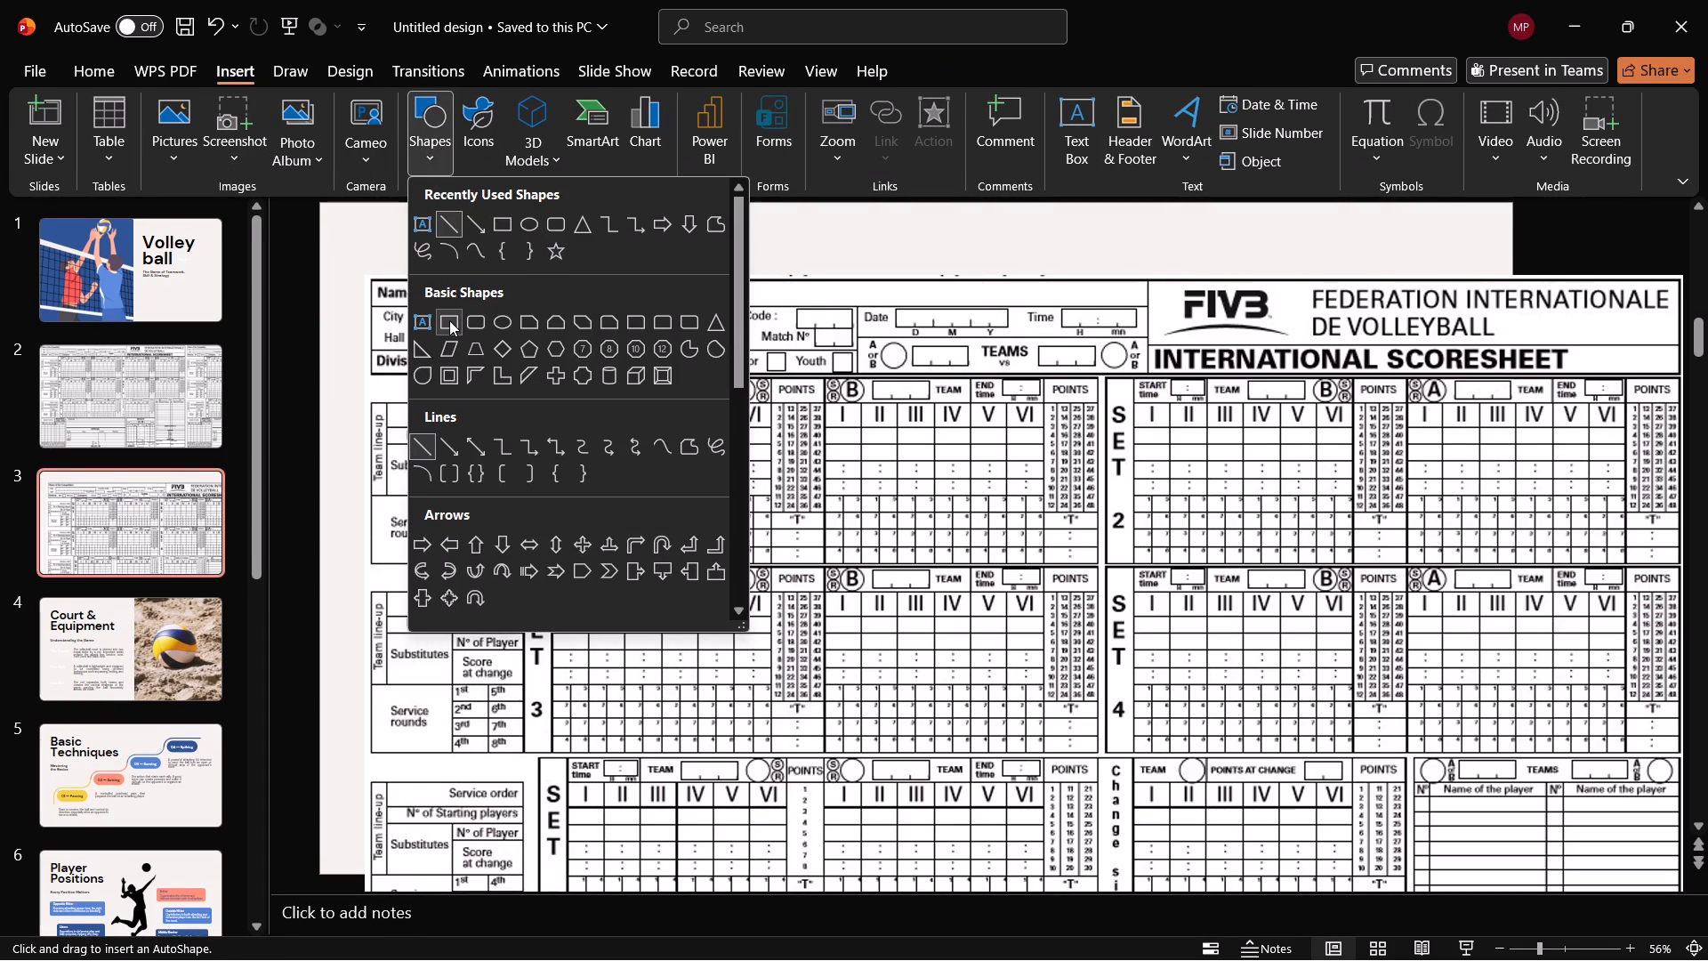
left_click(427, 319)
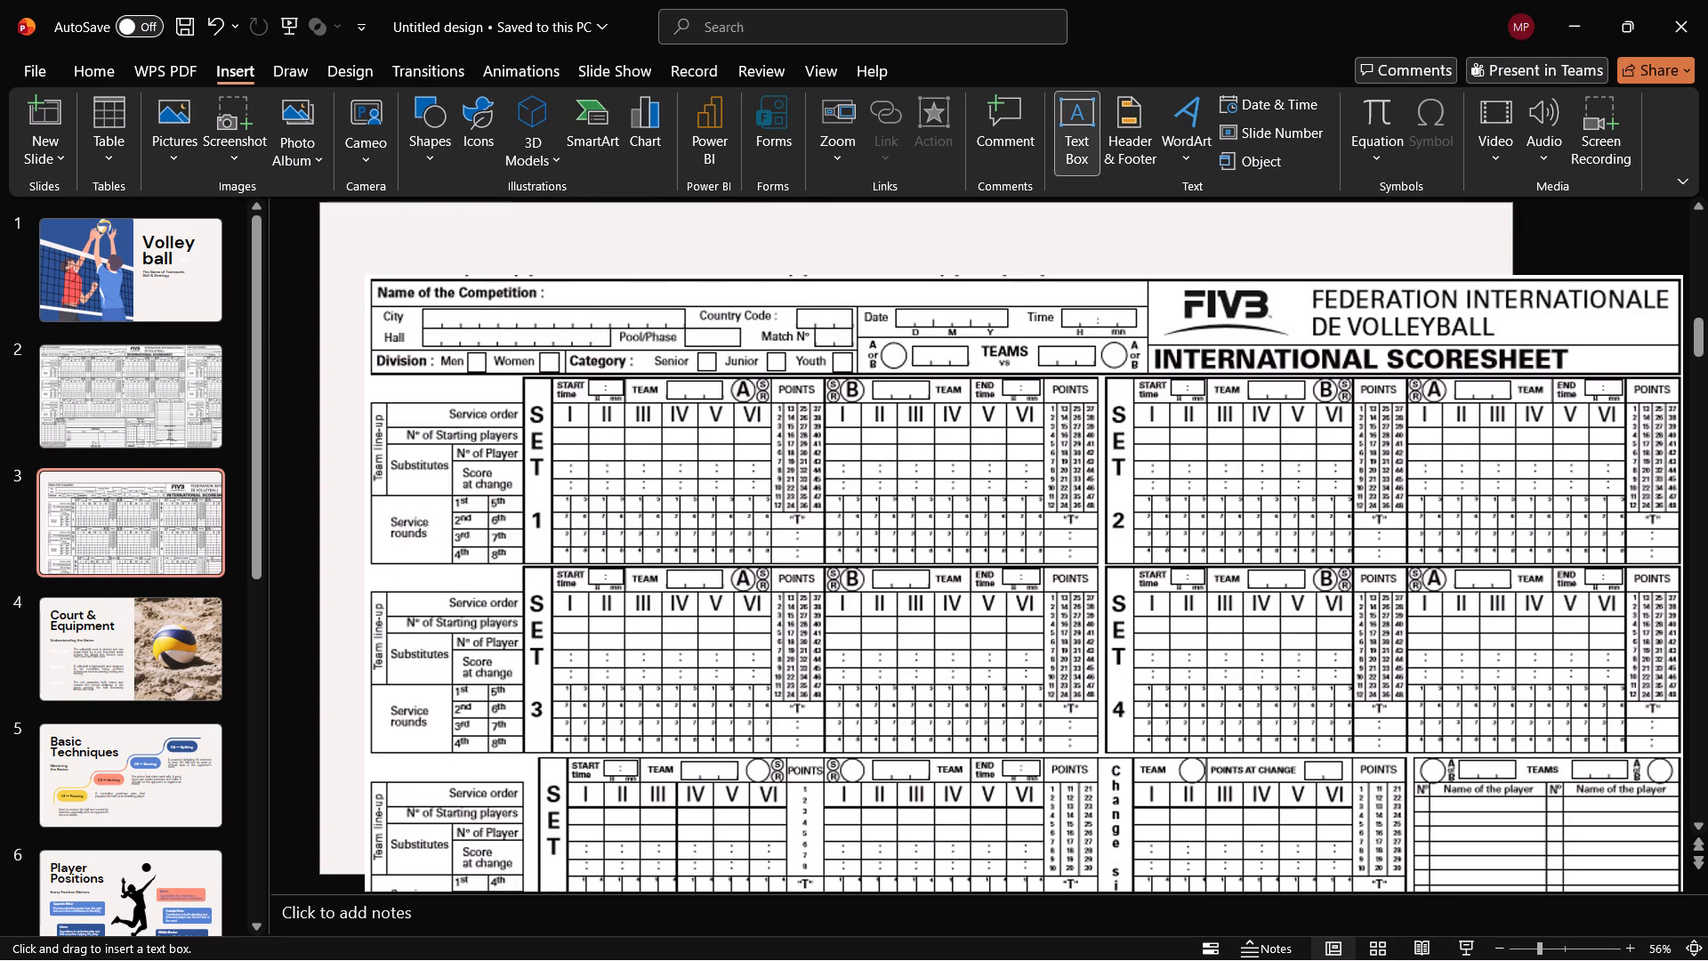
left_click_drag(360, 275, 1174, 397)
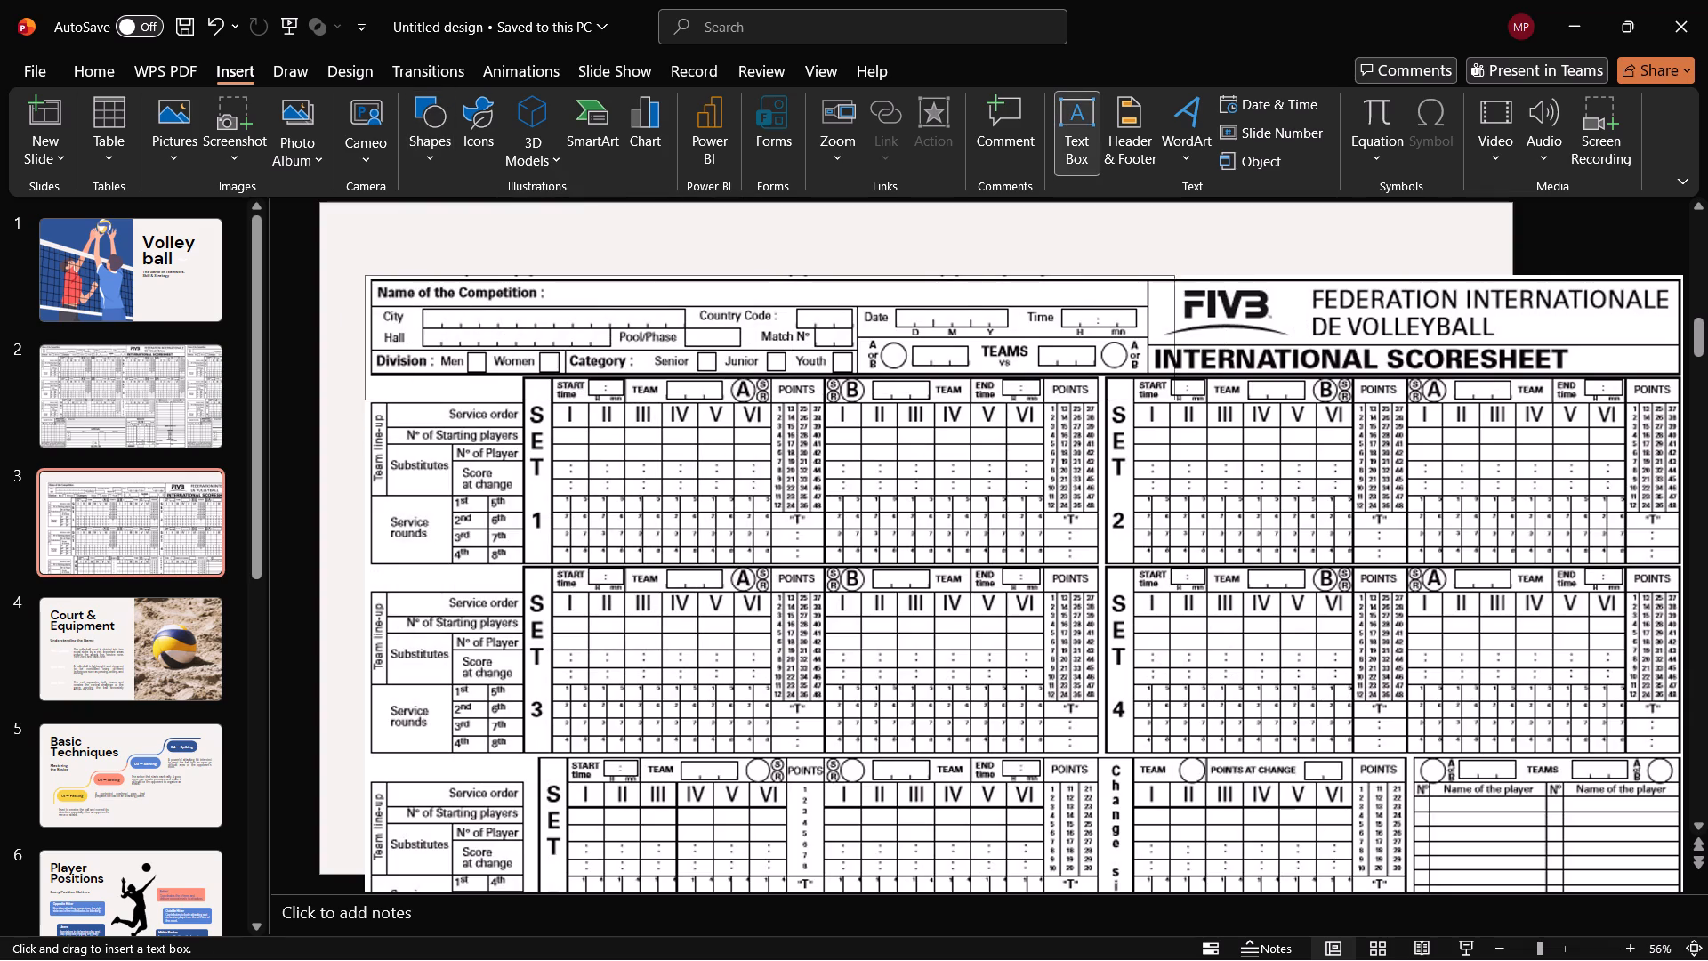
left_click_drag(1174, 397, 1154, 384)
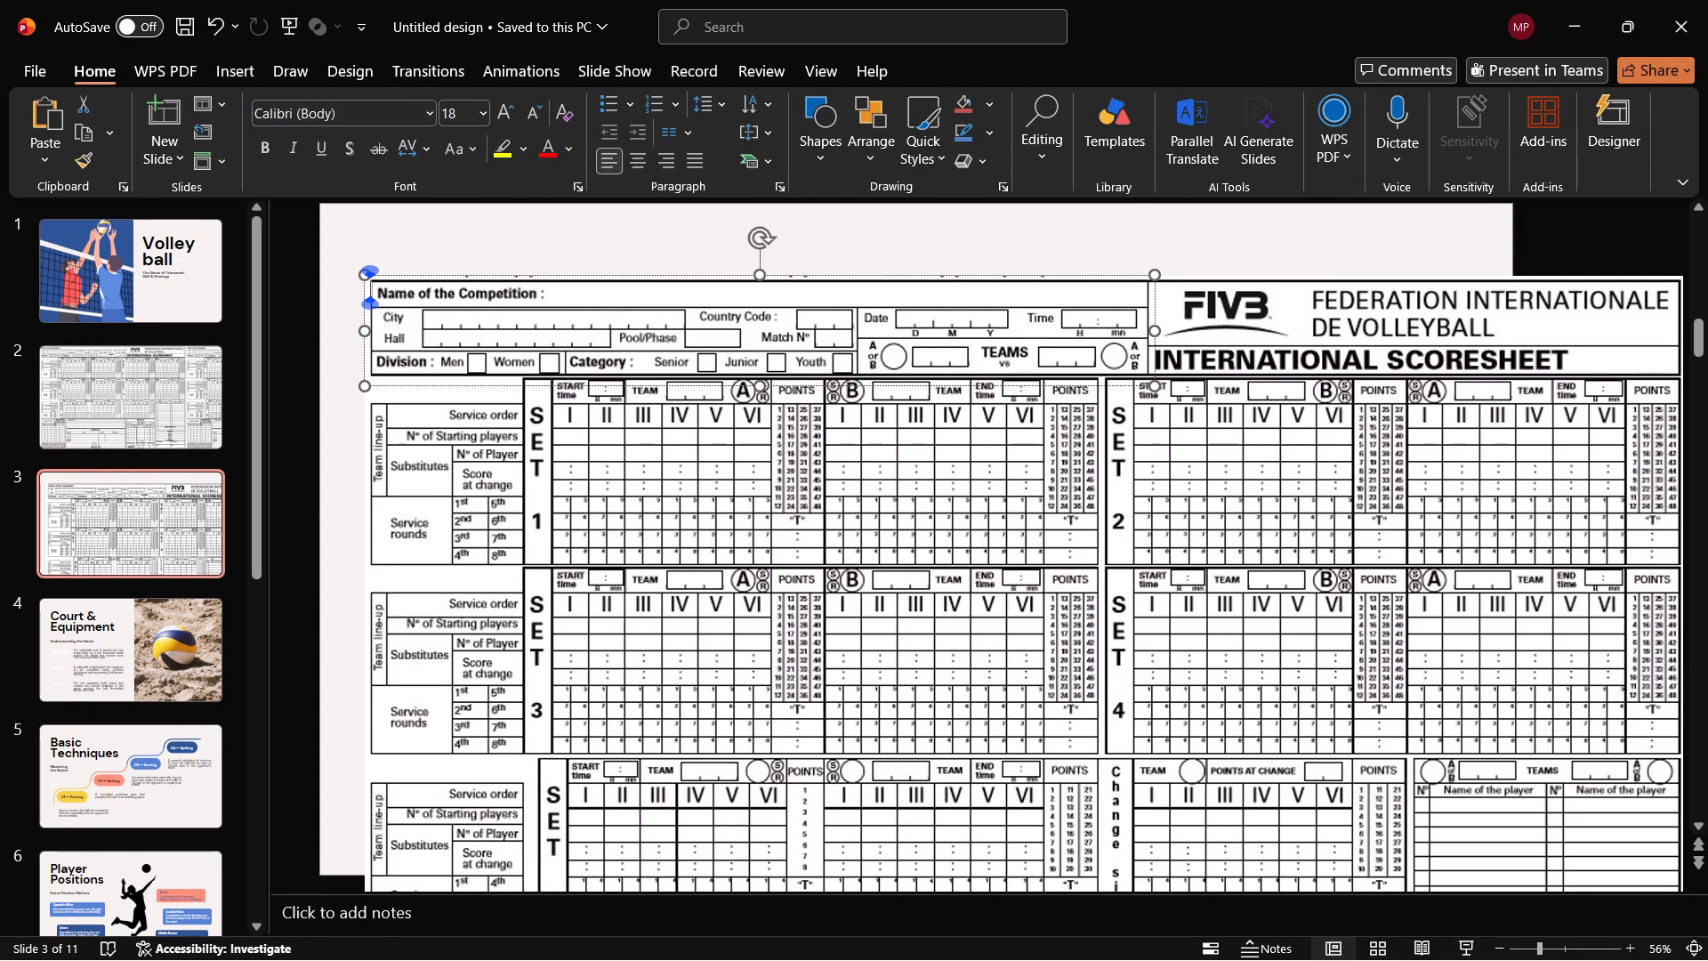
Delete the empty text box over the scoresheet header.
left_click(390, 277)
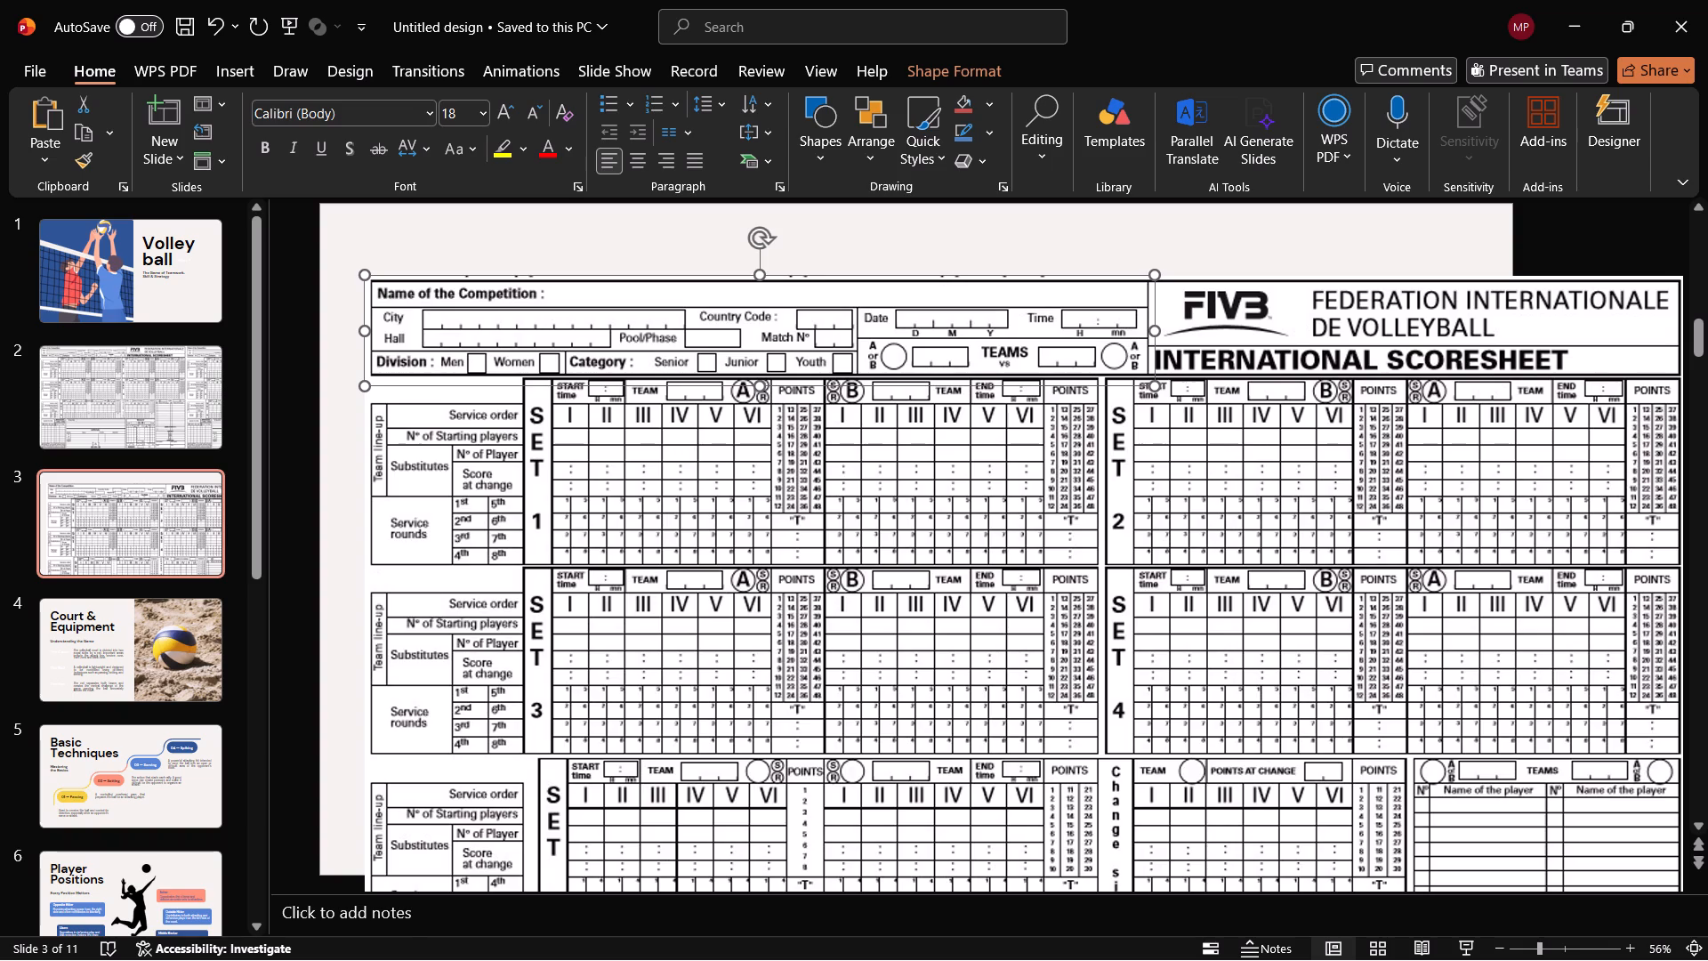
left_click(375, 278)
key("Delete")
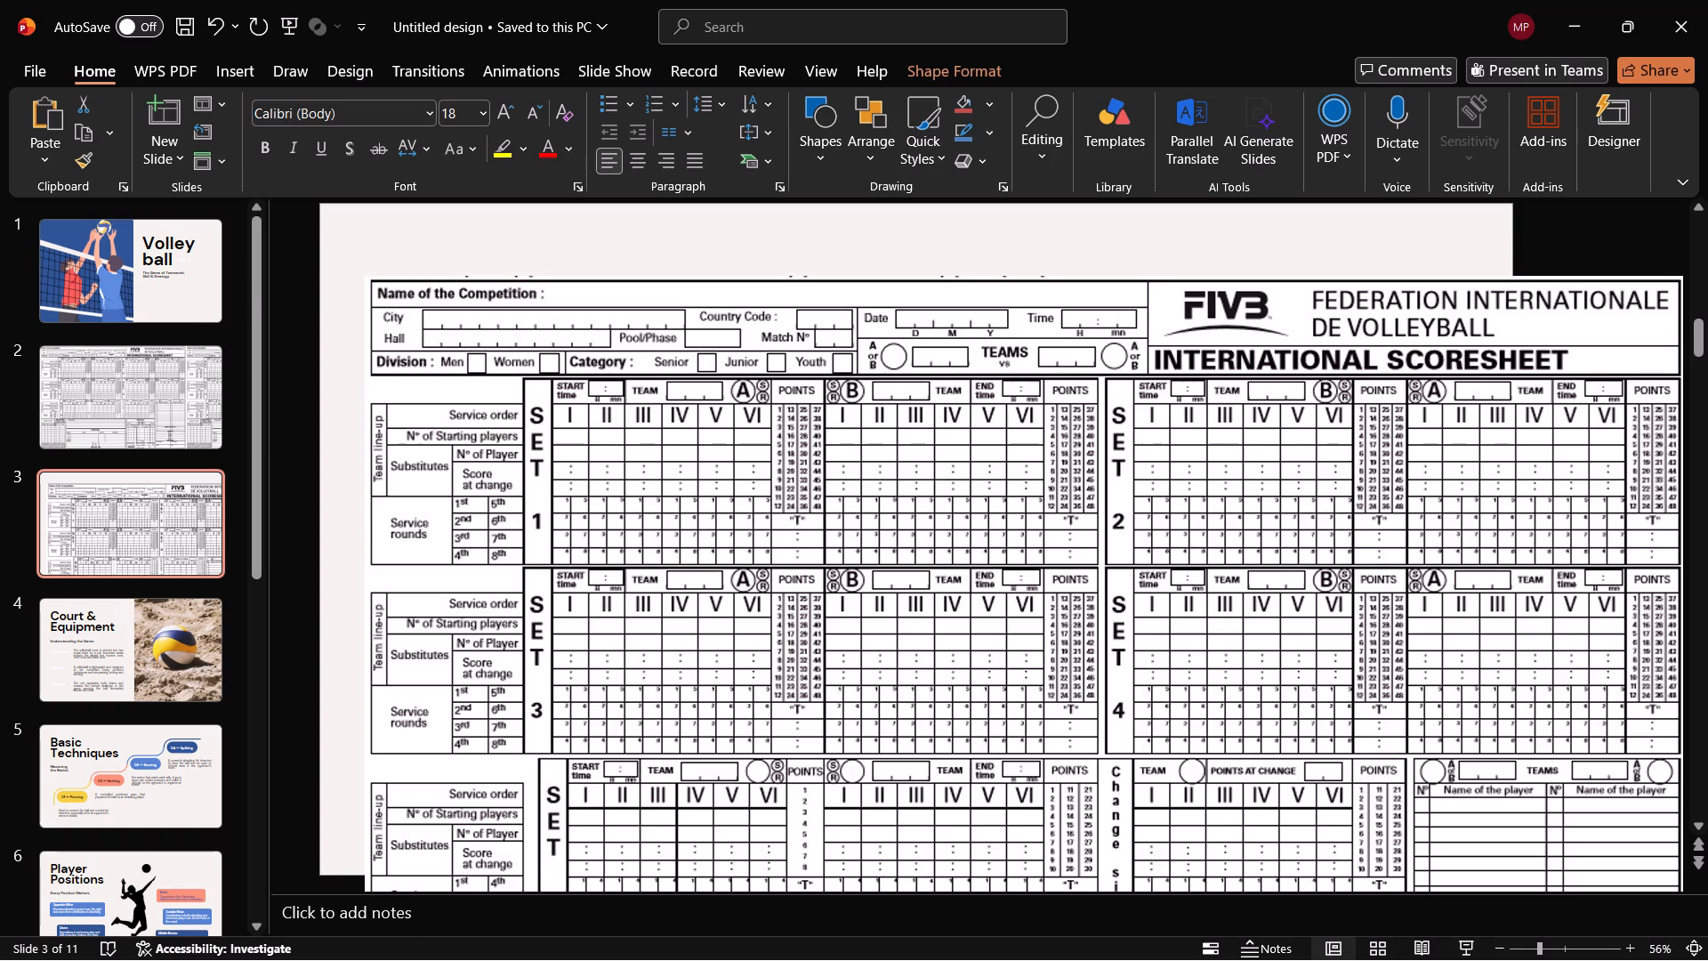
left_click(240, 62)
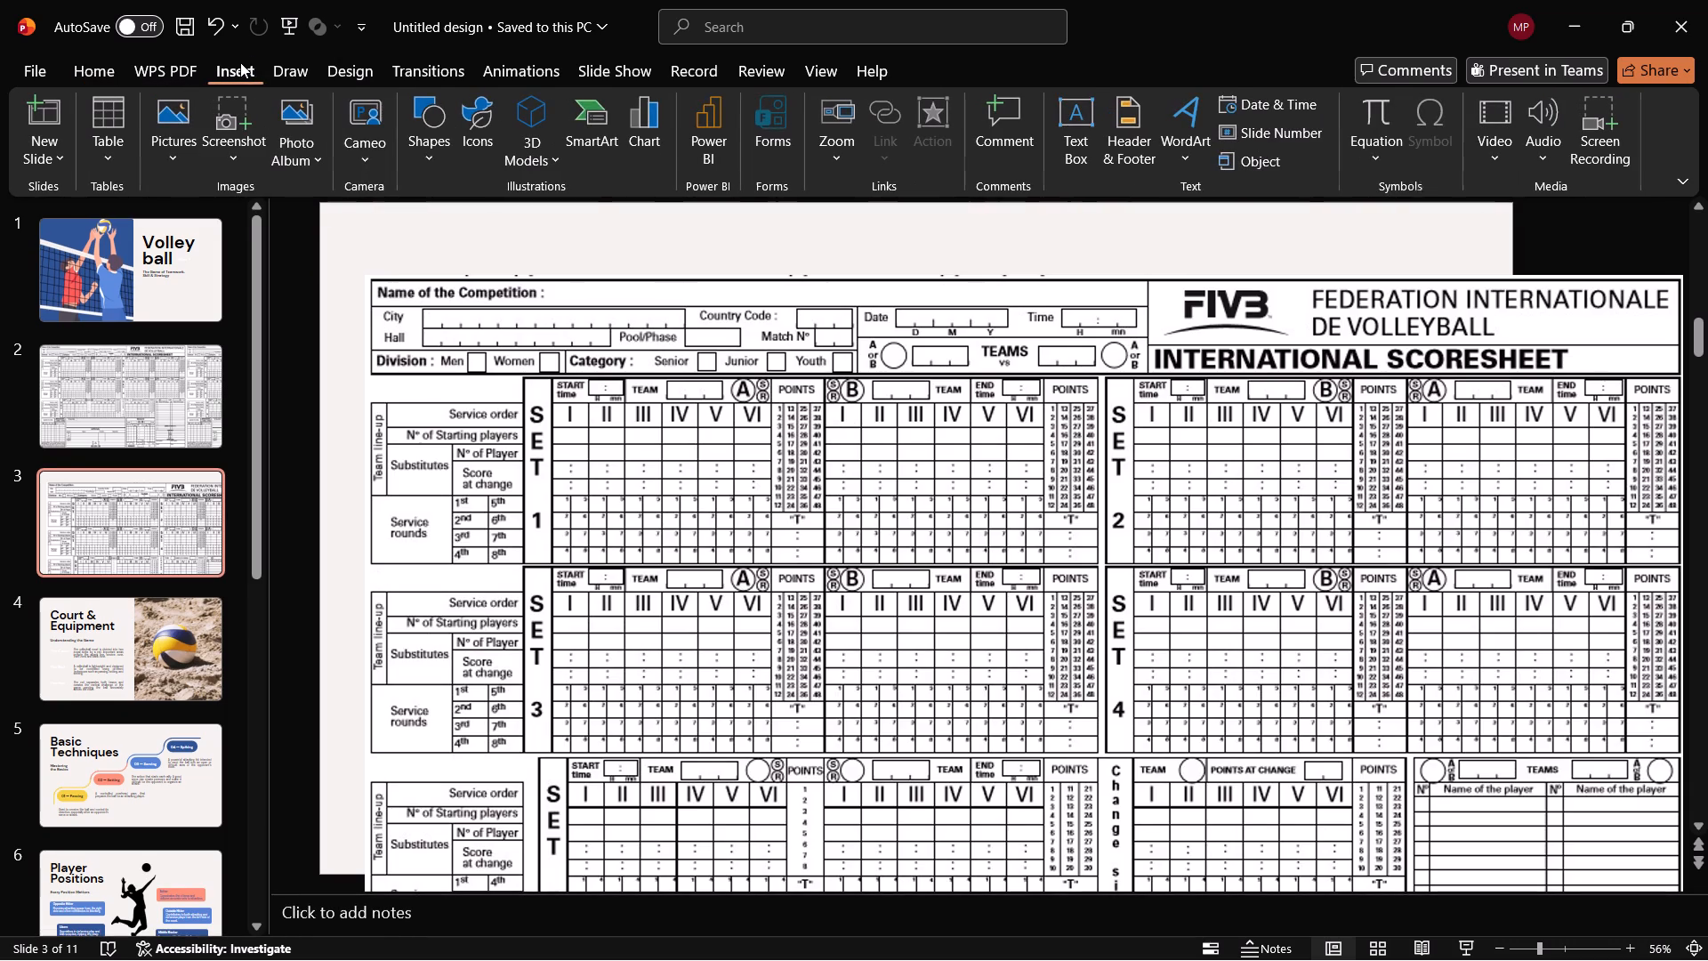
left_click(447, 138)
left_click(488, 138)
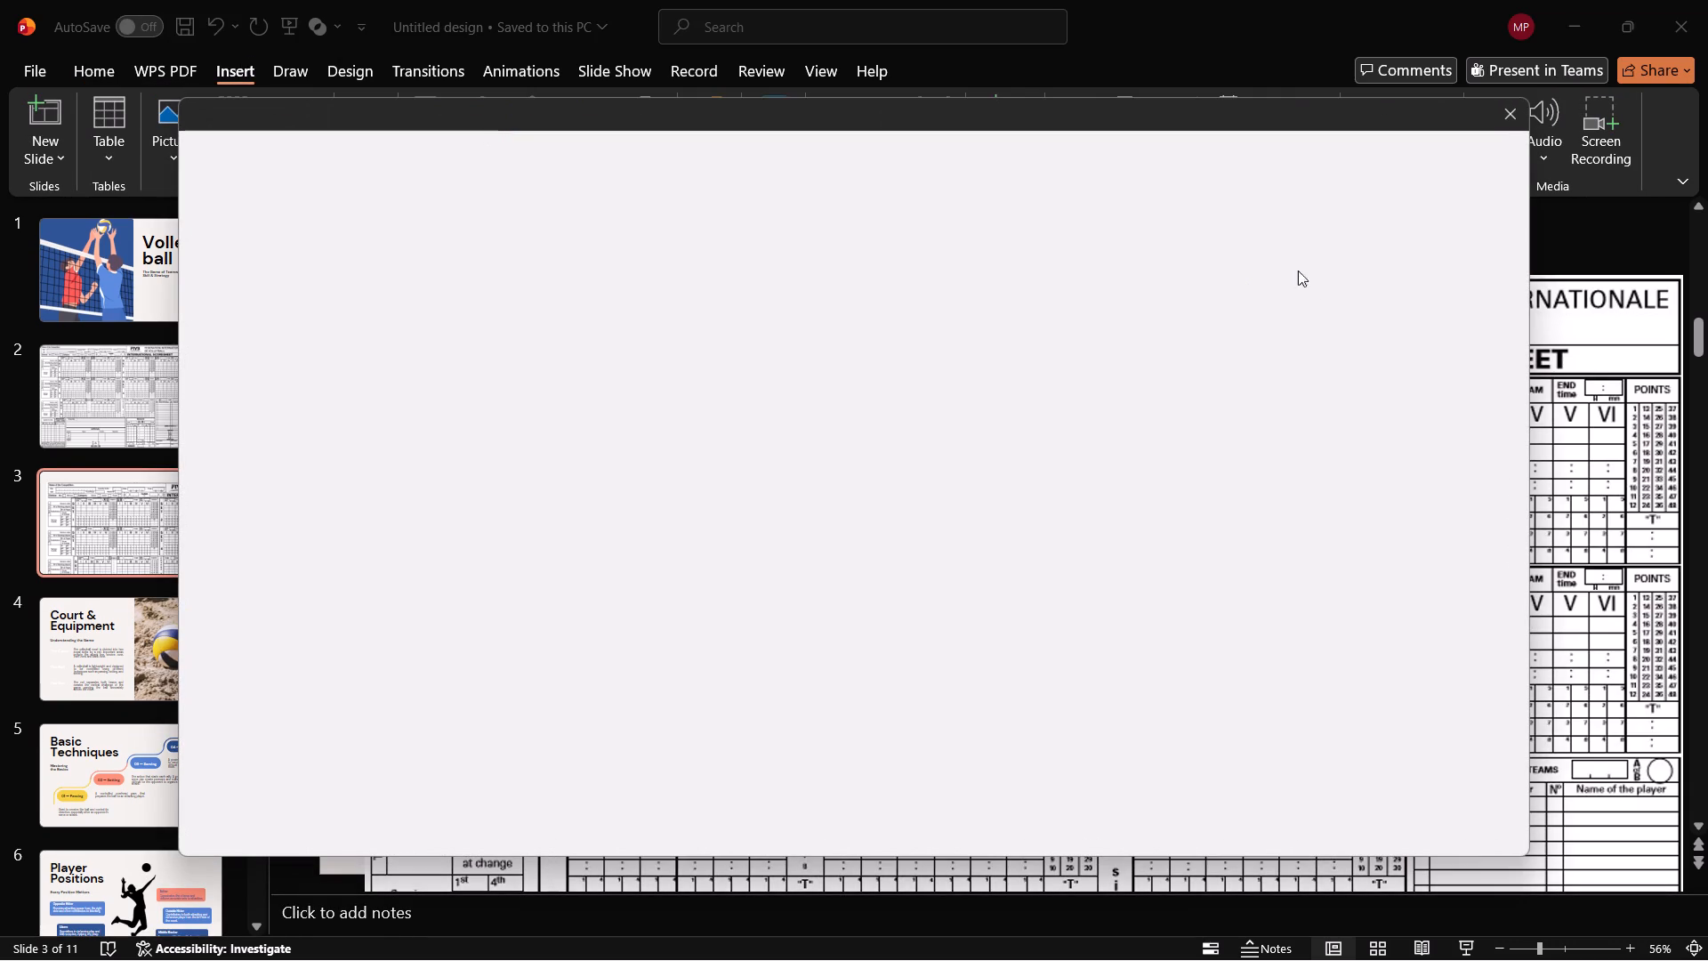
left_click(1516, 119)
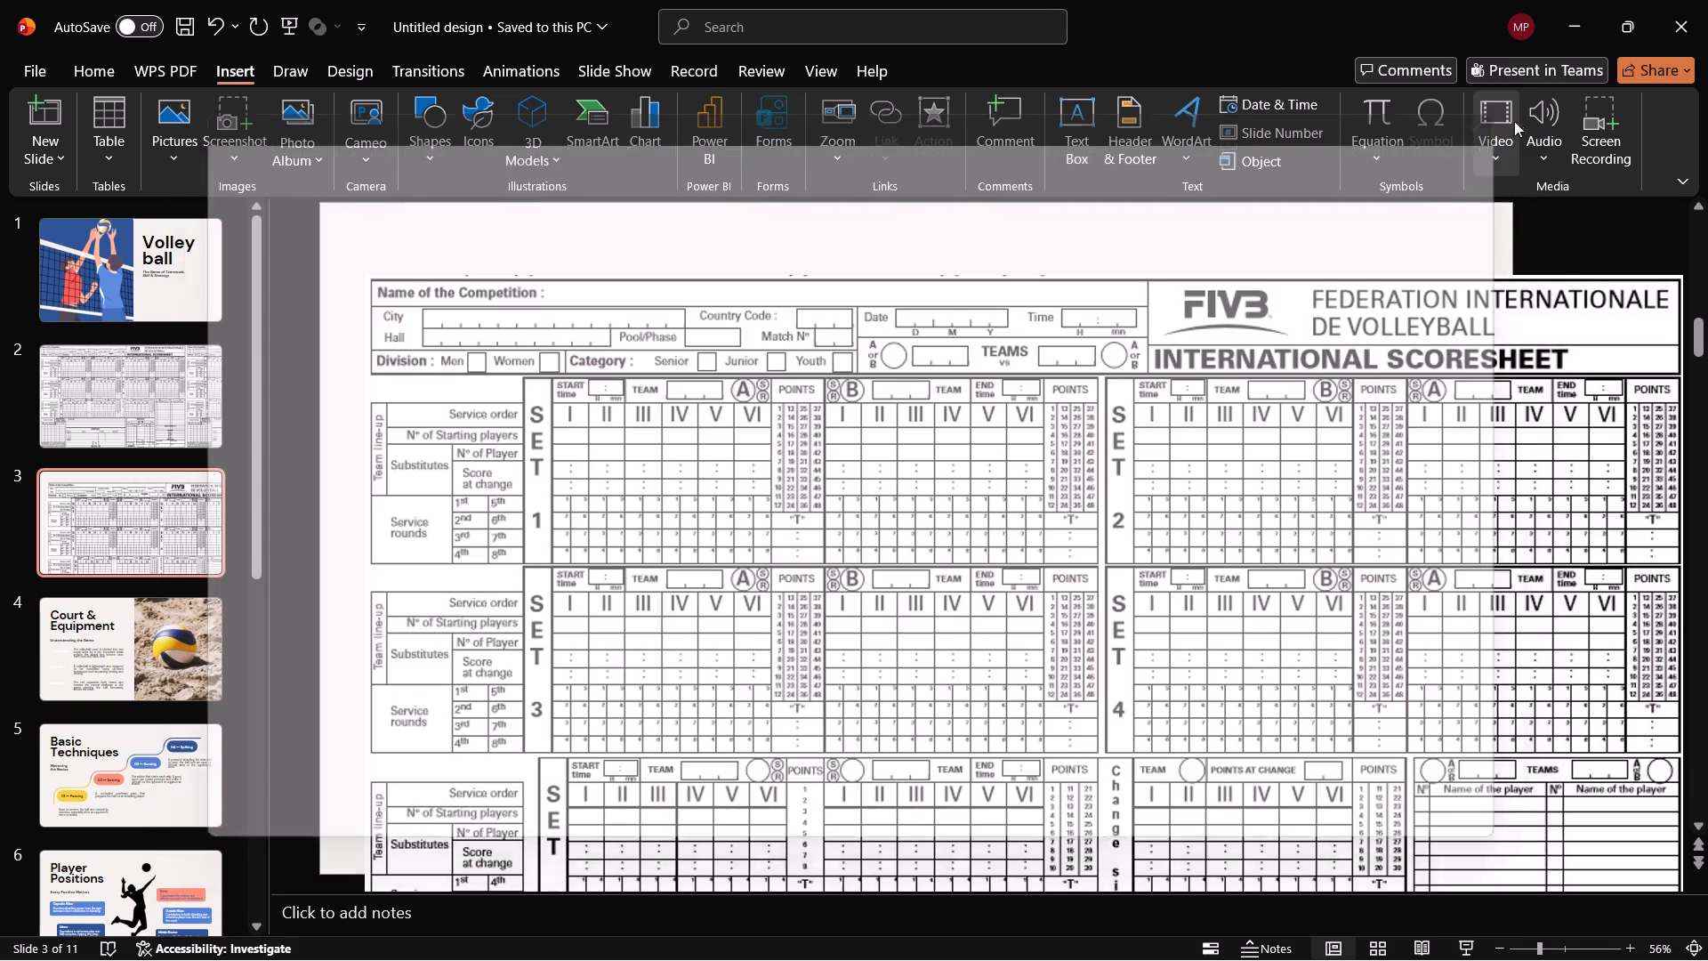
Draw a rectangle about 13.4 by 2.4 inches over the competition details header of the slide 3 scoresheet.
left_click(426, 142)
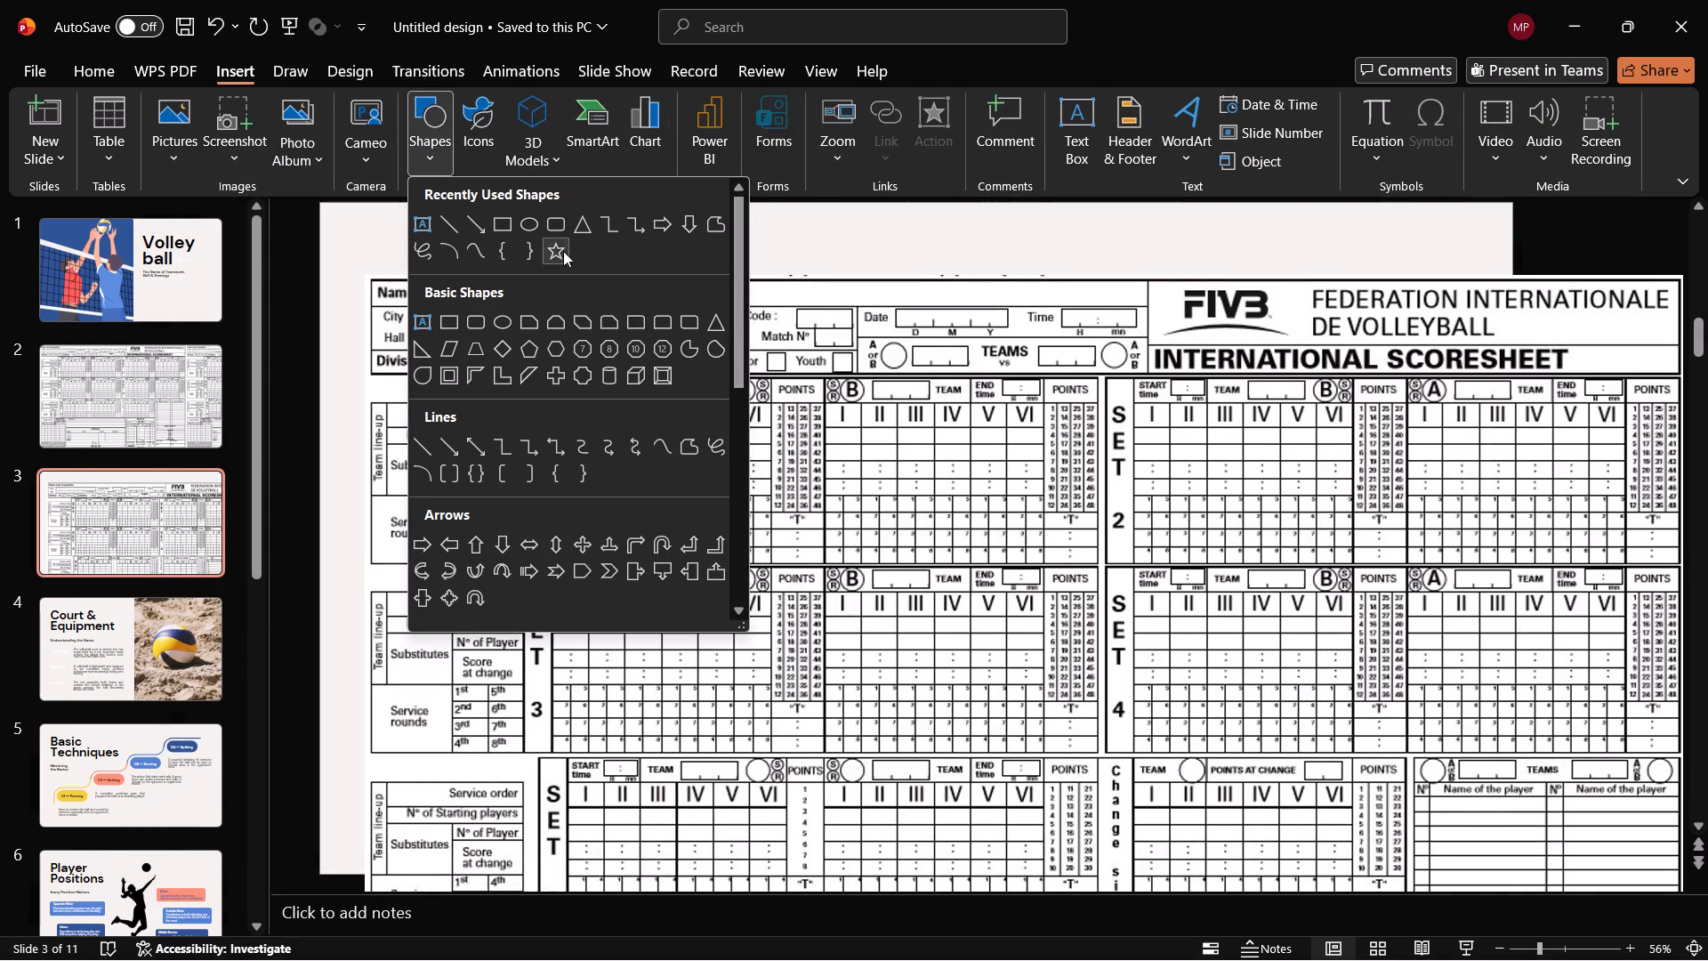
left_click(453, 324)
left_click_drag(348, 259, 1152, 403)
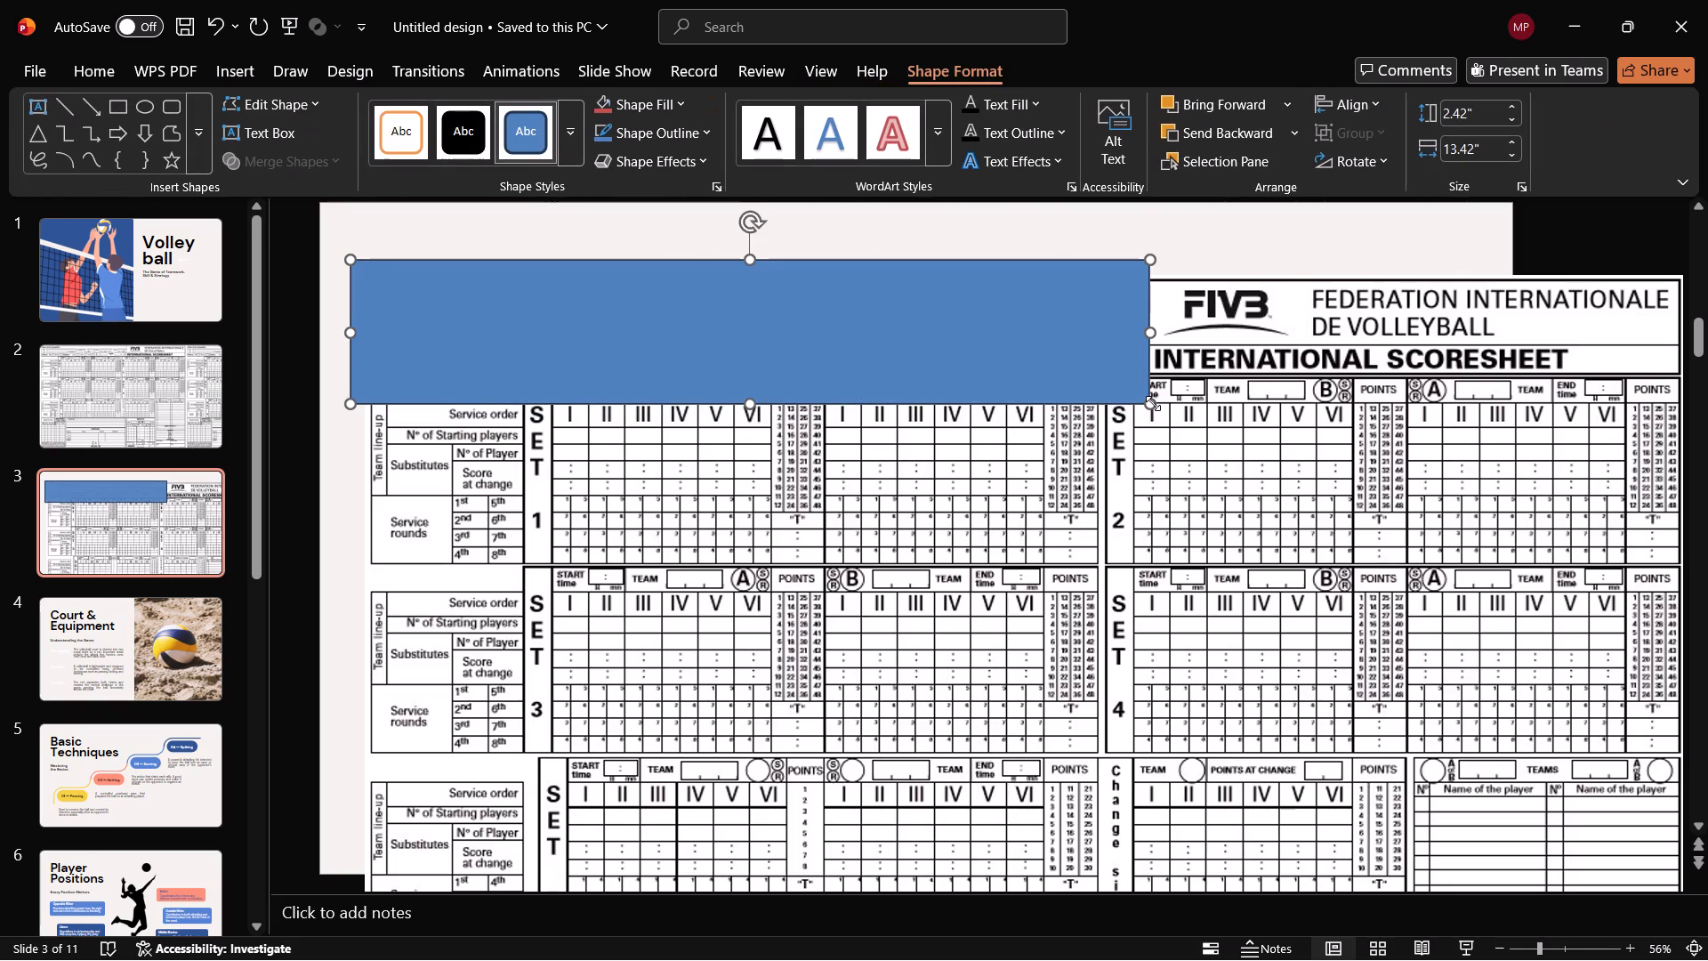
Apply the white-filled, black-outlined theme style to the rectangle over the scoresheet header.
left_click(934, 141)
left_click(577, 128)
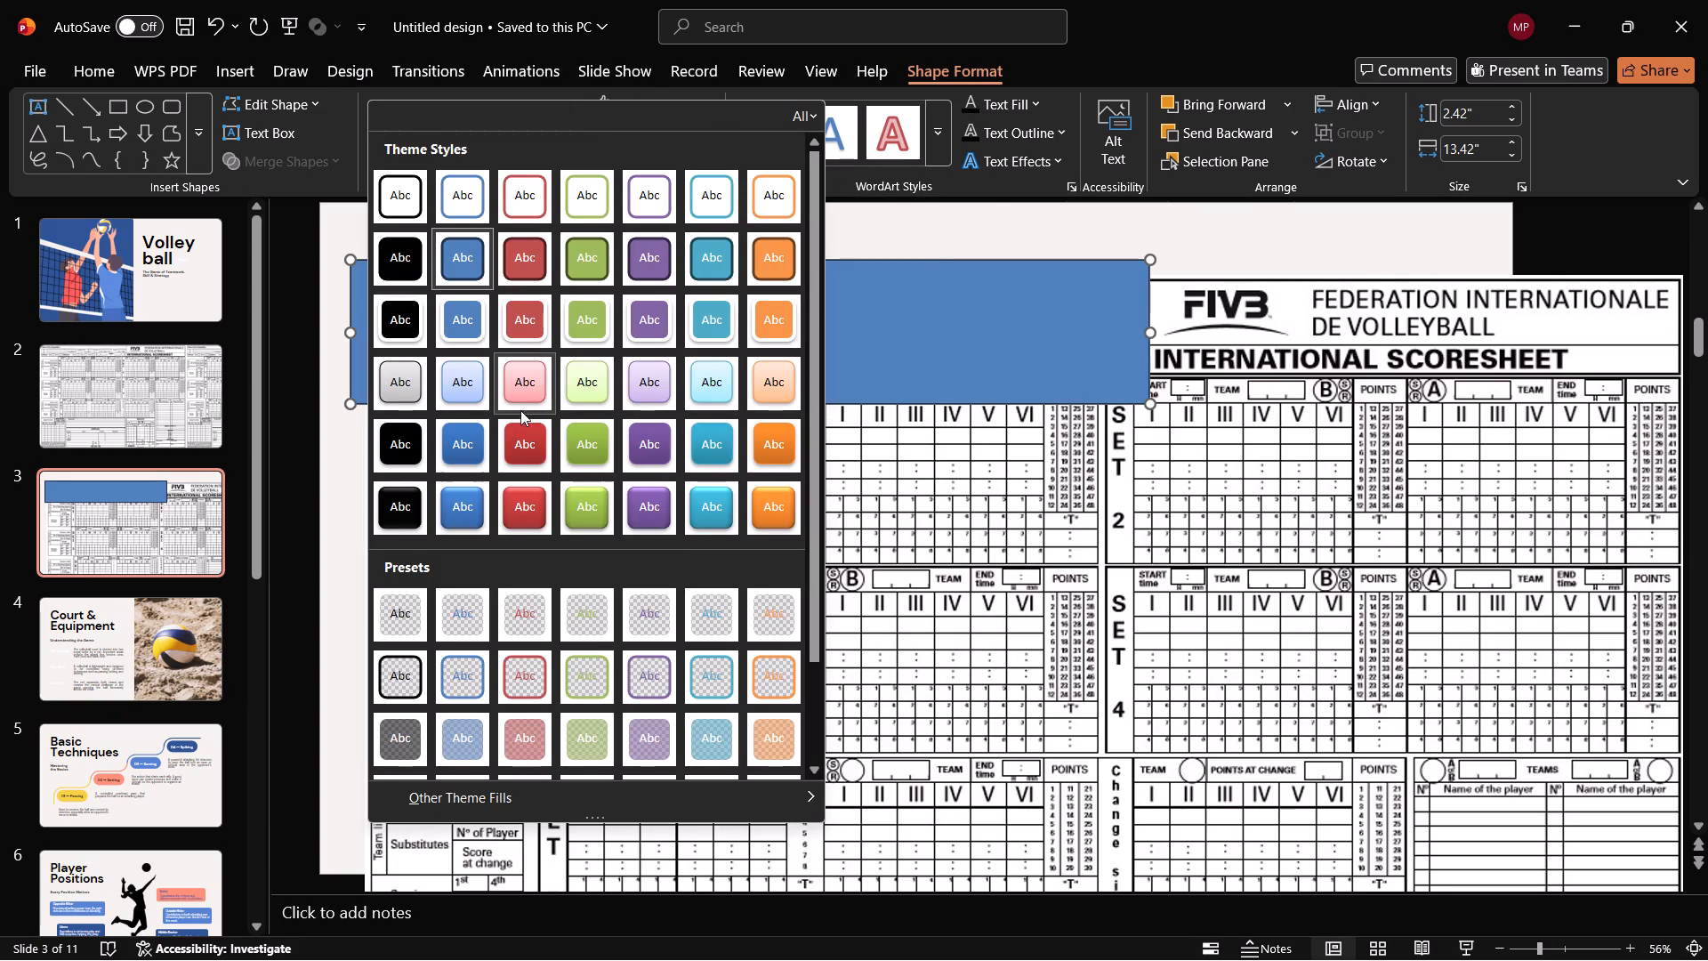
scroll(530, 404, "down", 7)
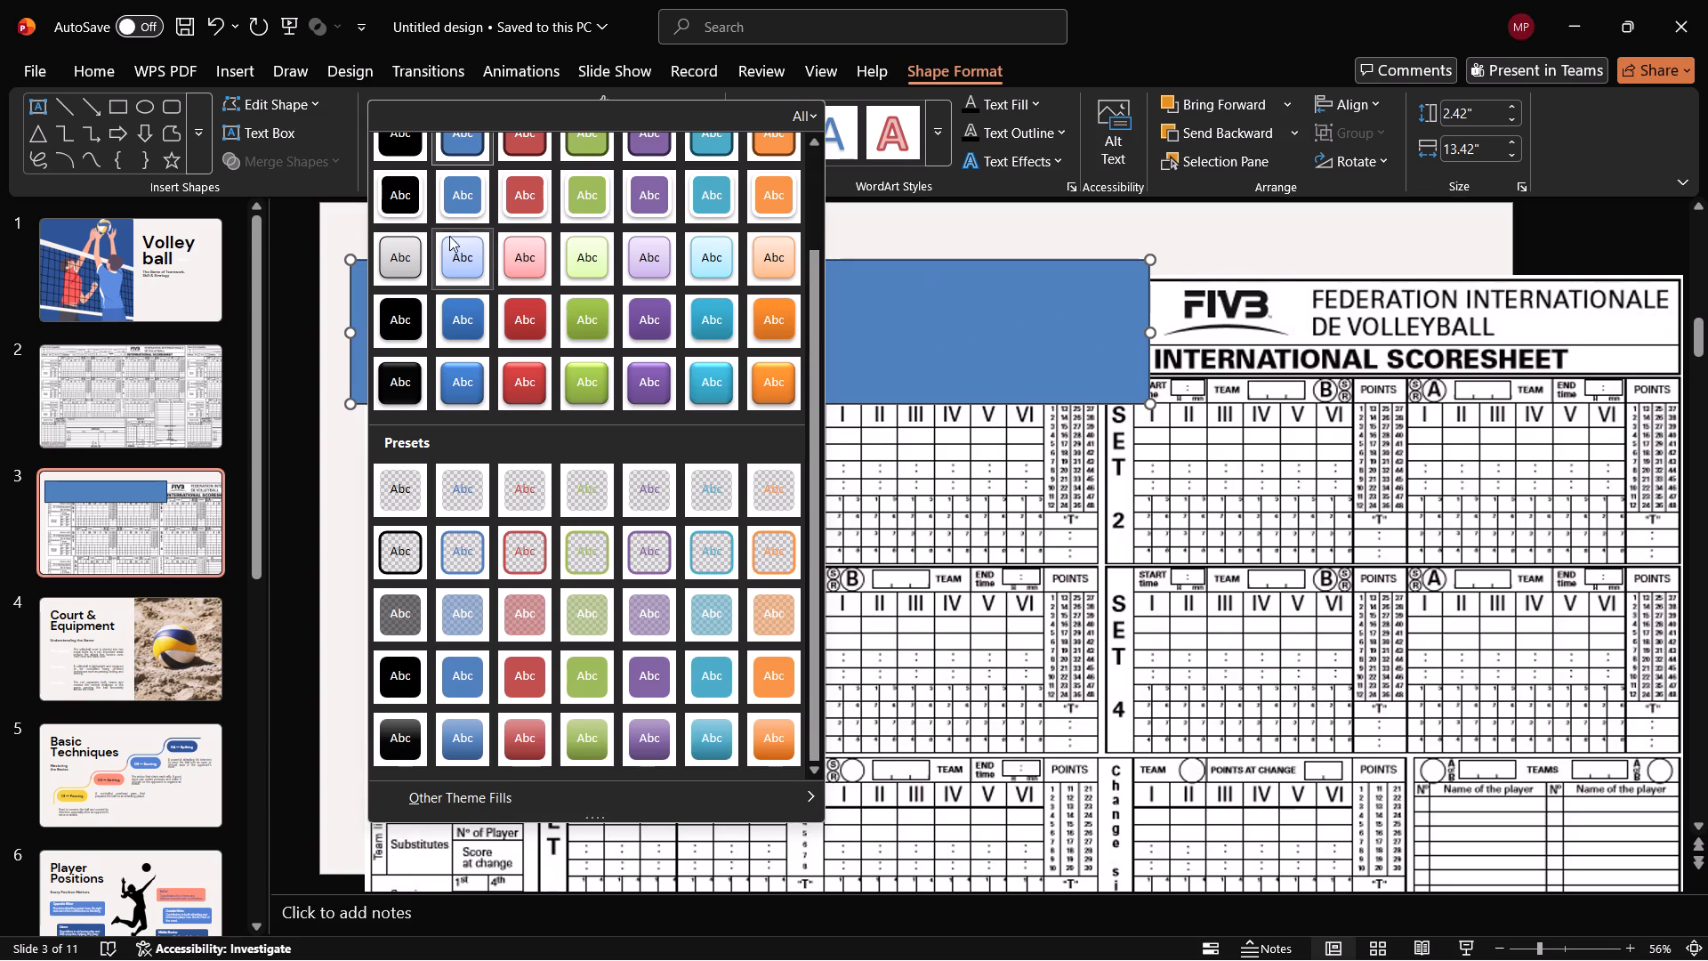
scroll(660, 355, "up", 1)
scroll(657, 369, "down", 7)
scroll(713, 188, "up", 6)
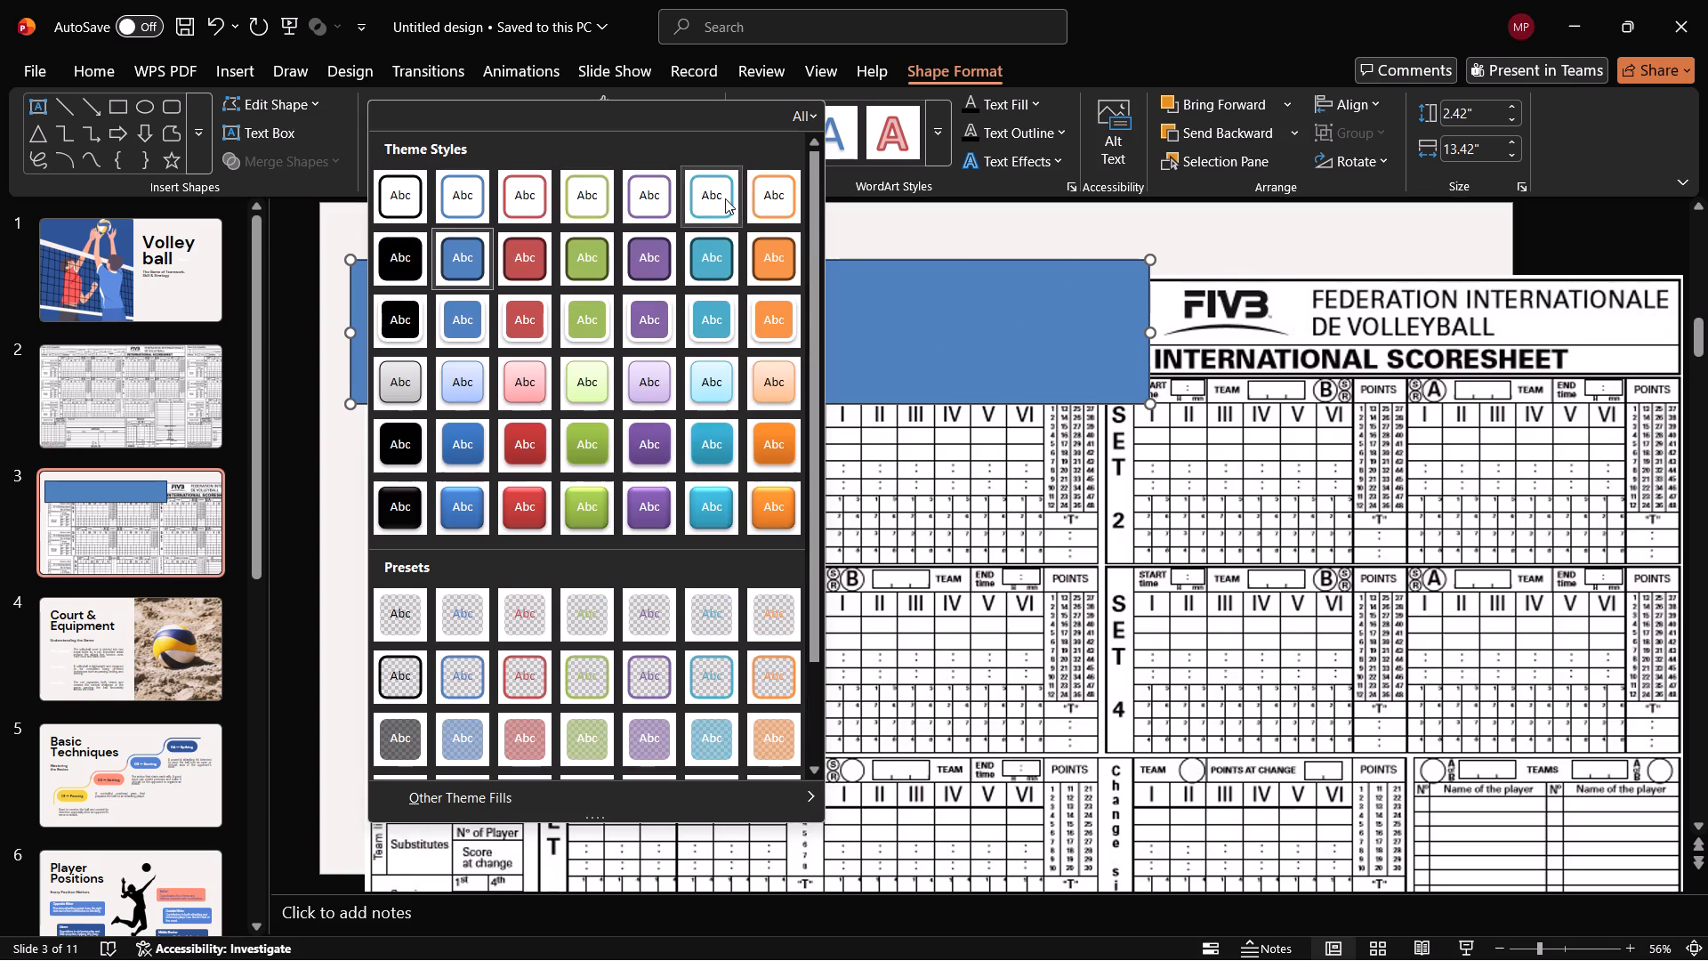
left_click(414, 199)
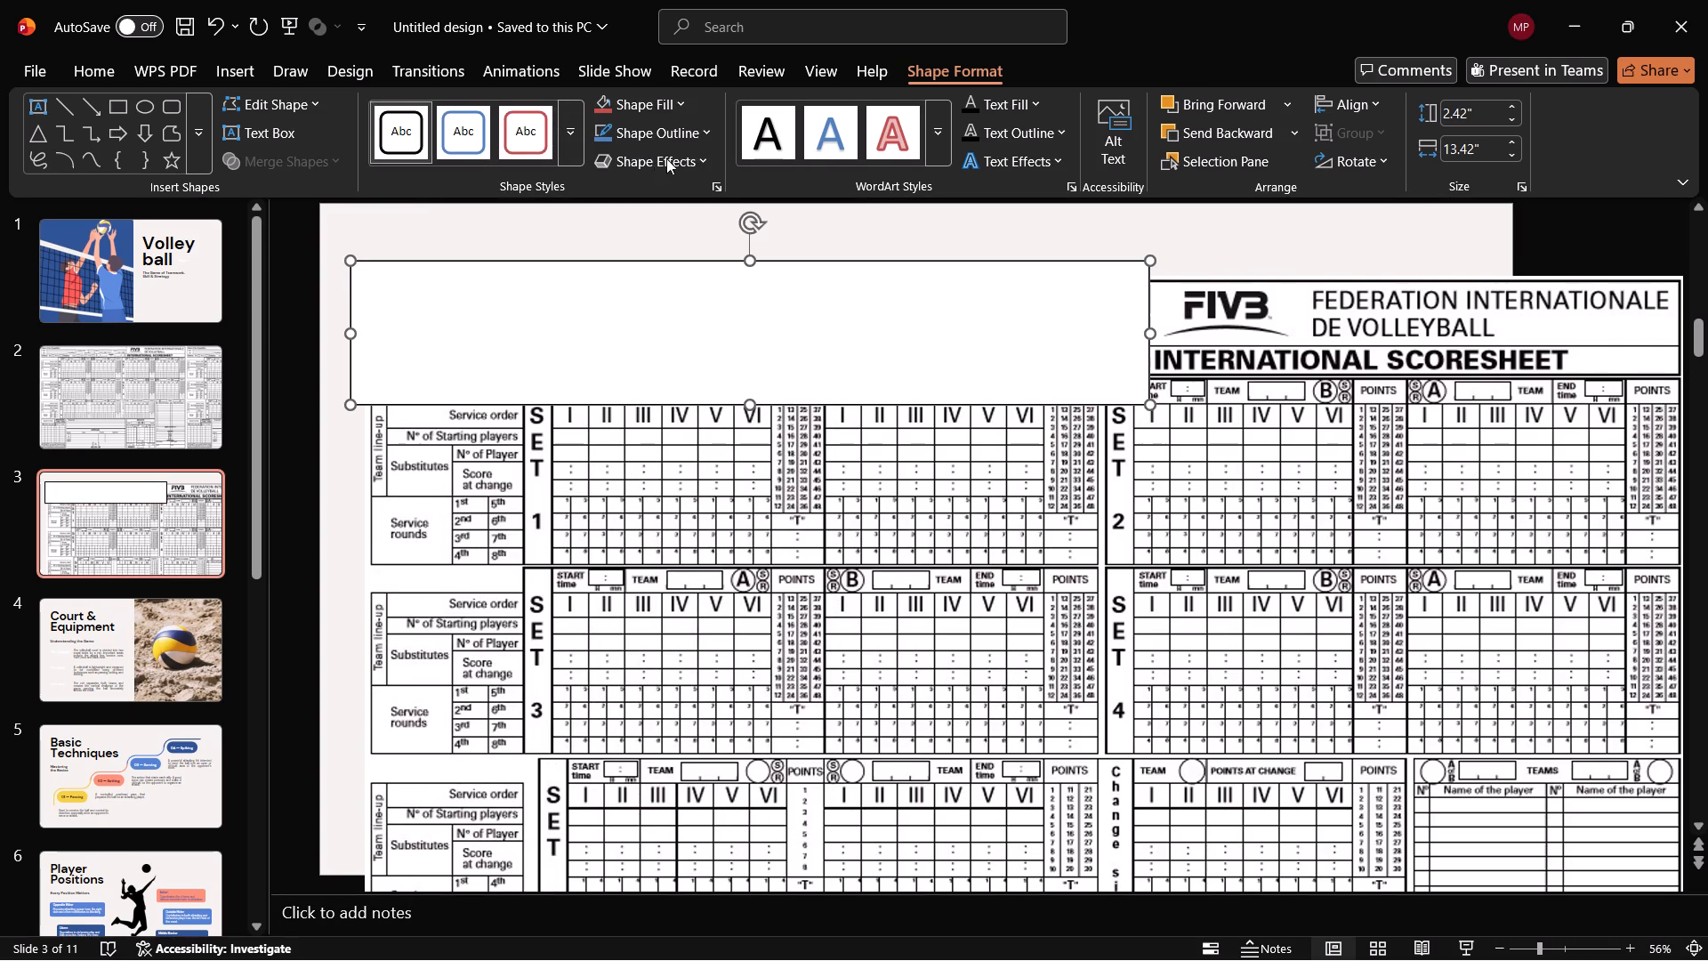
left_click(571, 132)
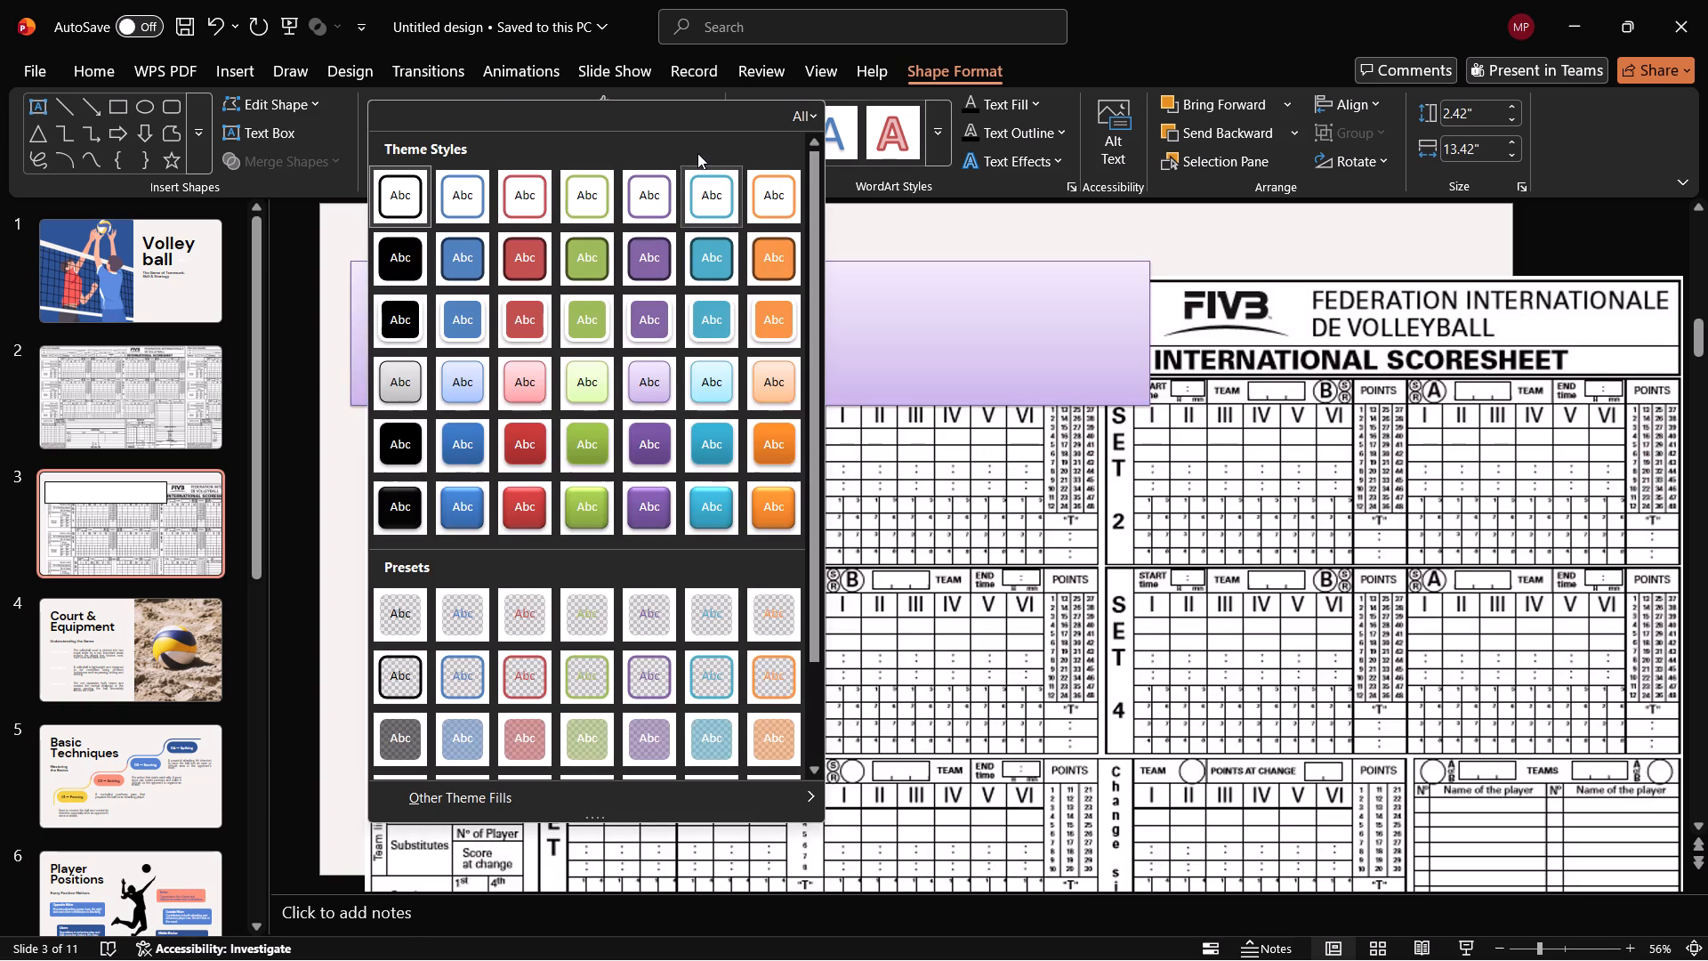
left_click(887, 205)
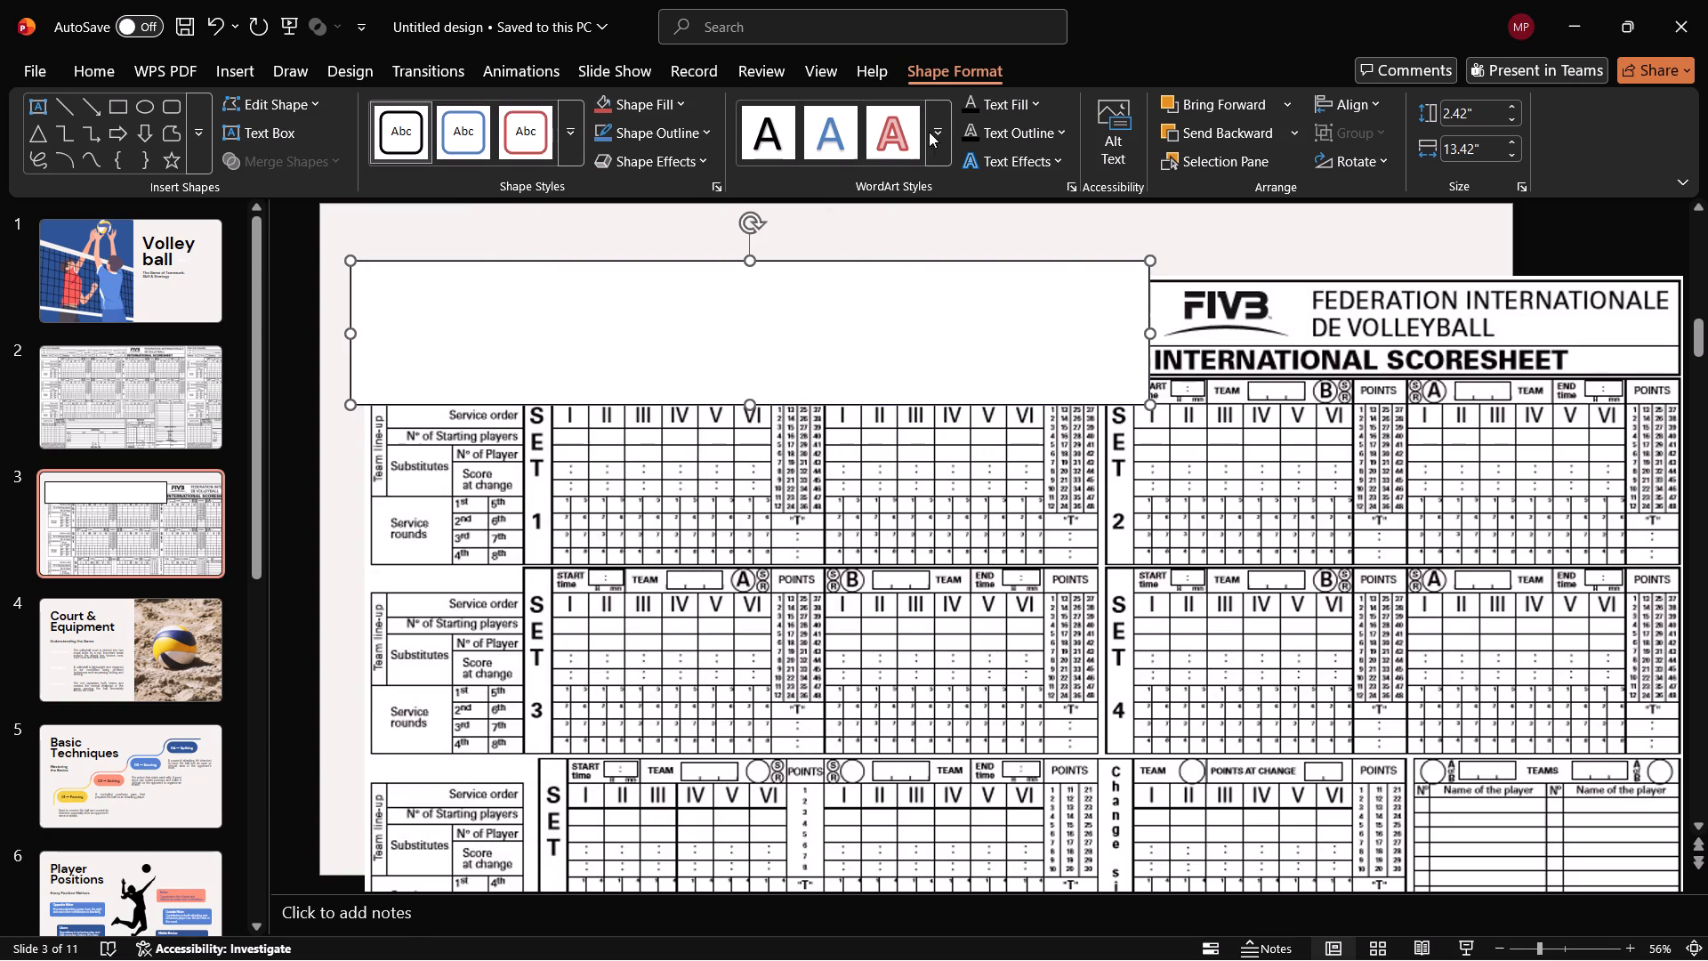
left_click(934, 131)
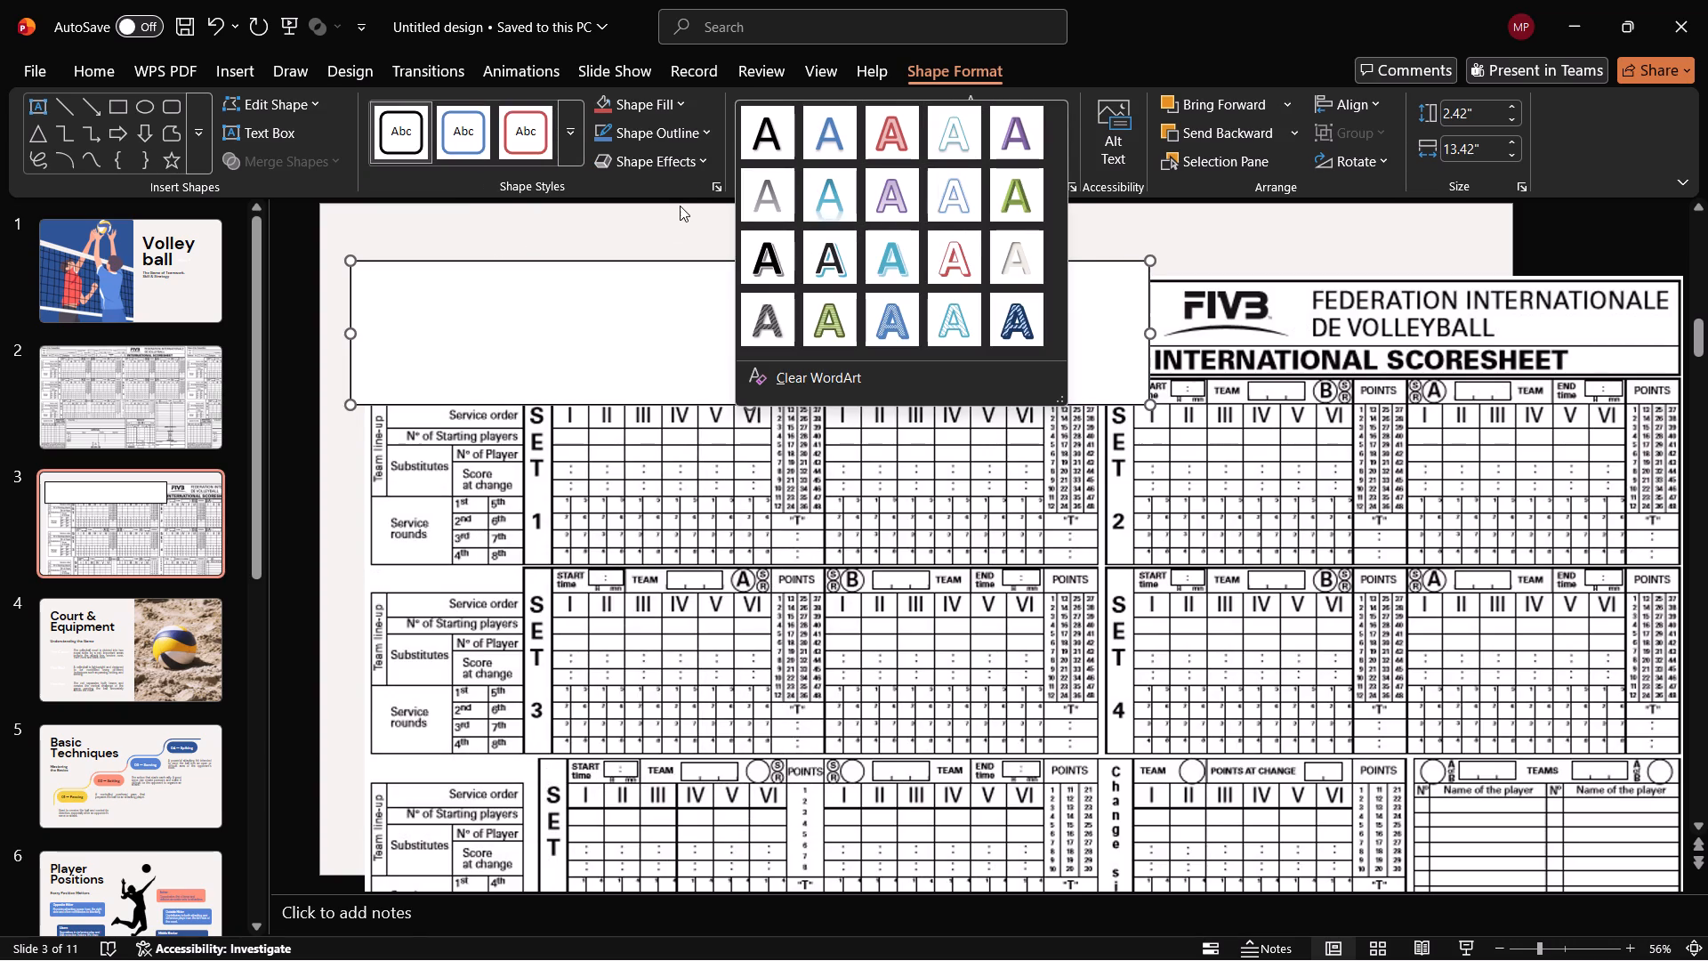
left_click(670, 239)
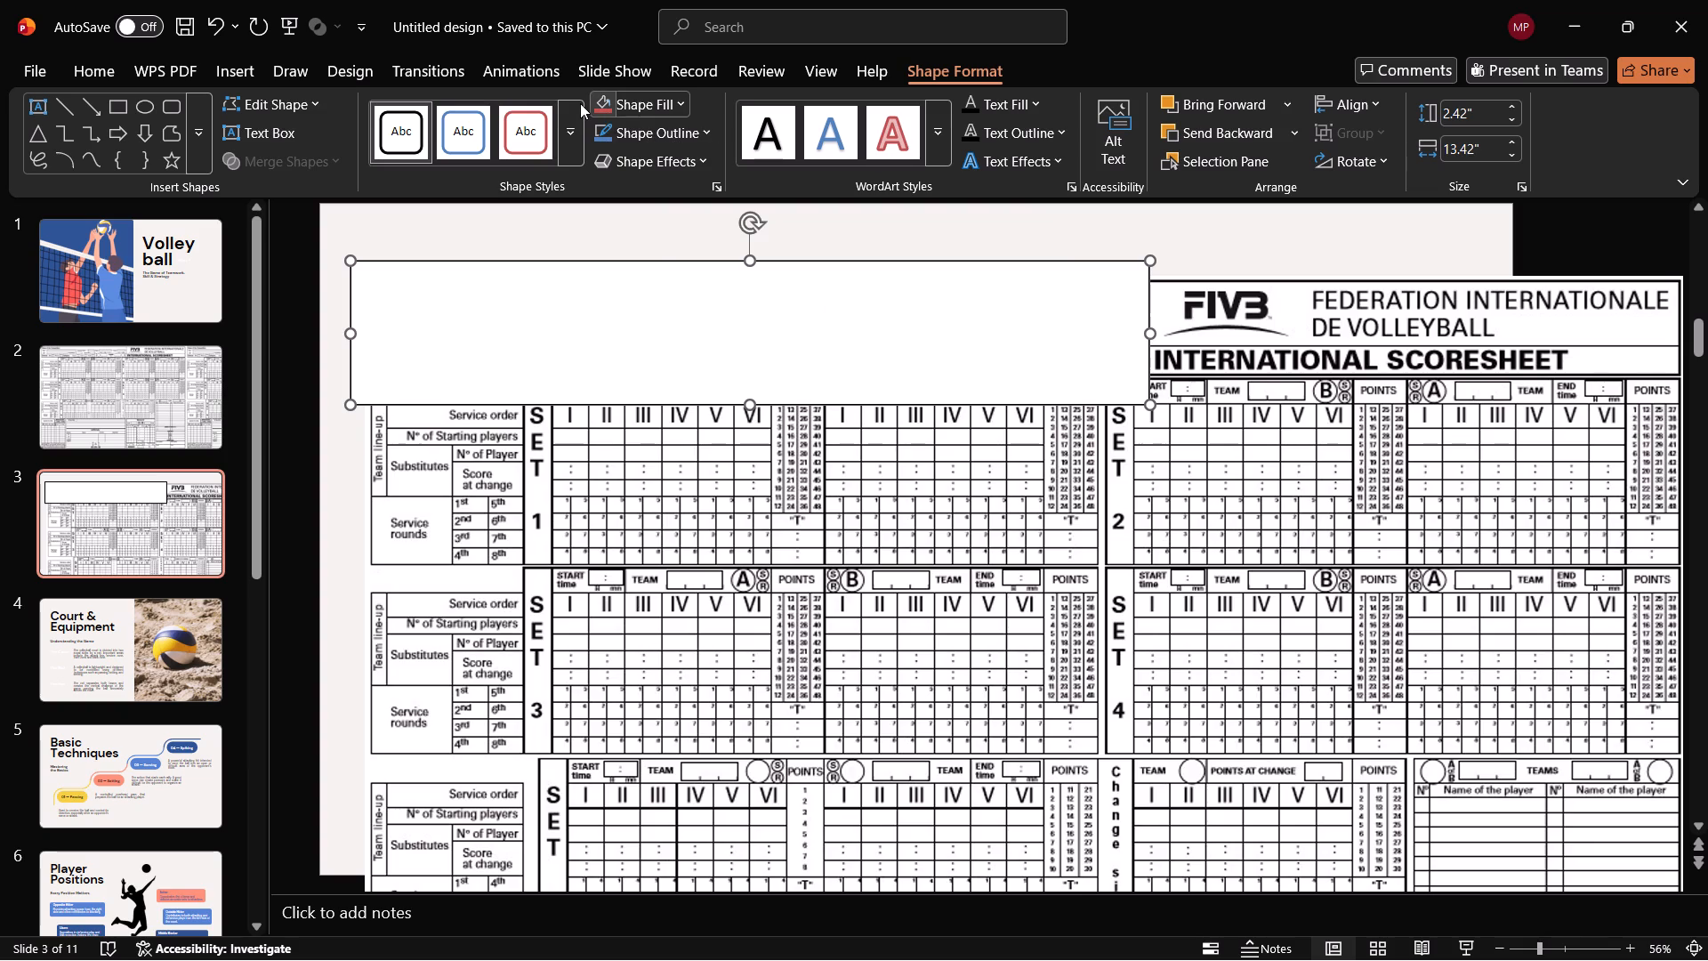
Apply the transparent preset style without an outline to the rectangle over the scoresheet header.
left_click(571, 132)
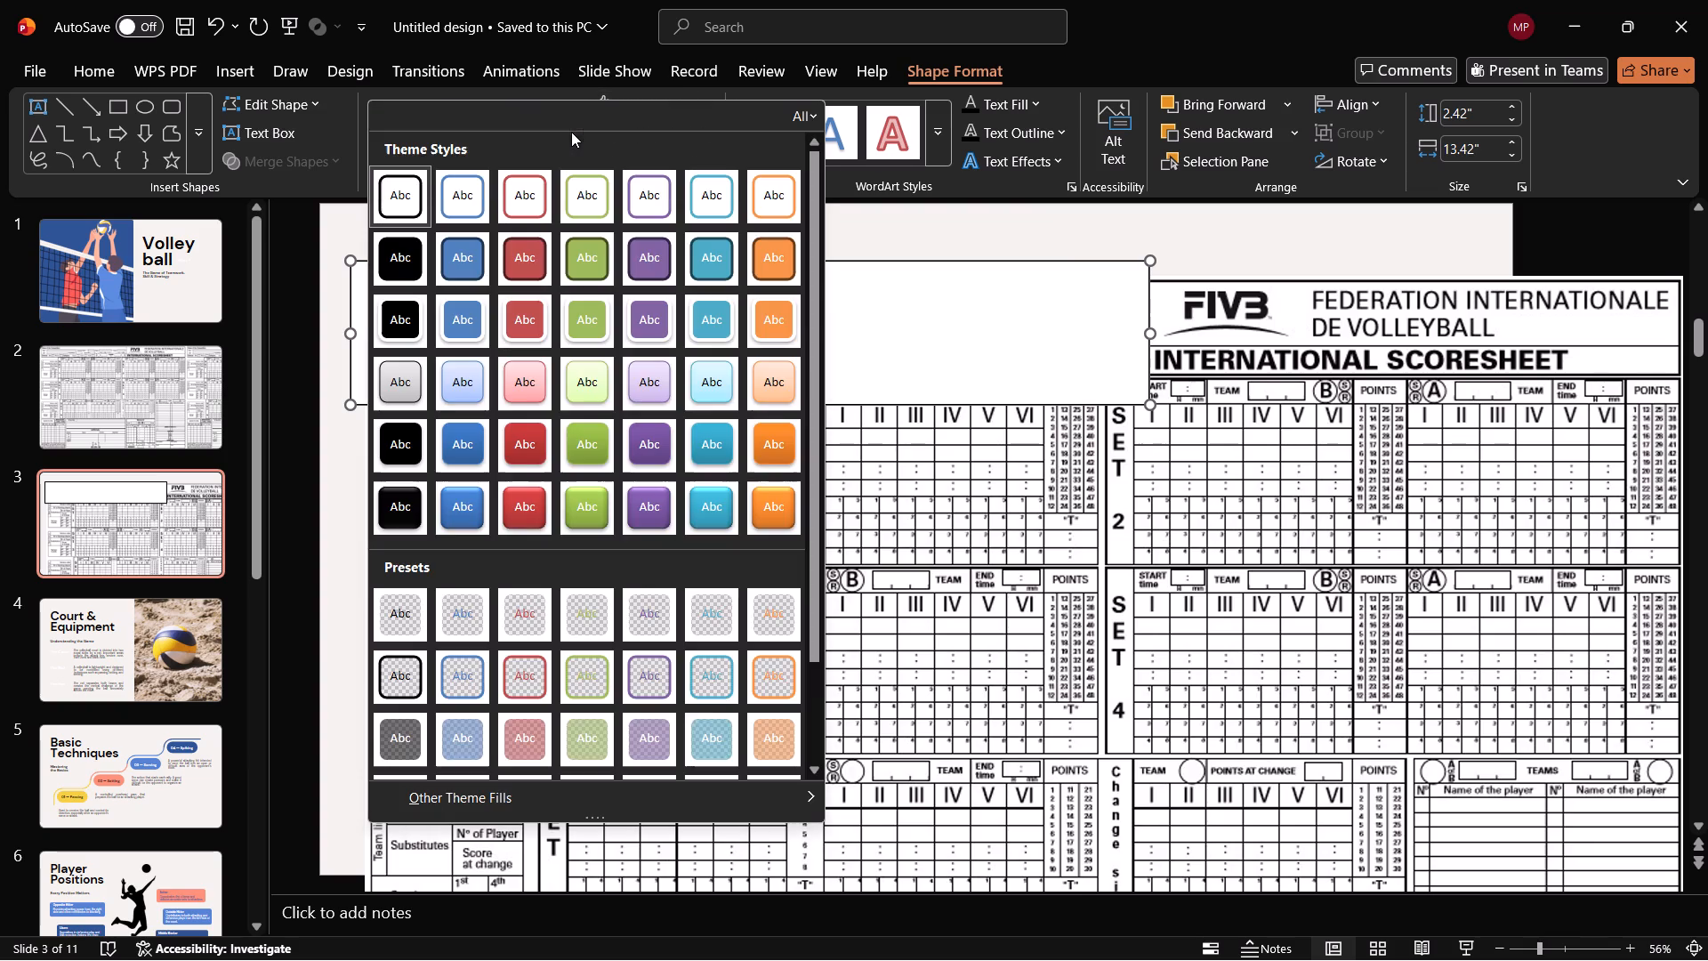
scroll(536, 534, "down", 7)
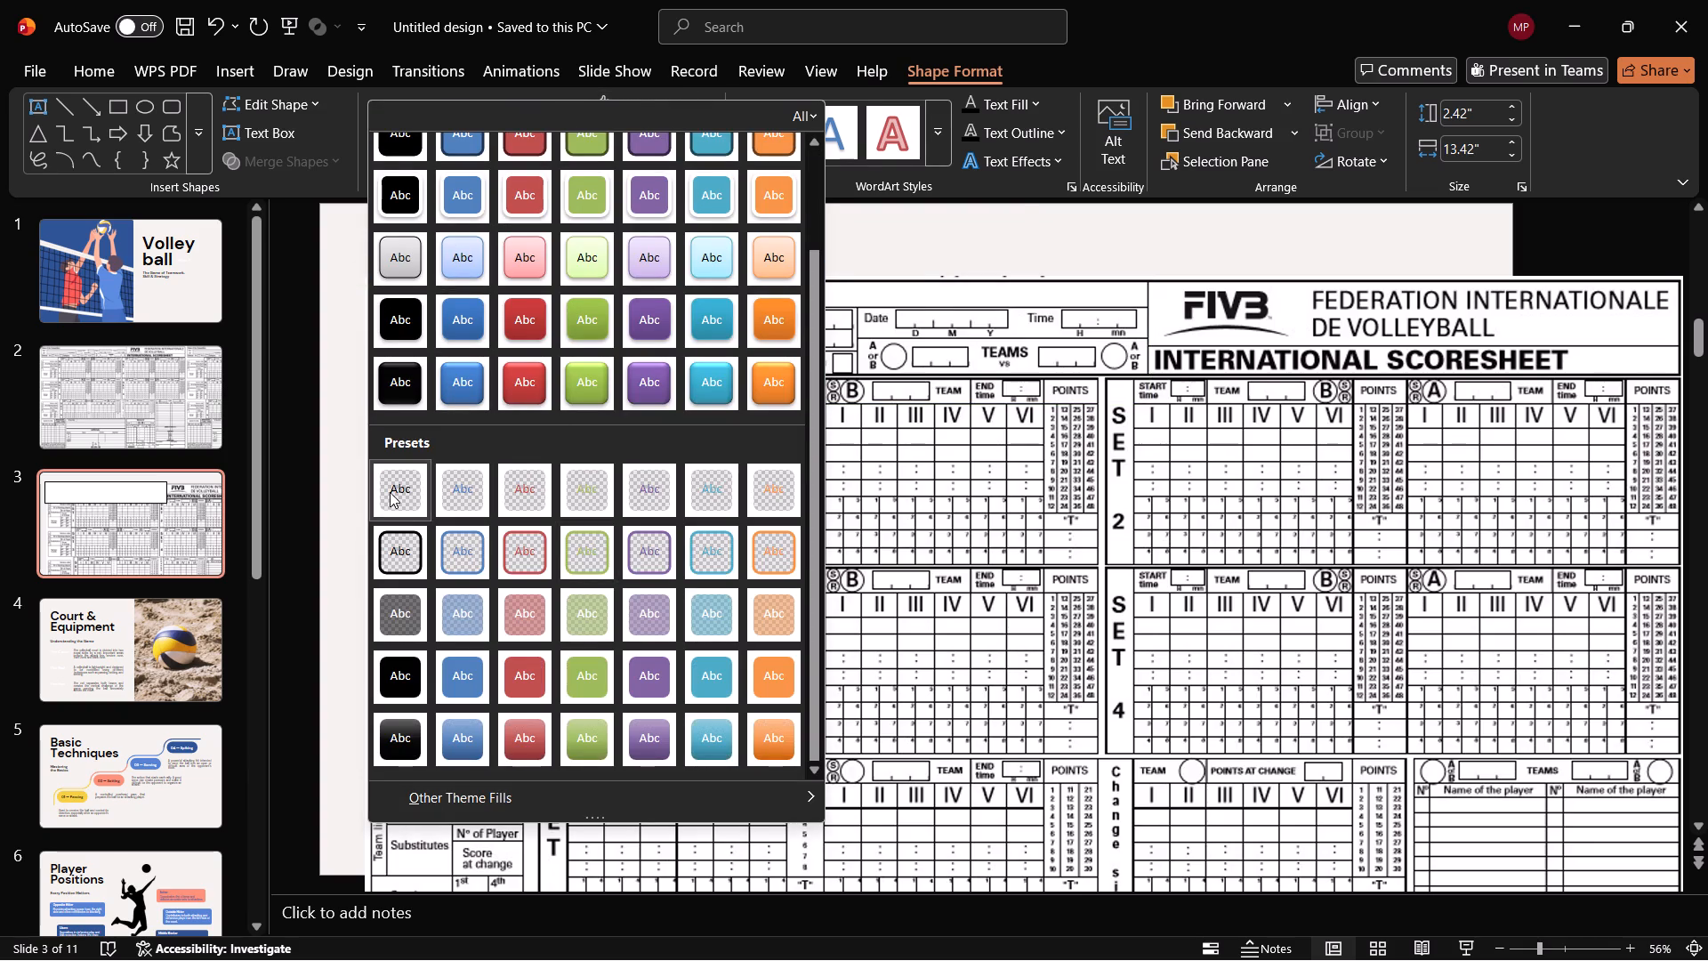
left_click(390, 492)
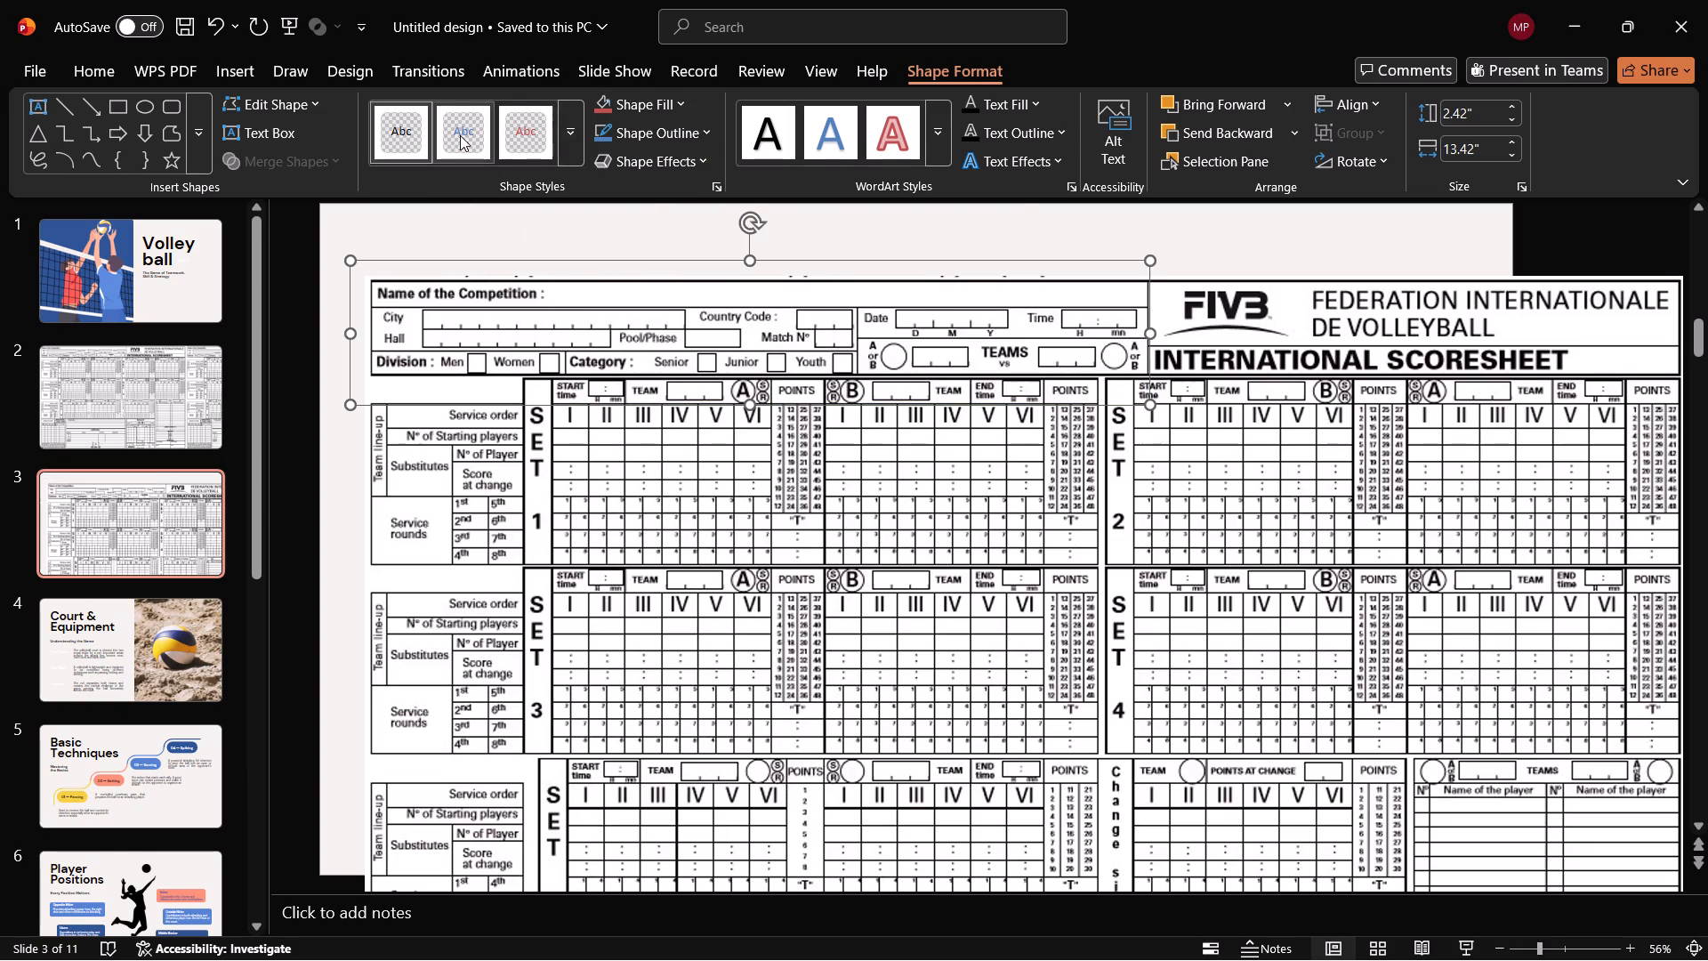
Apply the transparent preset style with a black outline to the rectangle over the scoresheet header.
left_click(583, 128)
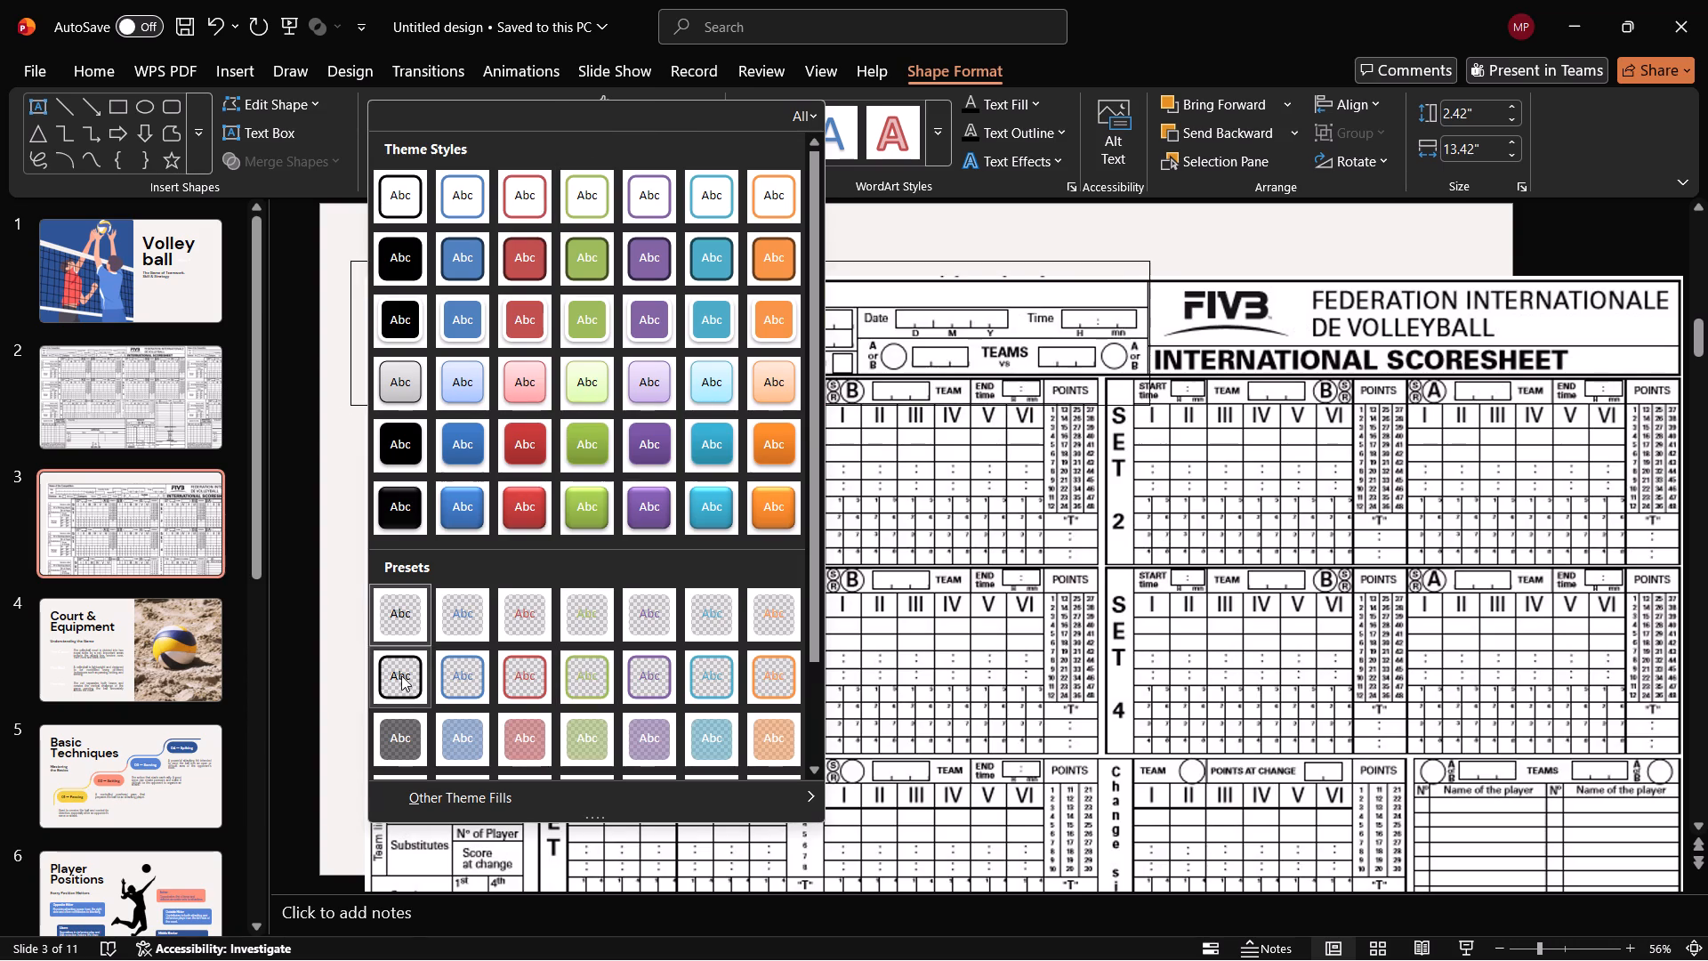
left_click(401, 675)
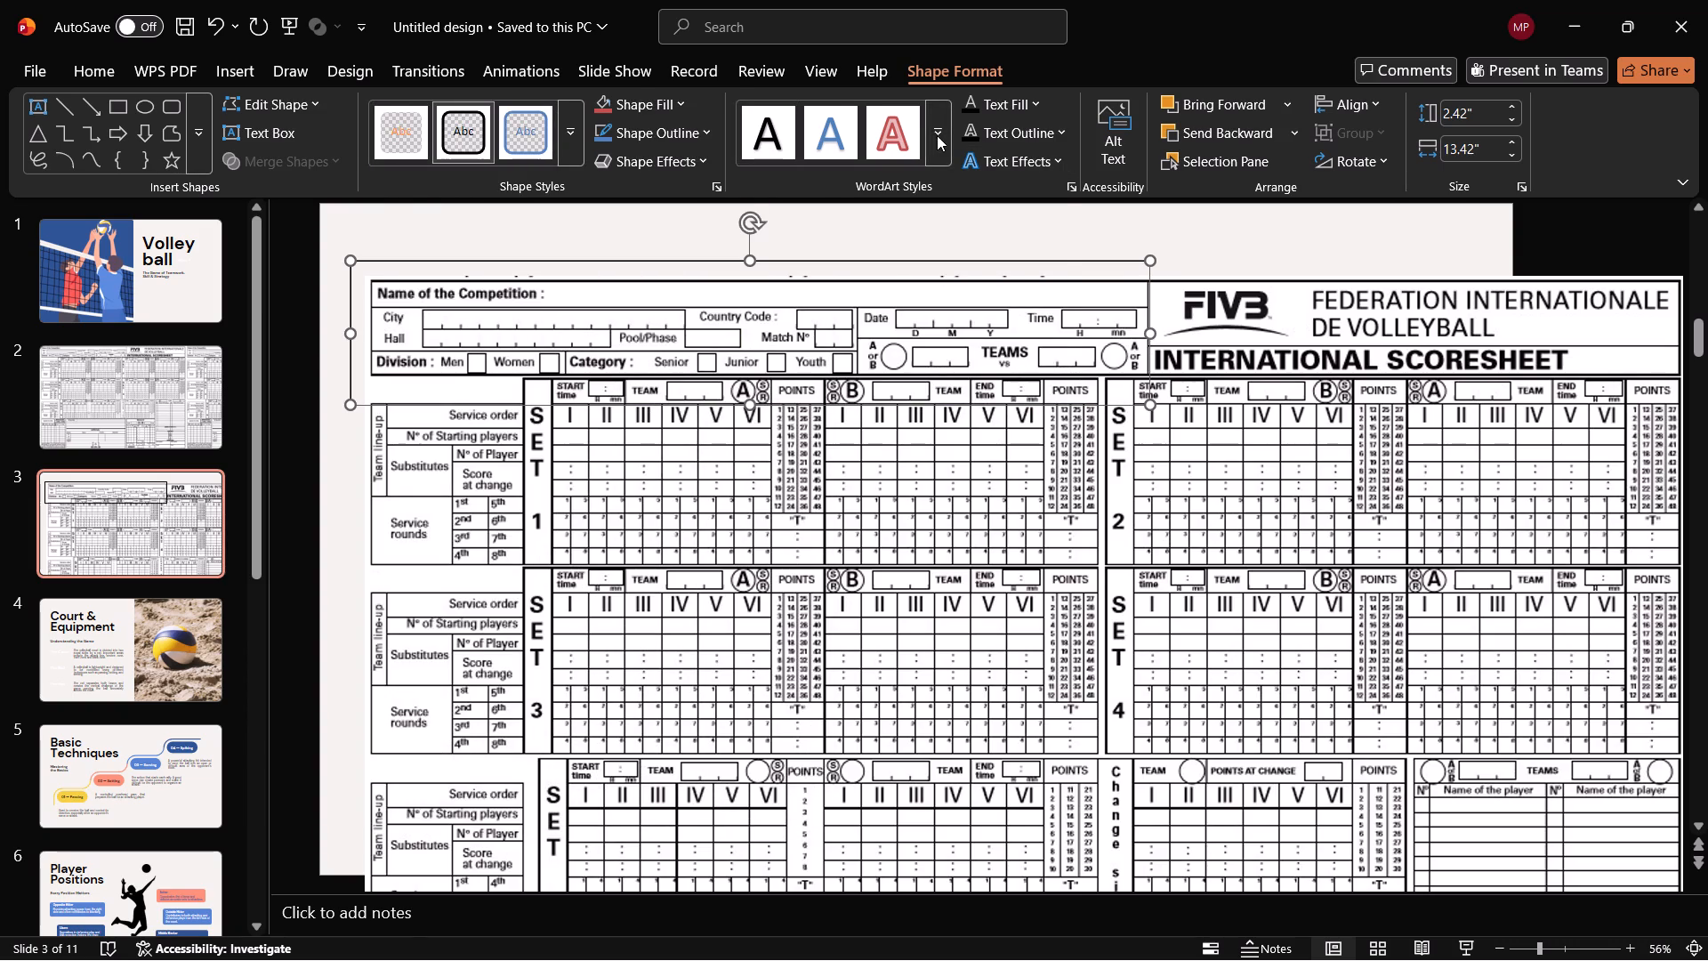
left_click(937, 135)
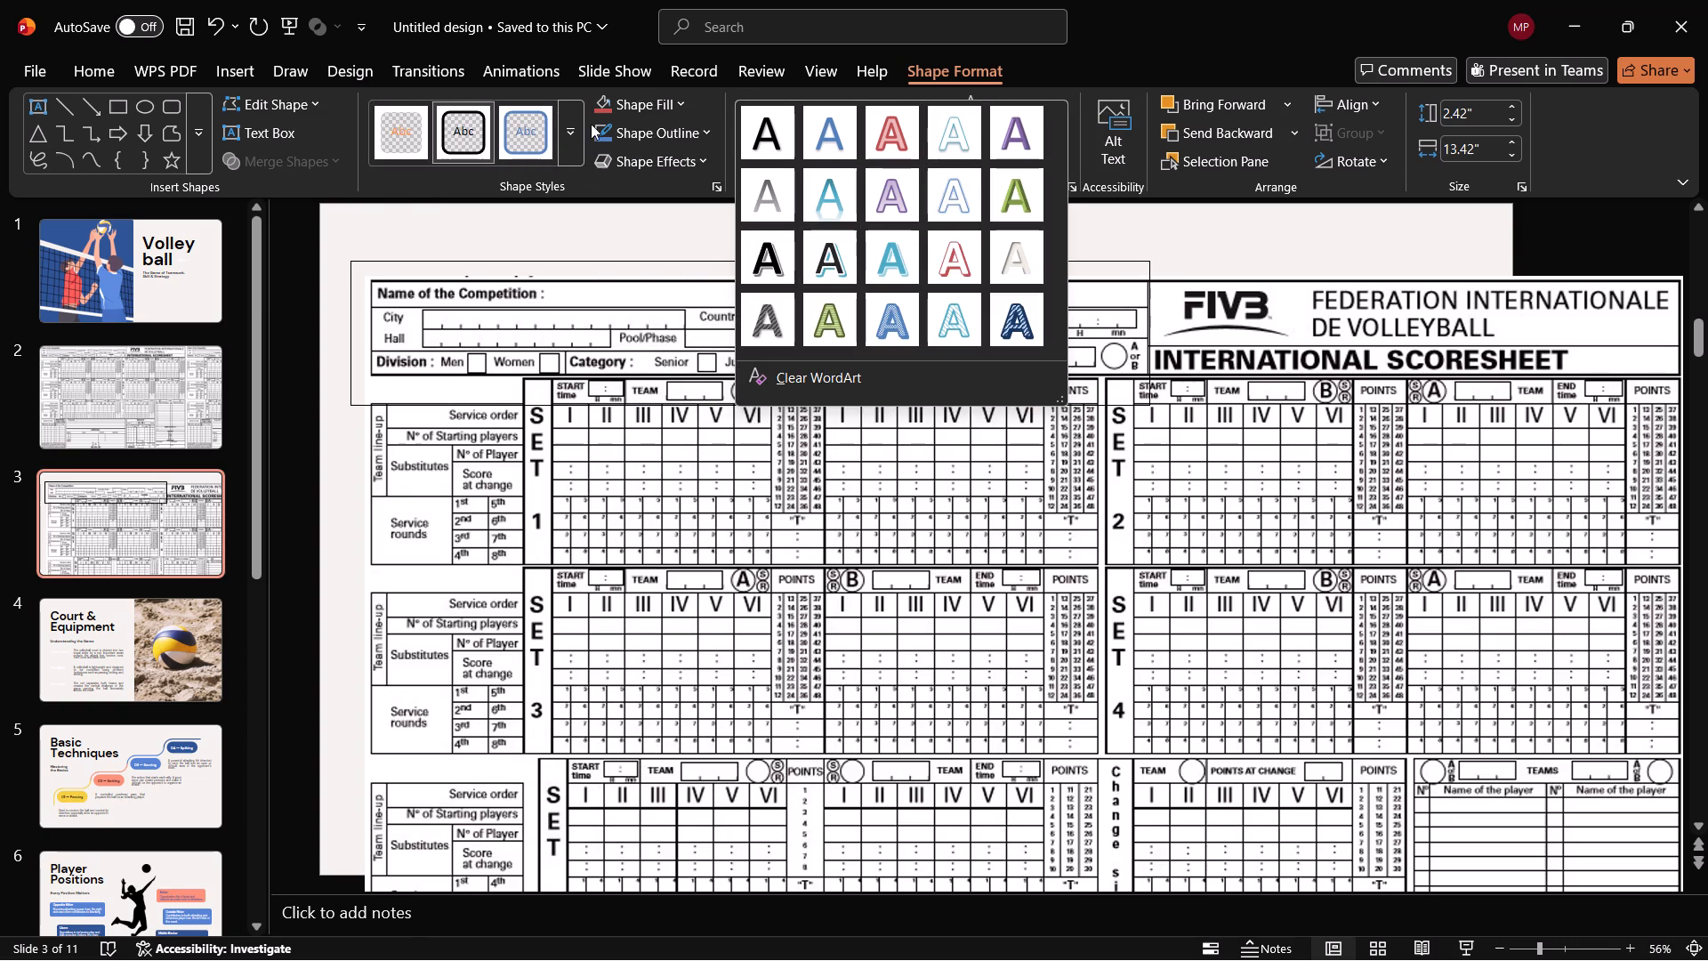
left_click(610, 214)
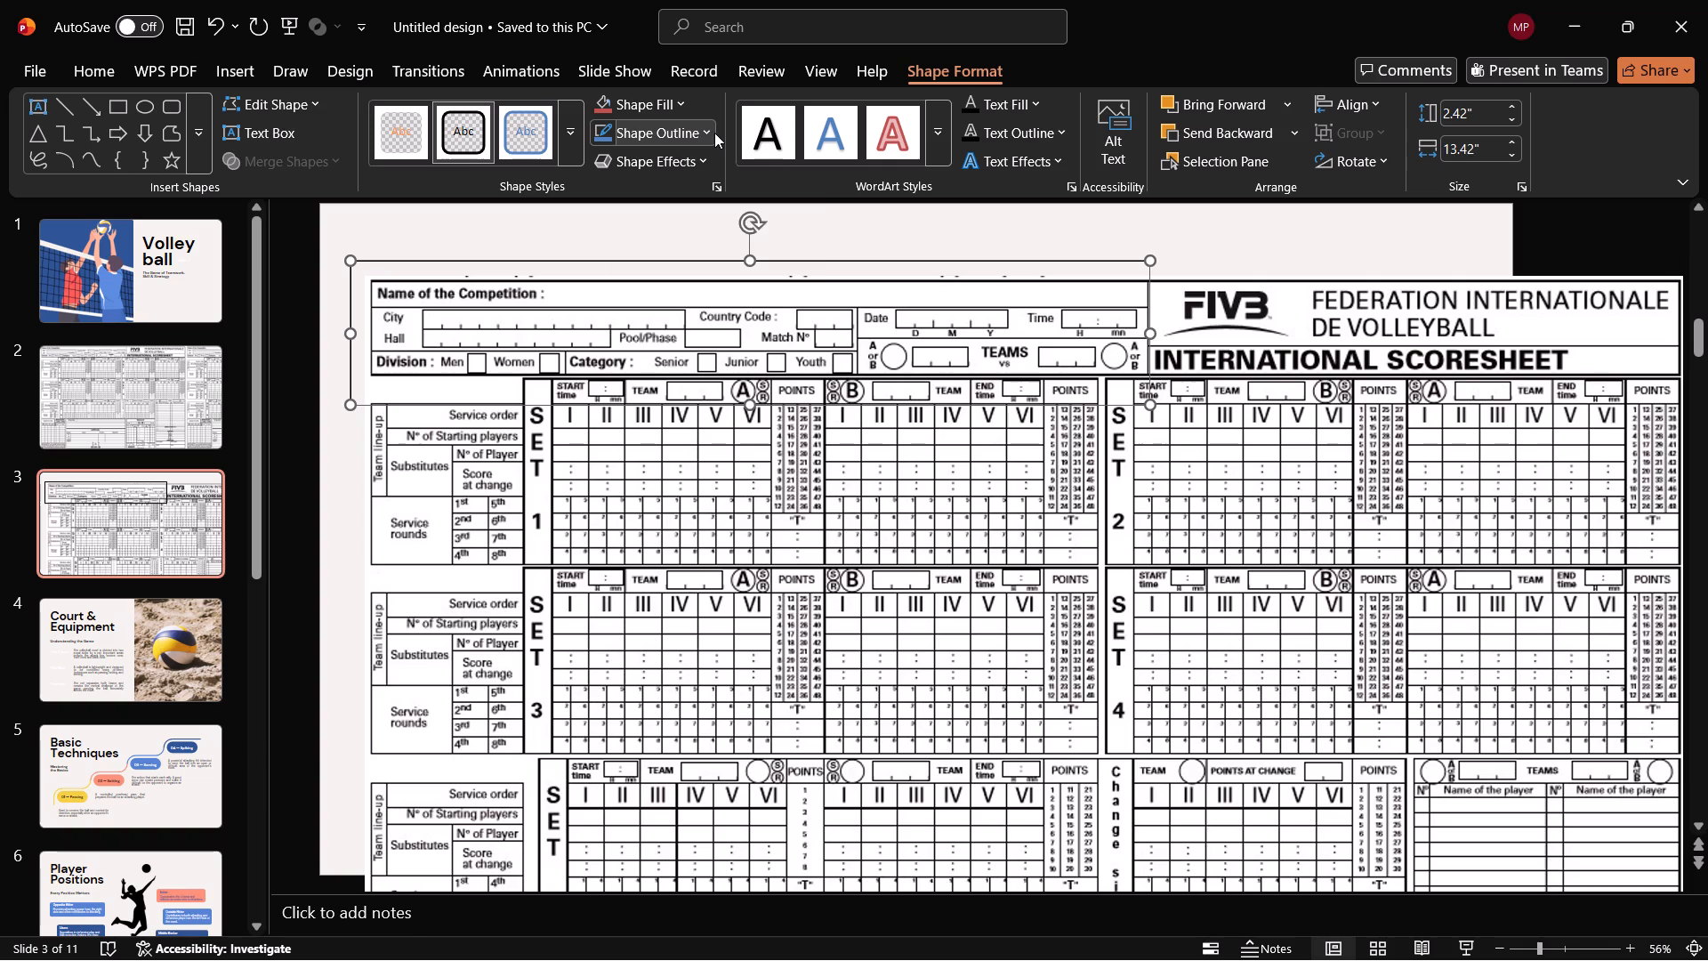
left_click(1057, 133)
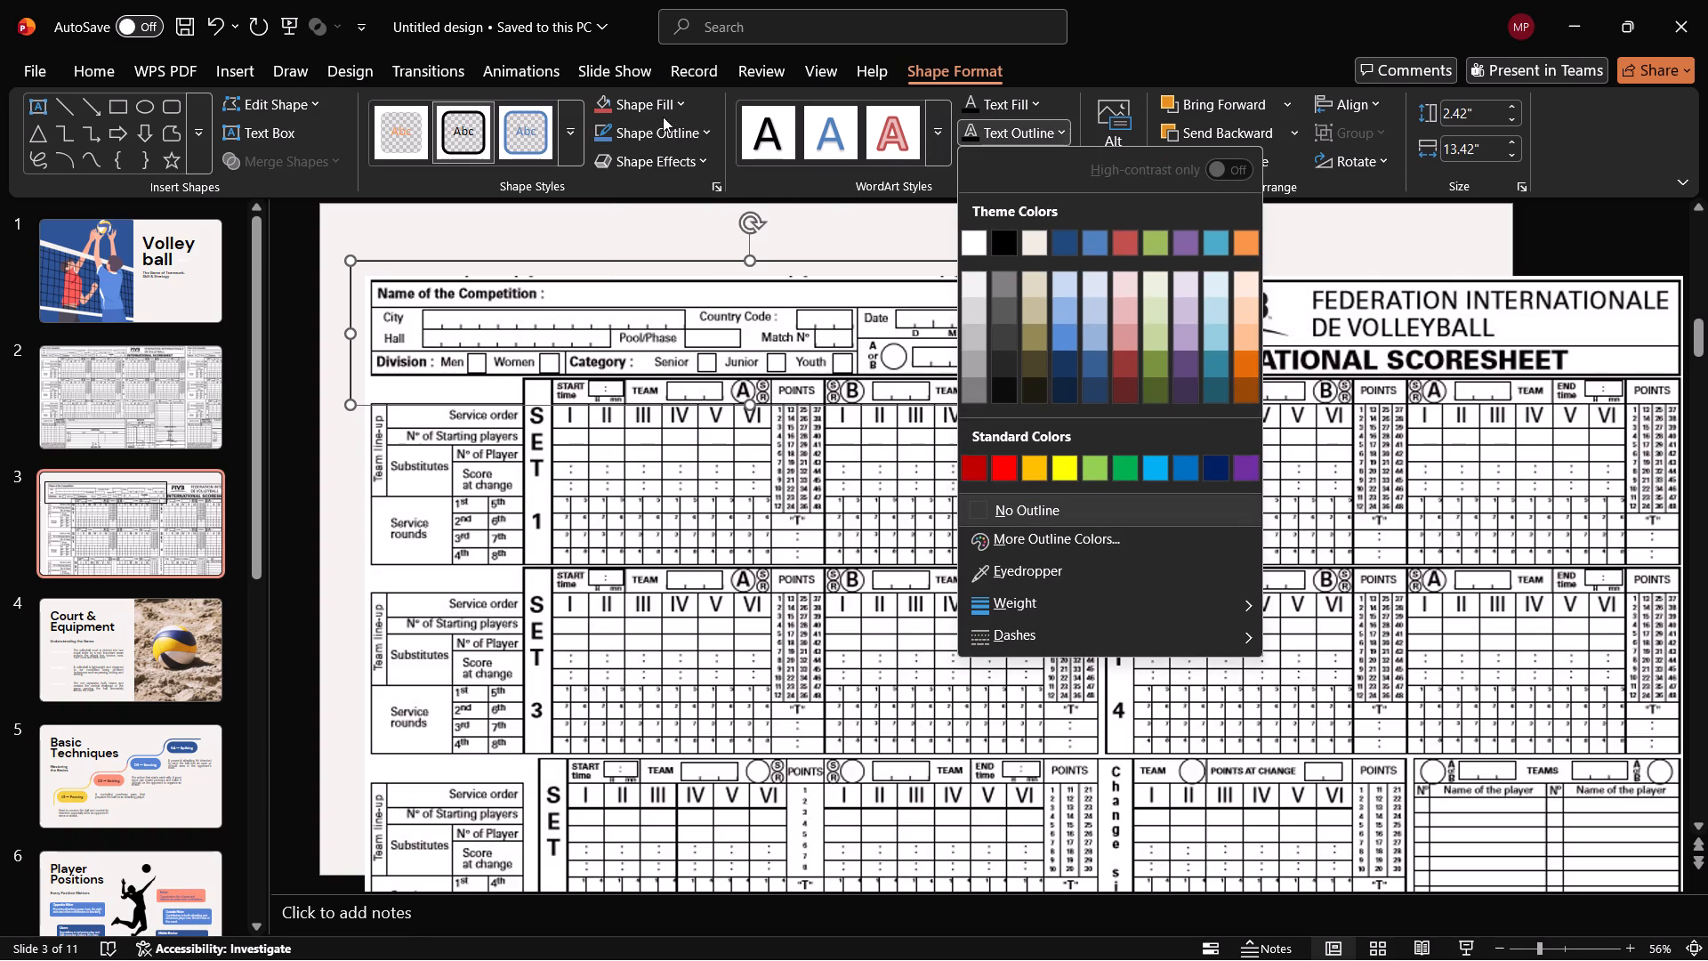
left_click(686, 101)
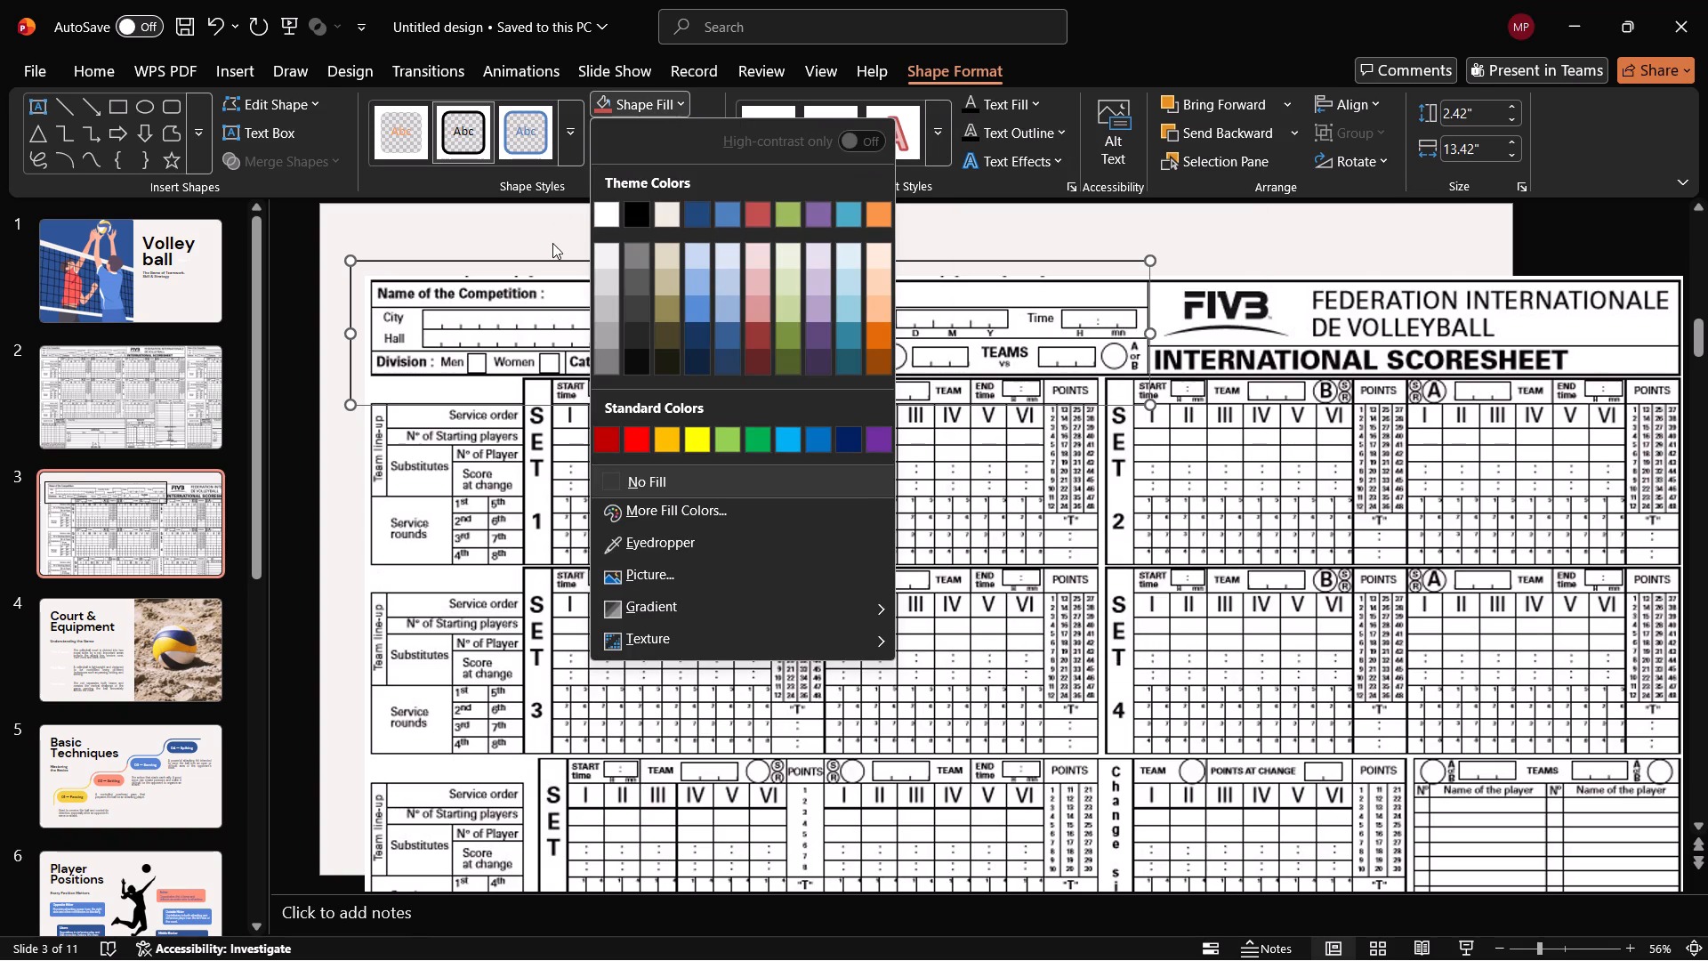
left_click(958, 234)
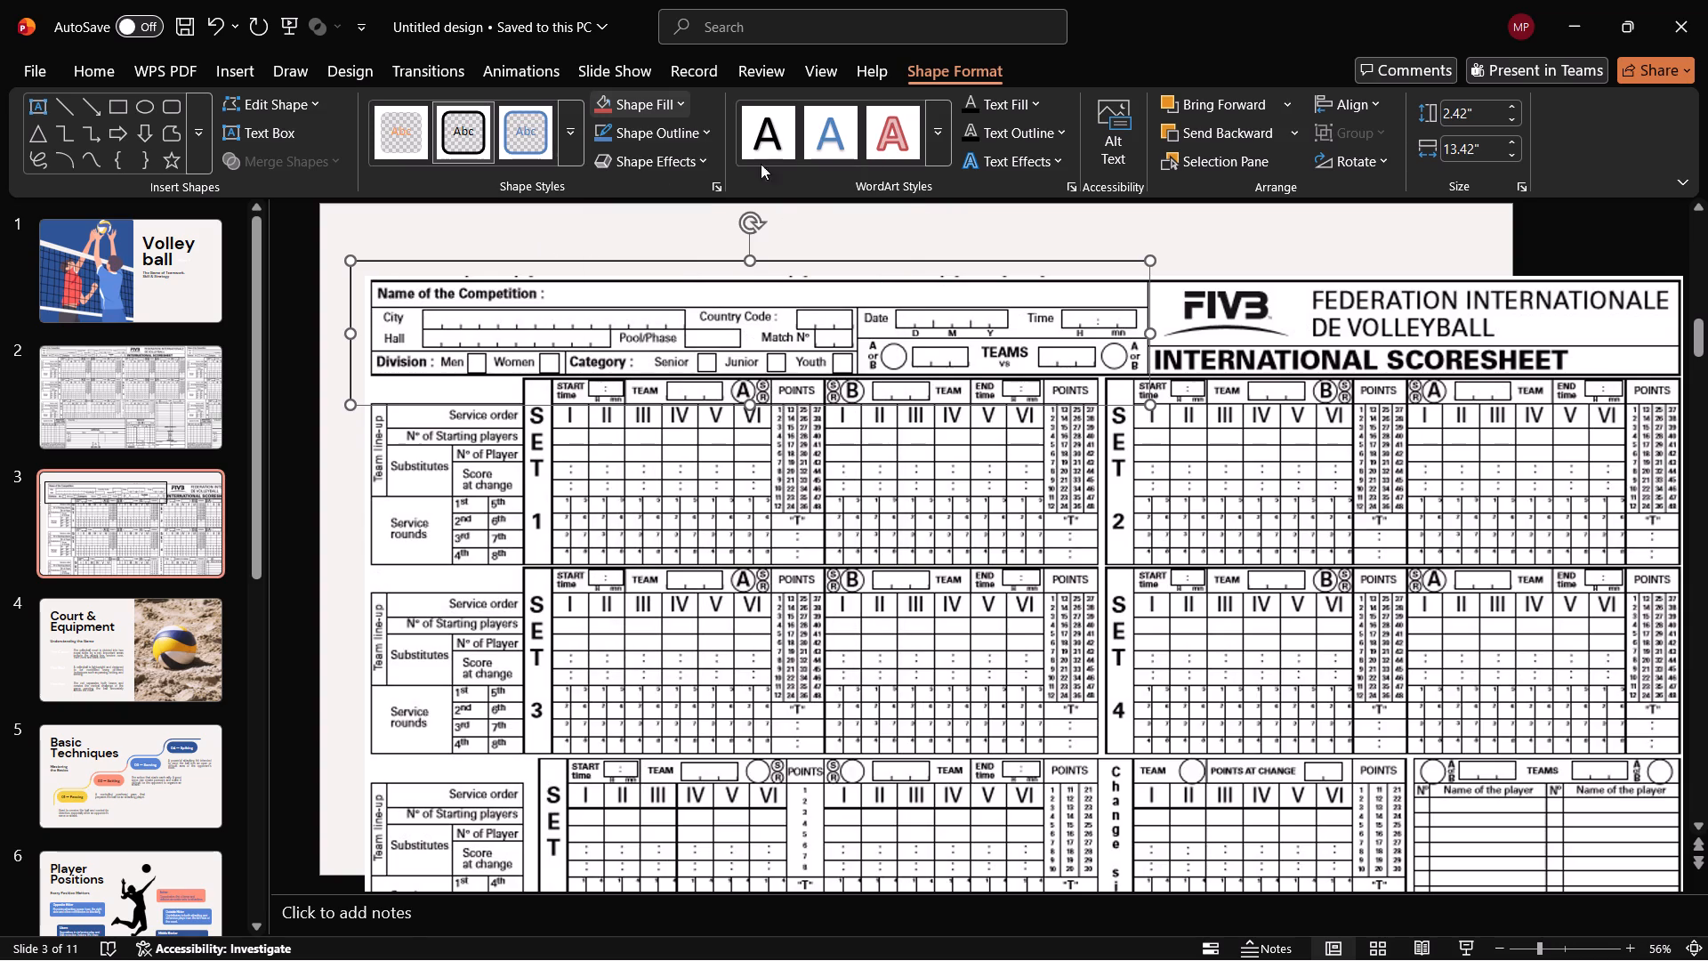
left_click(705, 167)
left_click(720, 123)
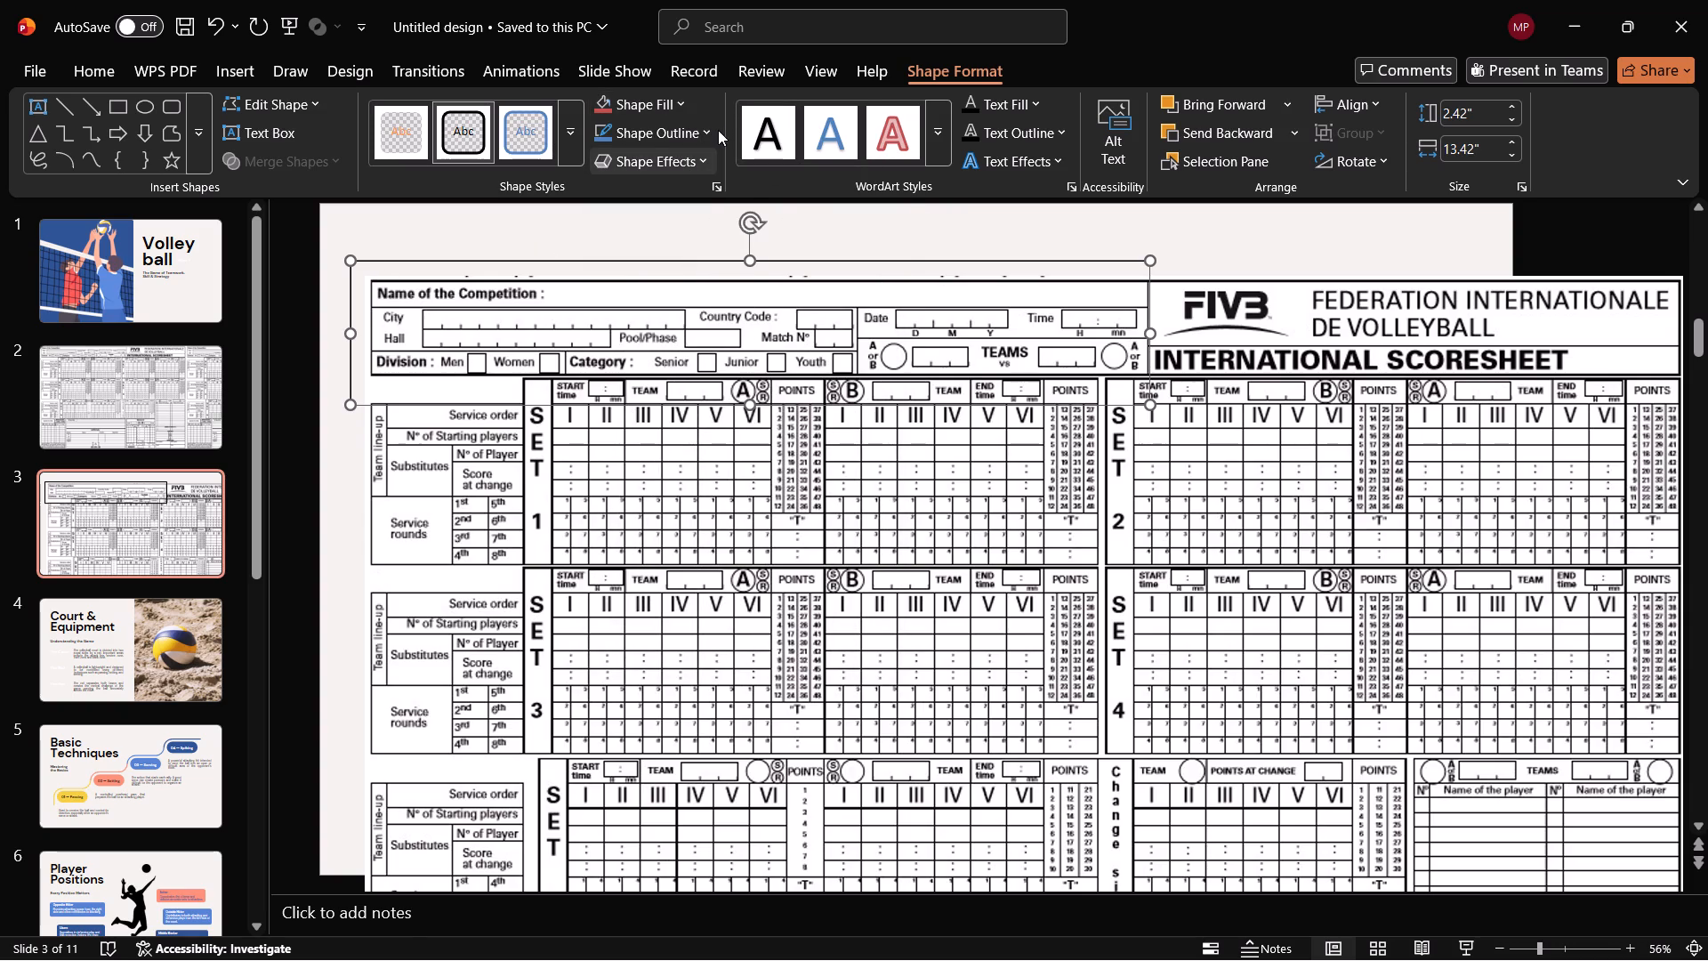
Set the outline weight of the rectangle over the scoresheet header to 6 pt.
left_click(718, 130)
left_click(702, 130)
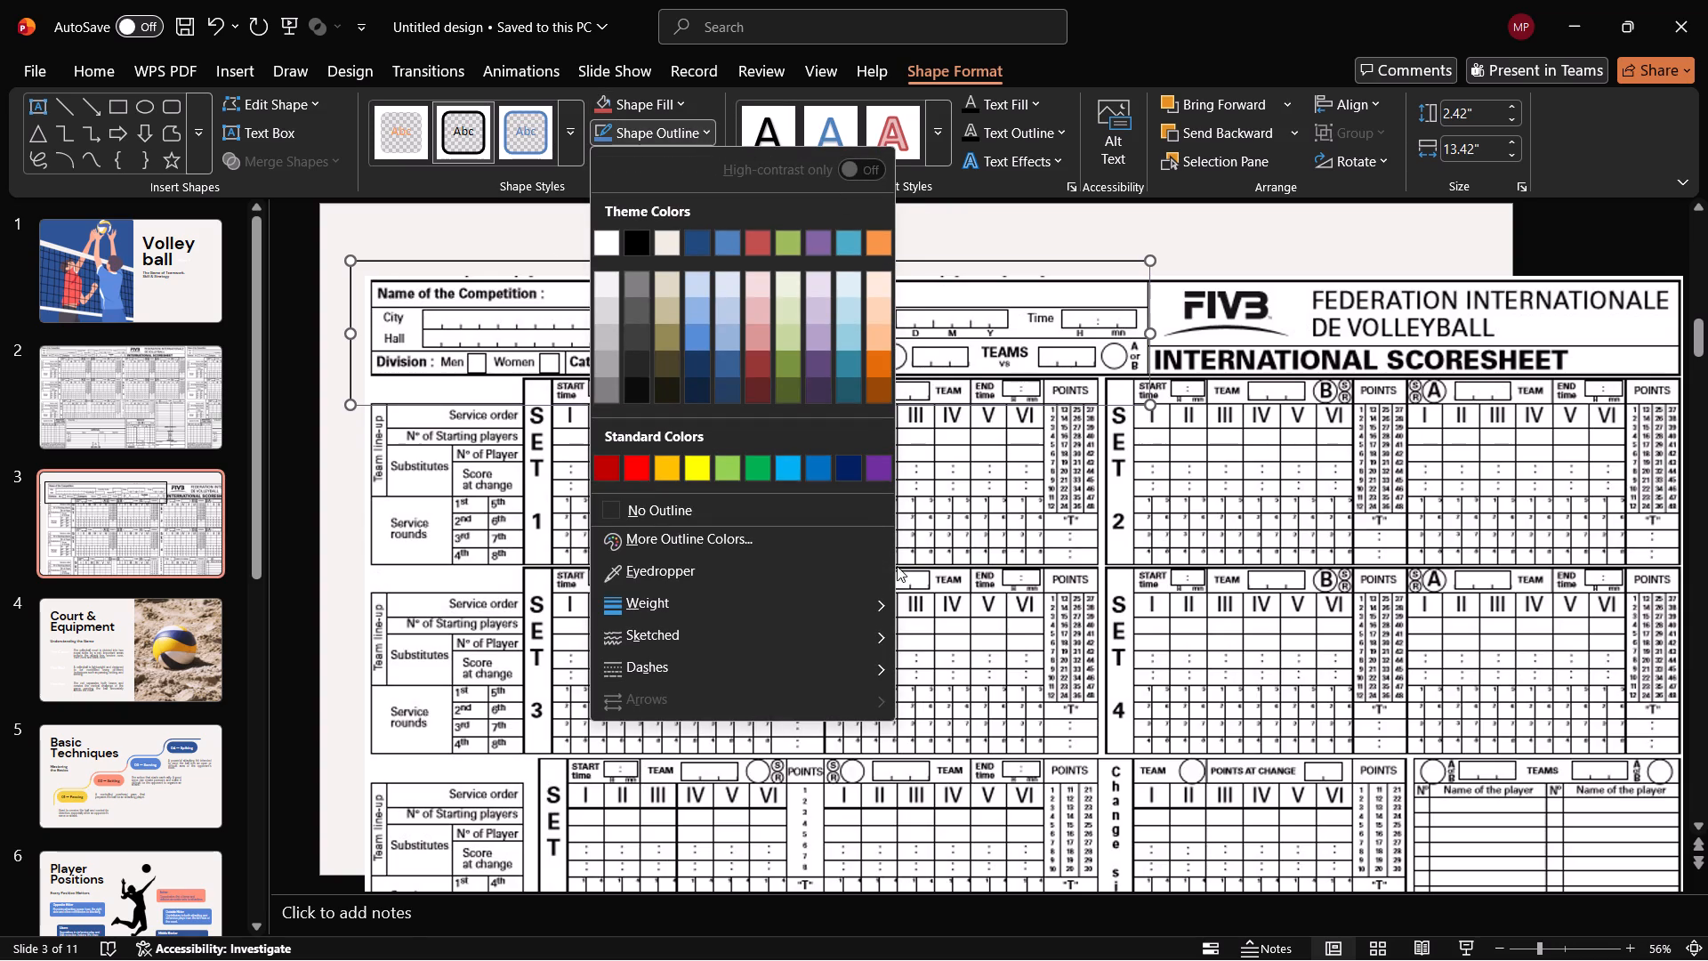
left_click(834, 612)
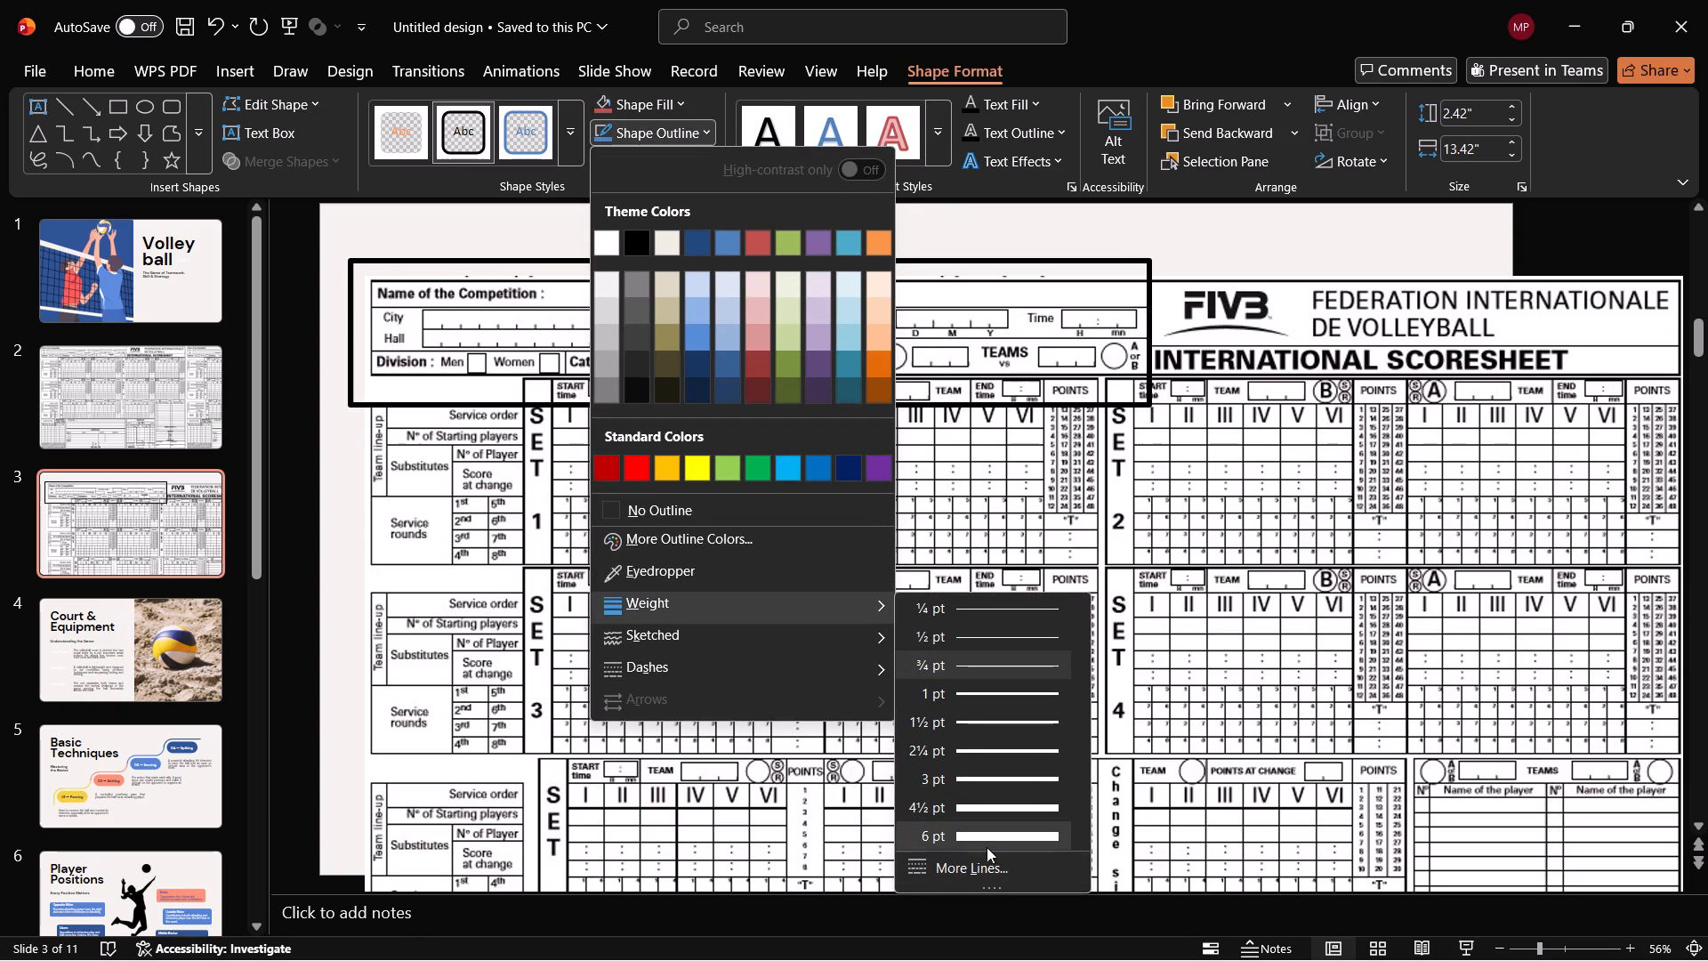
left_click(987, 834)
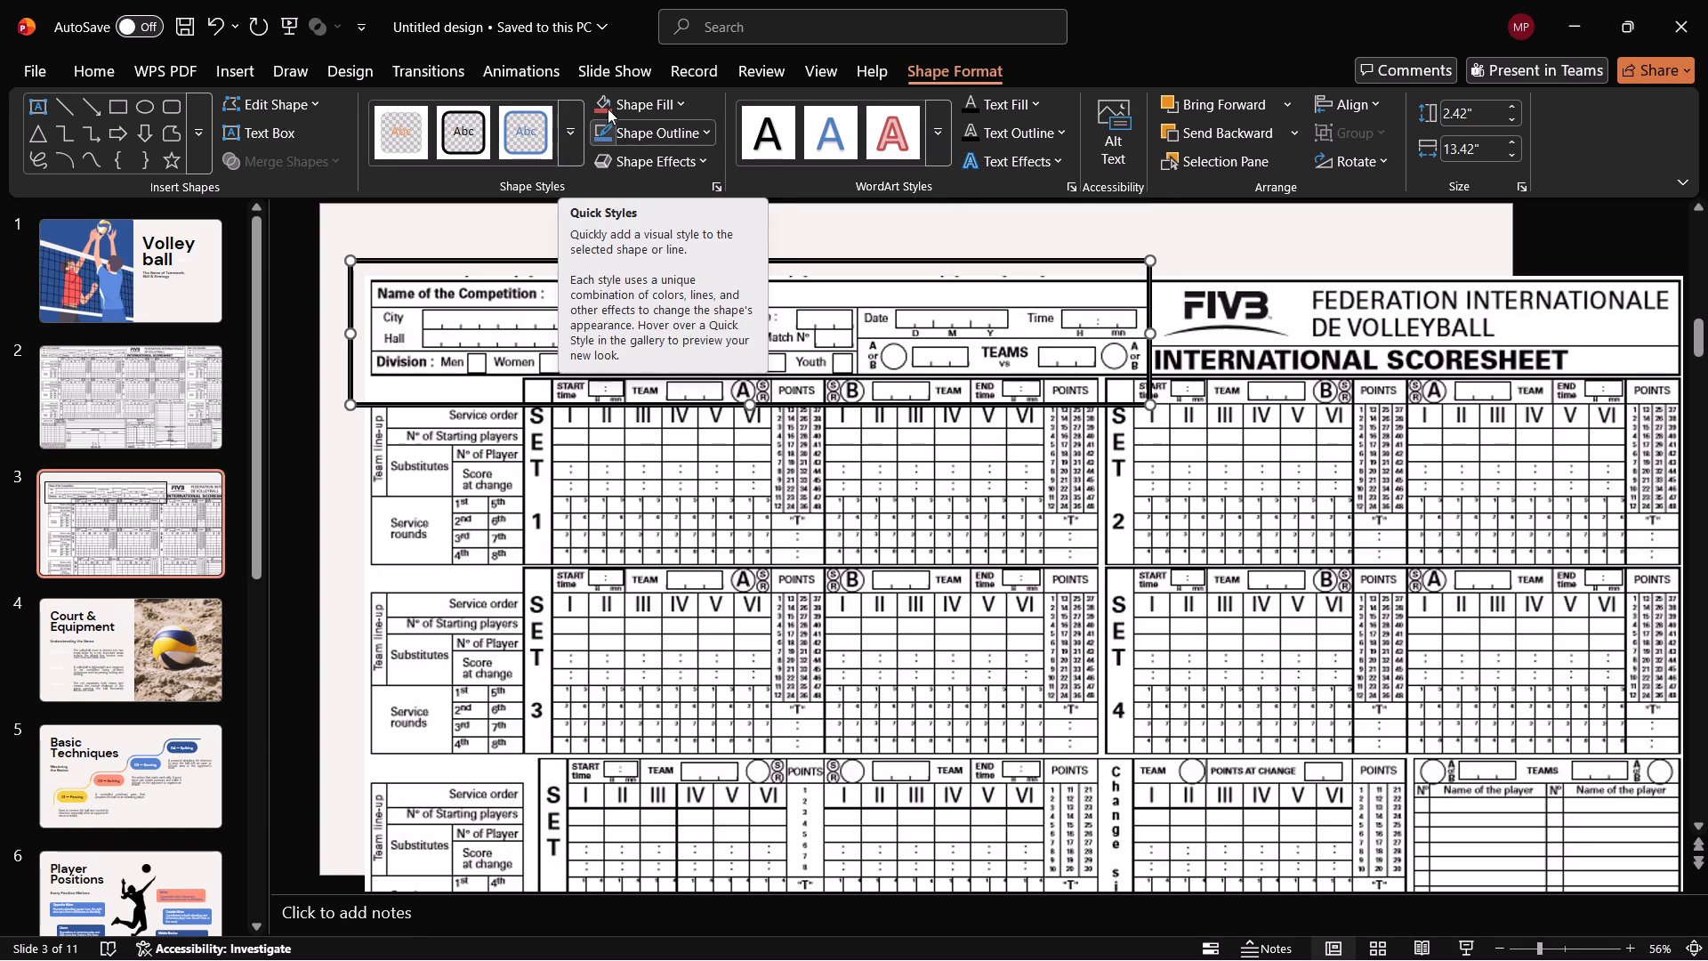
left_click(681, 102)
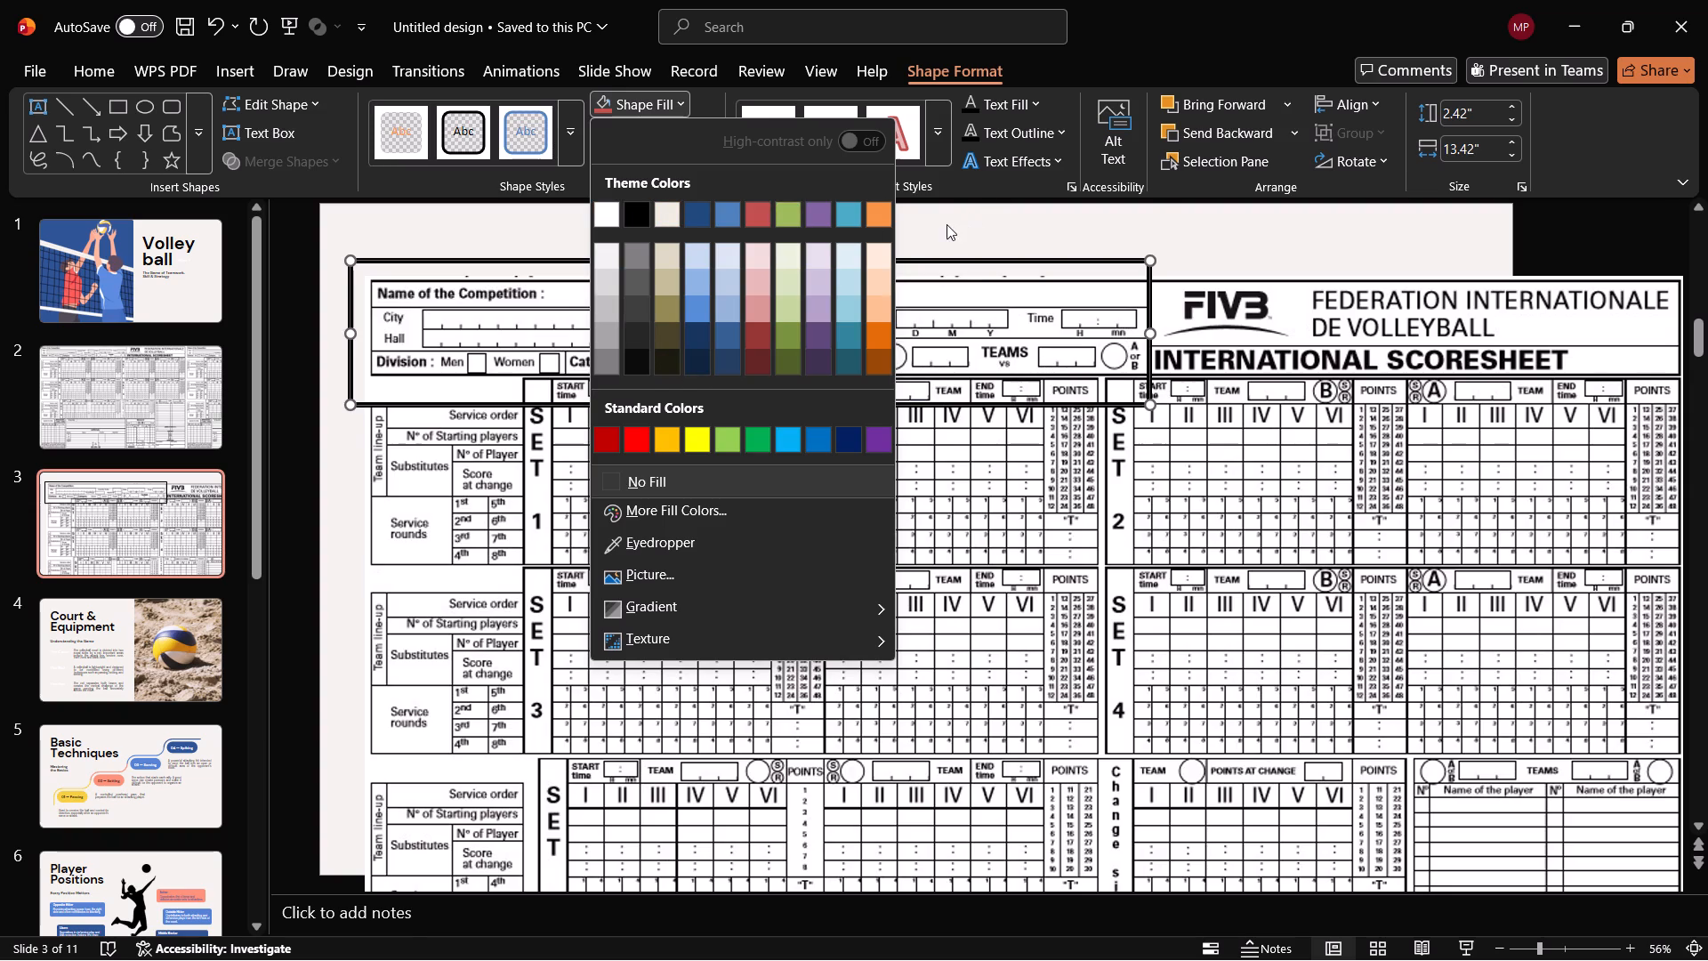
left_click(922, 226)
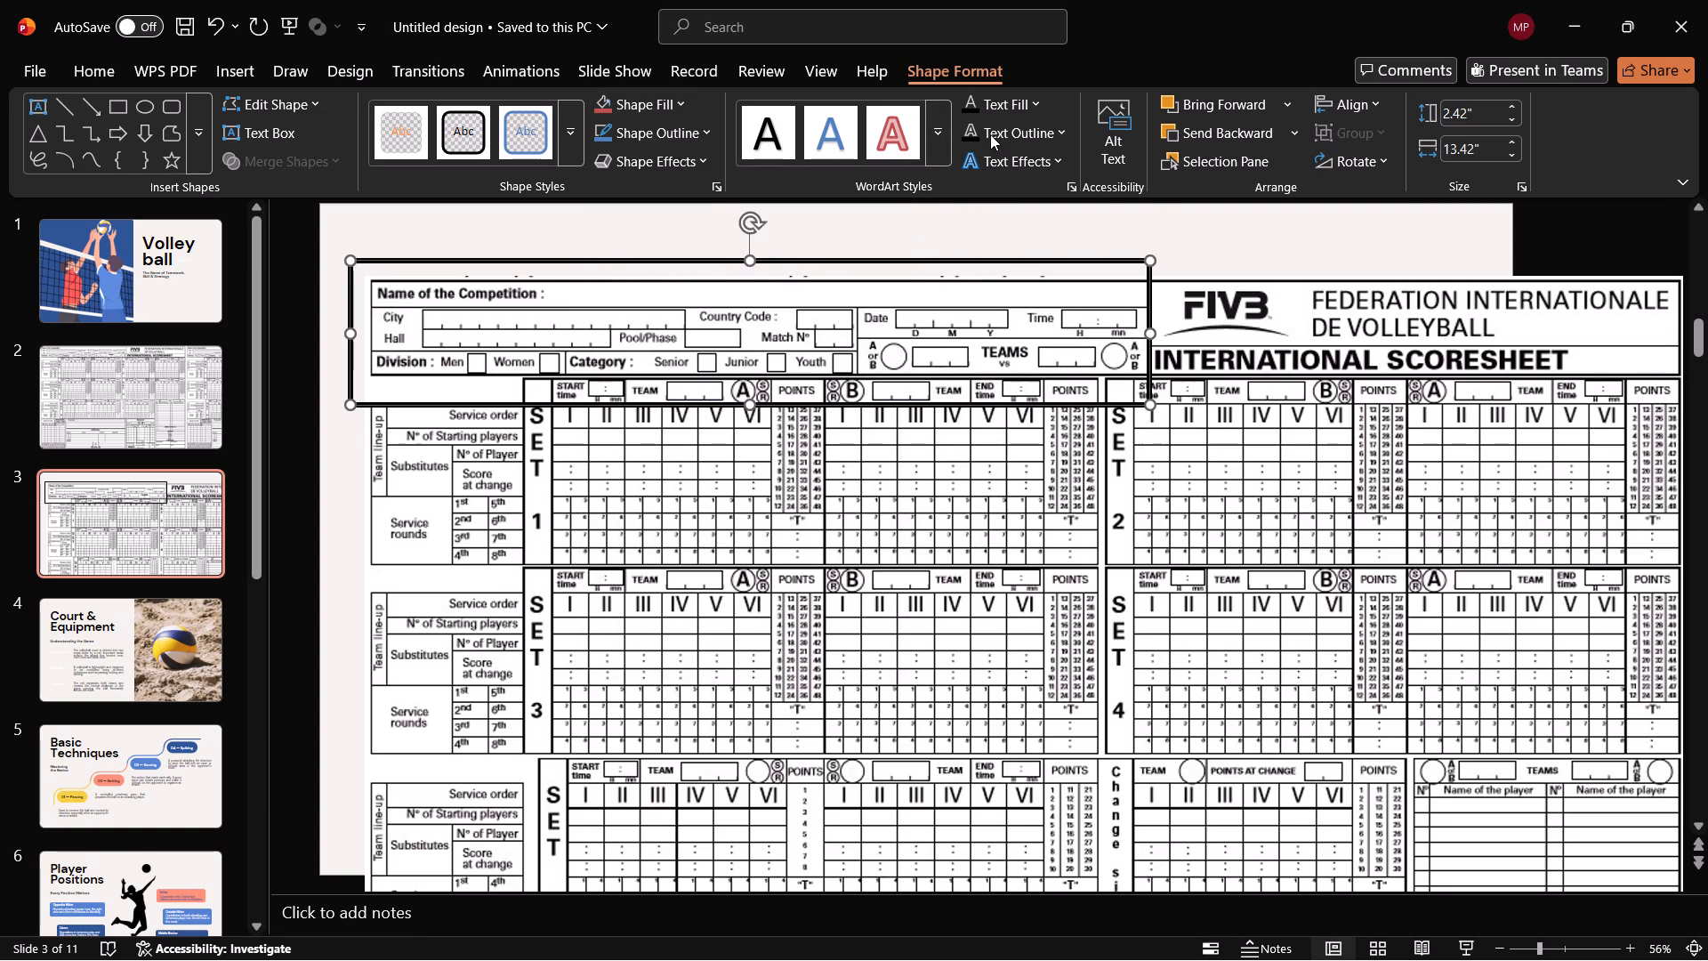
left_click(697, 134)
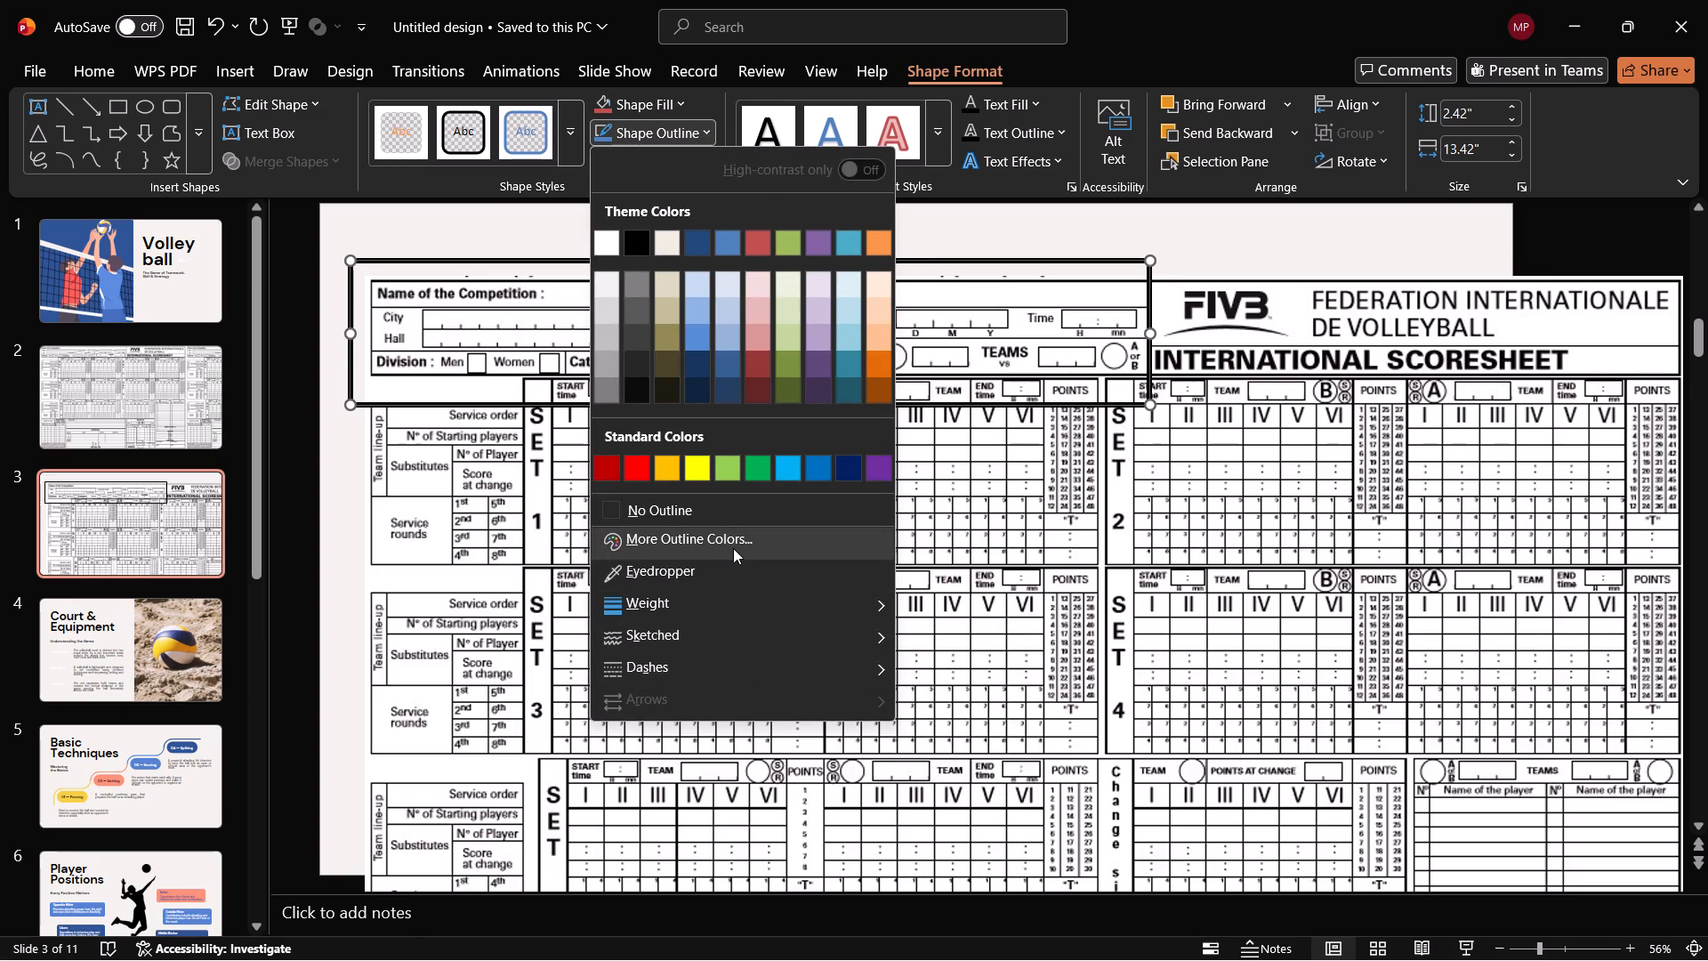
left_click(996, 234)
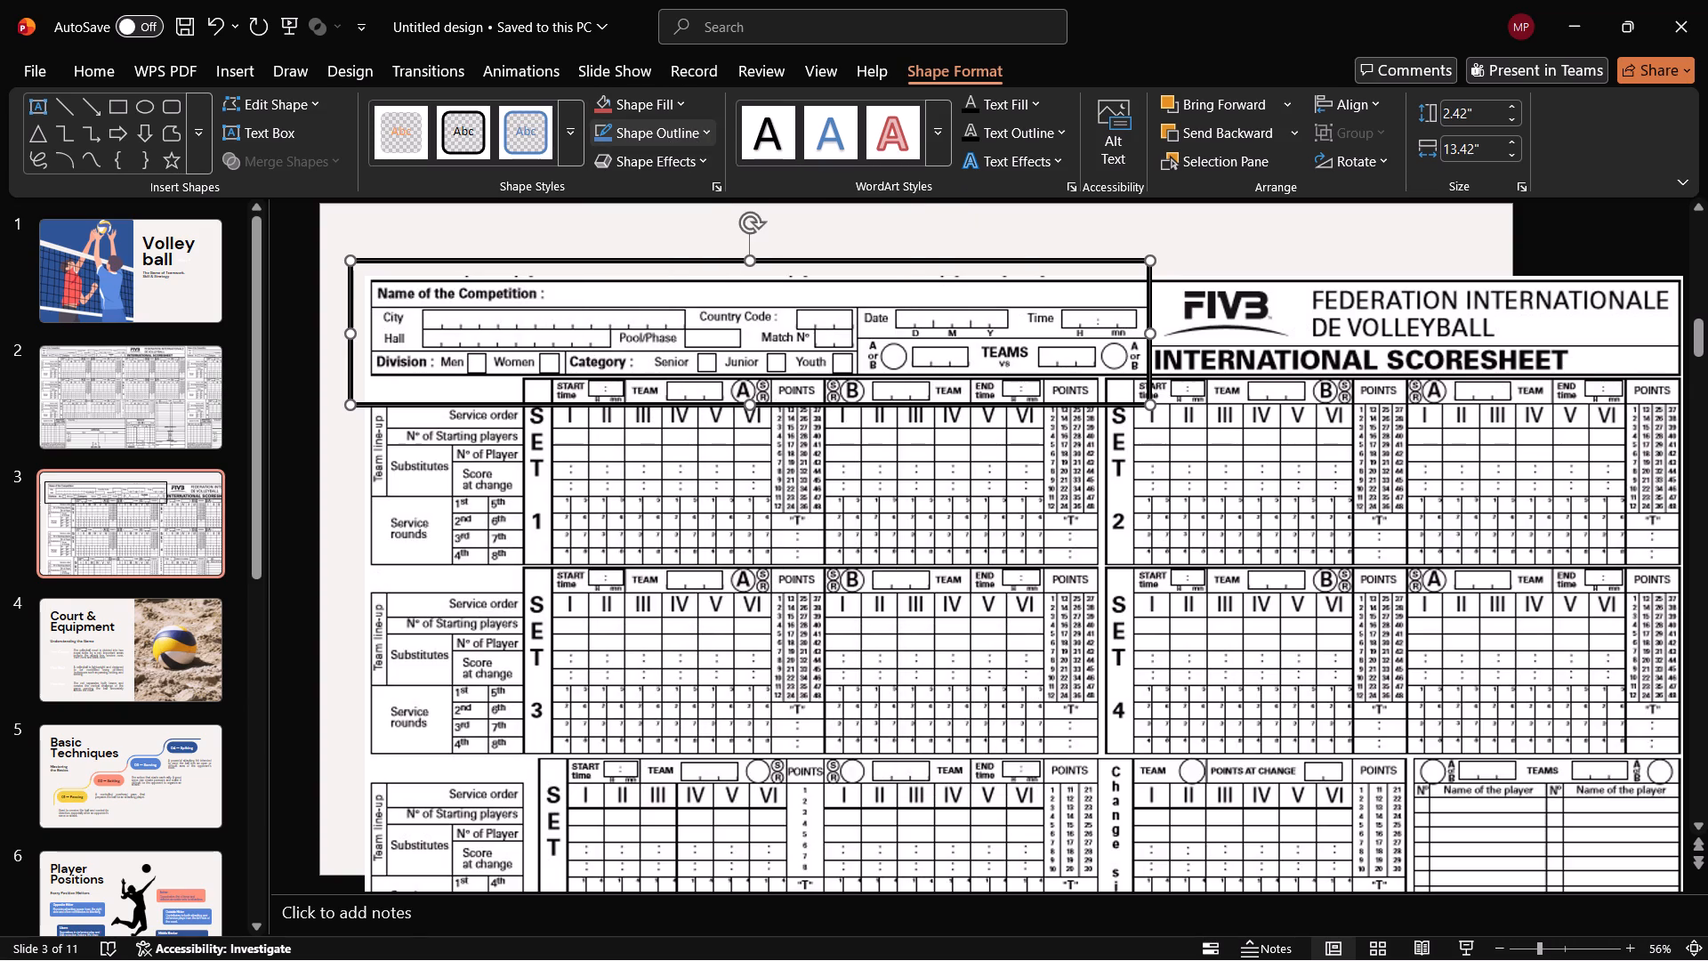
Shorten the rectangle from its bottom edge to a height of about 2.08 inches.
left_click_drag(749, 403, 757, 386)
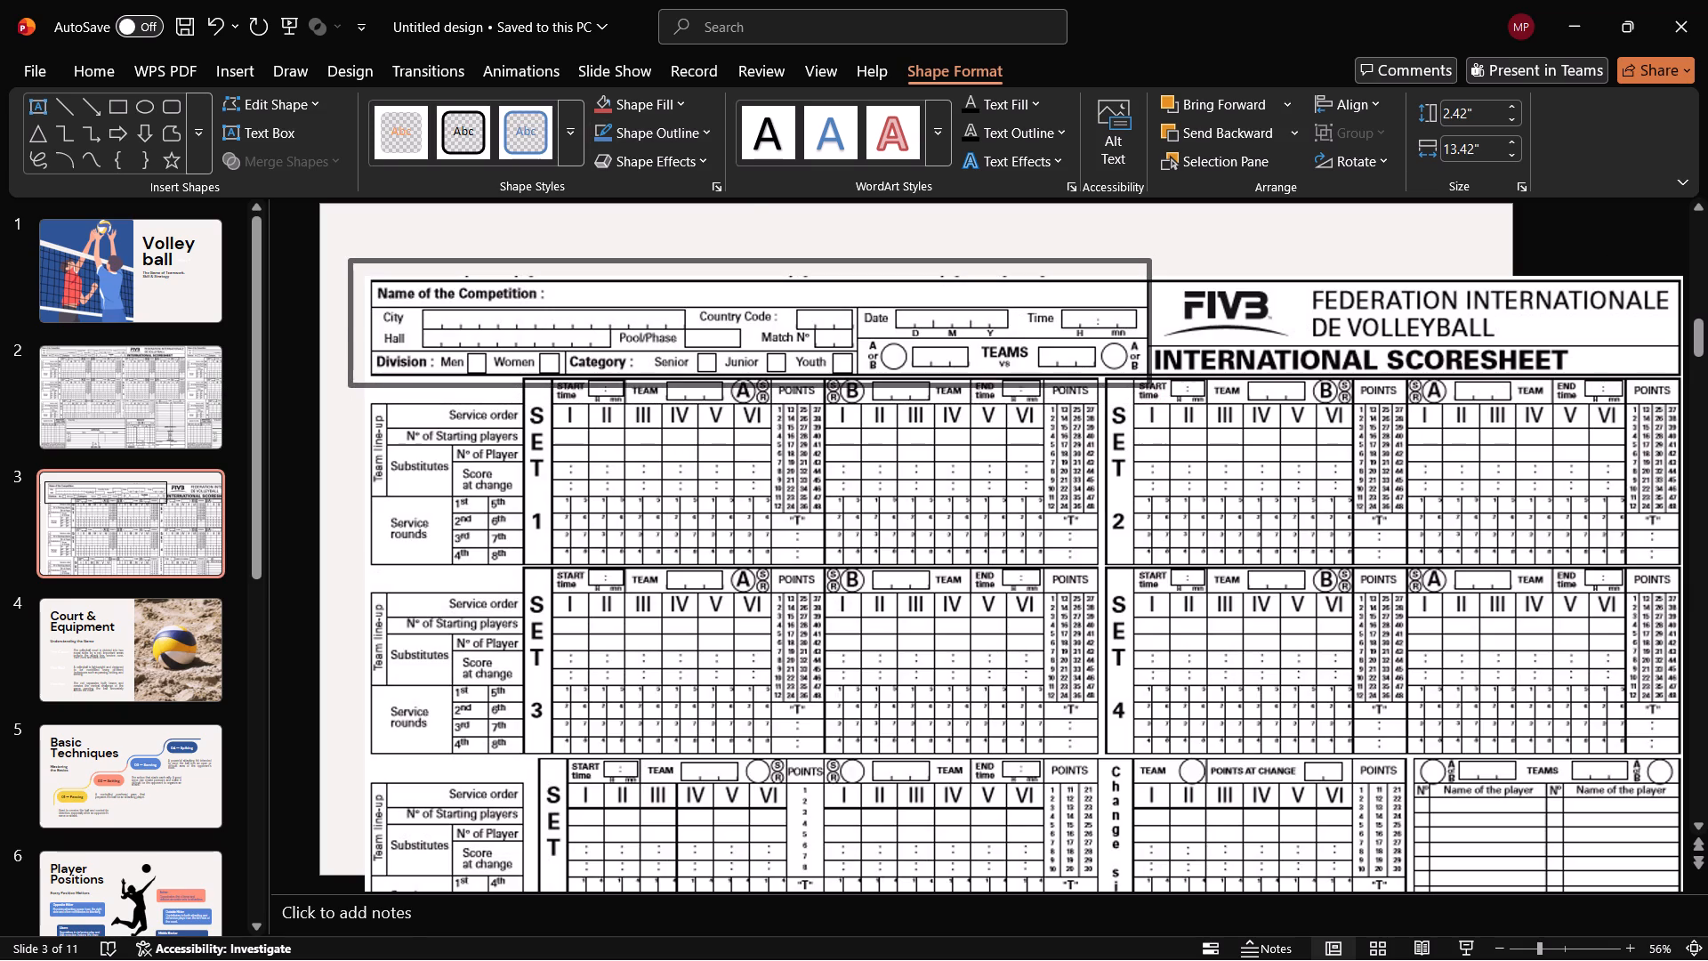
left_click_drag(757, 386, 759, 385)
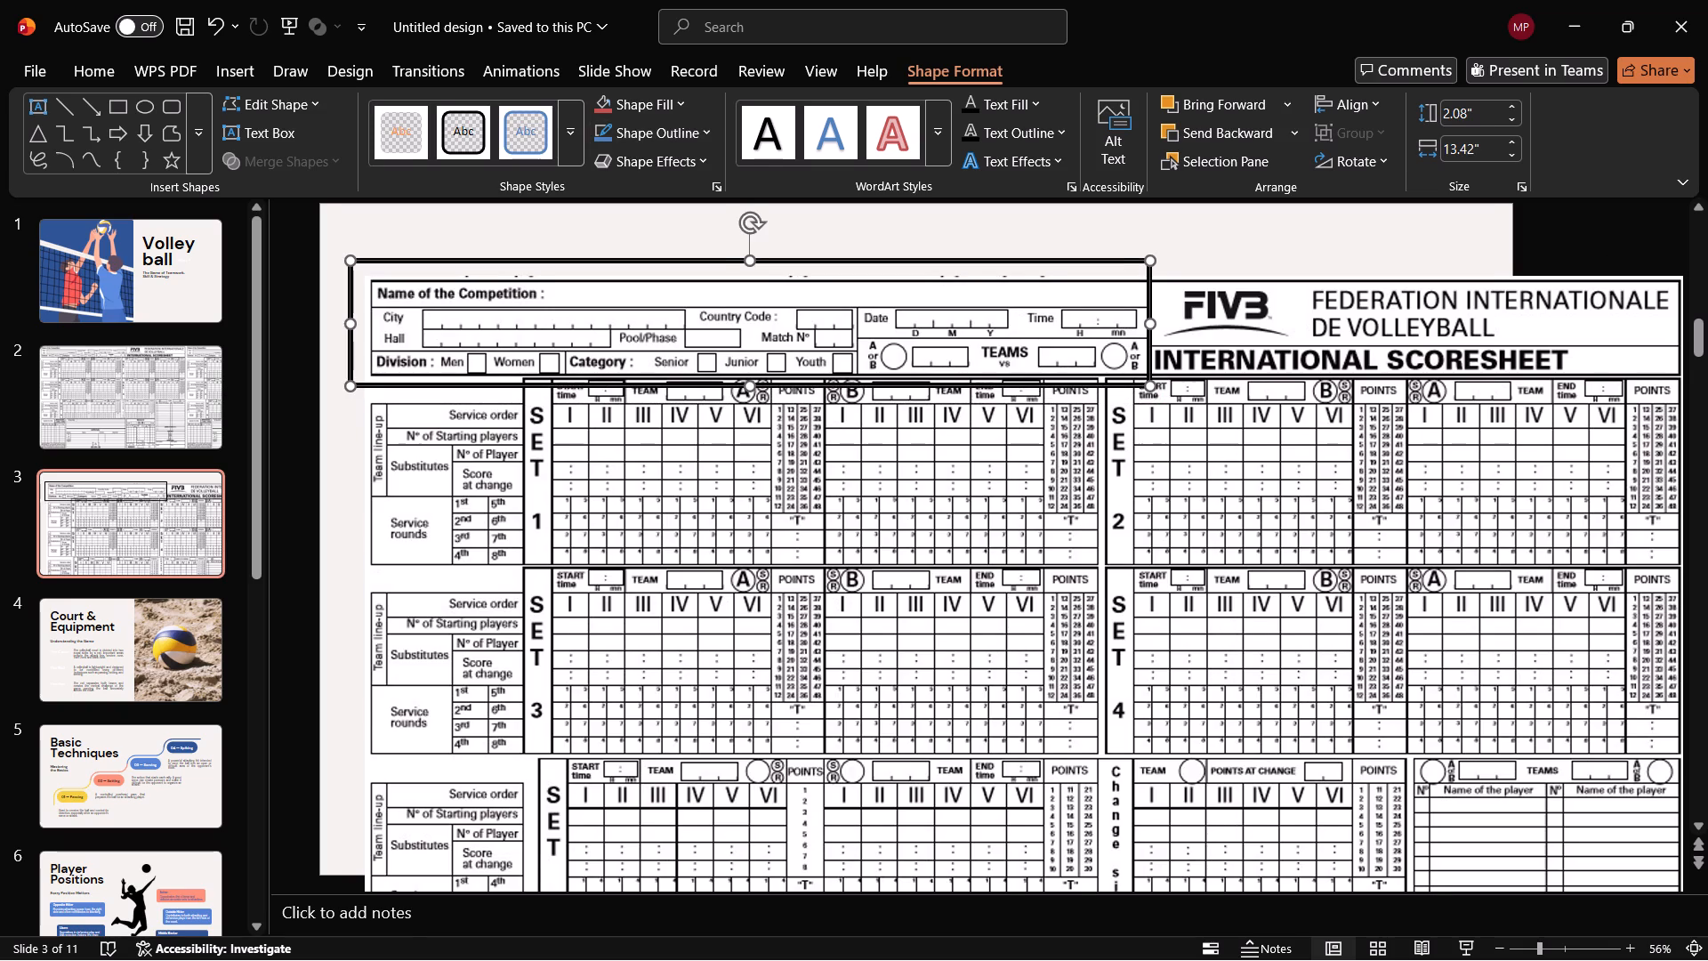
Move the scoresheet picture on slide 3 down and to the right, clear of most of the rectangle.
left_click(666, 470)
left_click_drag(666, 470, 739, 556)
scroll(769, 480, "up", 7)
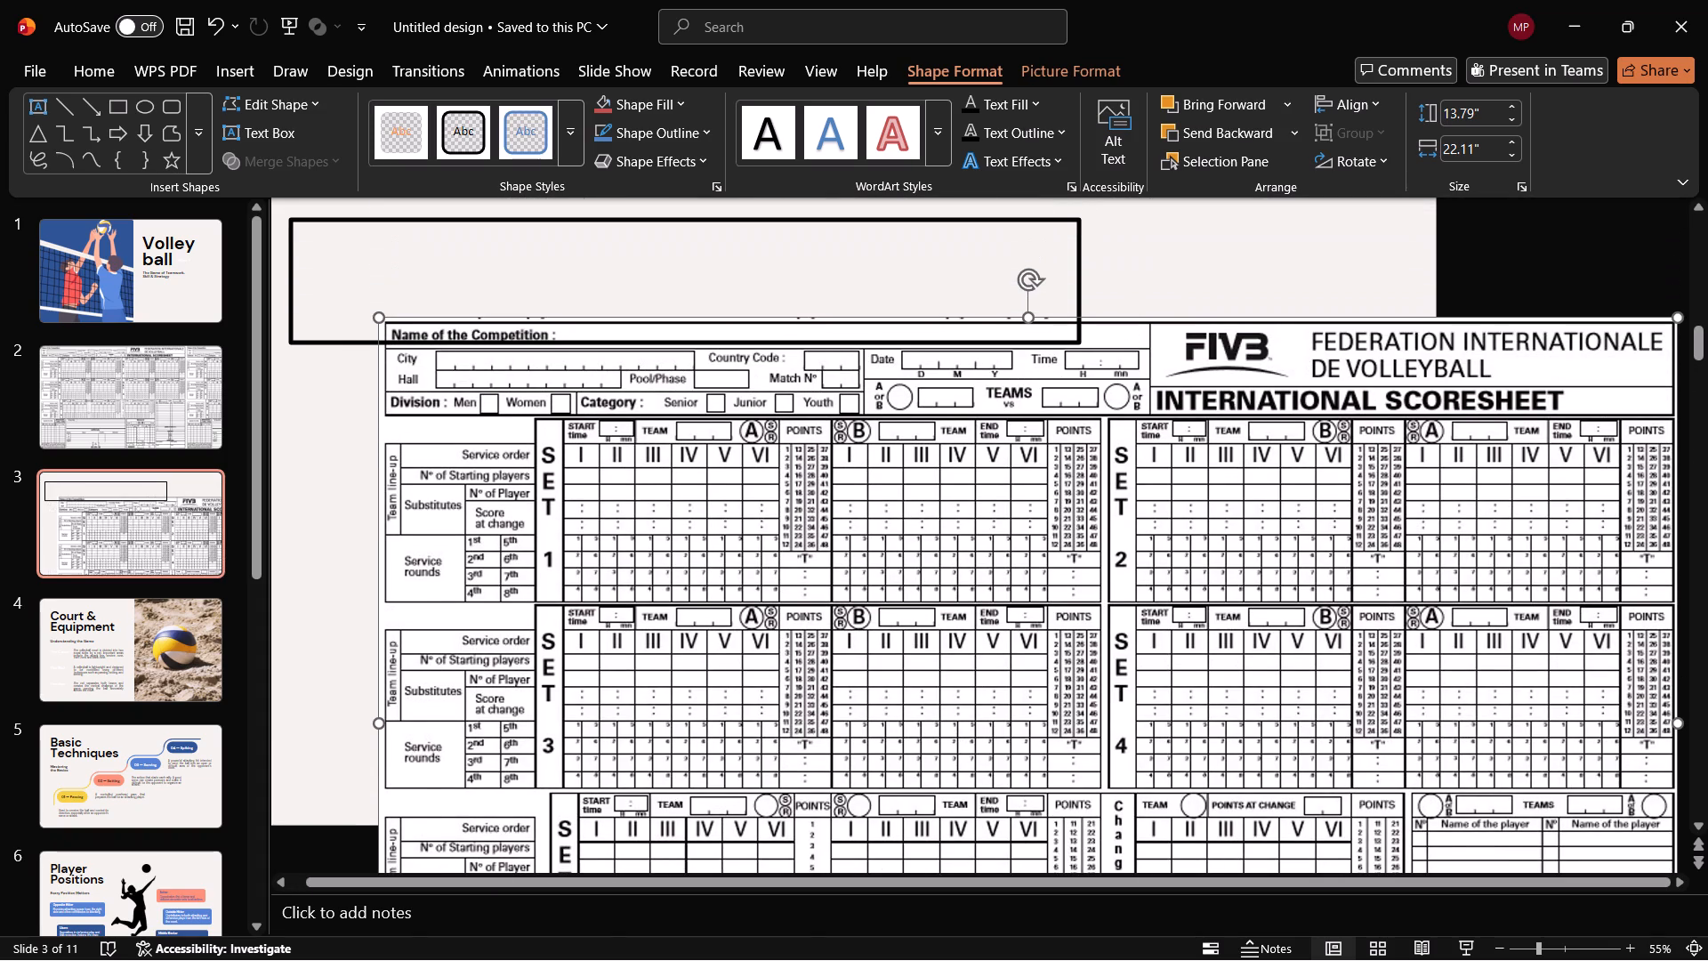
Stretch the scoresheet picture upward from its top edge to a height of about 14.95 inches.
left_click_drag(1034, 314, 1034, 303)
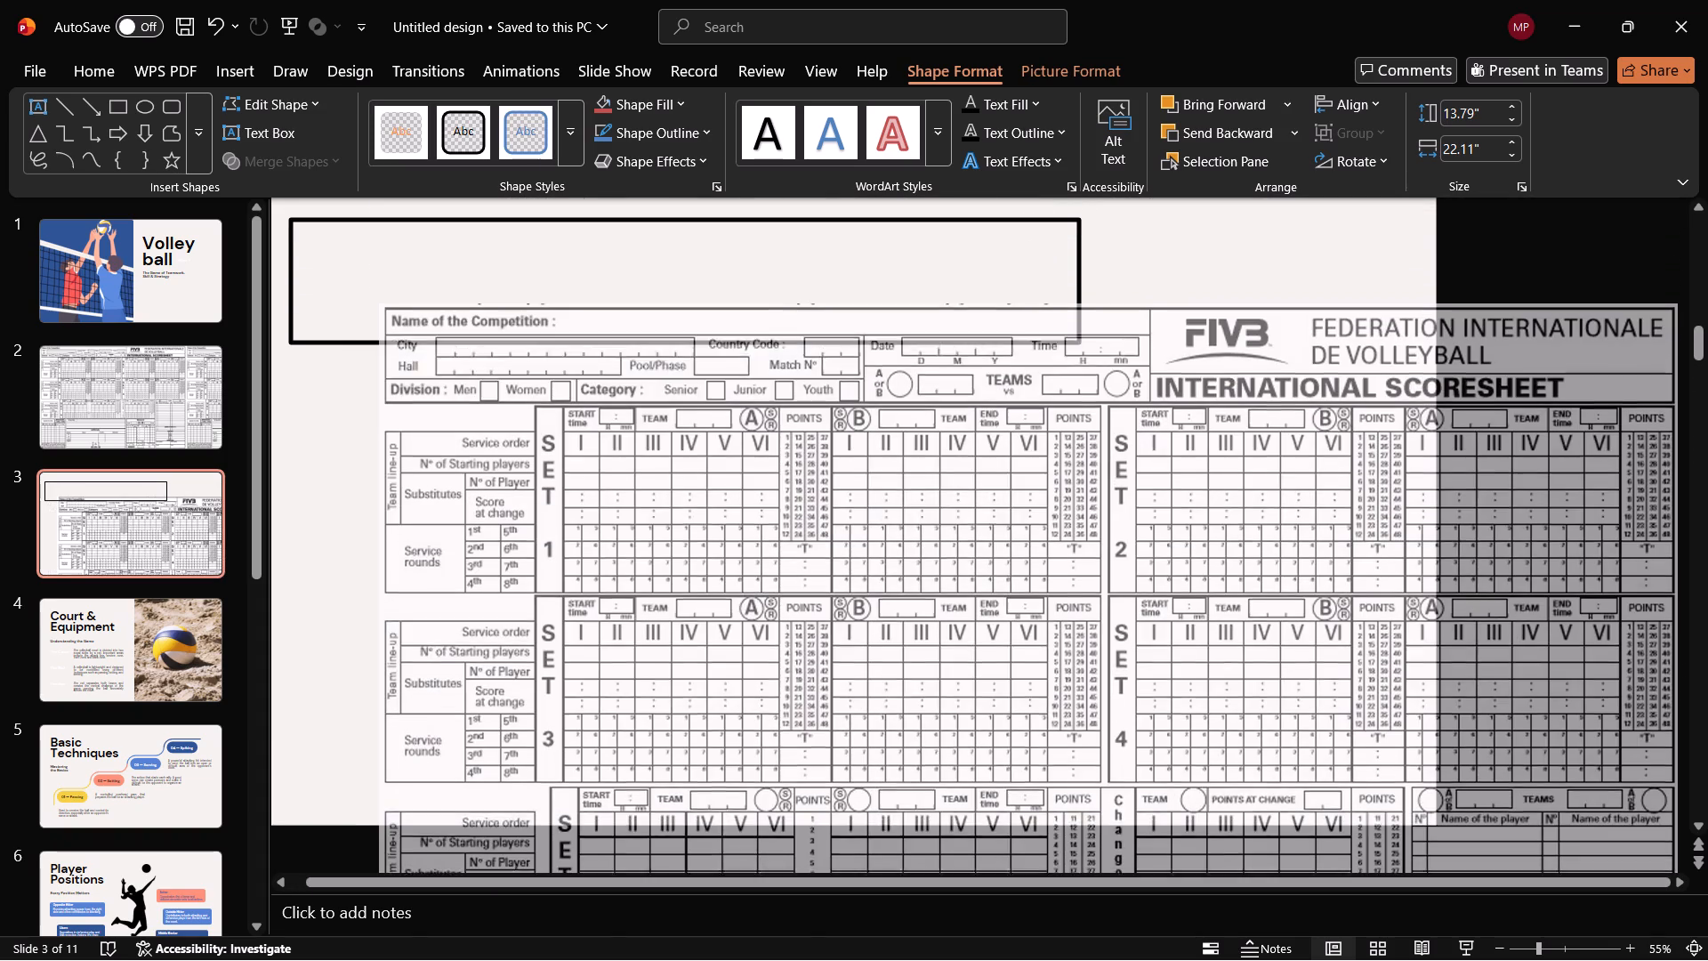
left_click_drag(1034, 303, 1046, 247)
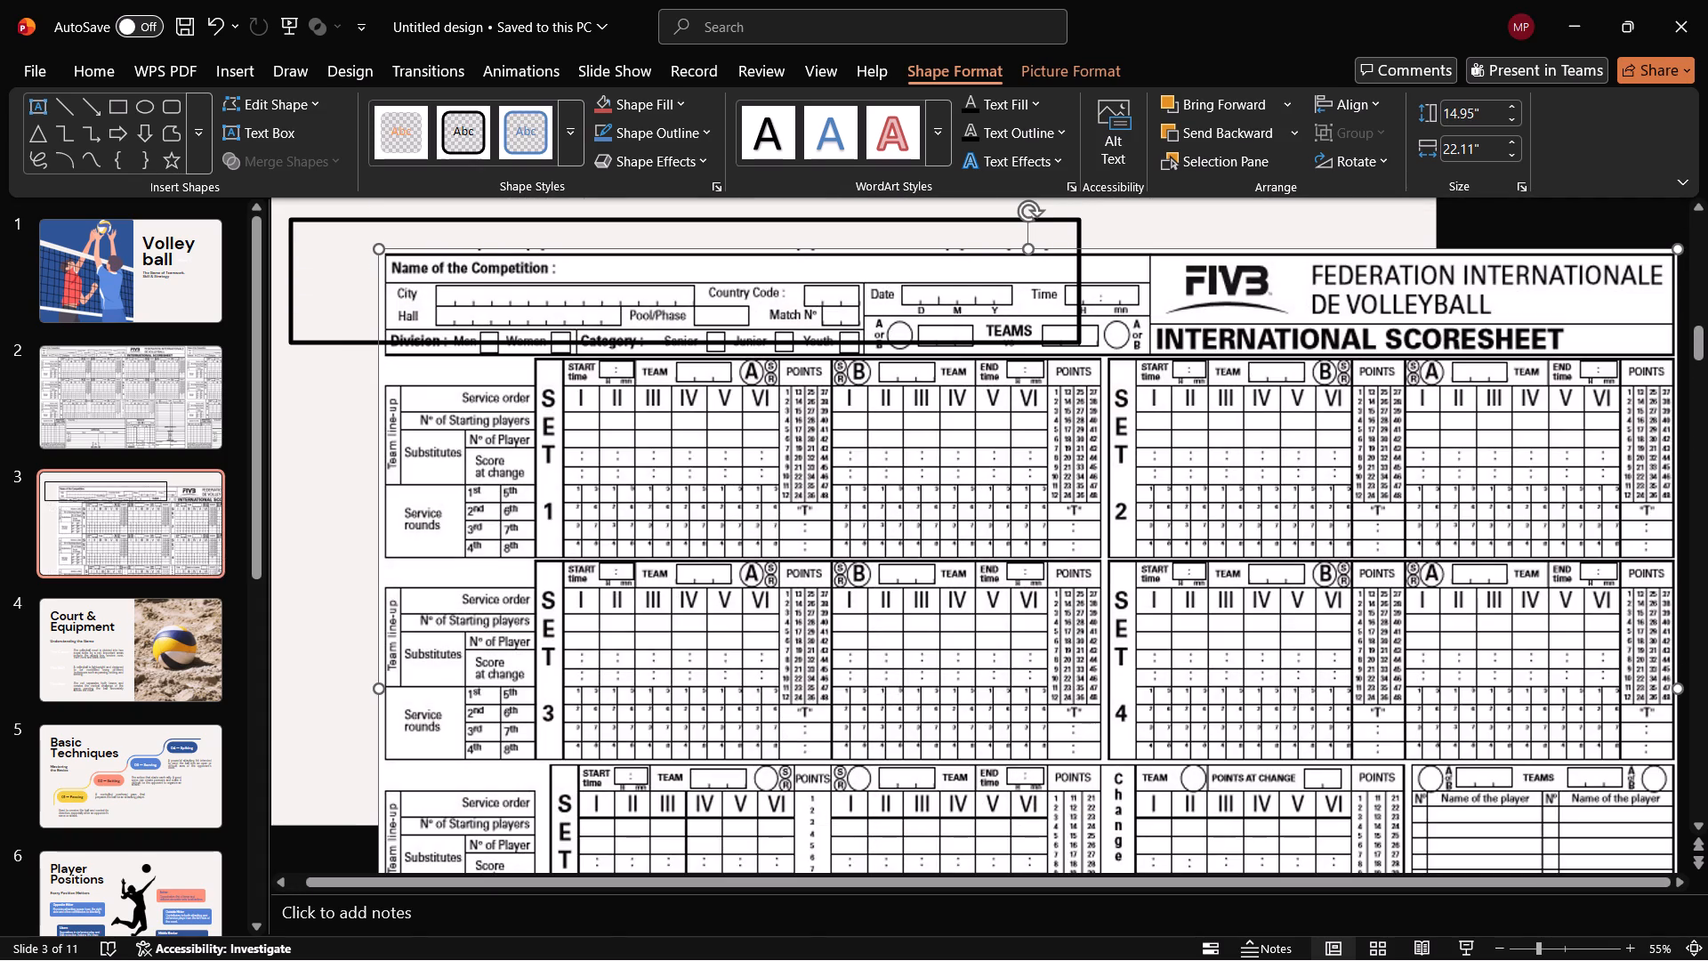
Reposition the rectangle around the scoresheet's competition details header and increase its height to about 2.25 inches.
left_click_drag(898, 212, 975, 268)
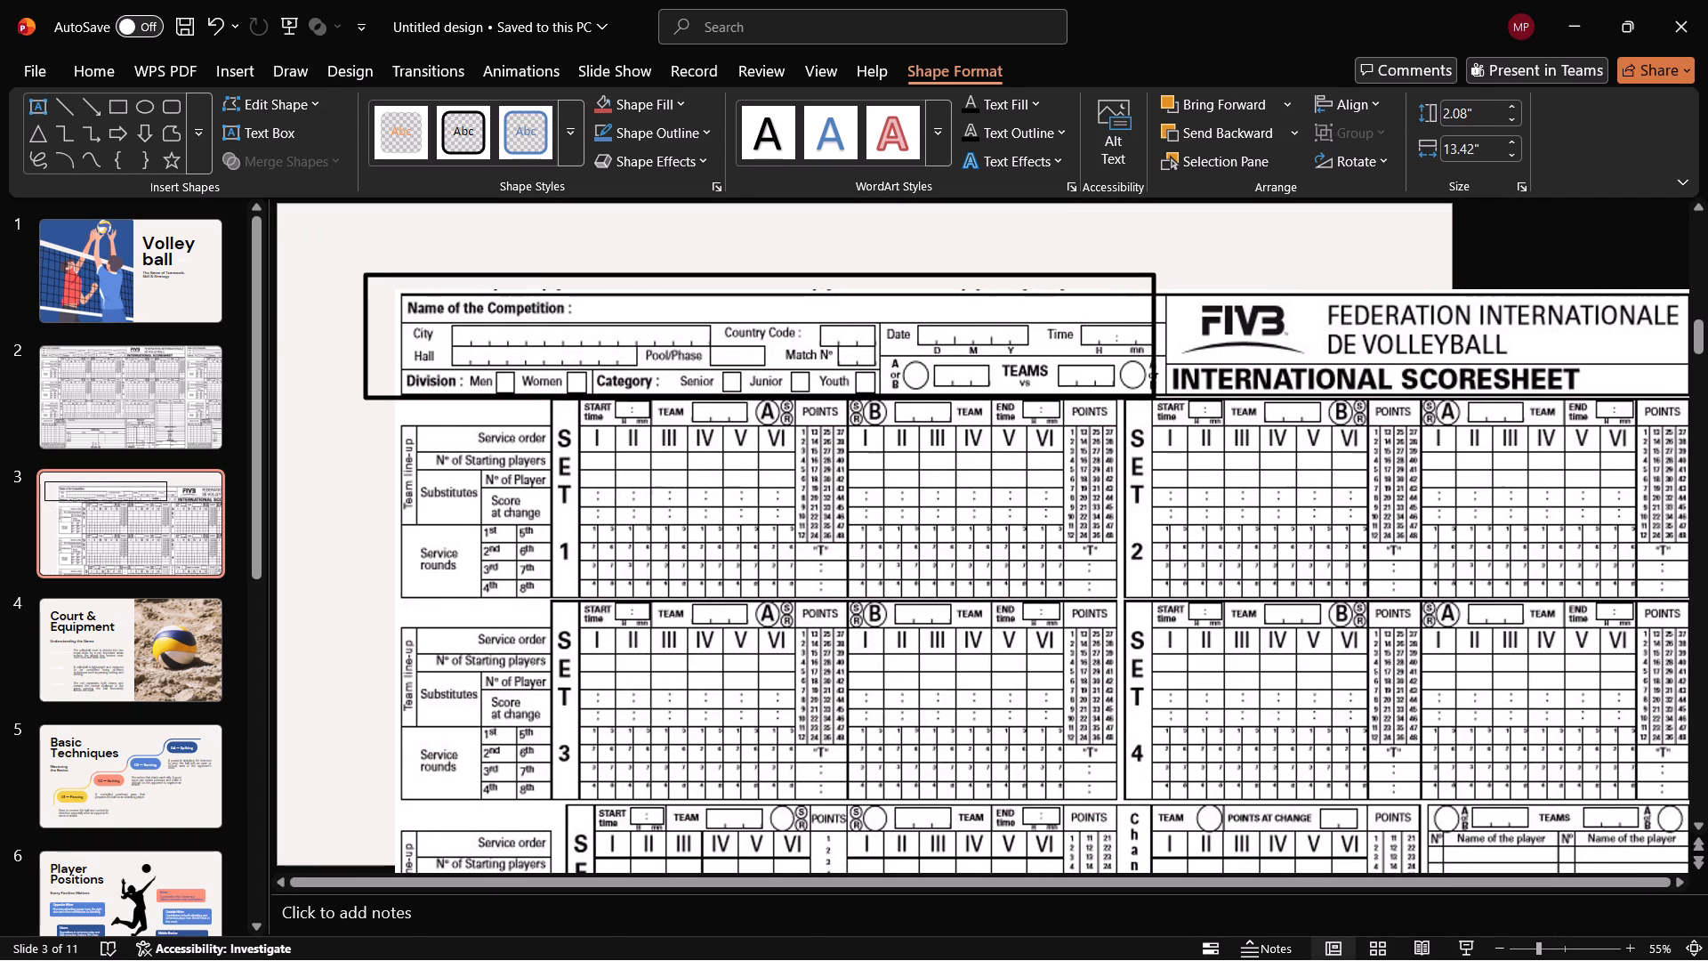
left_click_drag(975, 268, 990, 279)
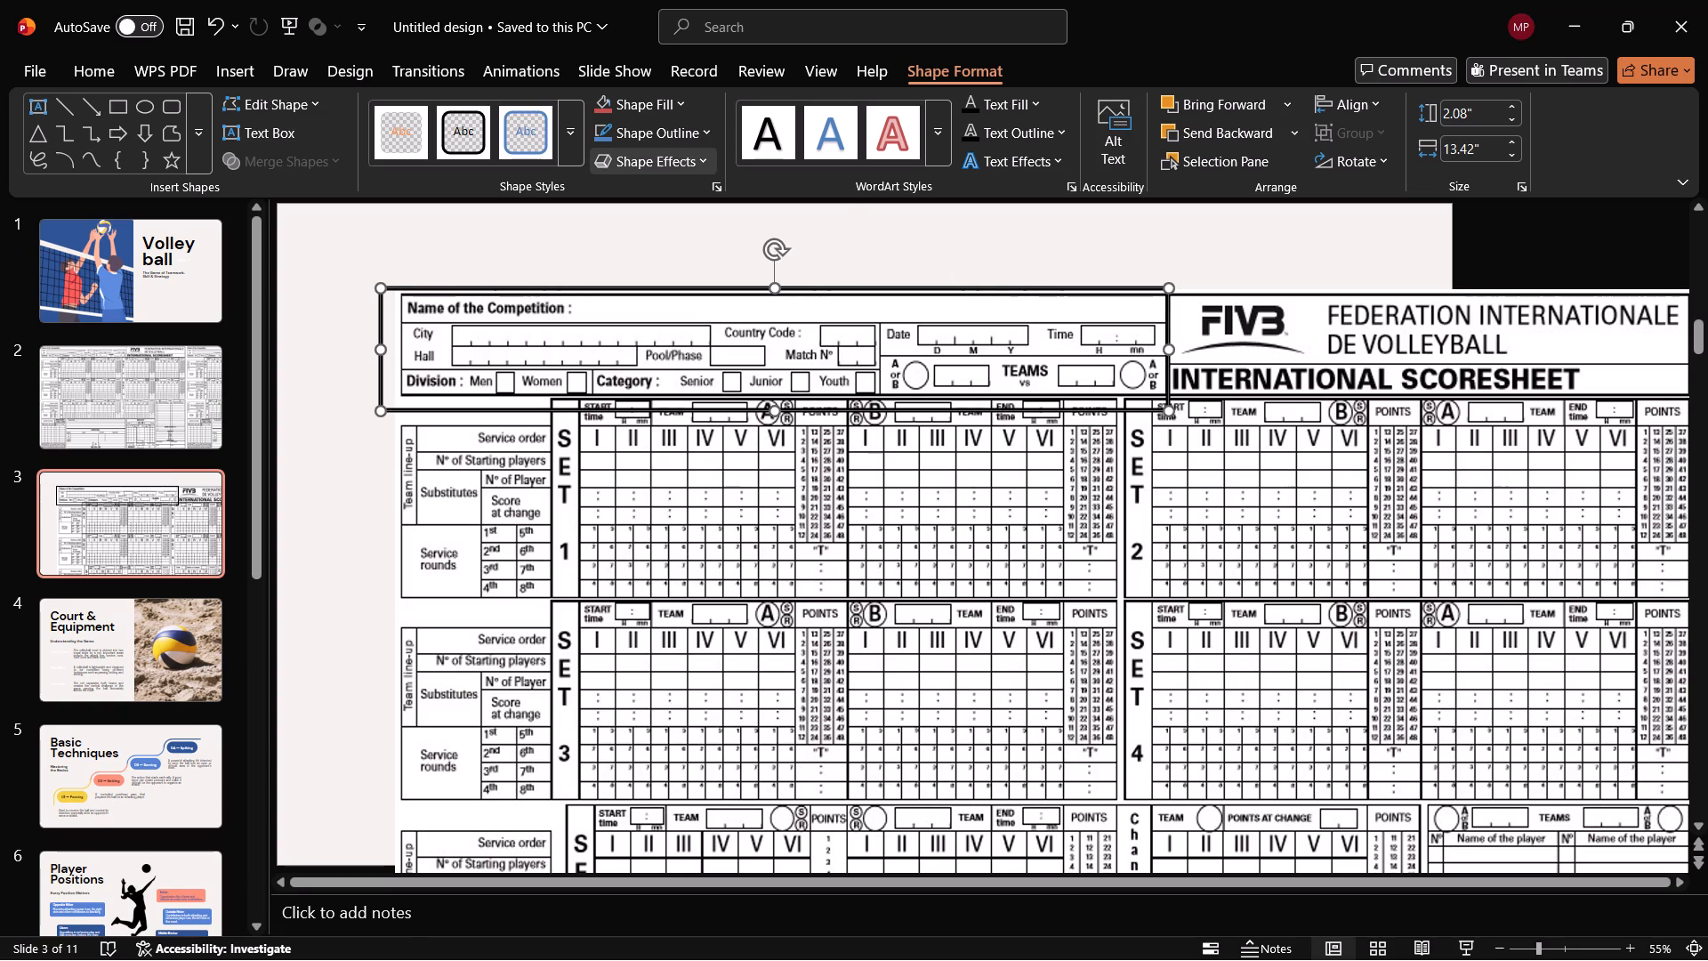
left_click_drag(834, 289, 845, 287)
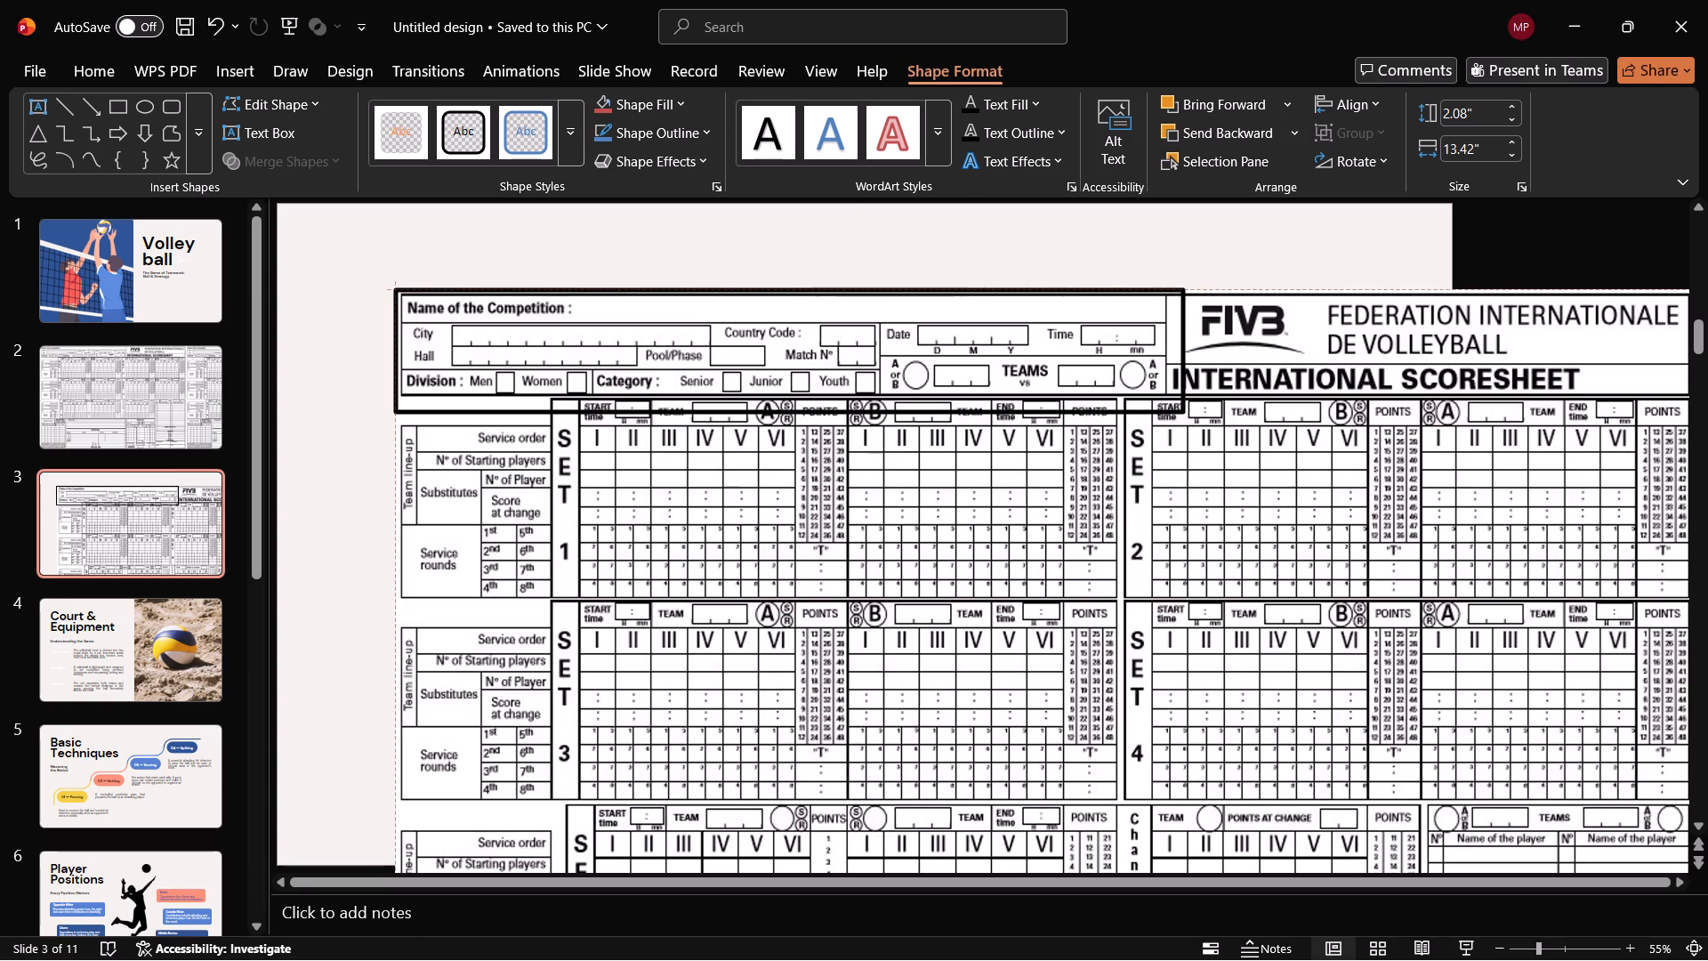
left_click_drag(845, 287, 839, 280)
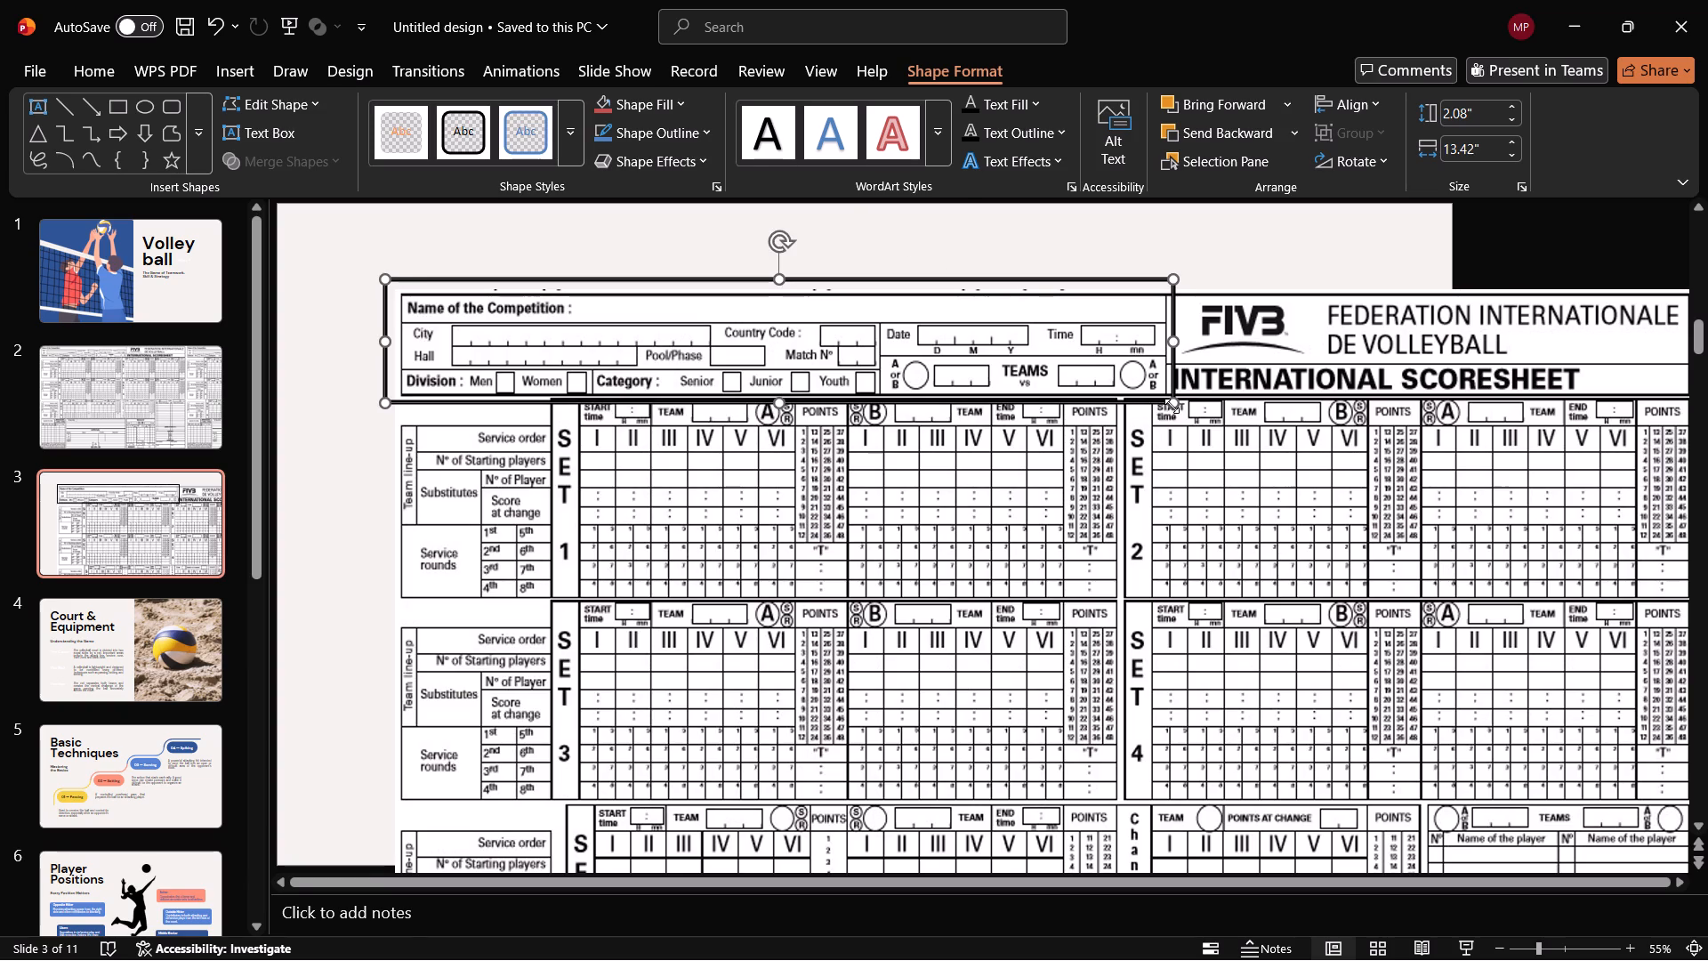
left_click(1176, 405)
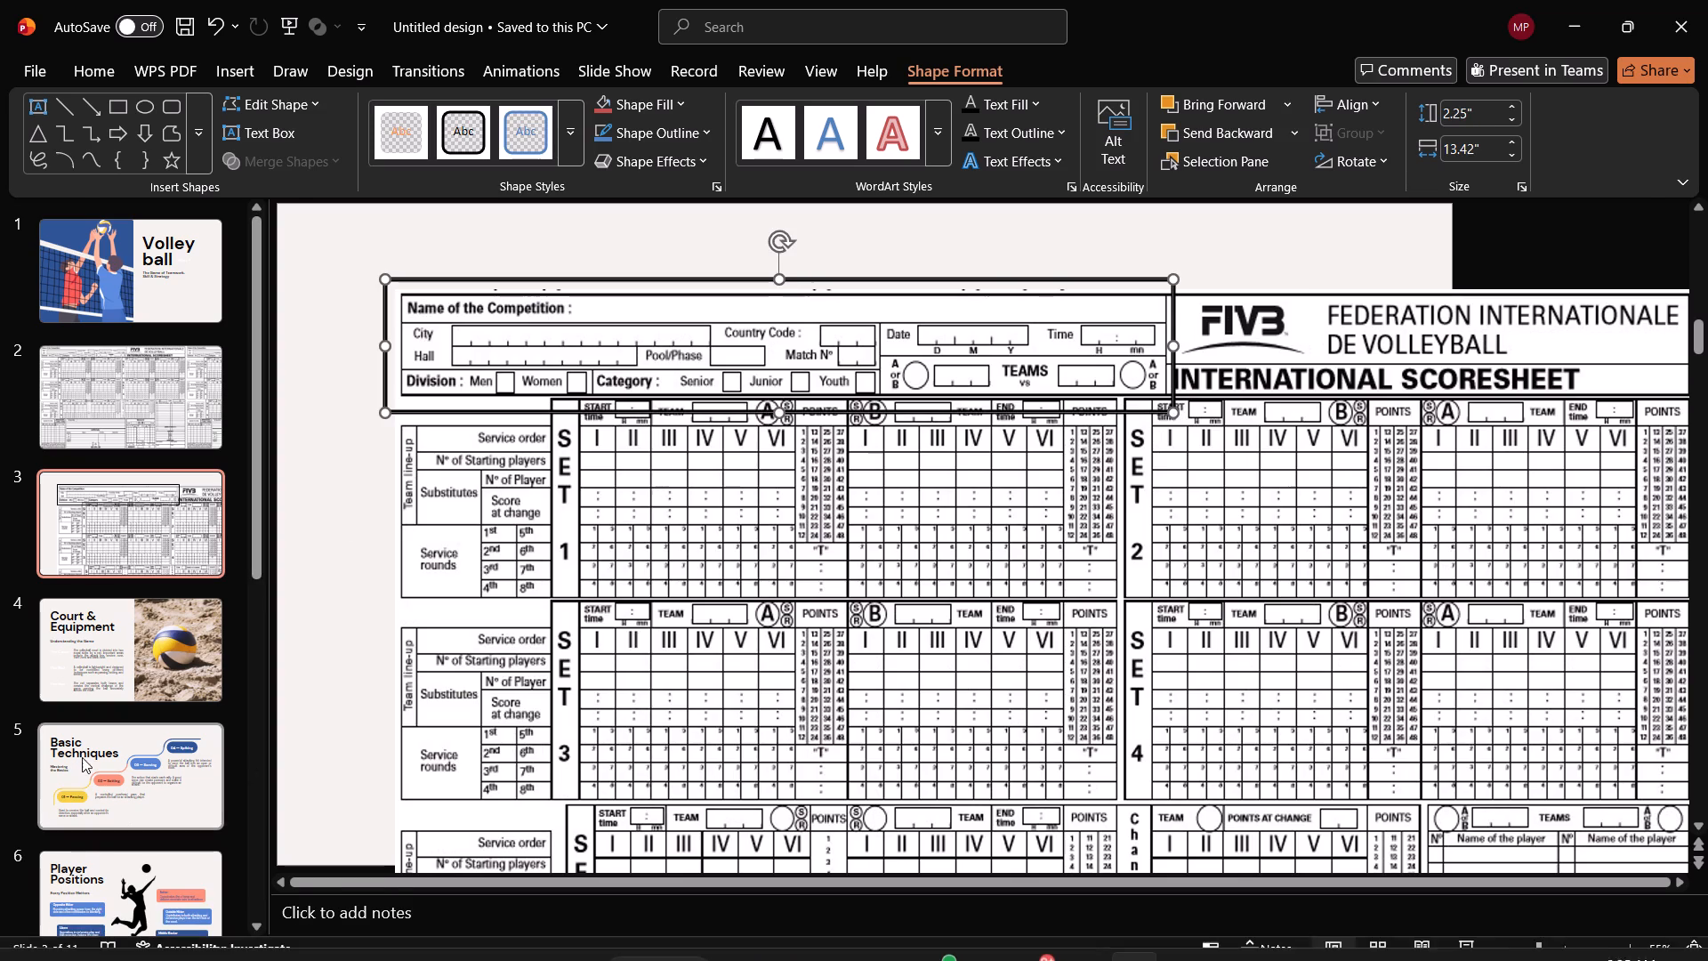
On the Basic Techniques slide, move the stepped graphic behind the four technique labels slightly to the right.
left_click(107, 771)
left_click(471, 550)
left_click_drag(471, 550, 547, 610)
left_click(612, 573)
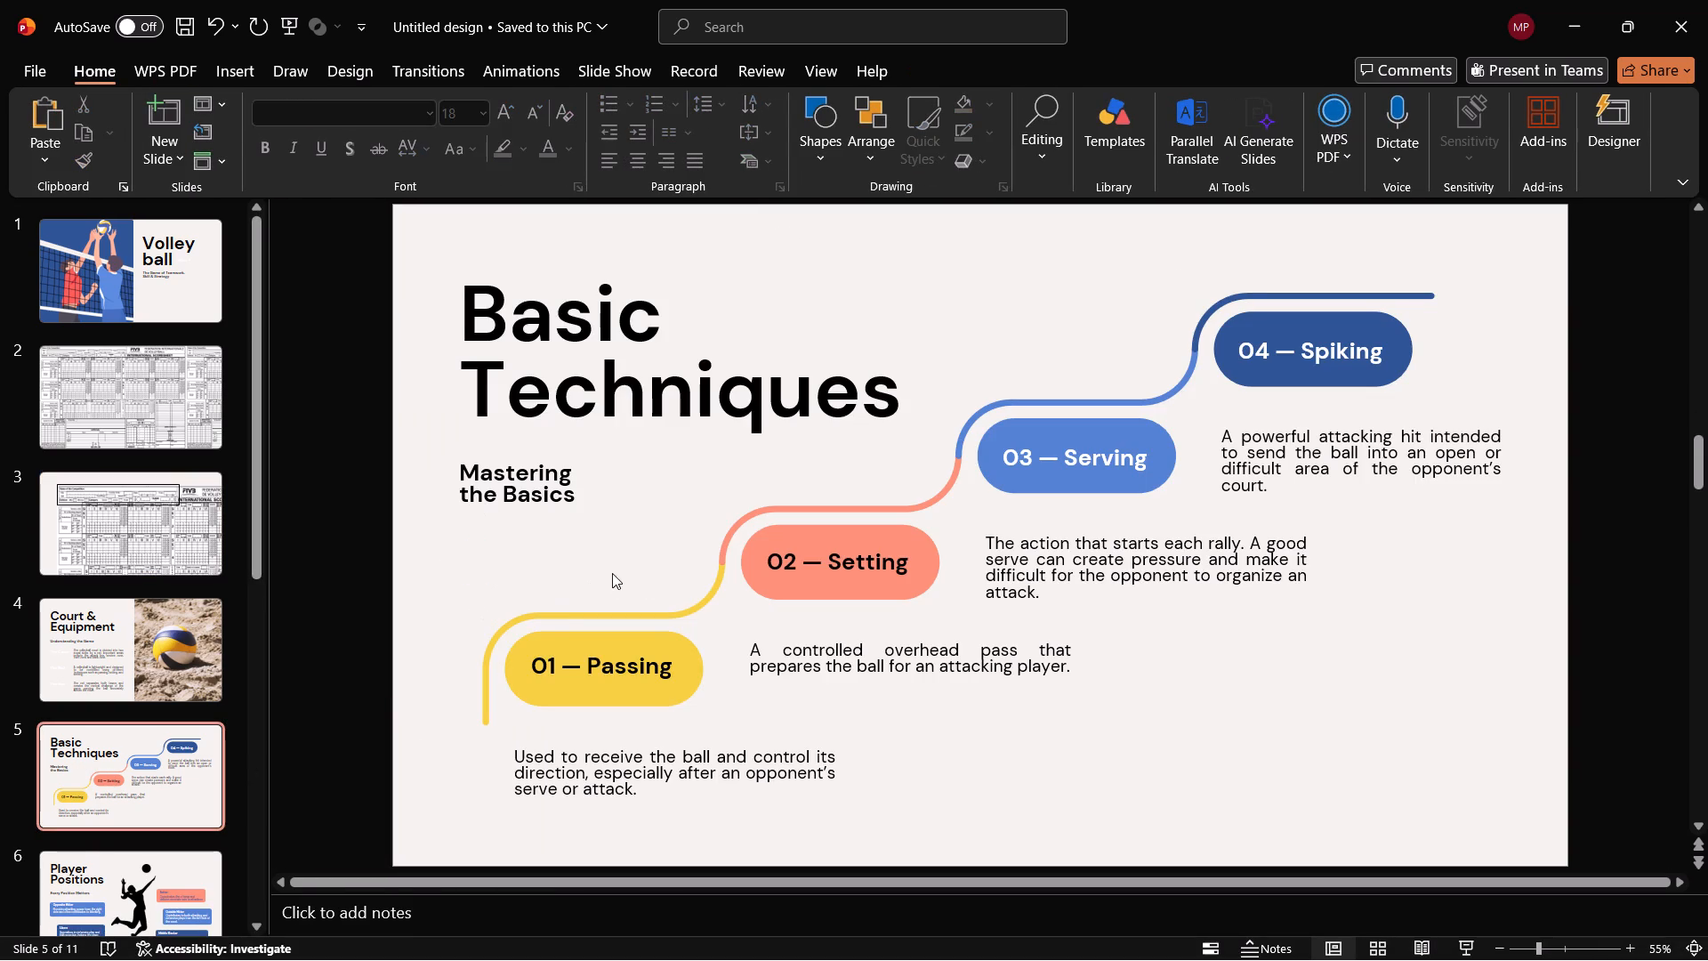
left_click(610, 687)
left_click(610, 687)
left_click(671, 660)
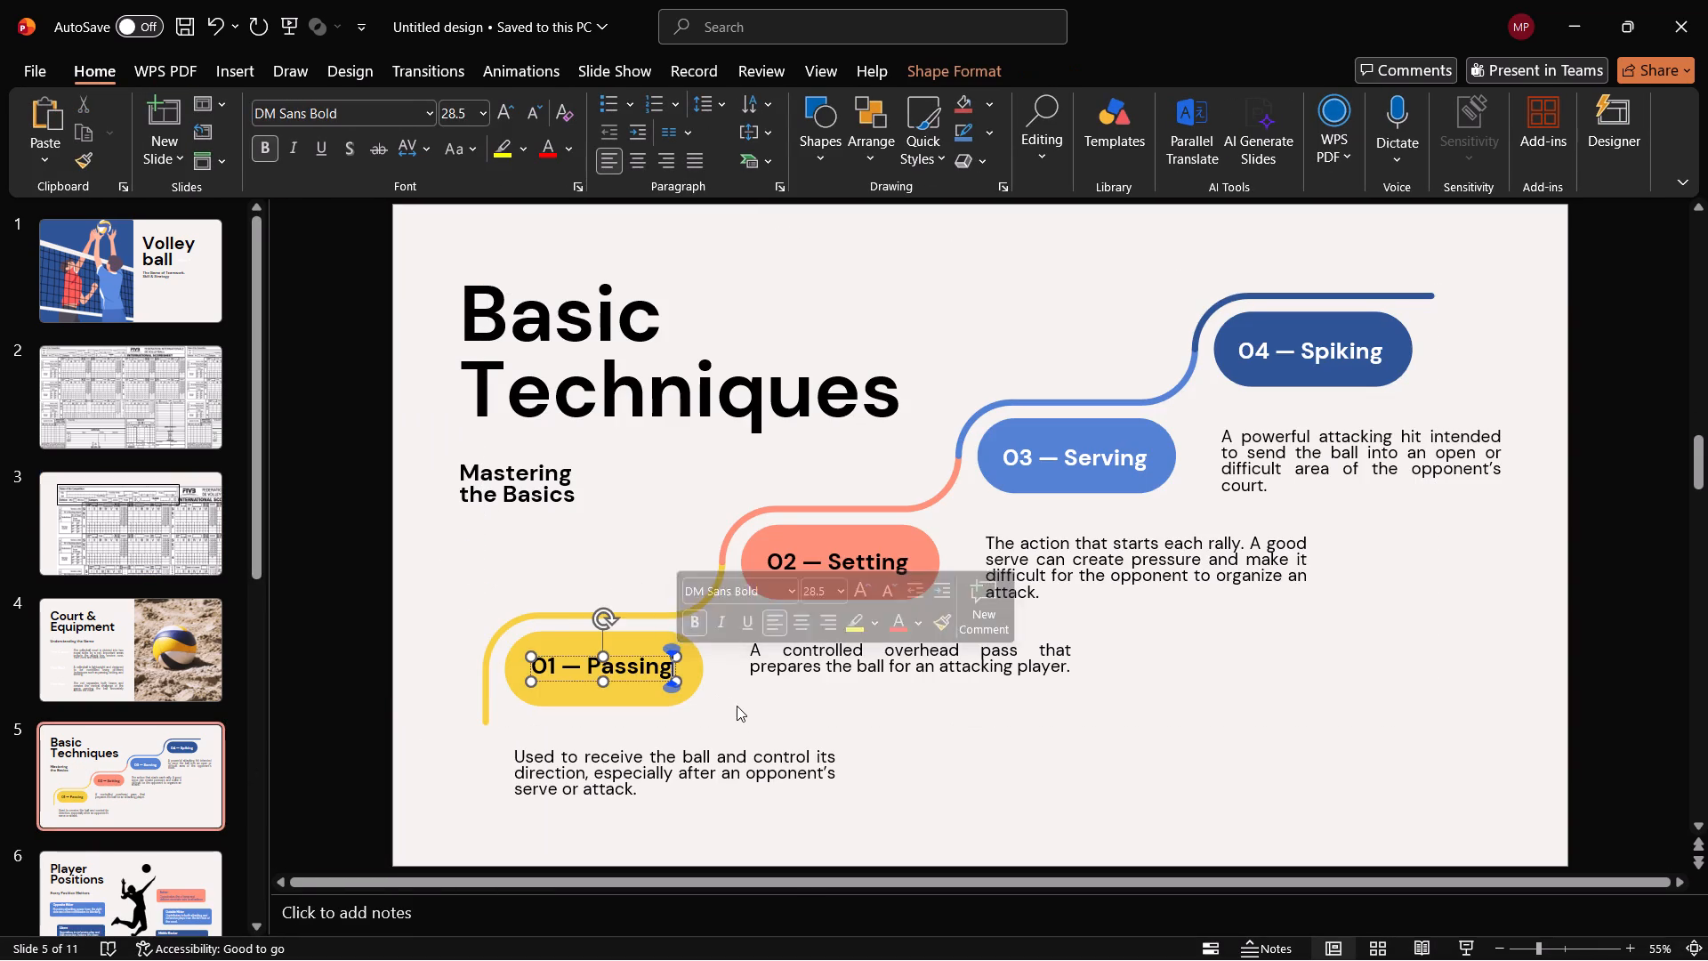
left_click(739, 708)
left_click_drag(693, 682, 713, 683)
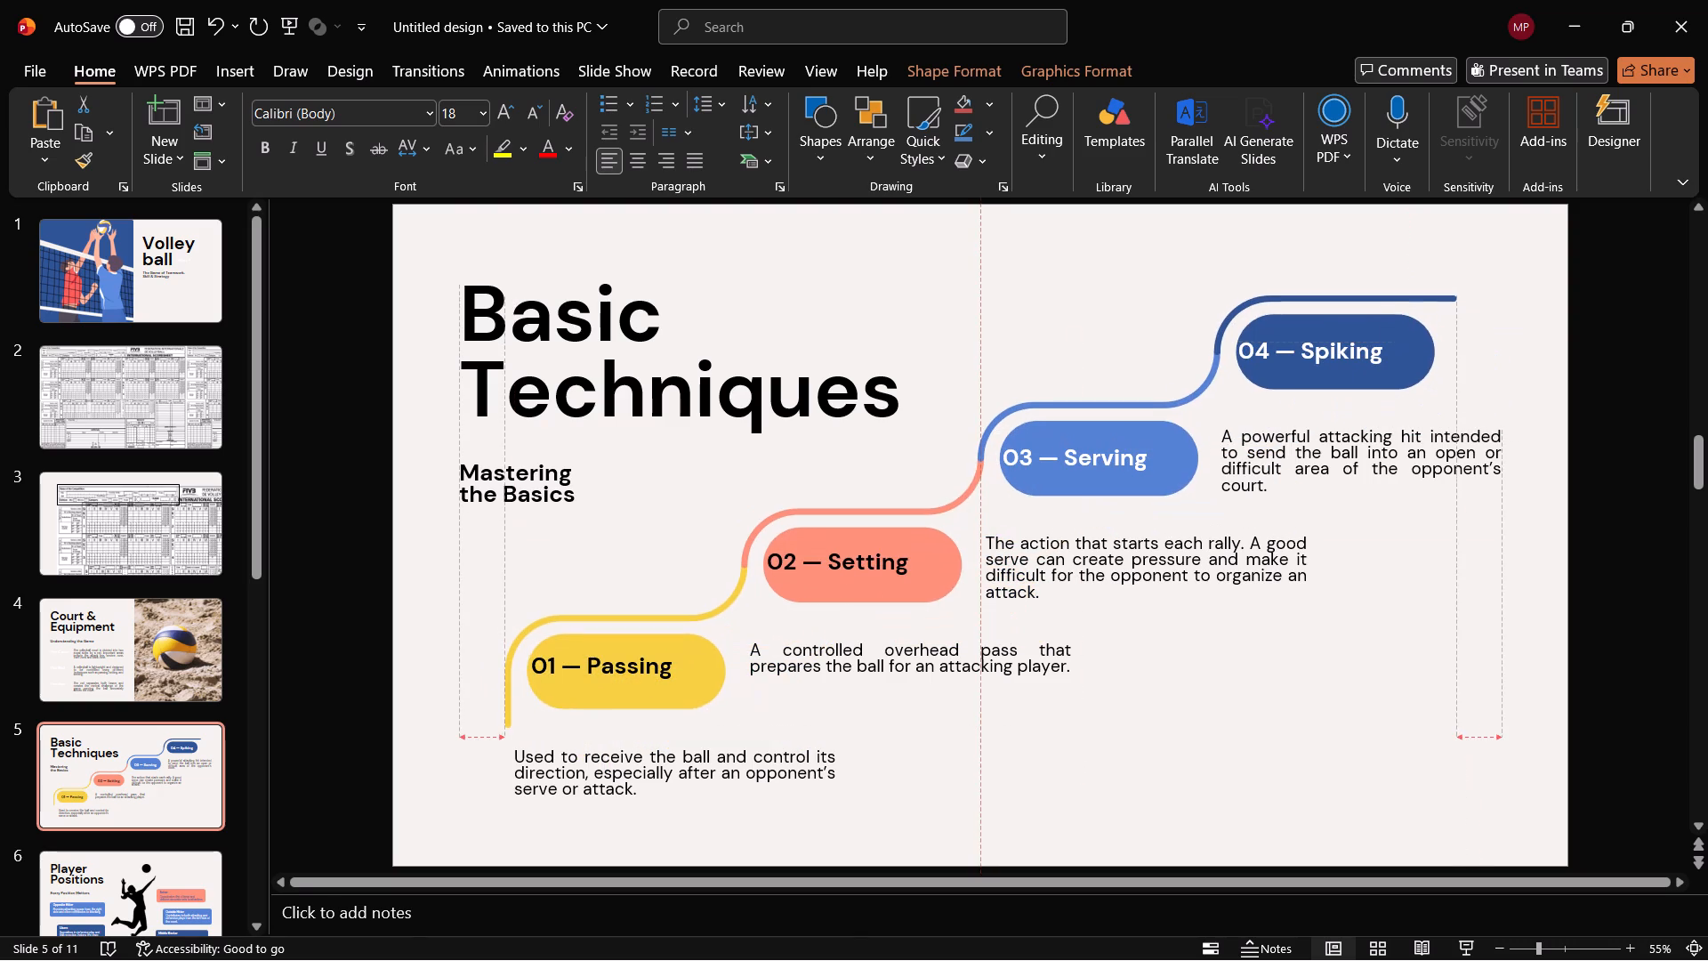
left_click_drag(713, 683, 711, 682)
Look through the remaining slides, including The Spirit of Volleyball and Player Positions.
scroll(177, 732, "down", 3)
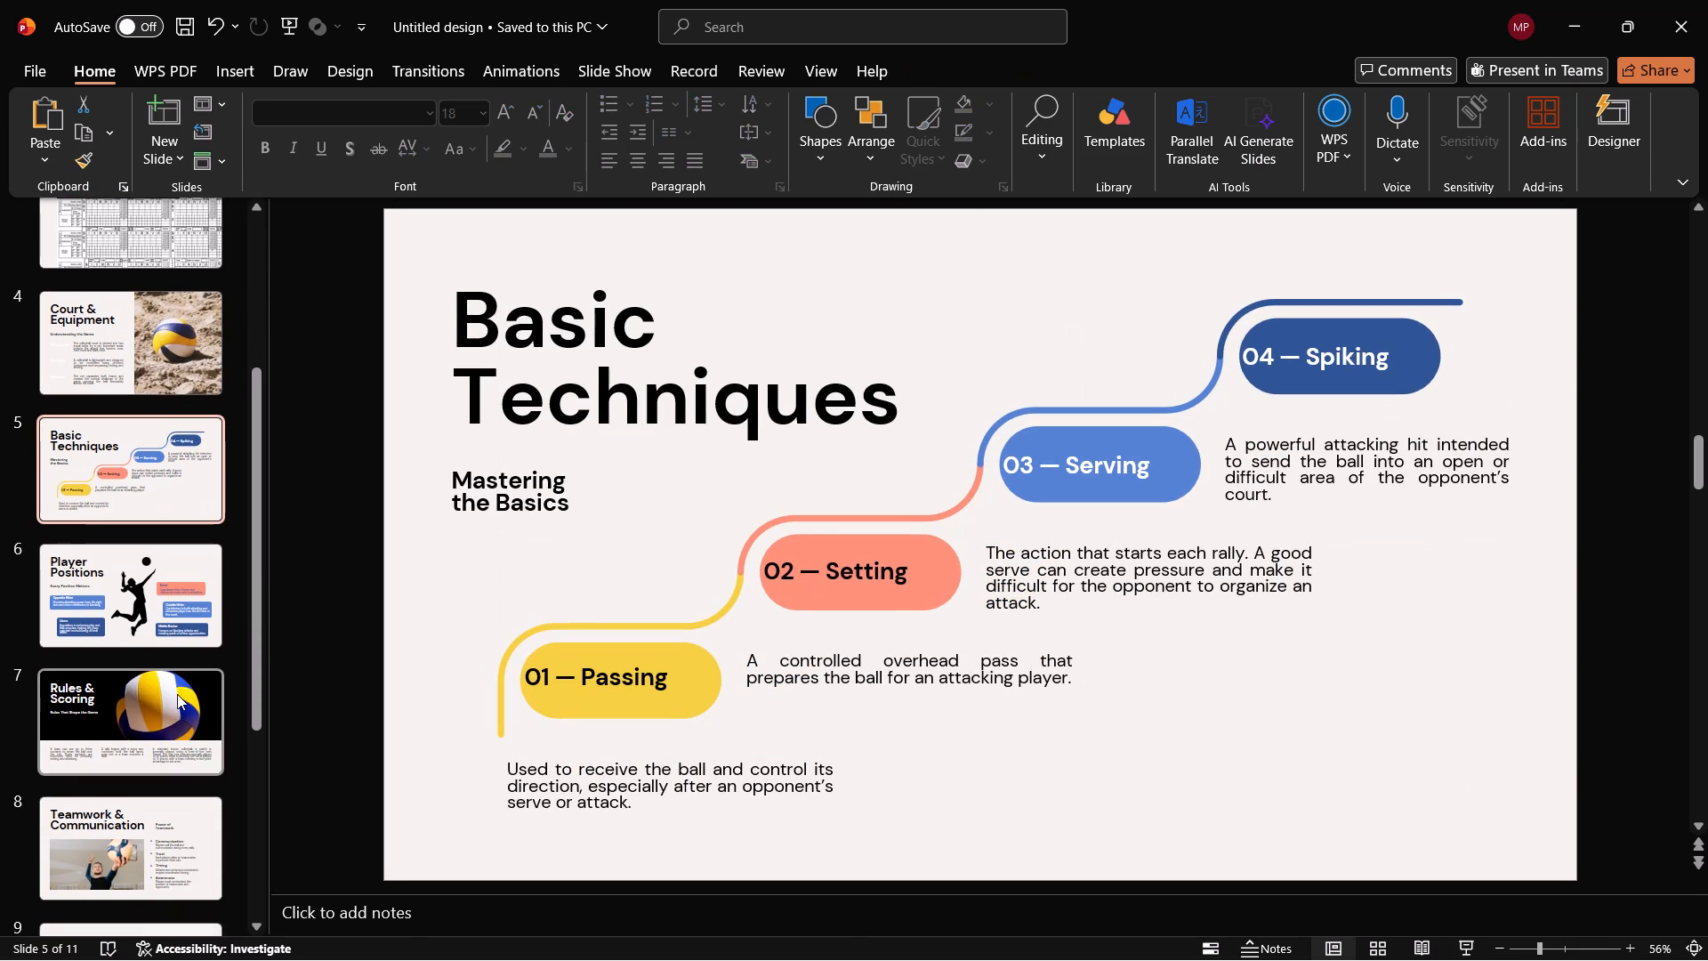
scroll(157, 832, "down", 5)
left_click(176, 700)
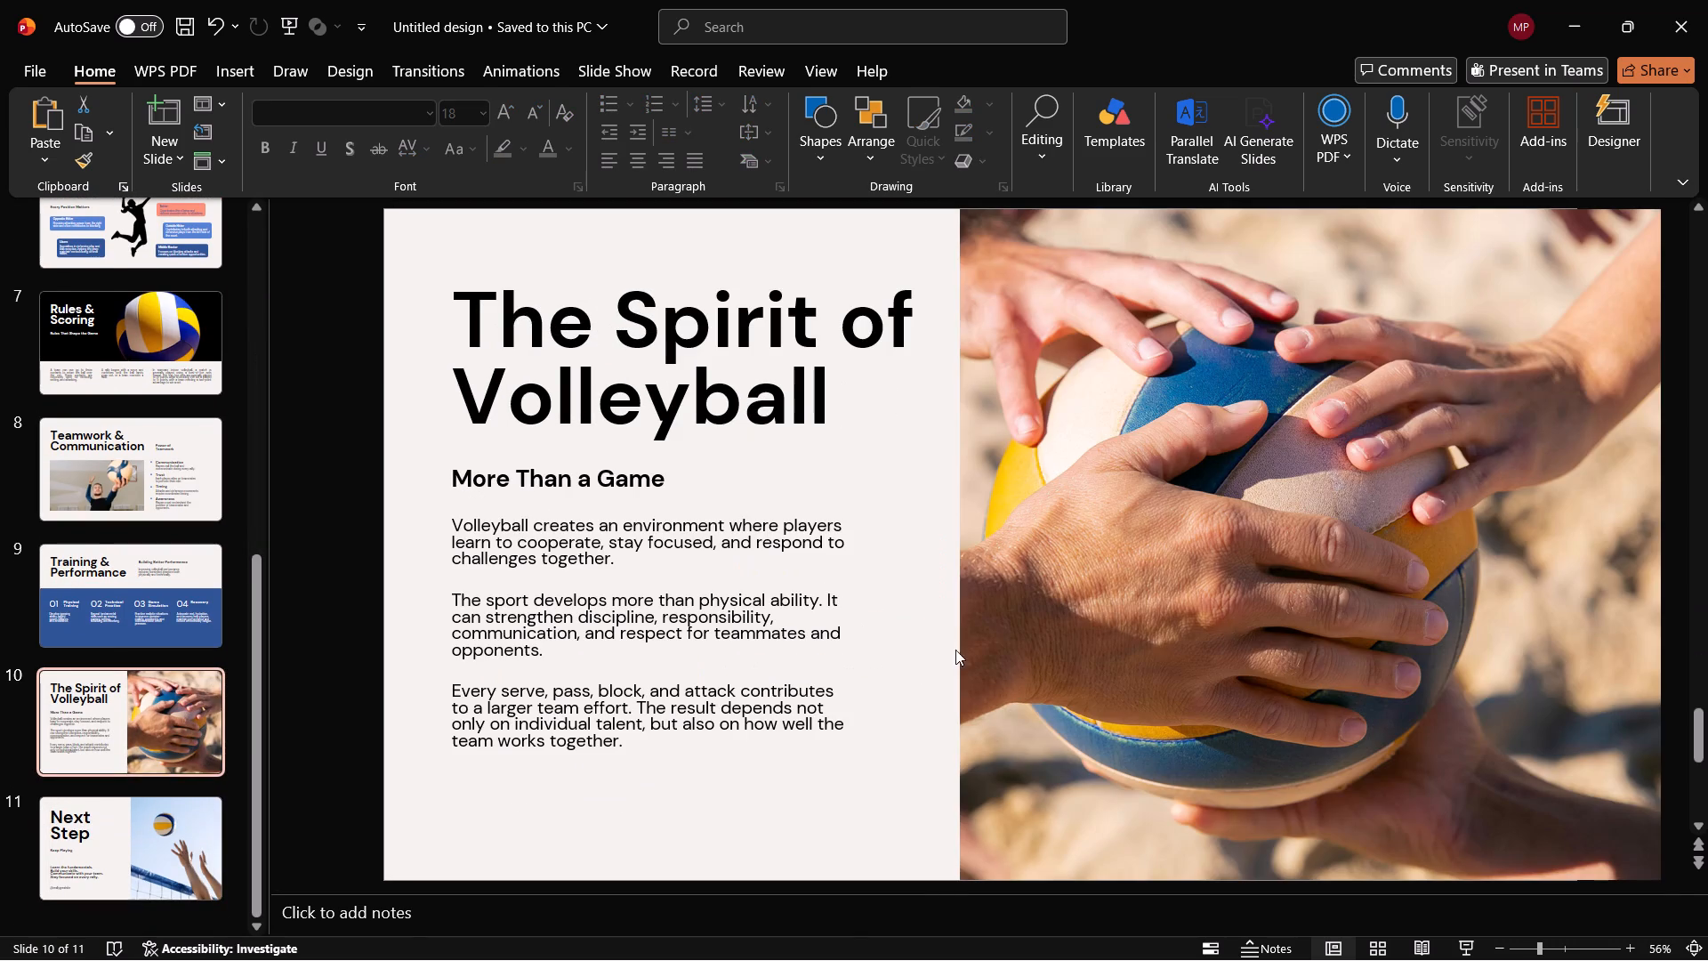
left_click(1144, 698)
scroll(0, 791, "down", 6)
scroll(166, 568, "down", 3)
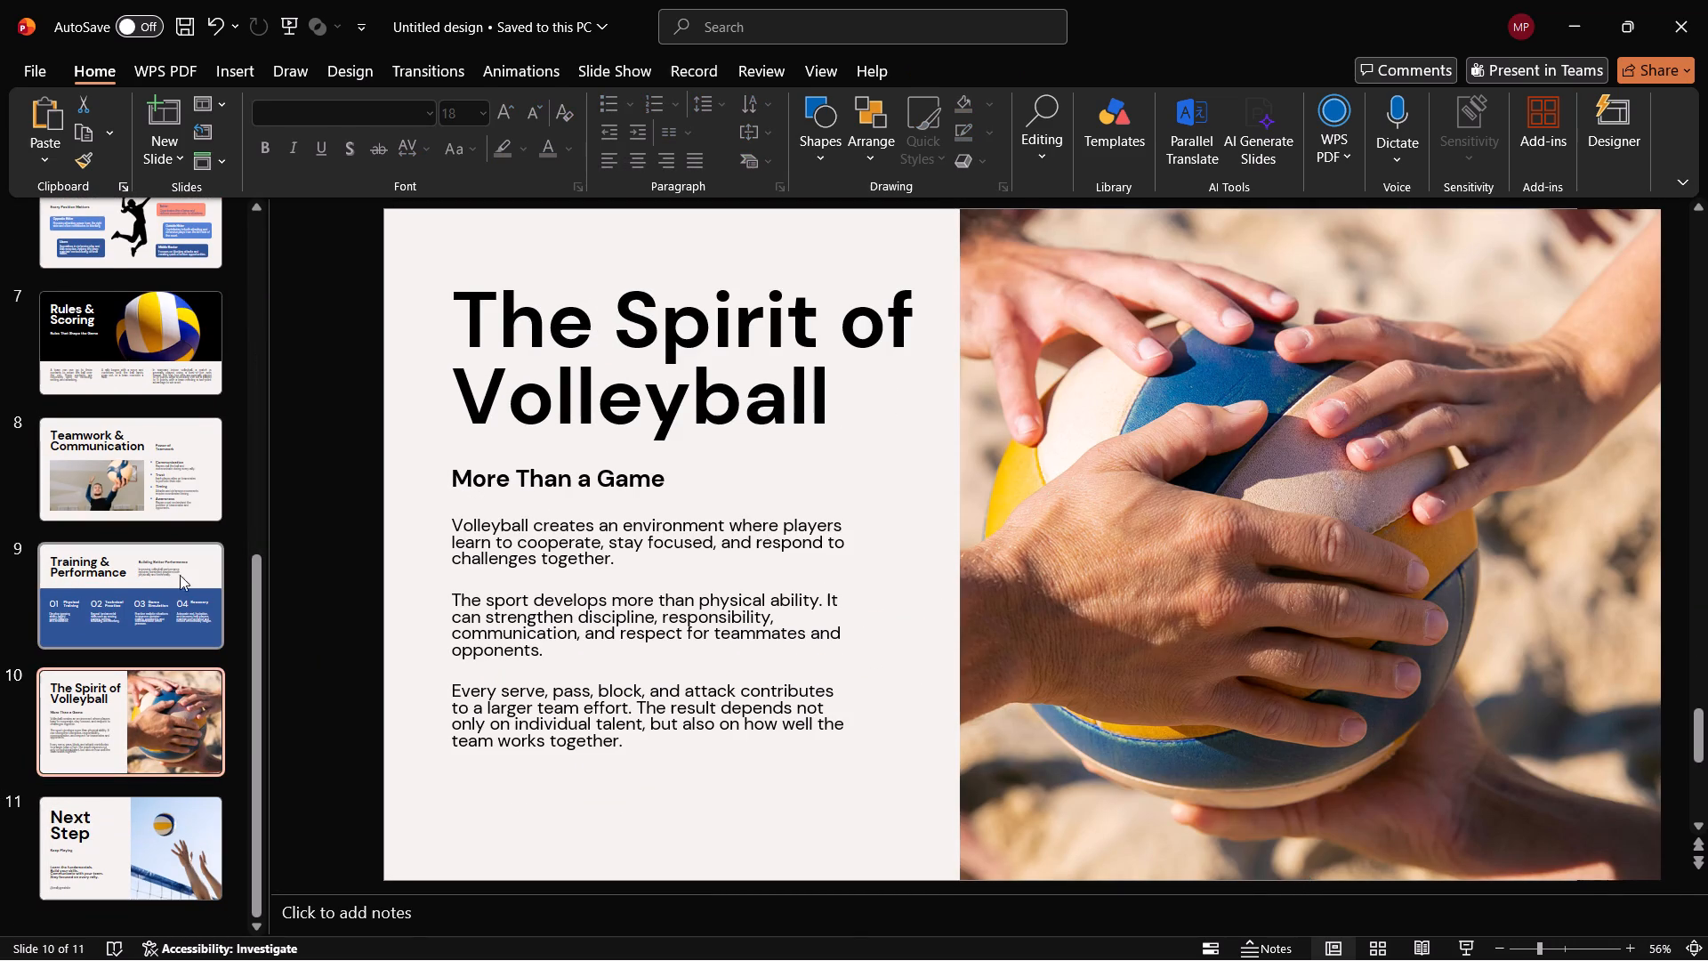
scroll(163, 400, "up", 3)
scroll(165, 501, "up", 1)
left_click(167, 505)
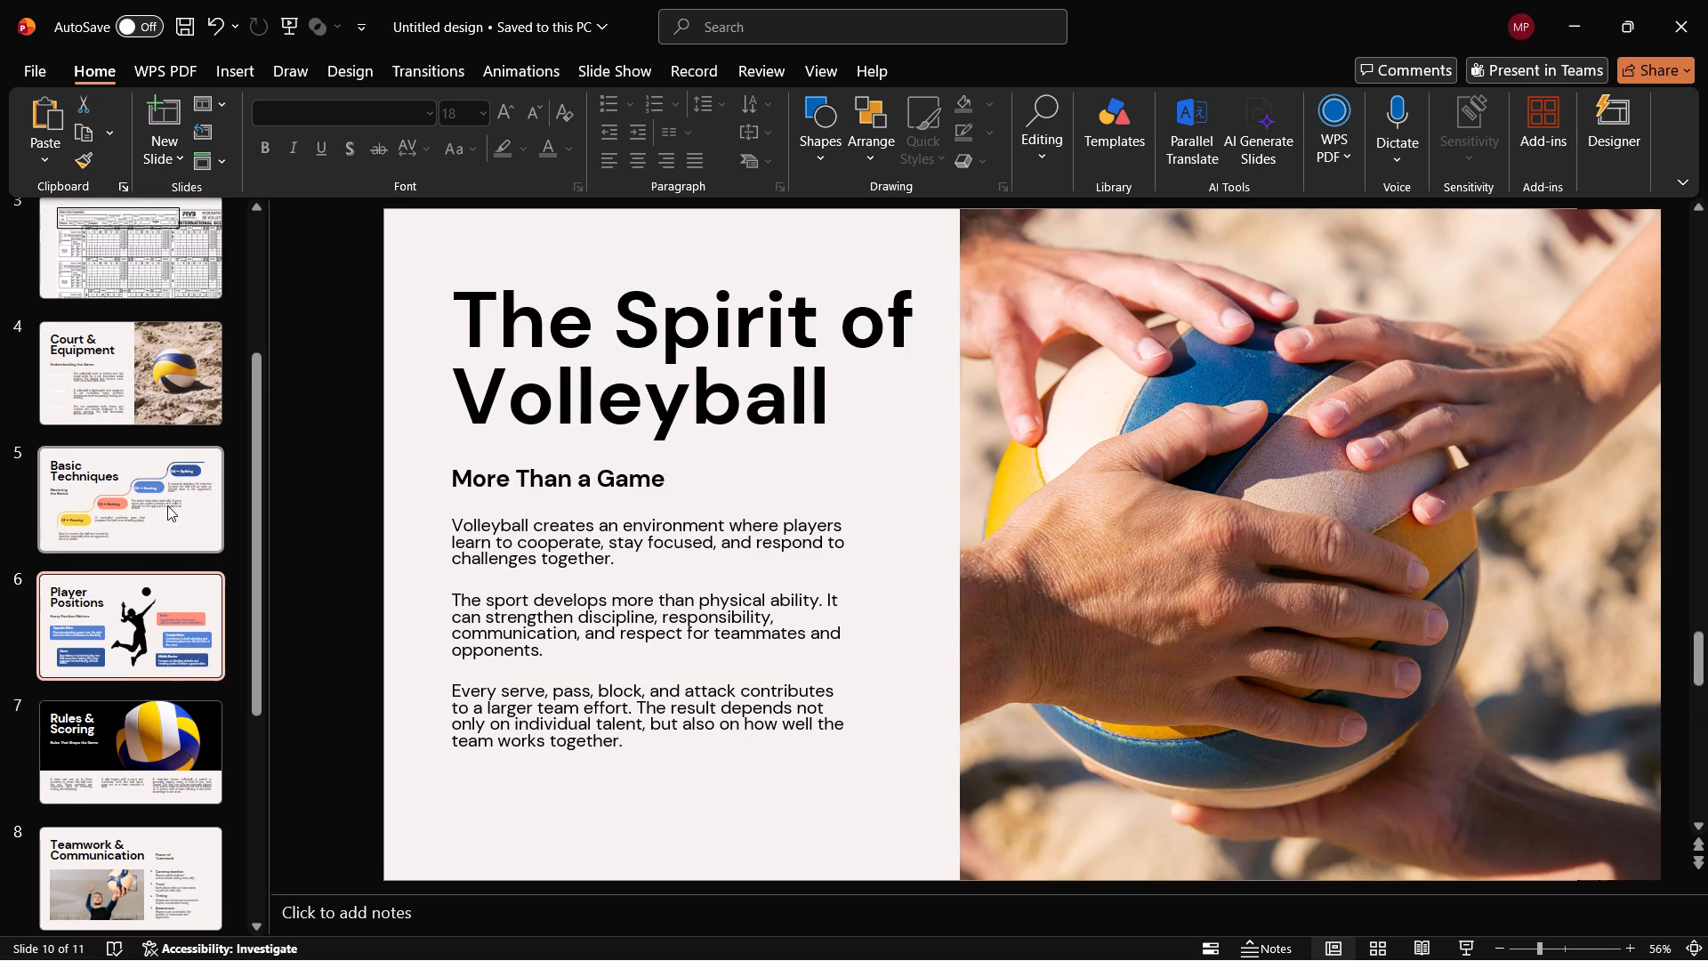
Check the Player Positions slide and the closing Next Step slide, including whether its text block can be selected.
left_click(168, 618)
scroll(111, 585, "up", 5)
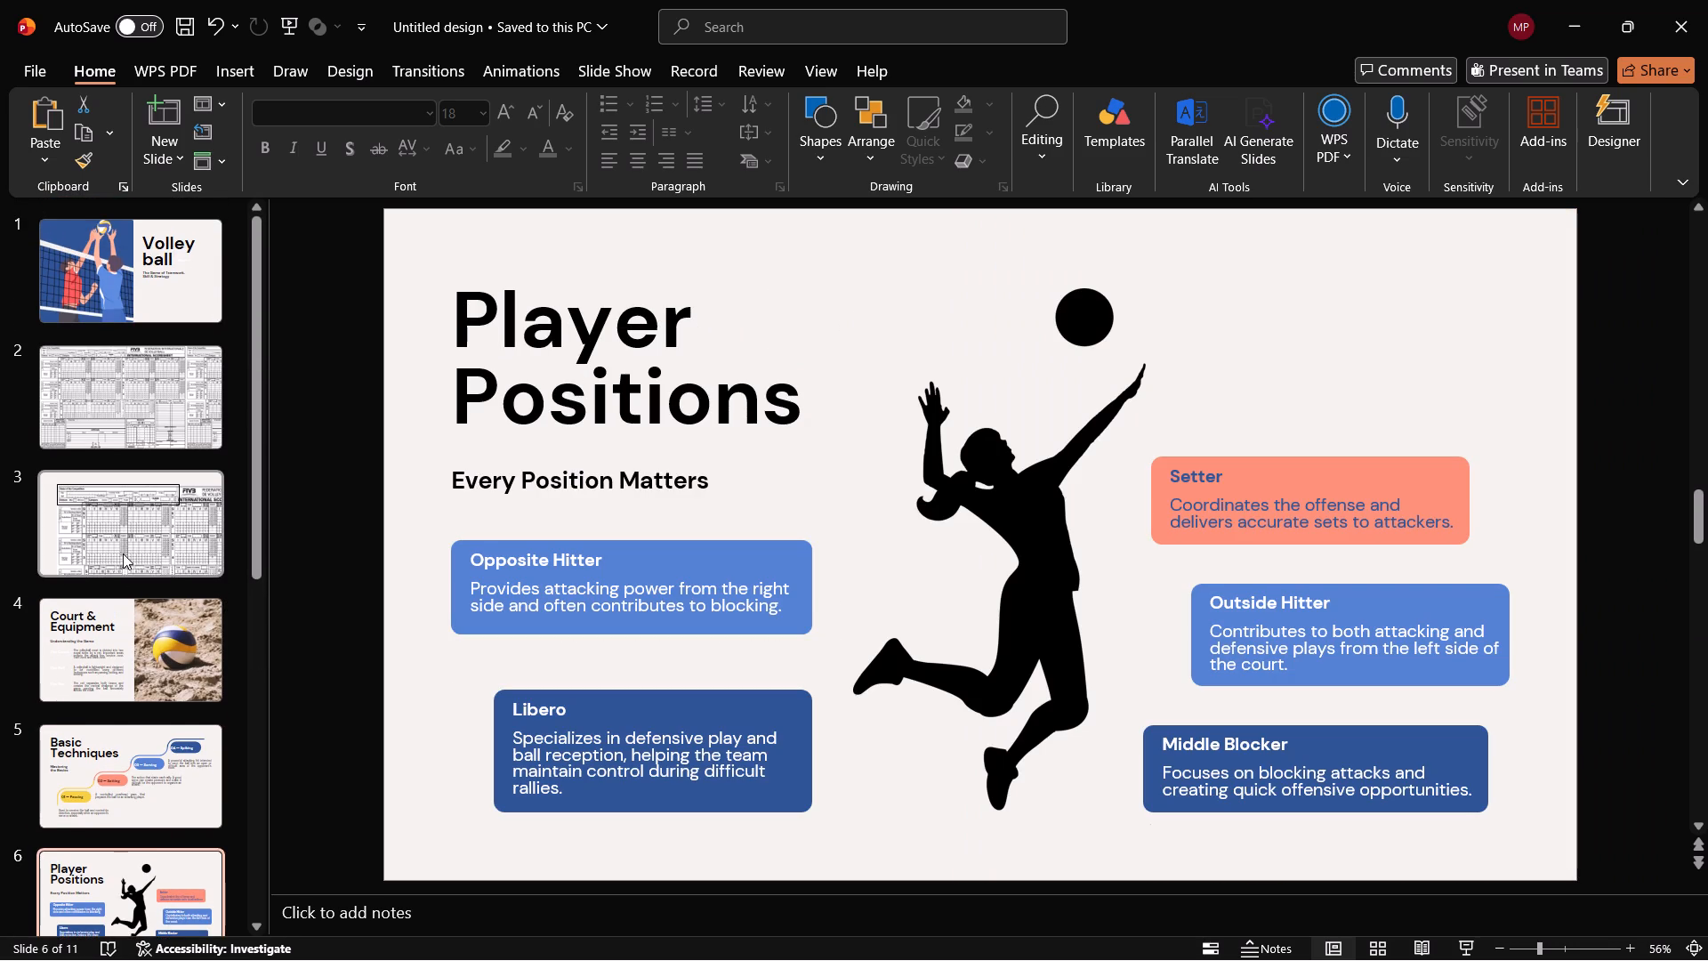
scroll(125, 651, "up", 1)
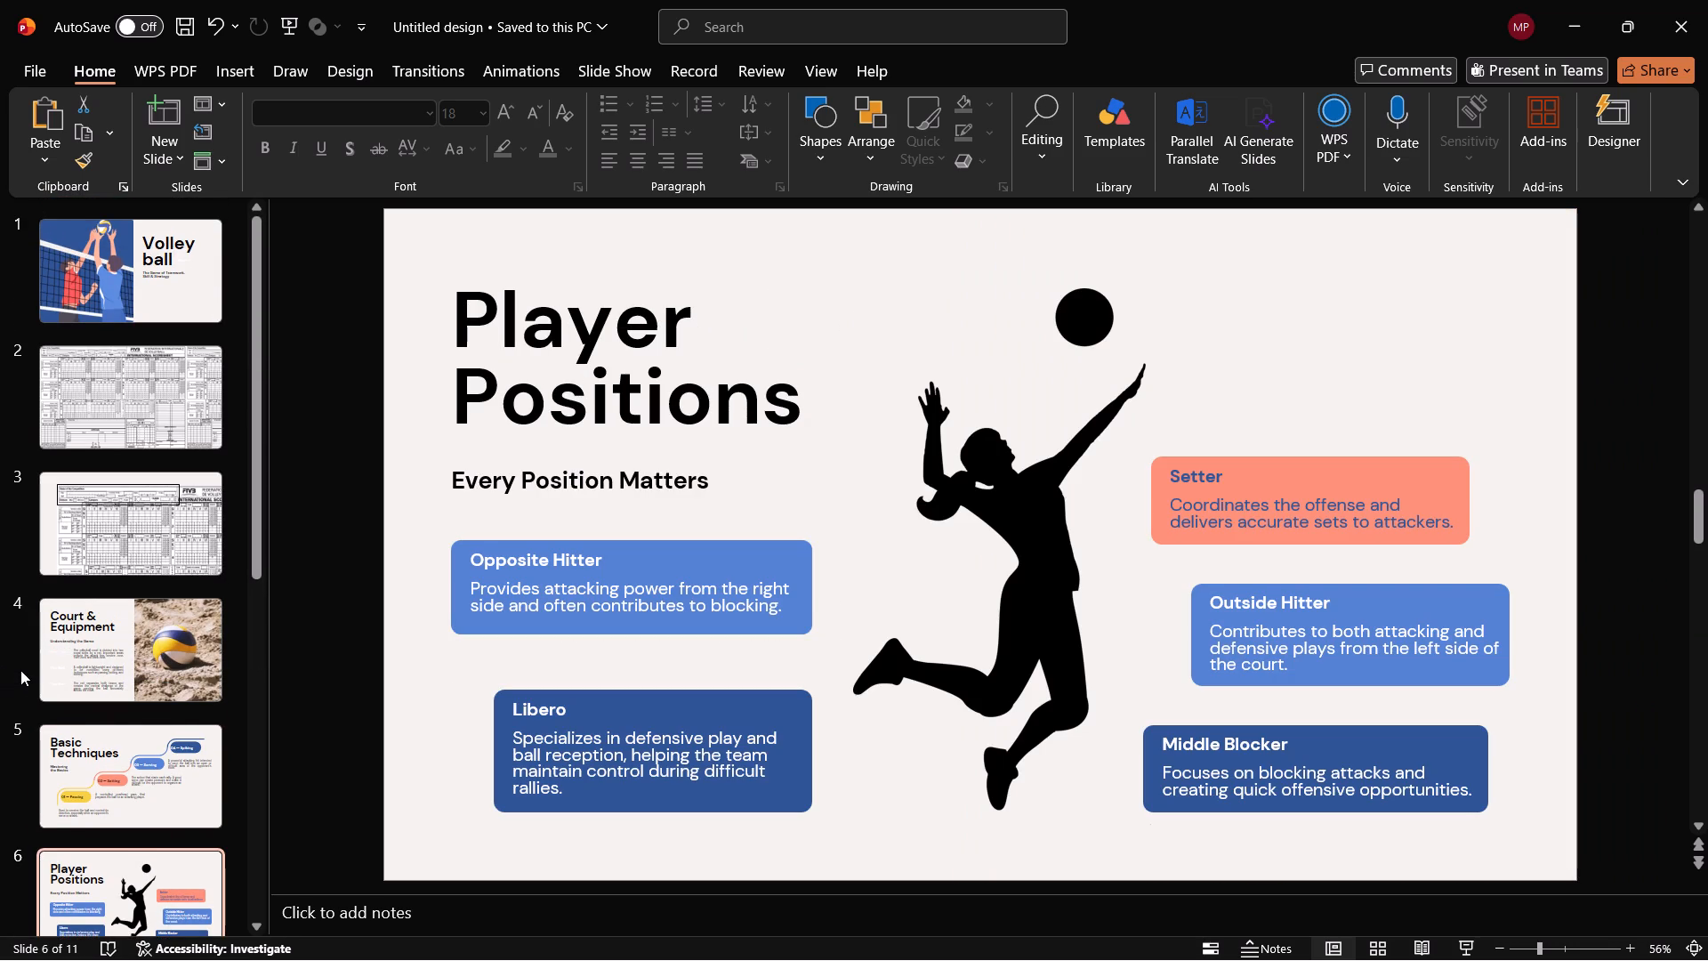
scroll(213, 868, "down", 7)
scroll(189, 787, "down", 4)
left_click(176, 851)
left_click(705, 699)
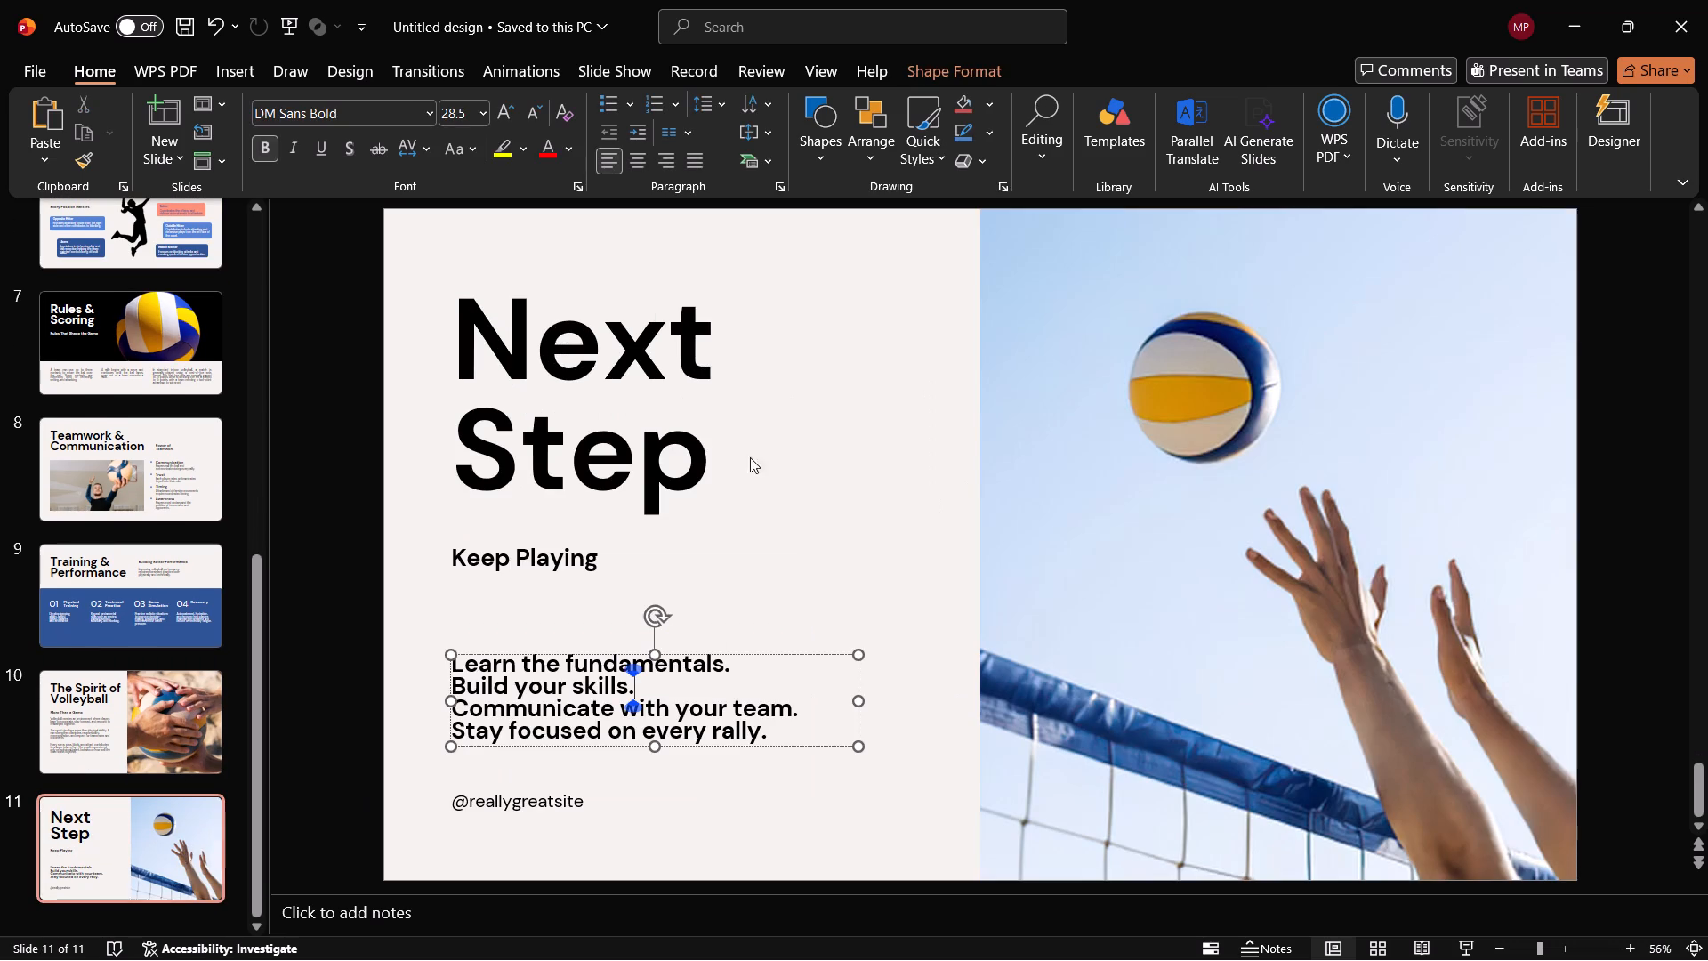
left_click_drag(747, 454, 727, 445)
scroll(264, 463, "up", 11)
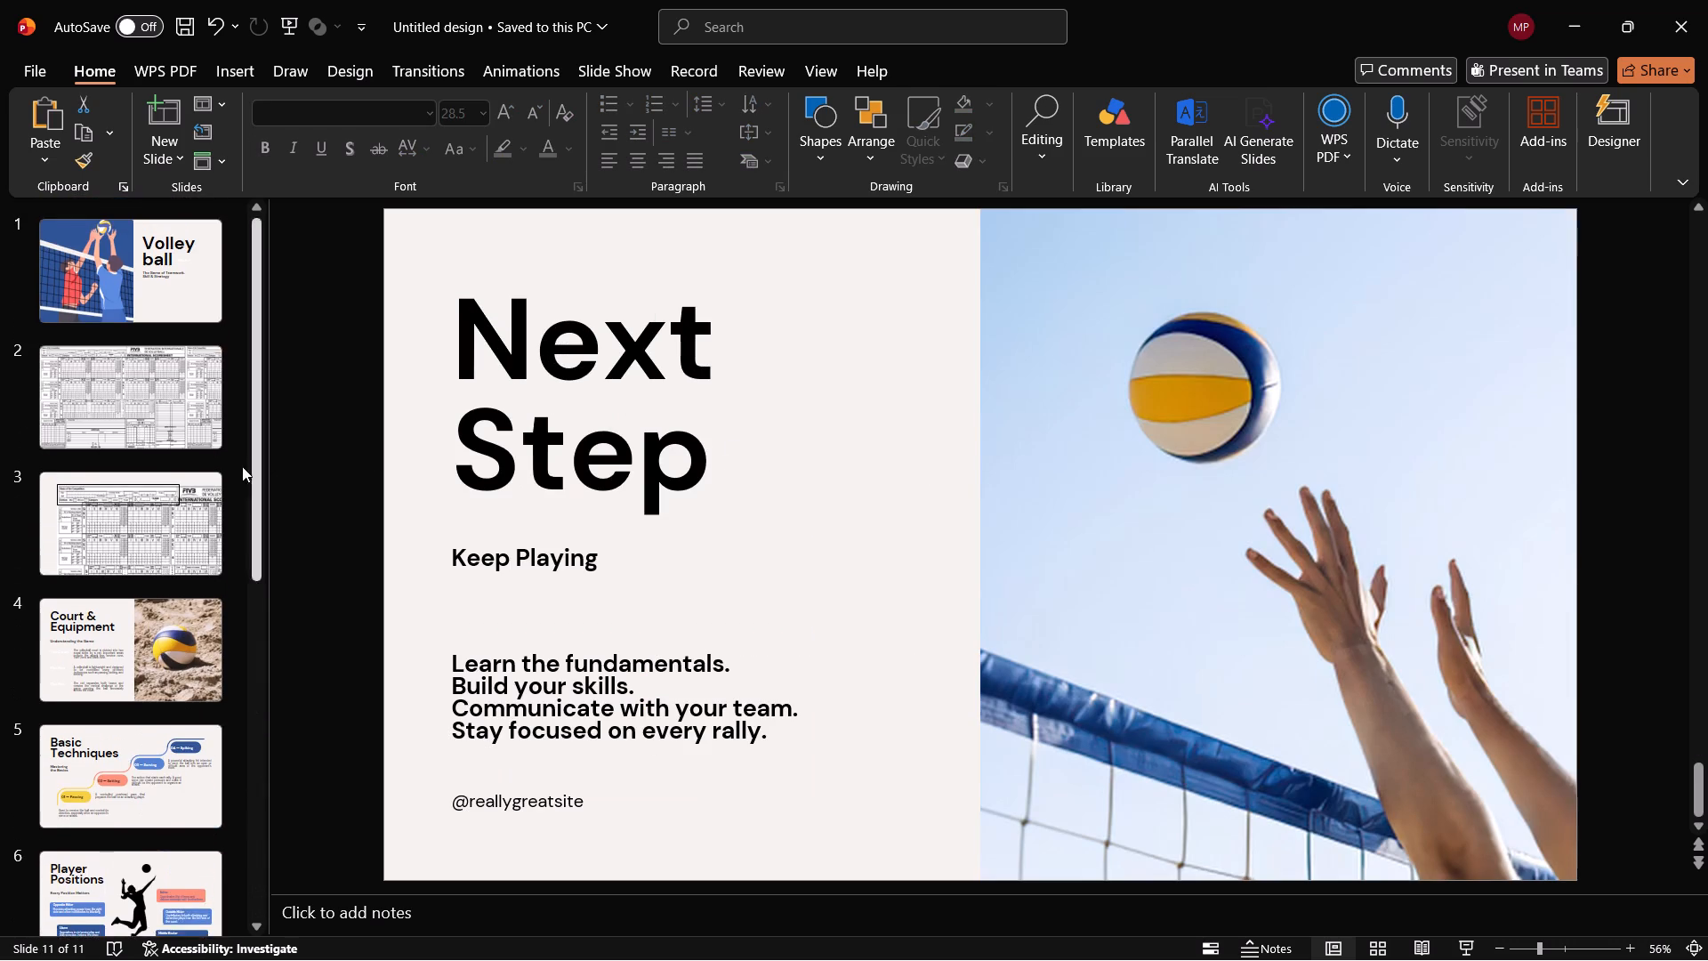
scroll(155, 441, "down", 1)
scroll(149, 432, "up", 5)
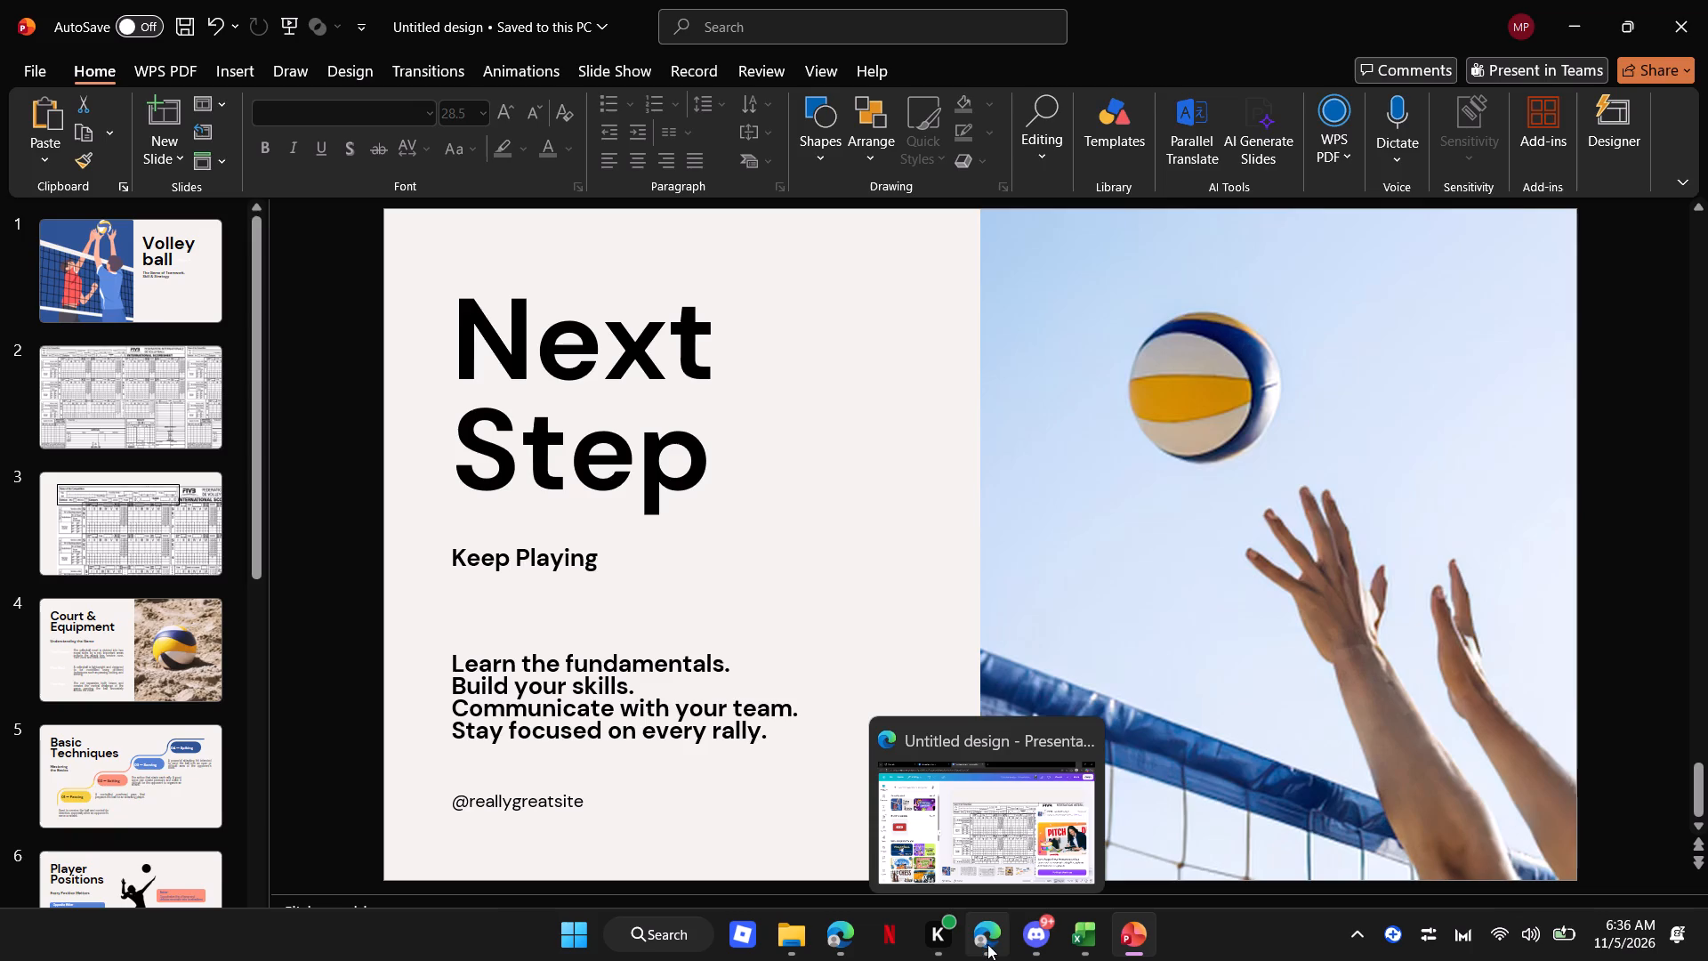
Switch to the Edge window with the scoresheet searches and search the web for "blank white".
left_click(840, 933)
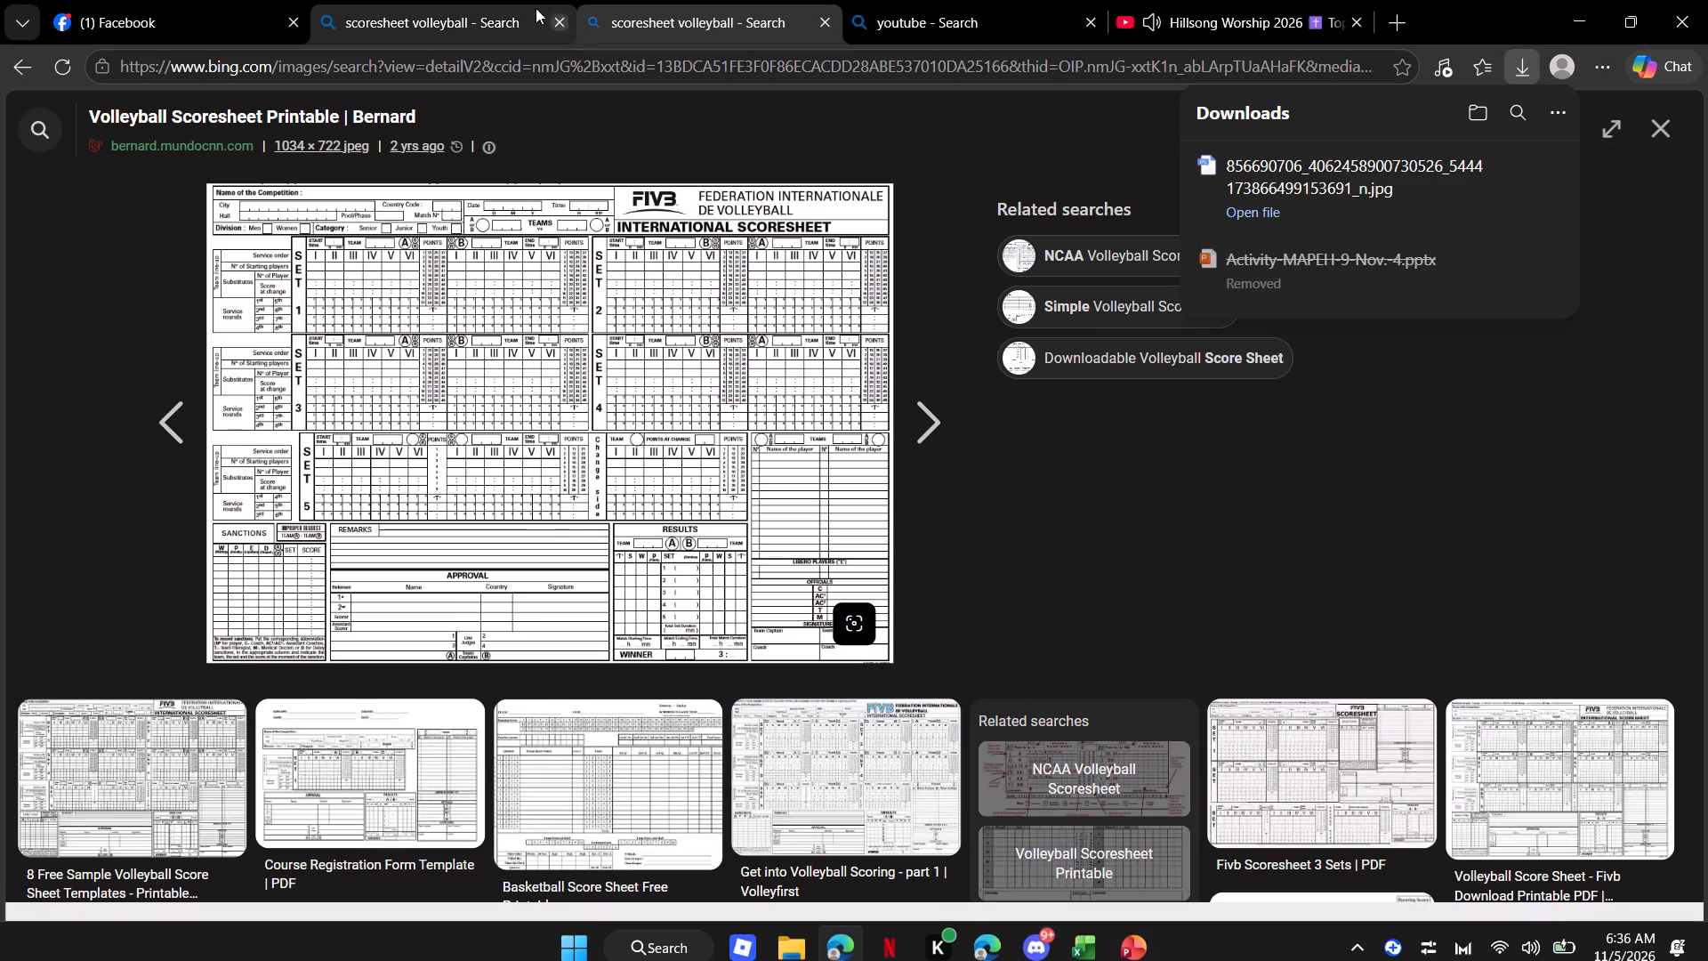
left_click(441, 5)
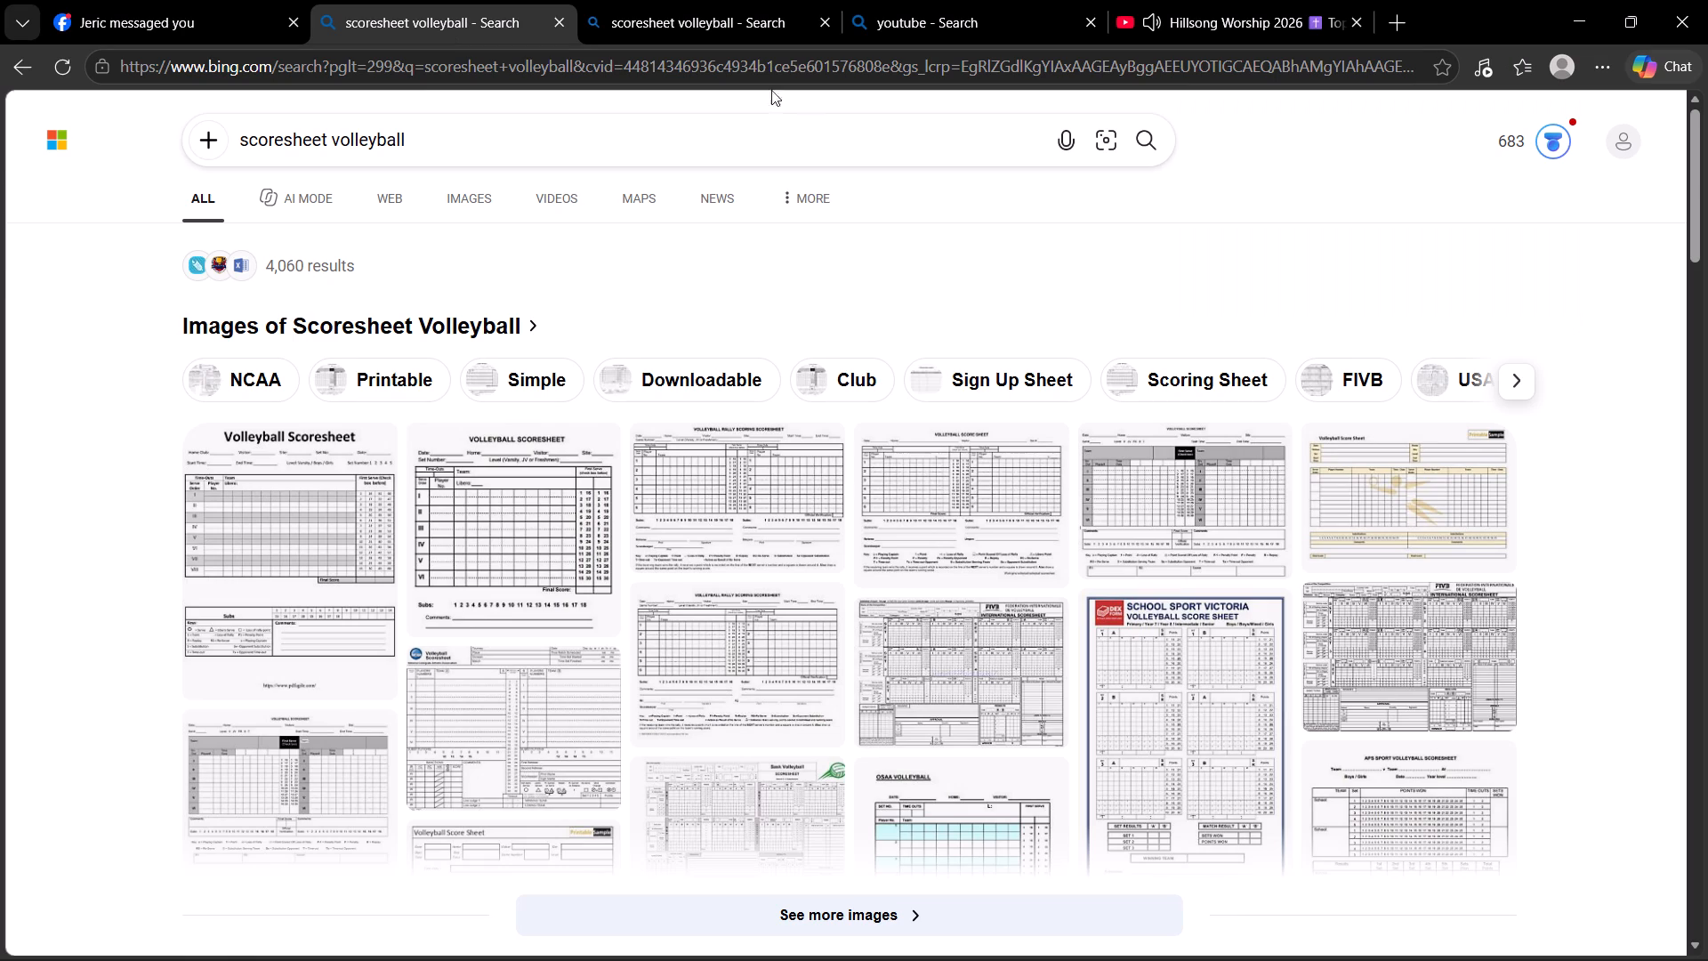
left_click_drag(504, 141, 0, 93)
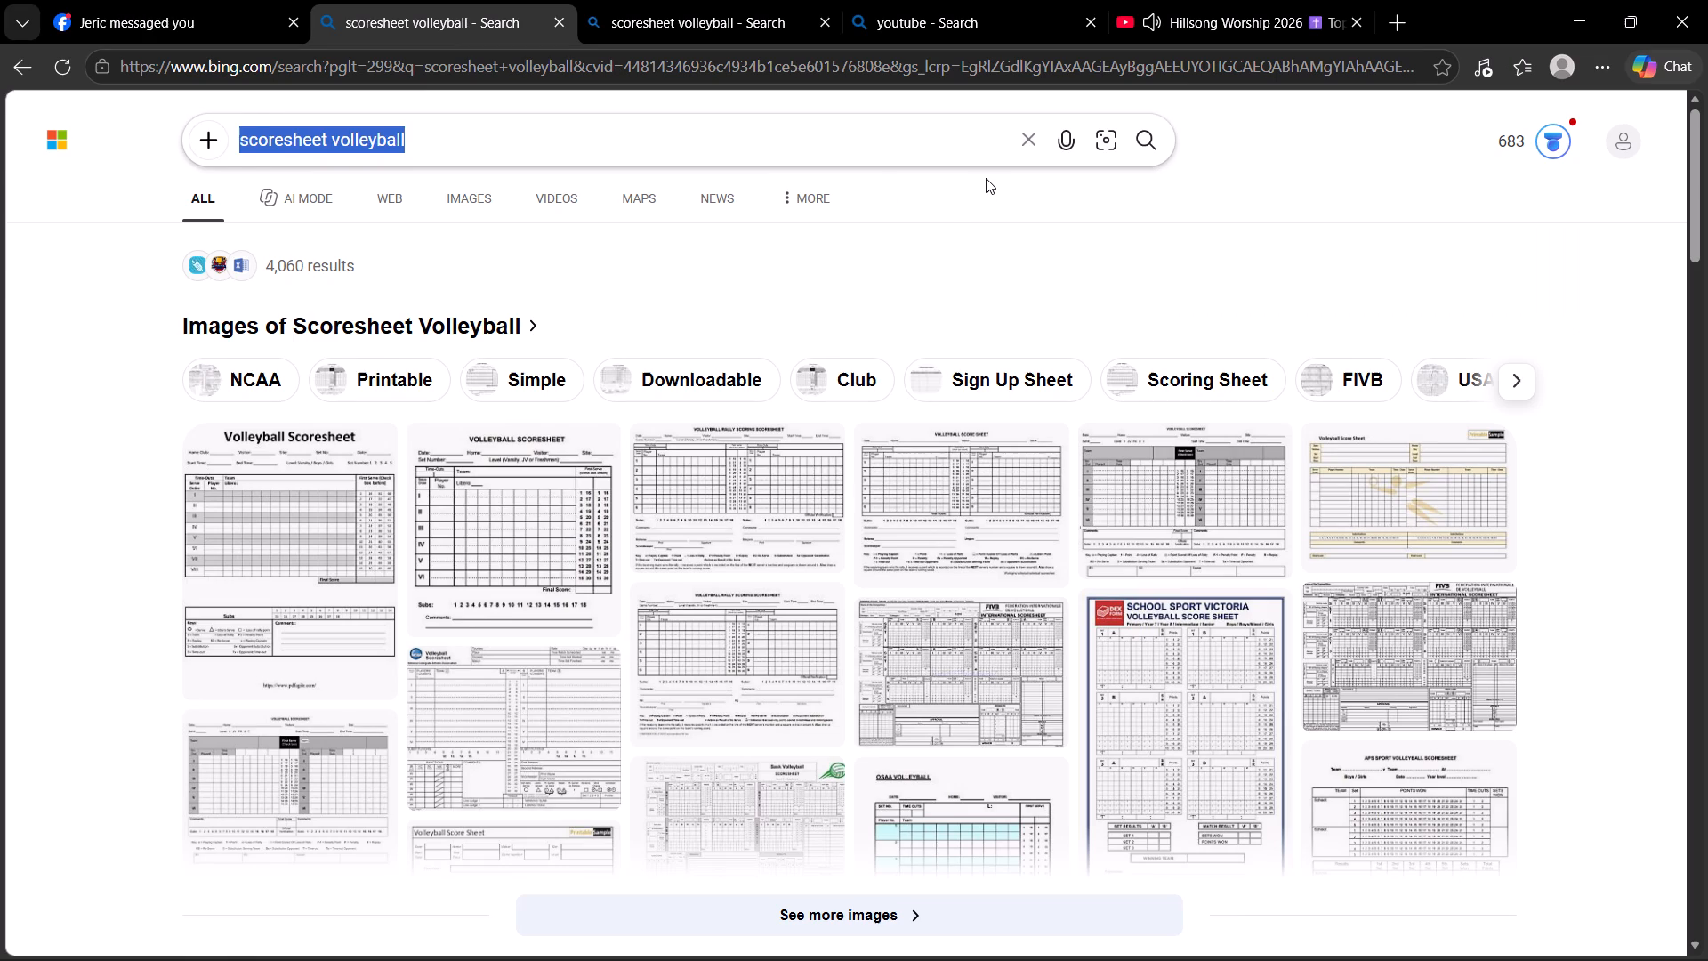
key("b")
type("lank white")
key("Return")
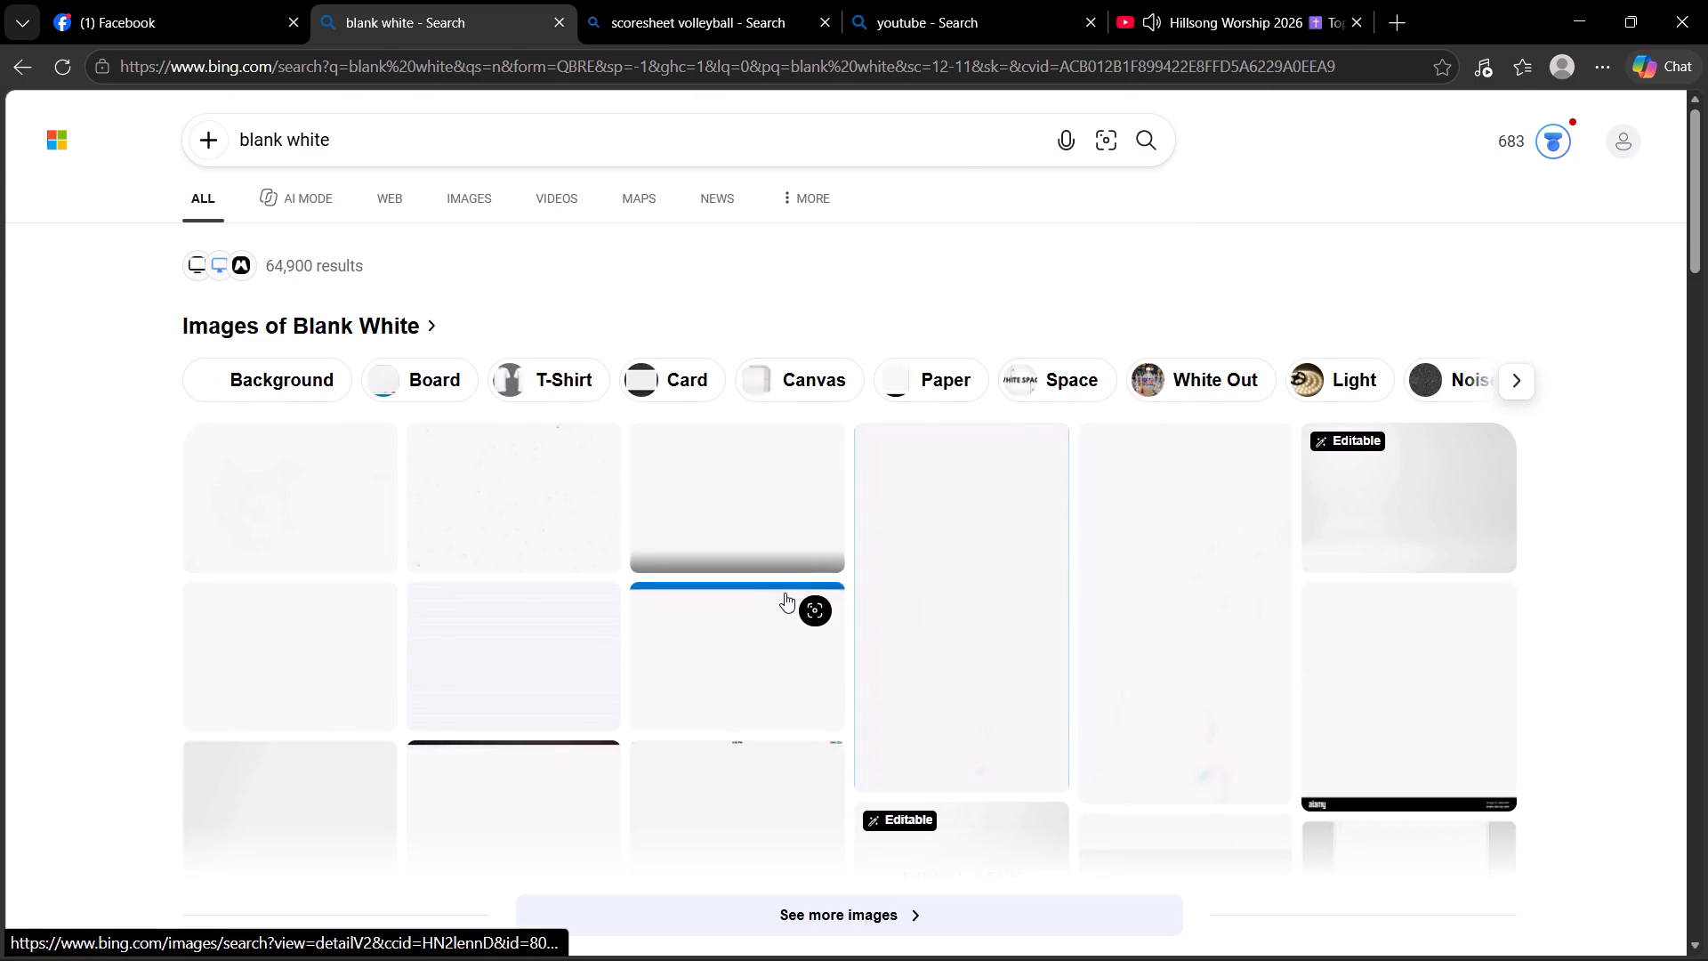
Open the first plain white wallpaper among the image results and copy the image.
scroll(785, 593, "up", 5)
scroll(828, 595, "down", 6)
scroll(851, 585, "up", 7)
left_click(256, 500)
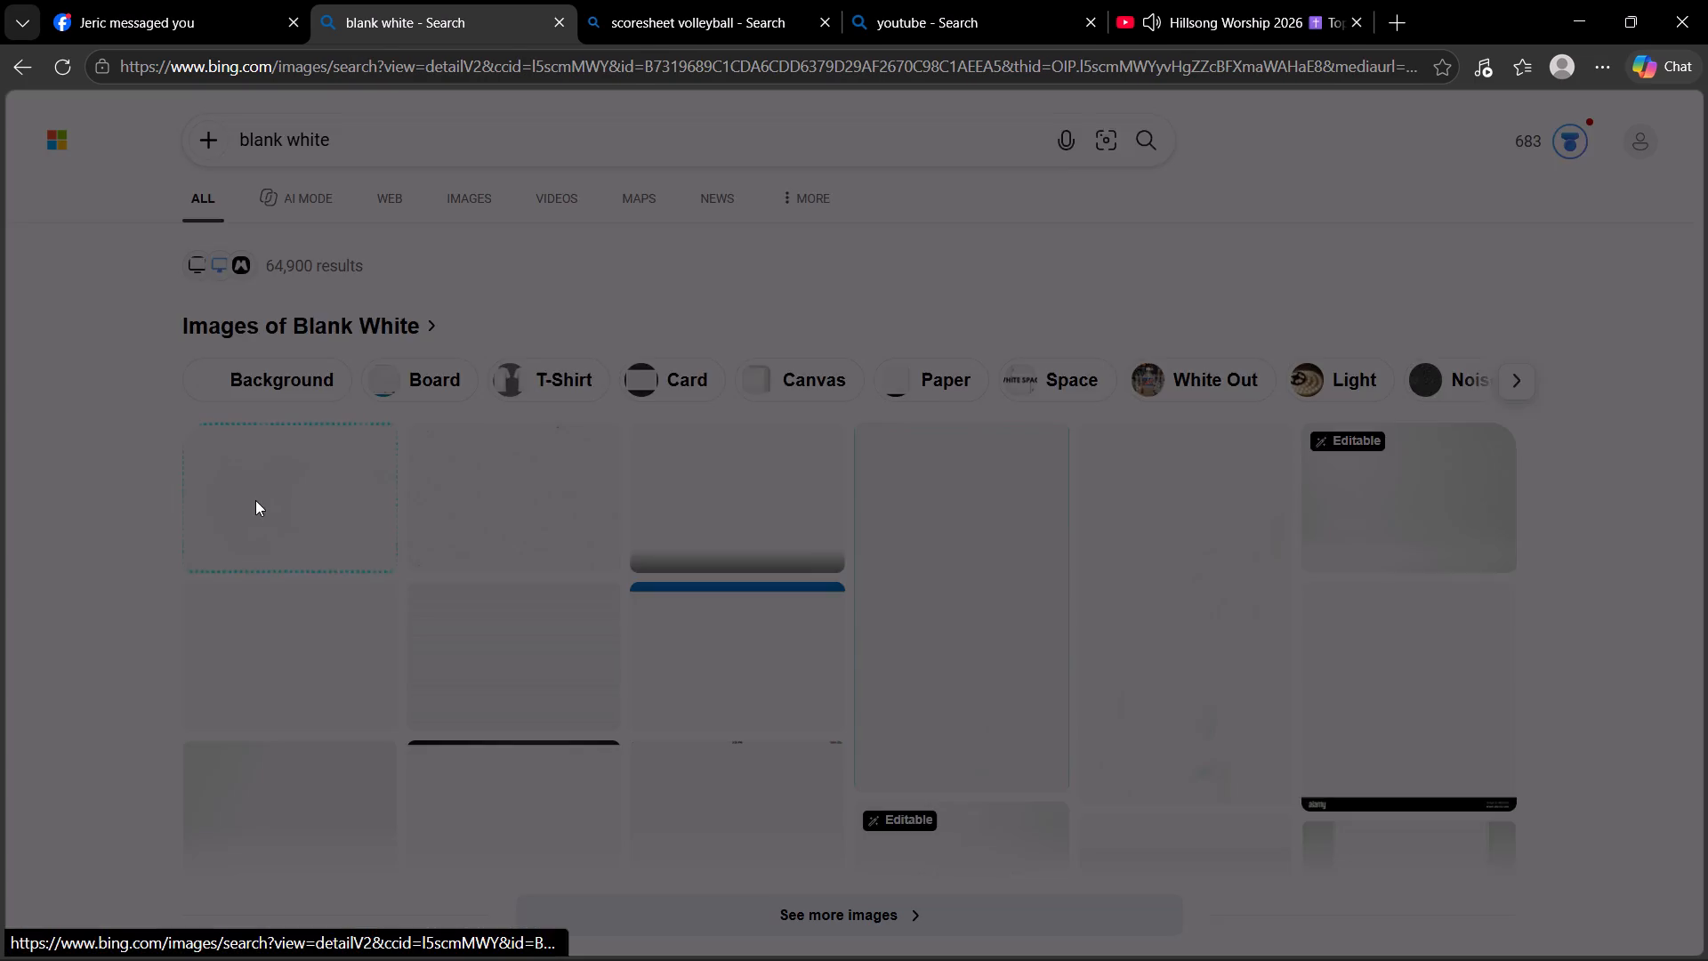
right_click(467, 373)
left_click(597, 474)
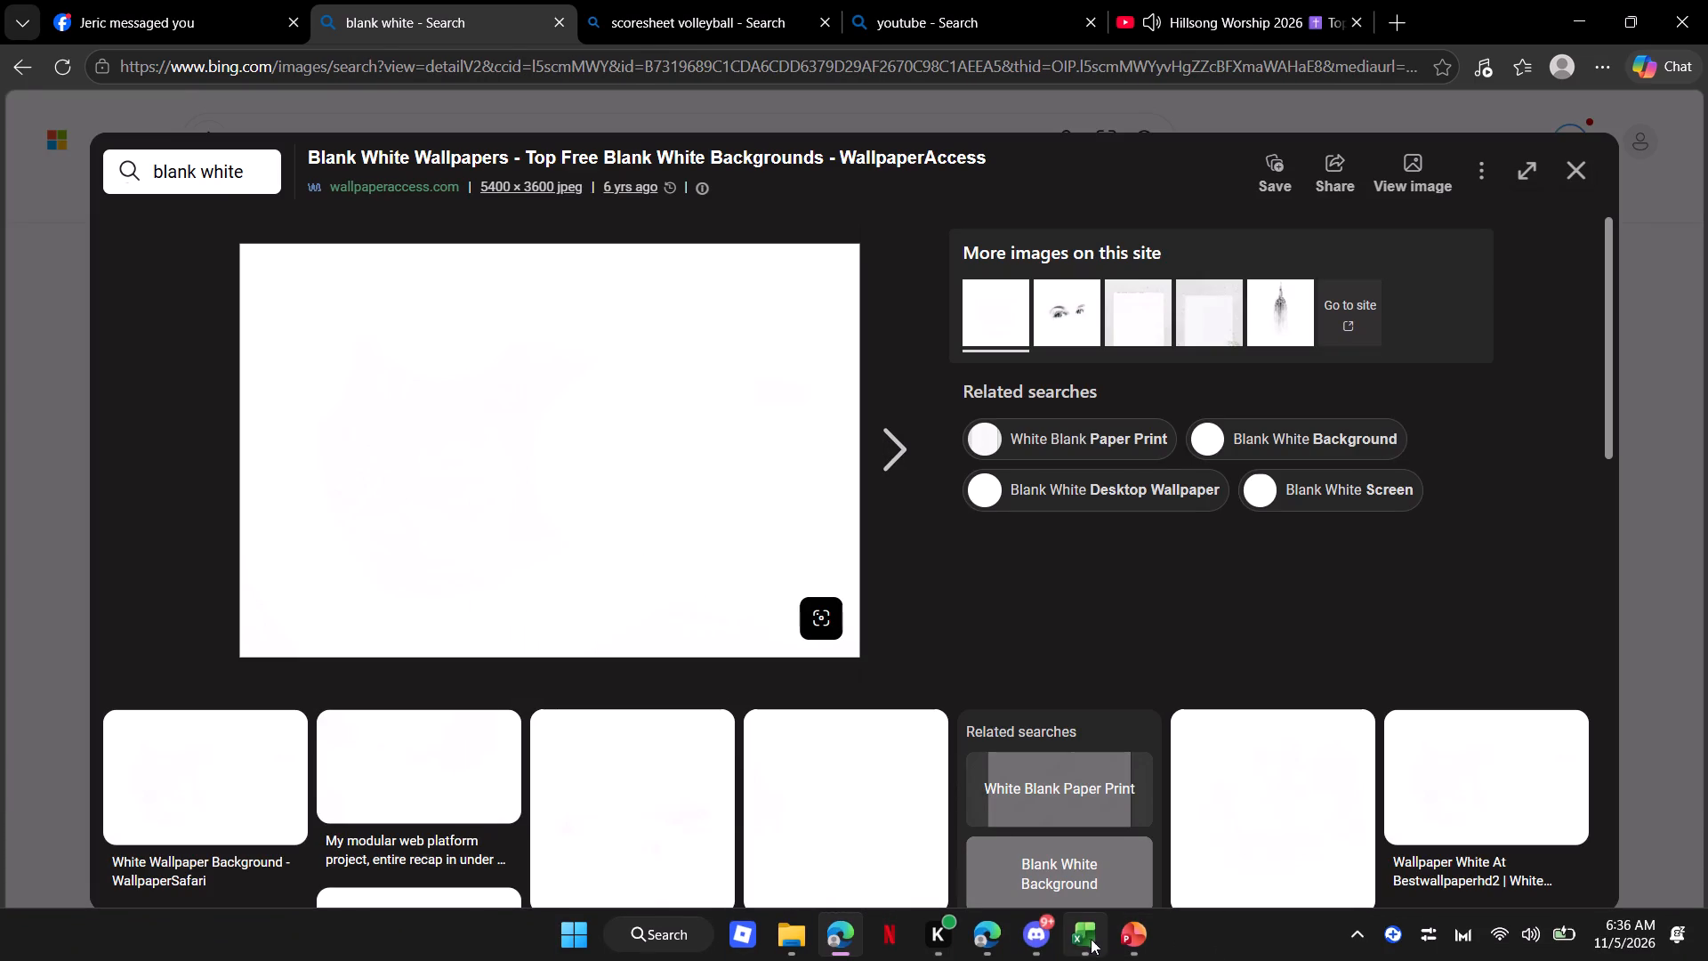
Return to PowerPoint and paste the white image onto slide 3, the scoresheet slide with the outlined rectangle.
left_click(990, 948)
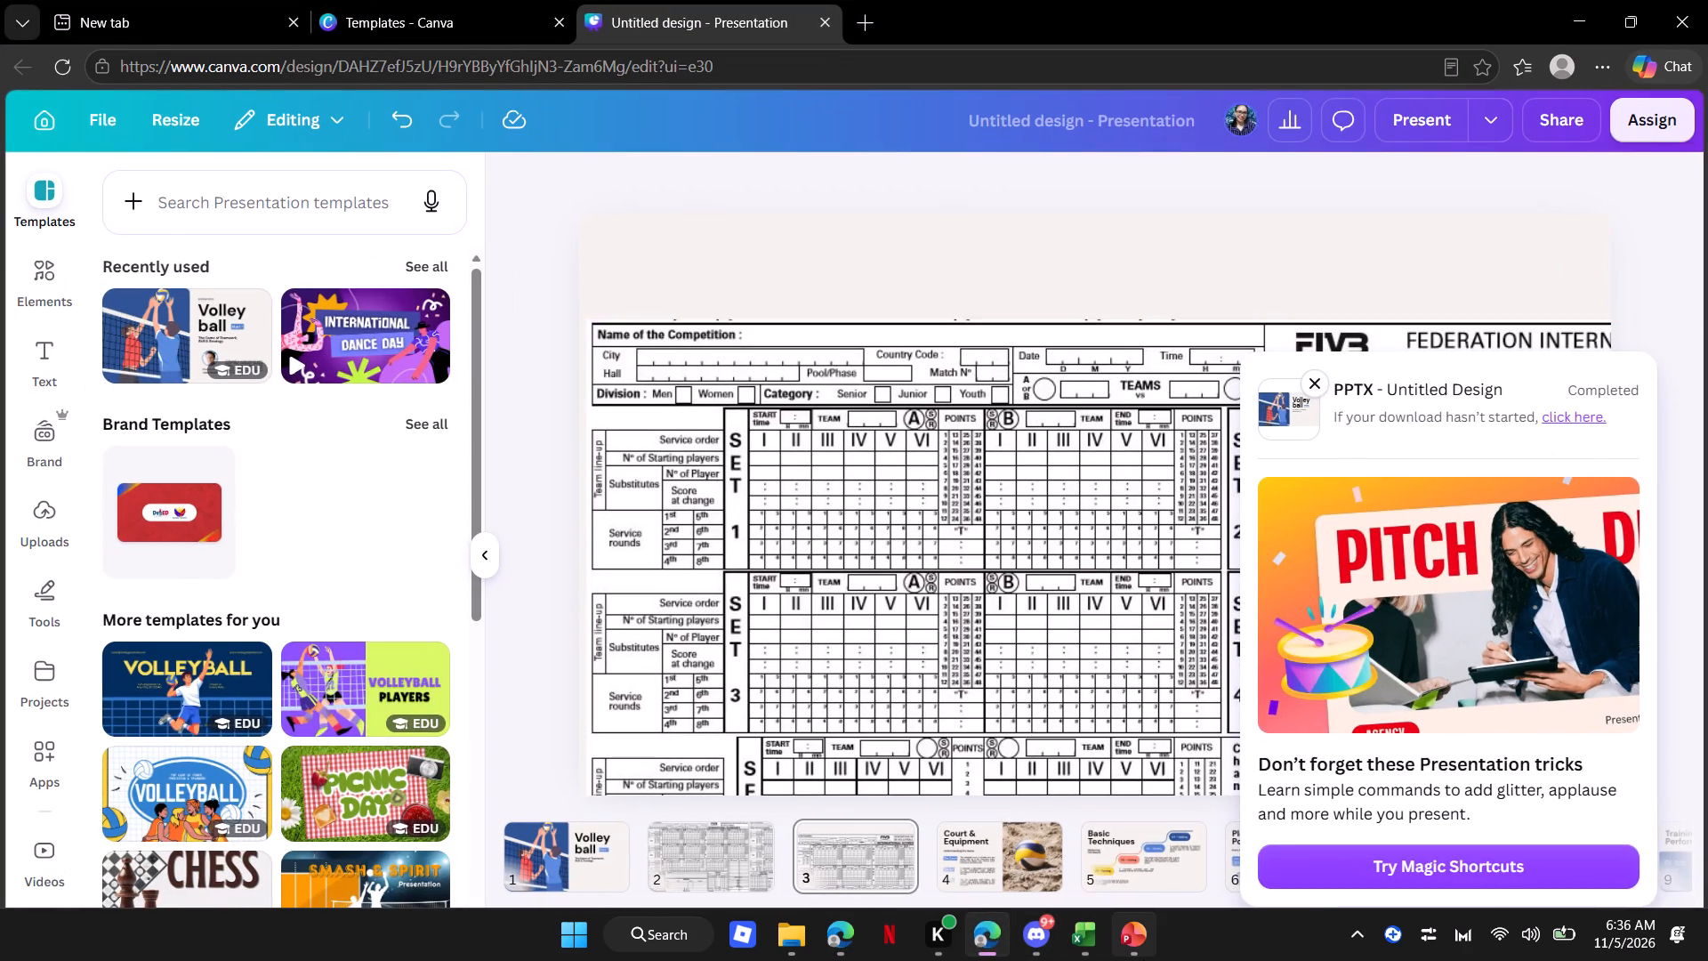
left_click(1149, 934)
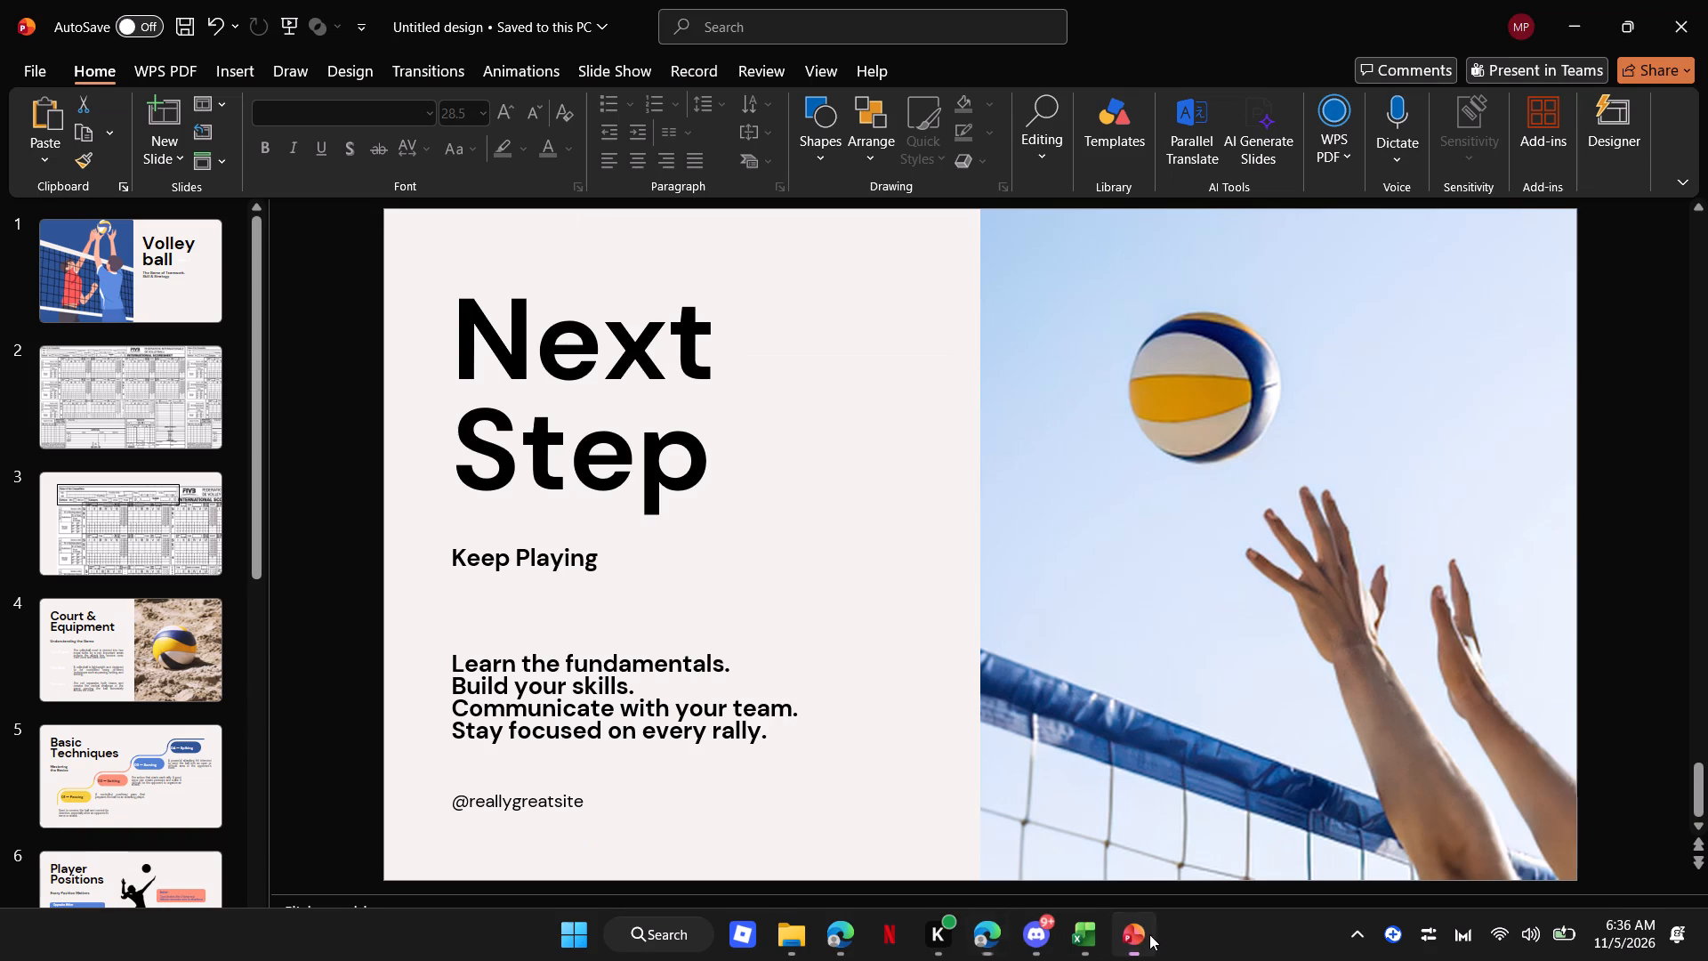
left_click(207, 546)
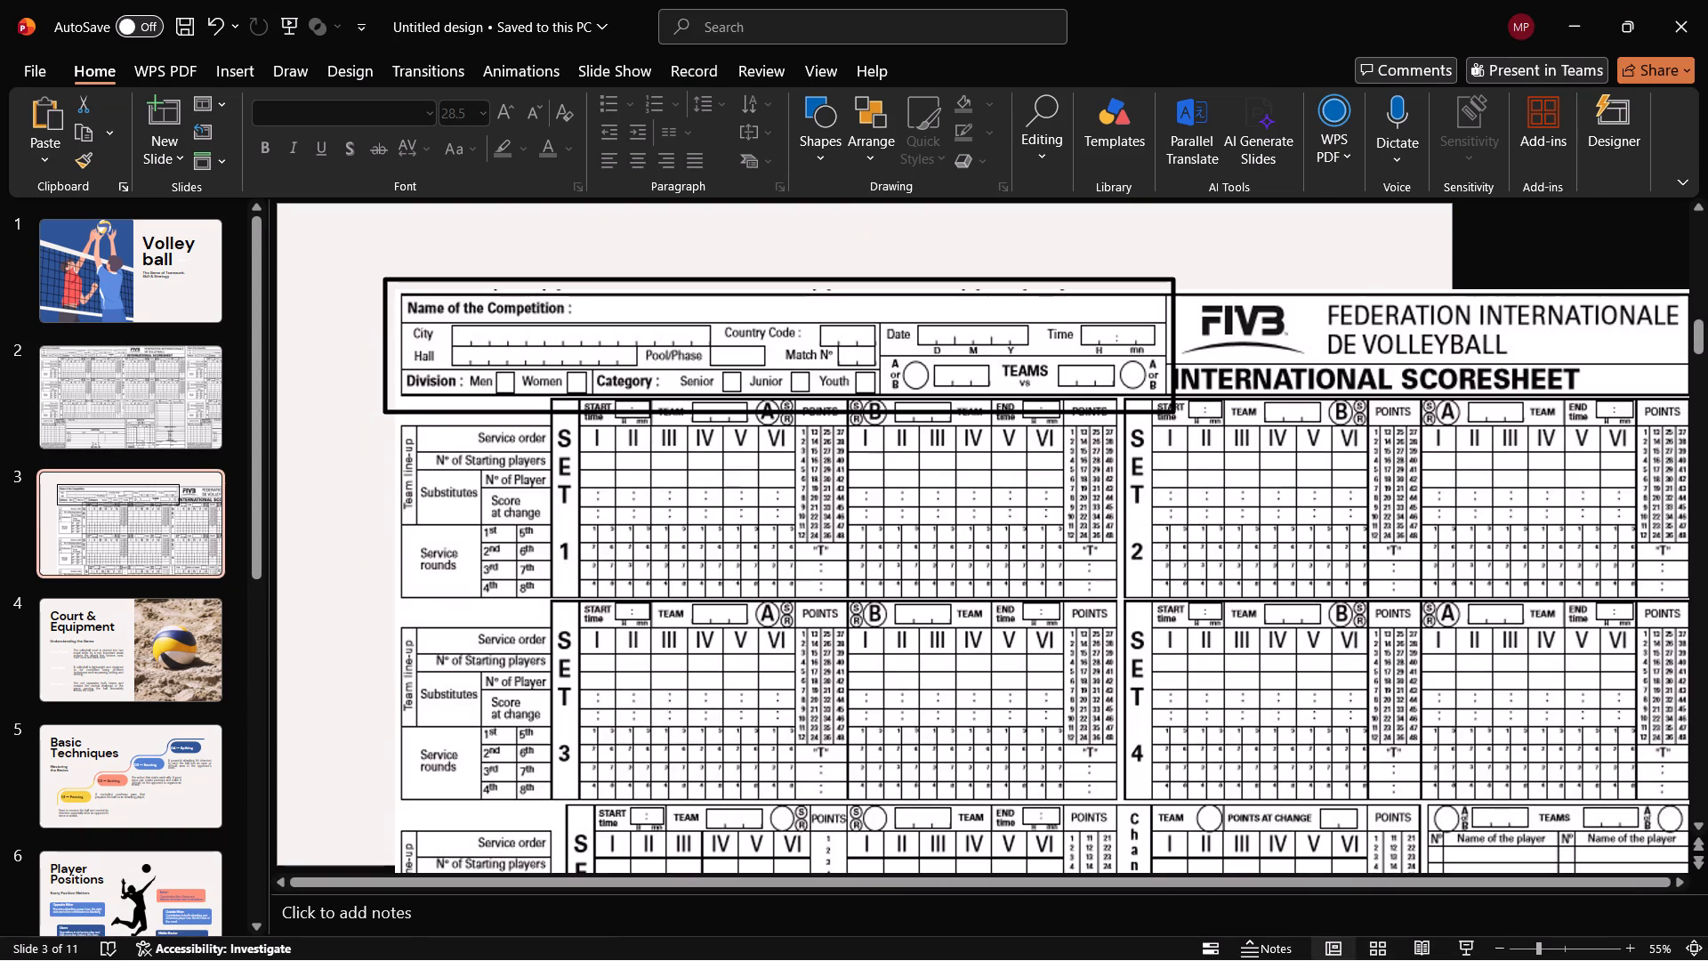
key("ctrl+v")
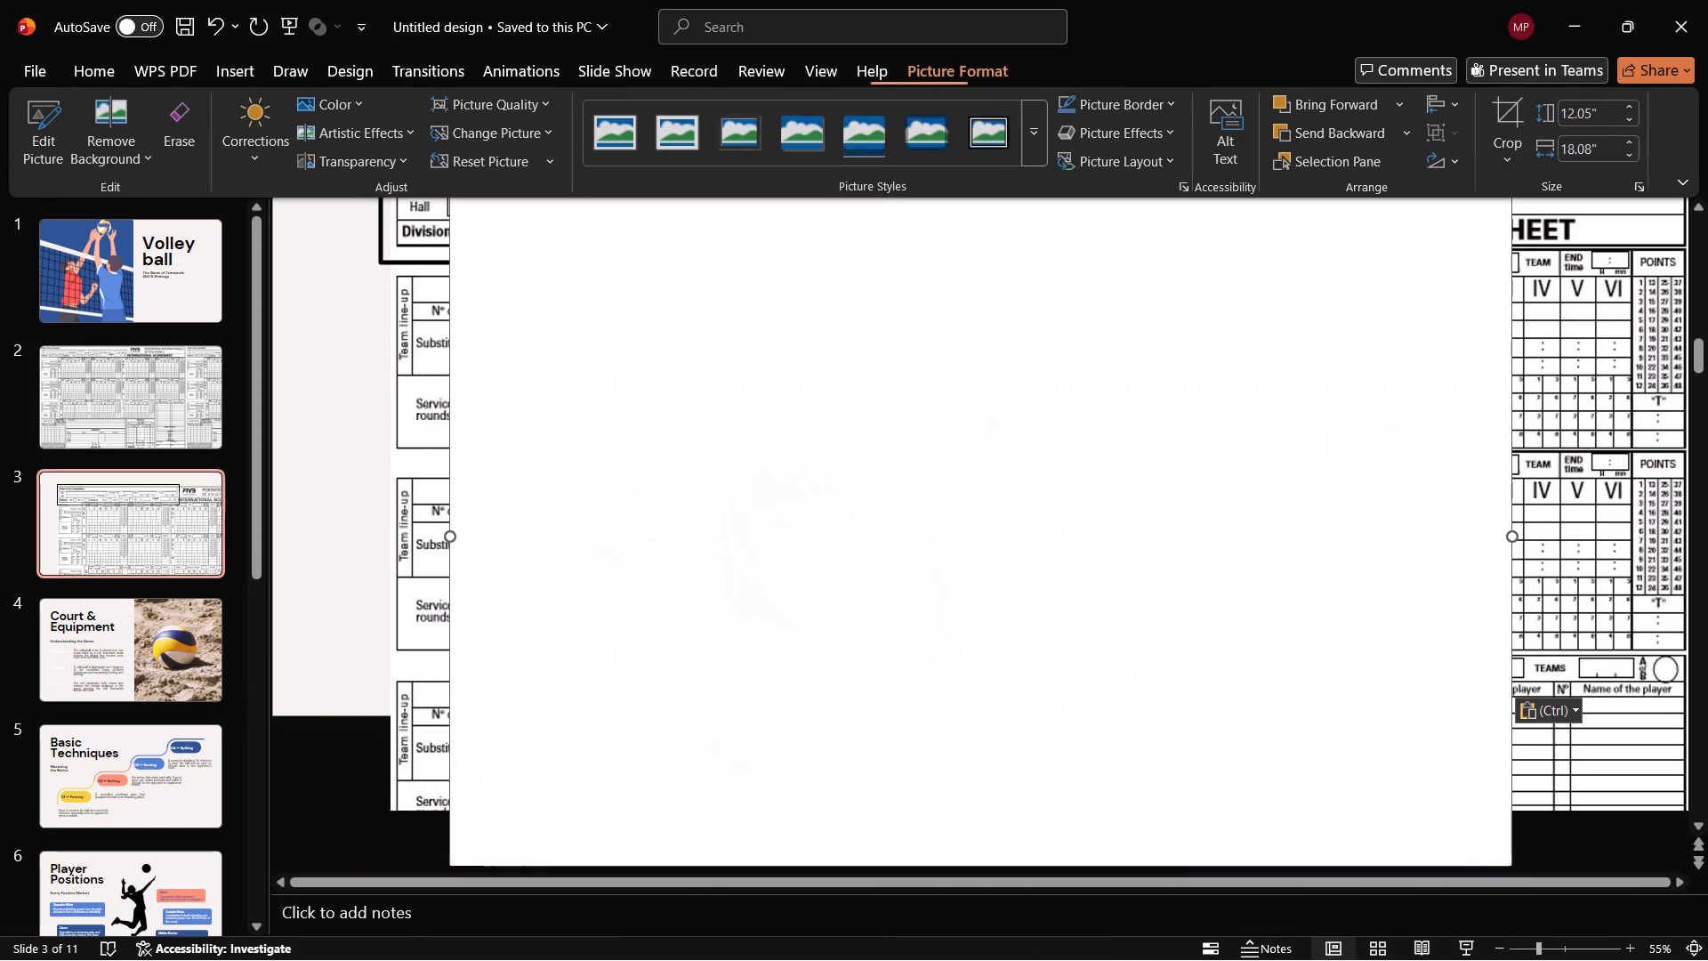
Scale the white image down to about 10.42 by 15.63 inches and place it over the scoresheet's set tables, aligned with the sheet's left edge.
left_click(979, 552)
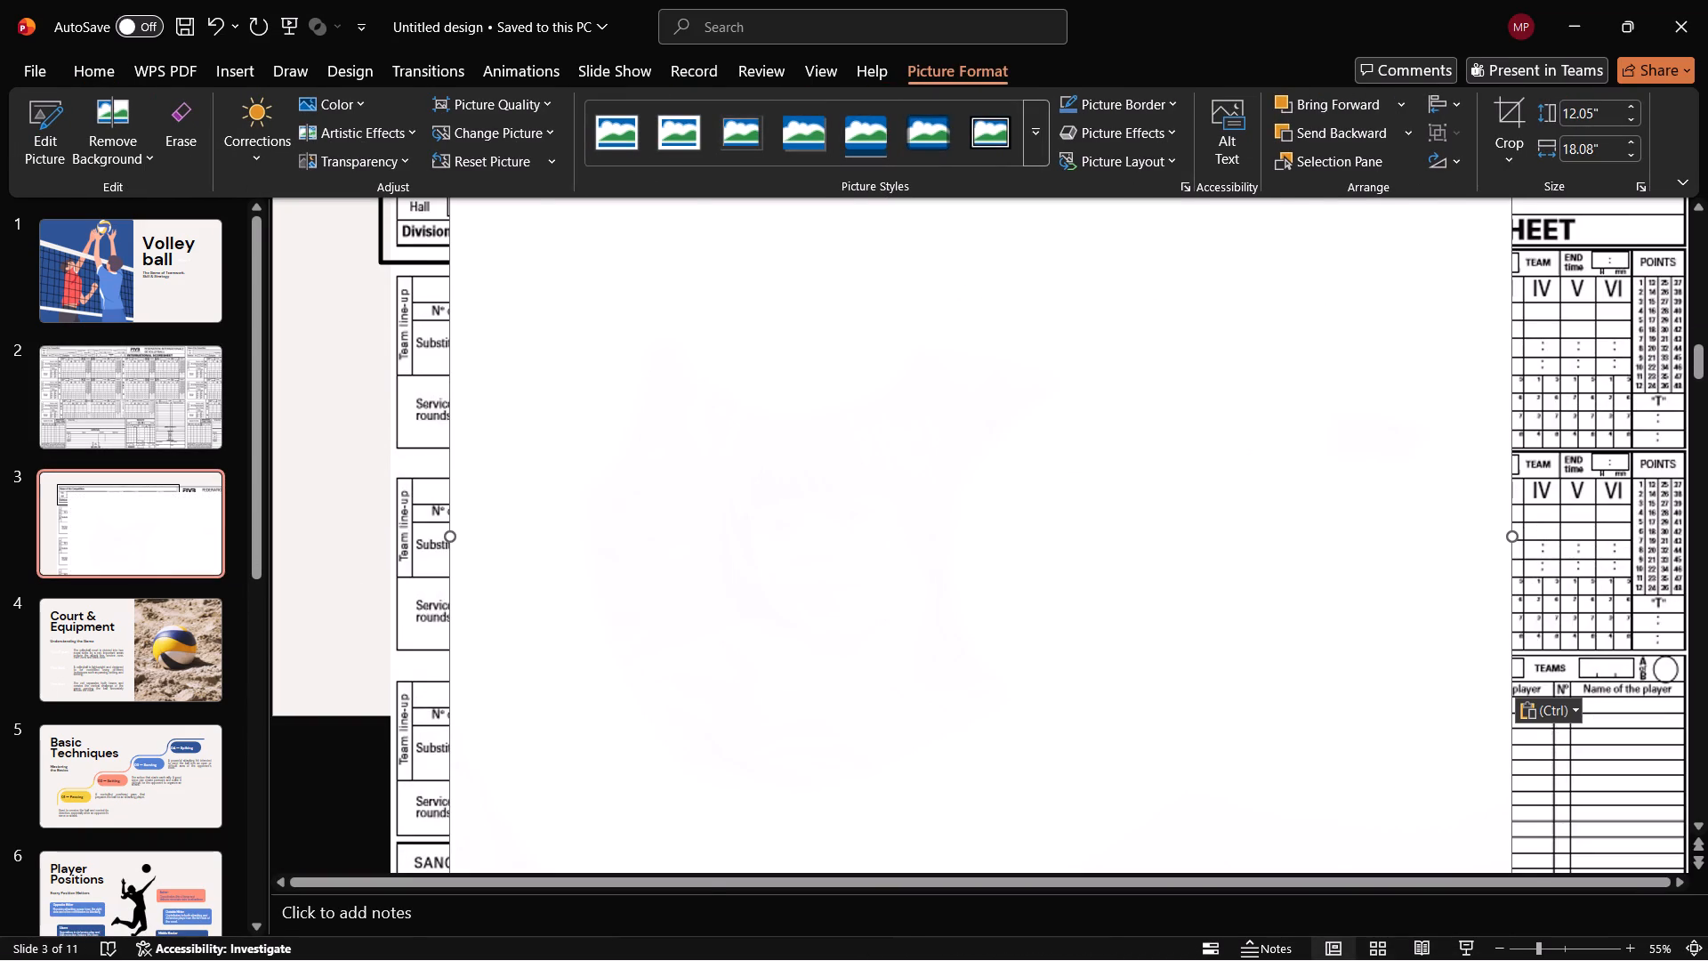
left_click_drag(1184, 487, 1213, 532)
left_click_drag(1536, 225, 1496, 255)
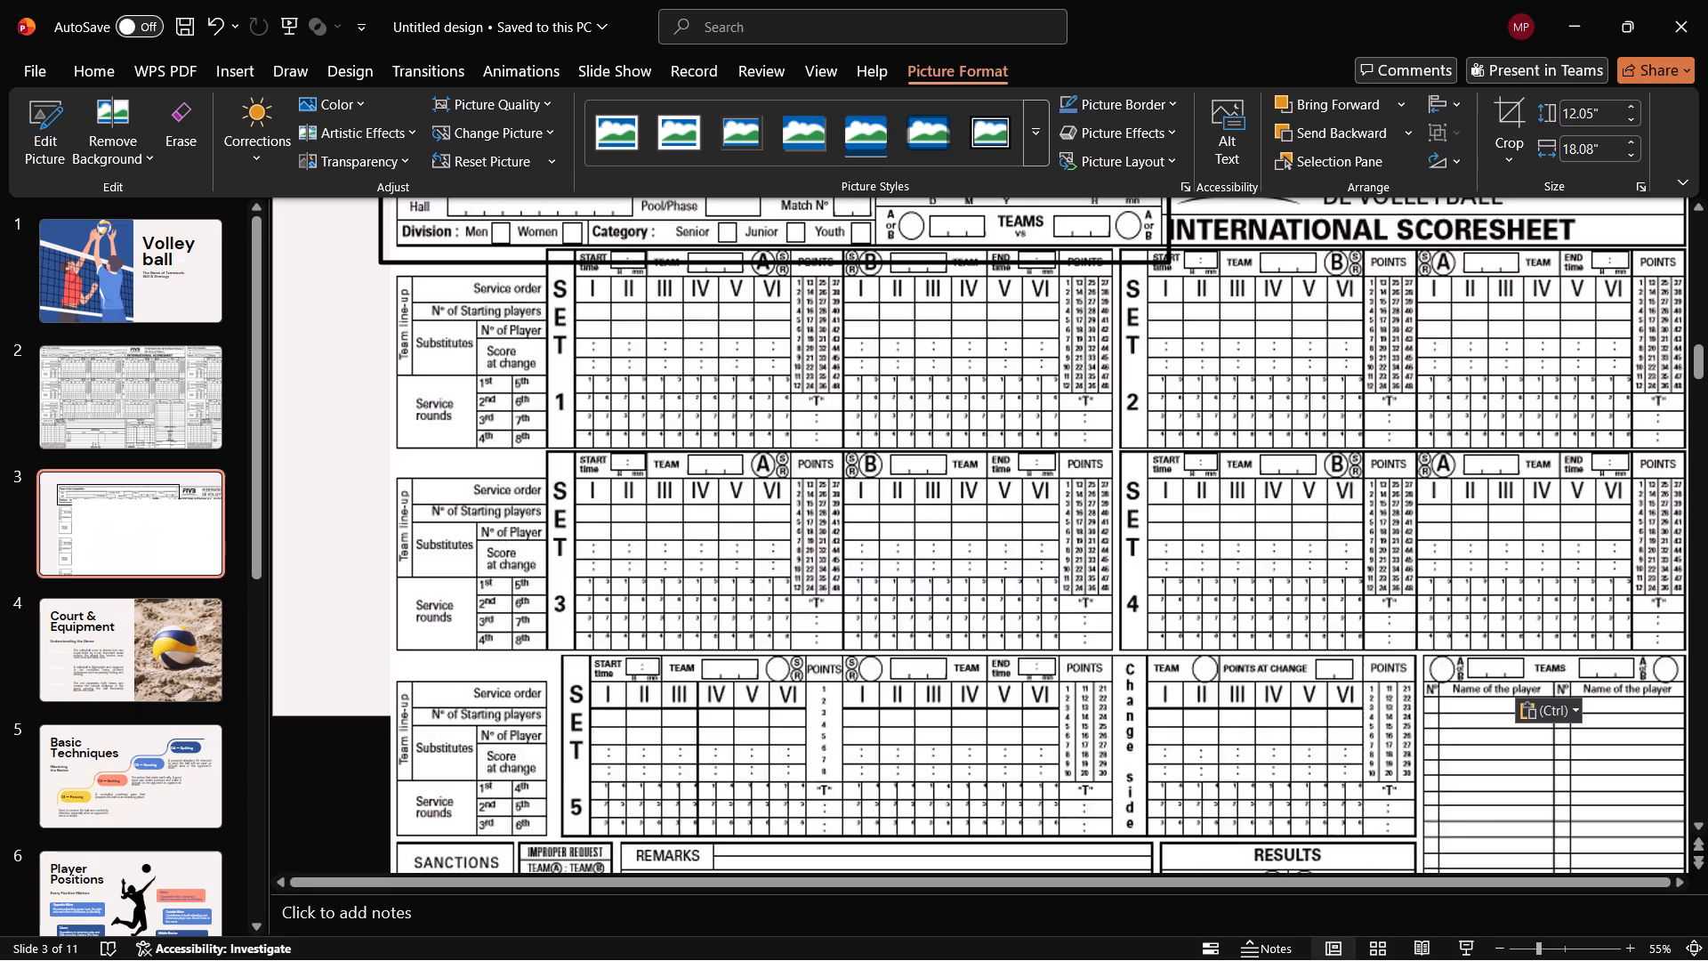
left_click_drag(1496, 255, 1390, 323)
left_click_drag(1237, 480, 1143, 432)
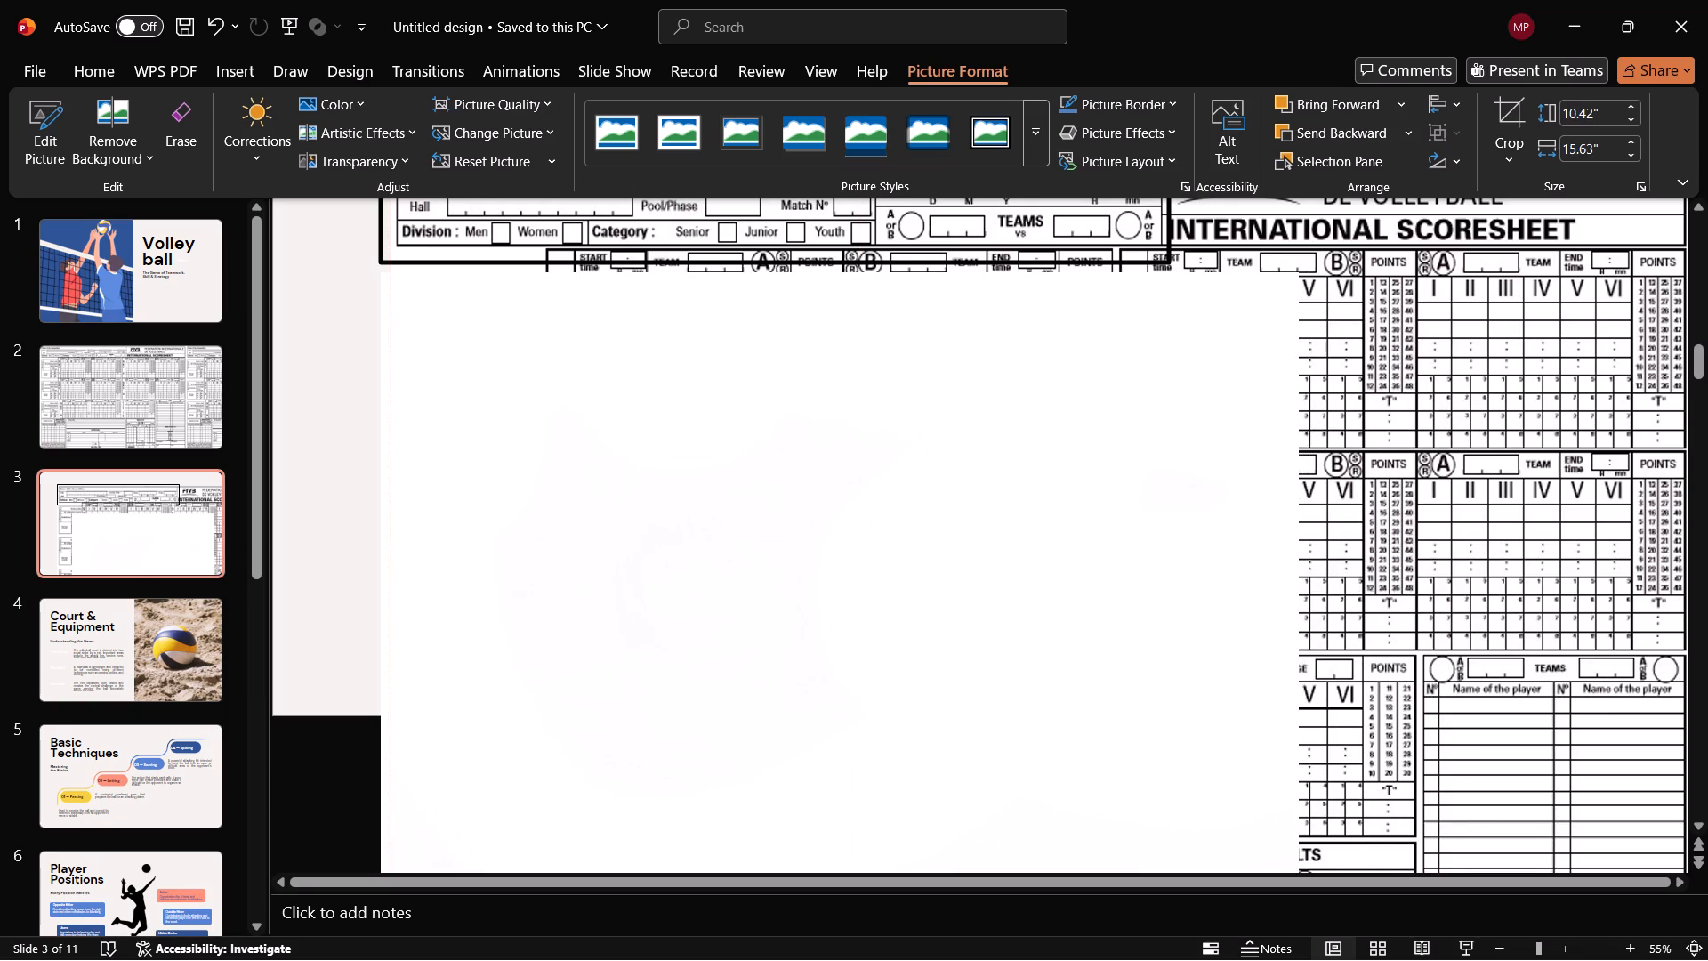
left_click_drag(1143, 432, 1153, 428)
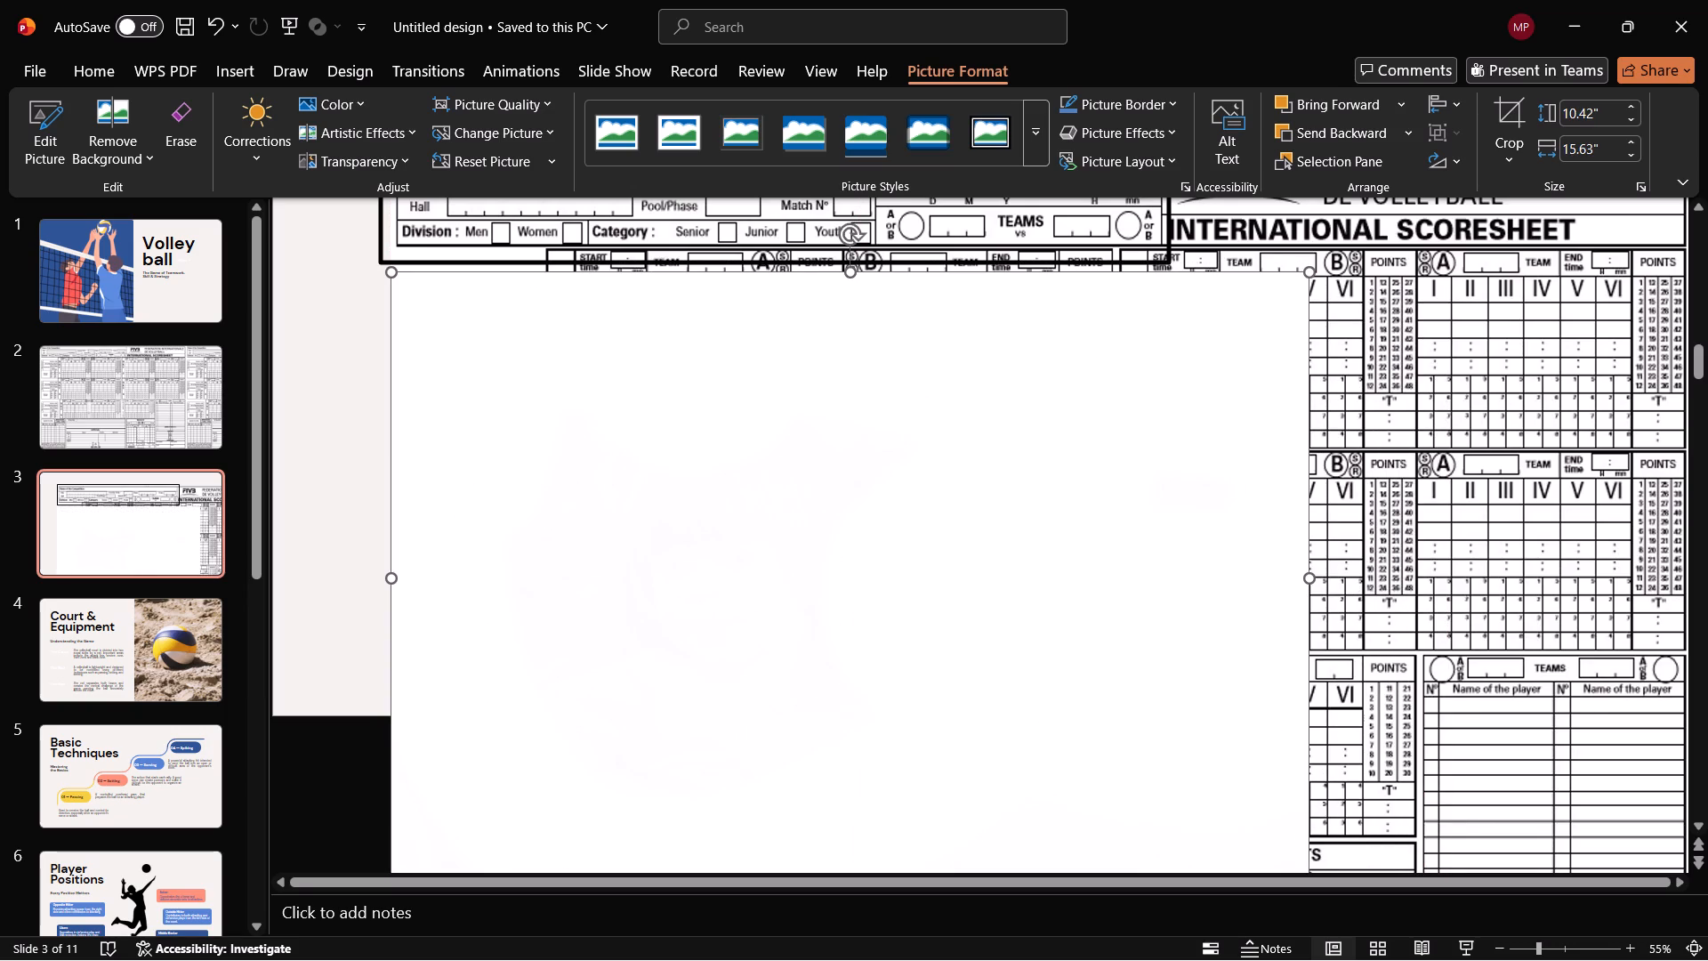
Adjust the white image's top edge to meet the bottom of the header rectangle, at a height of about 10.59 inches.
left_click_drag(854, 272, 858, 268)
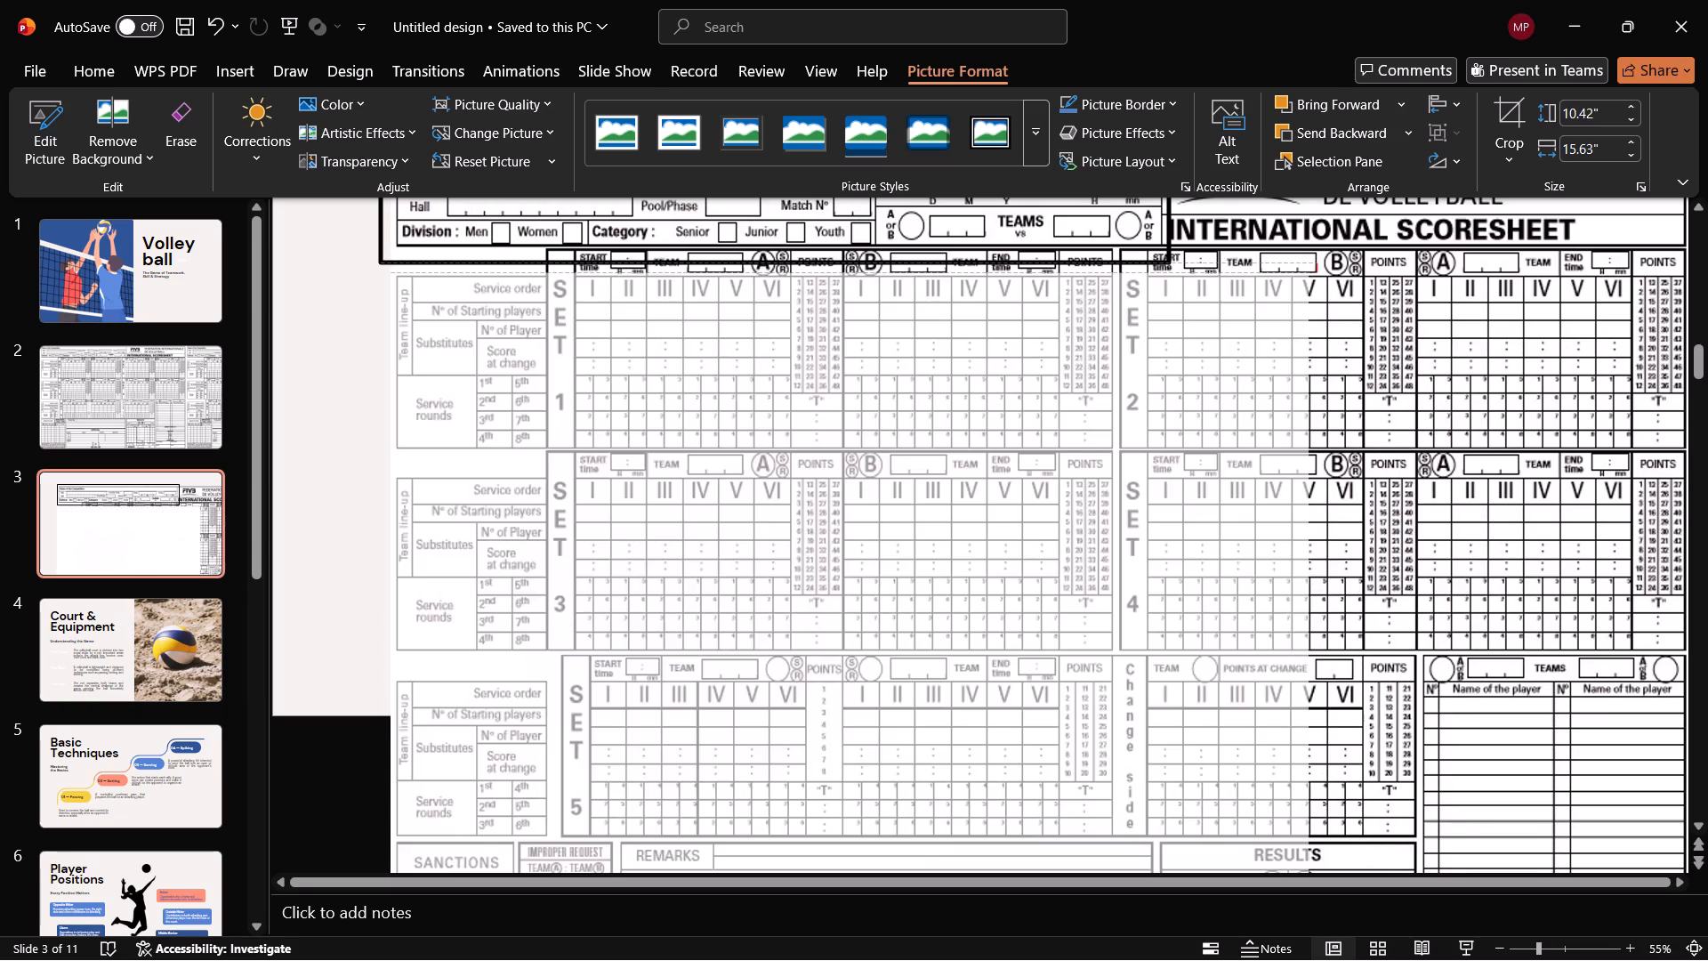
left_click_drag(858, 268, 931, 83)
left_click_drag(931, 85, 897, 274)
scroll(1101, 448, "up", 3)
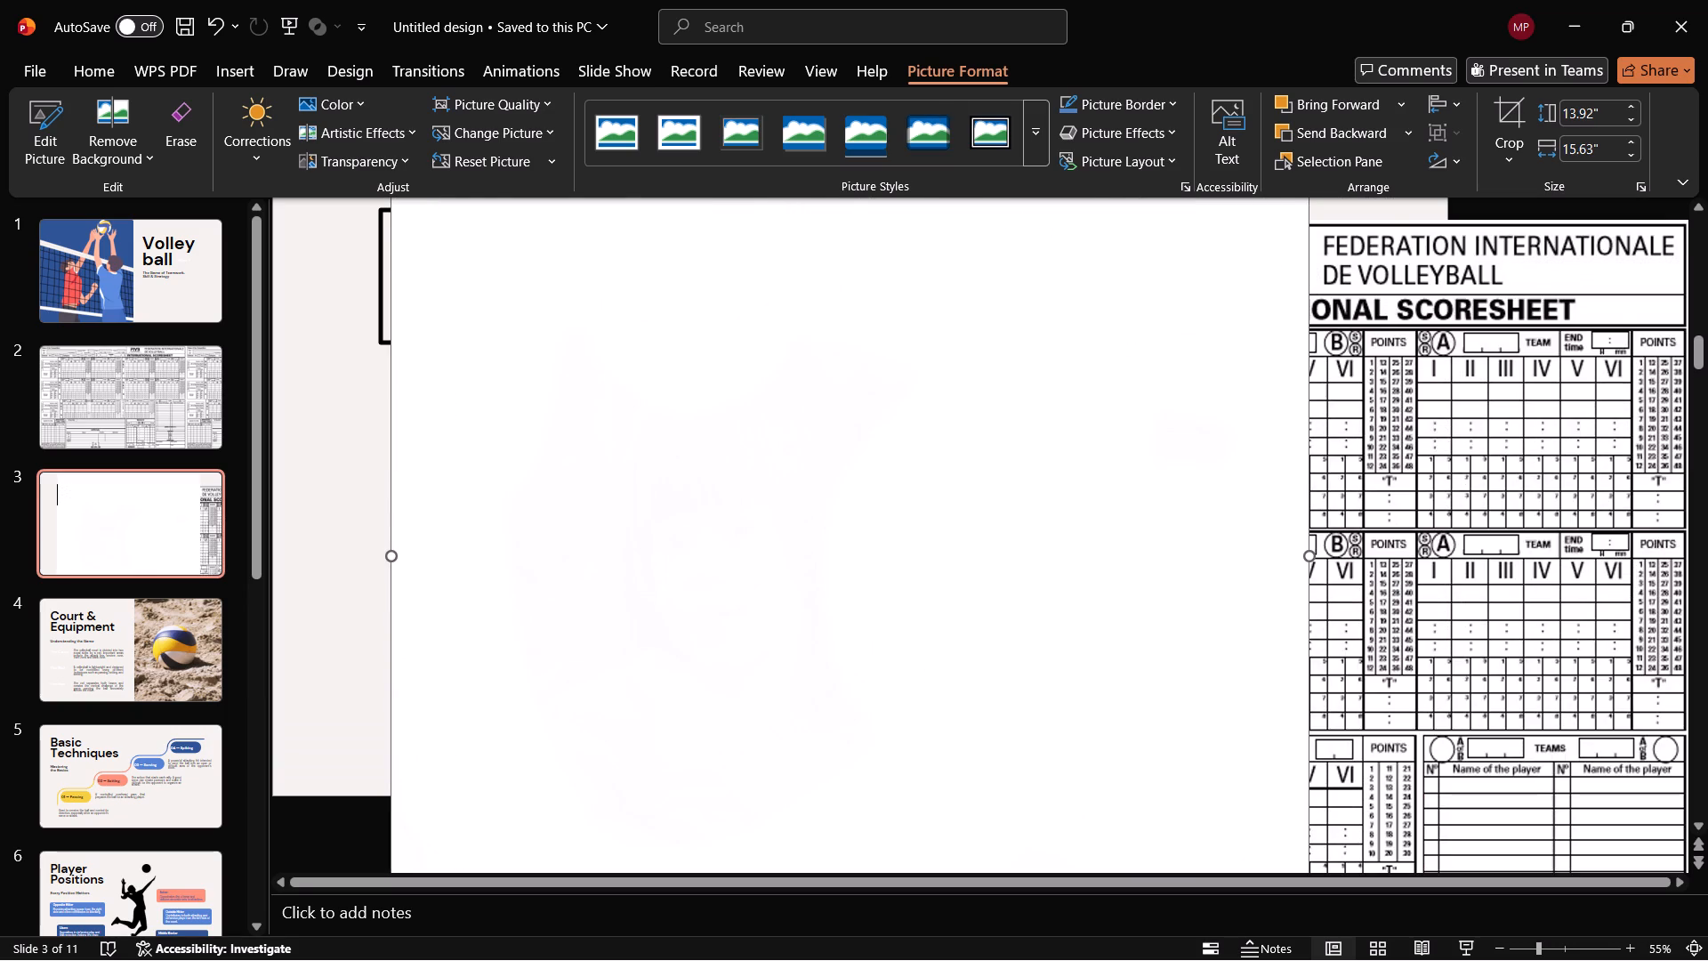
scroll(1101, 448, "down", 5)
scroll(1088, 447, "up", 9)
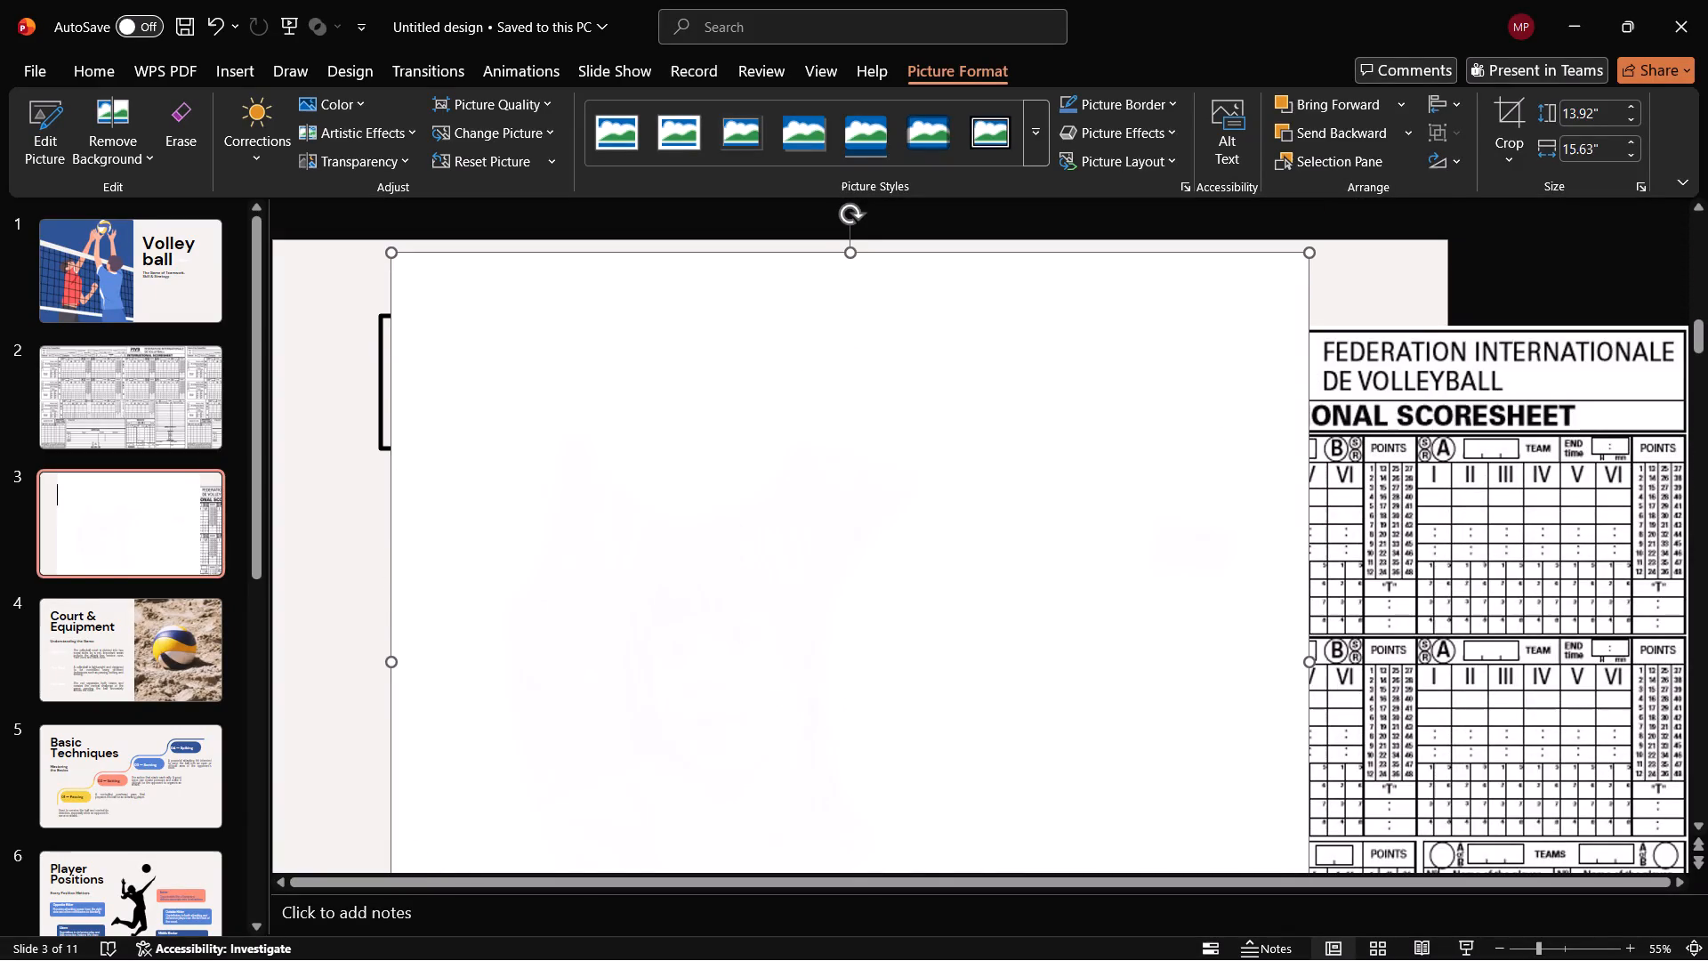
left_click_drag(849, 254, 810, 490)
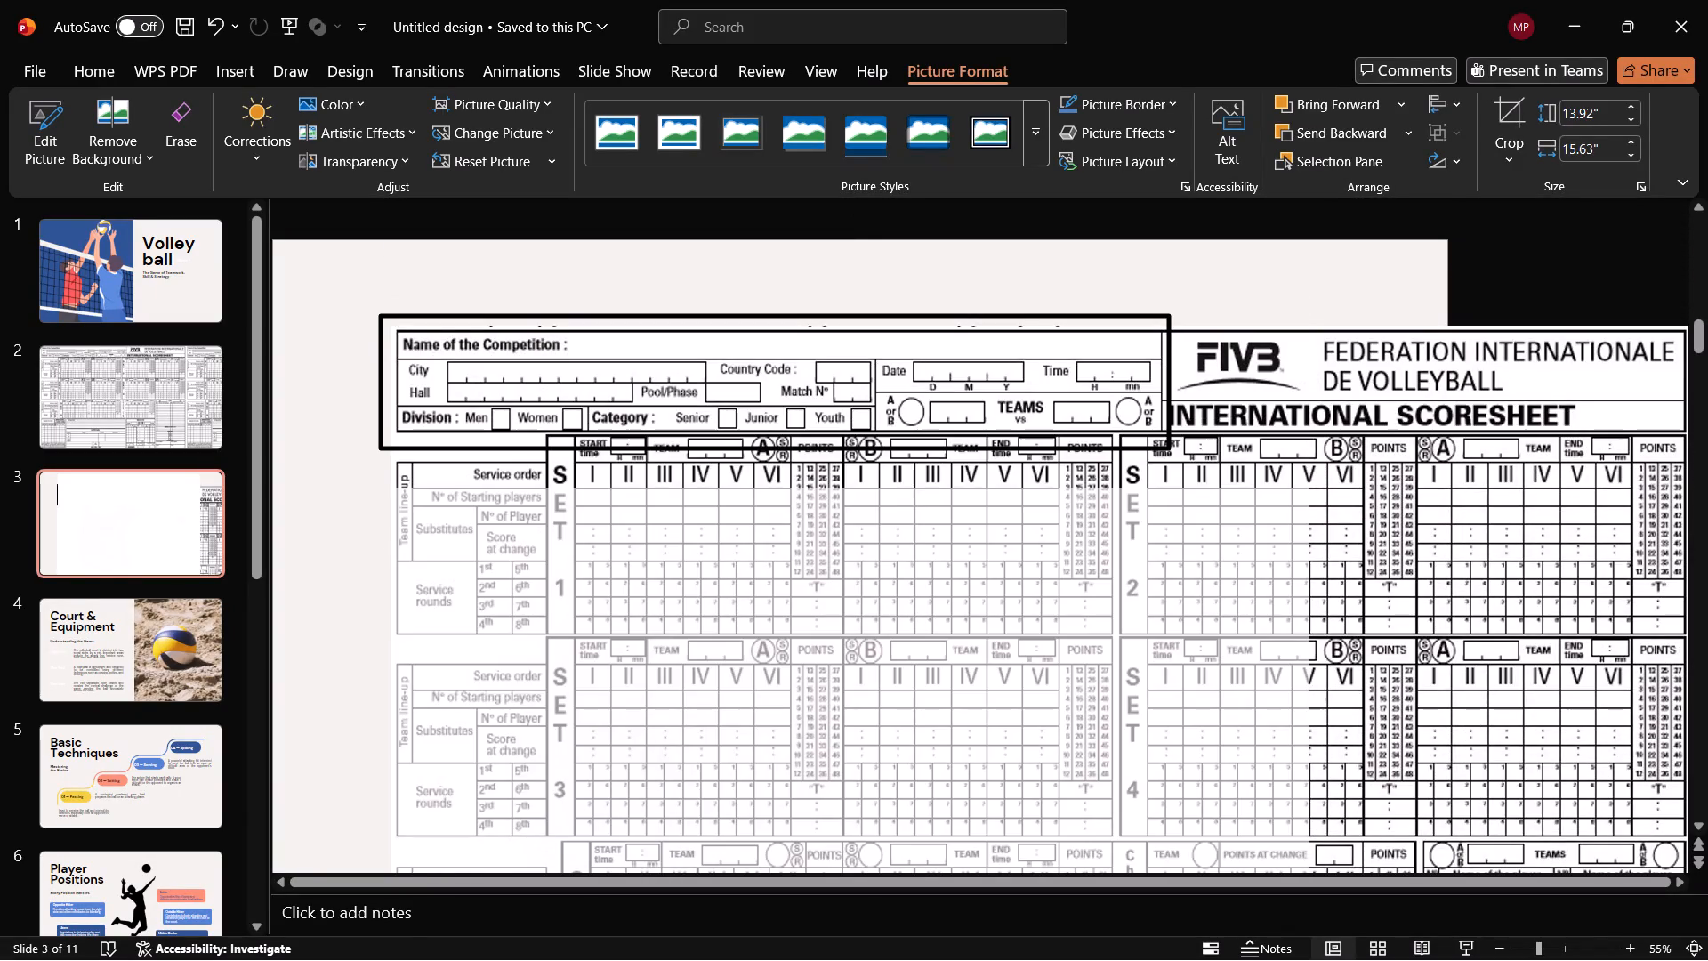
left_click_drag(810, 490, 824, 452)
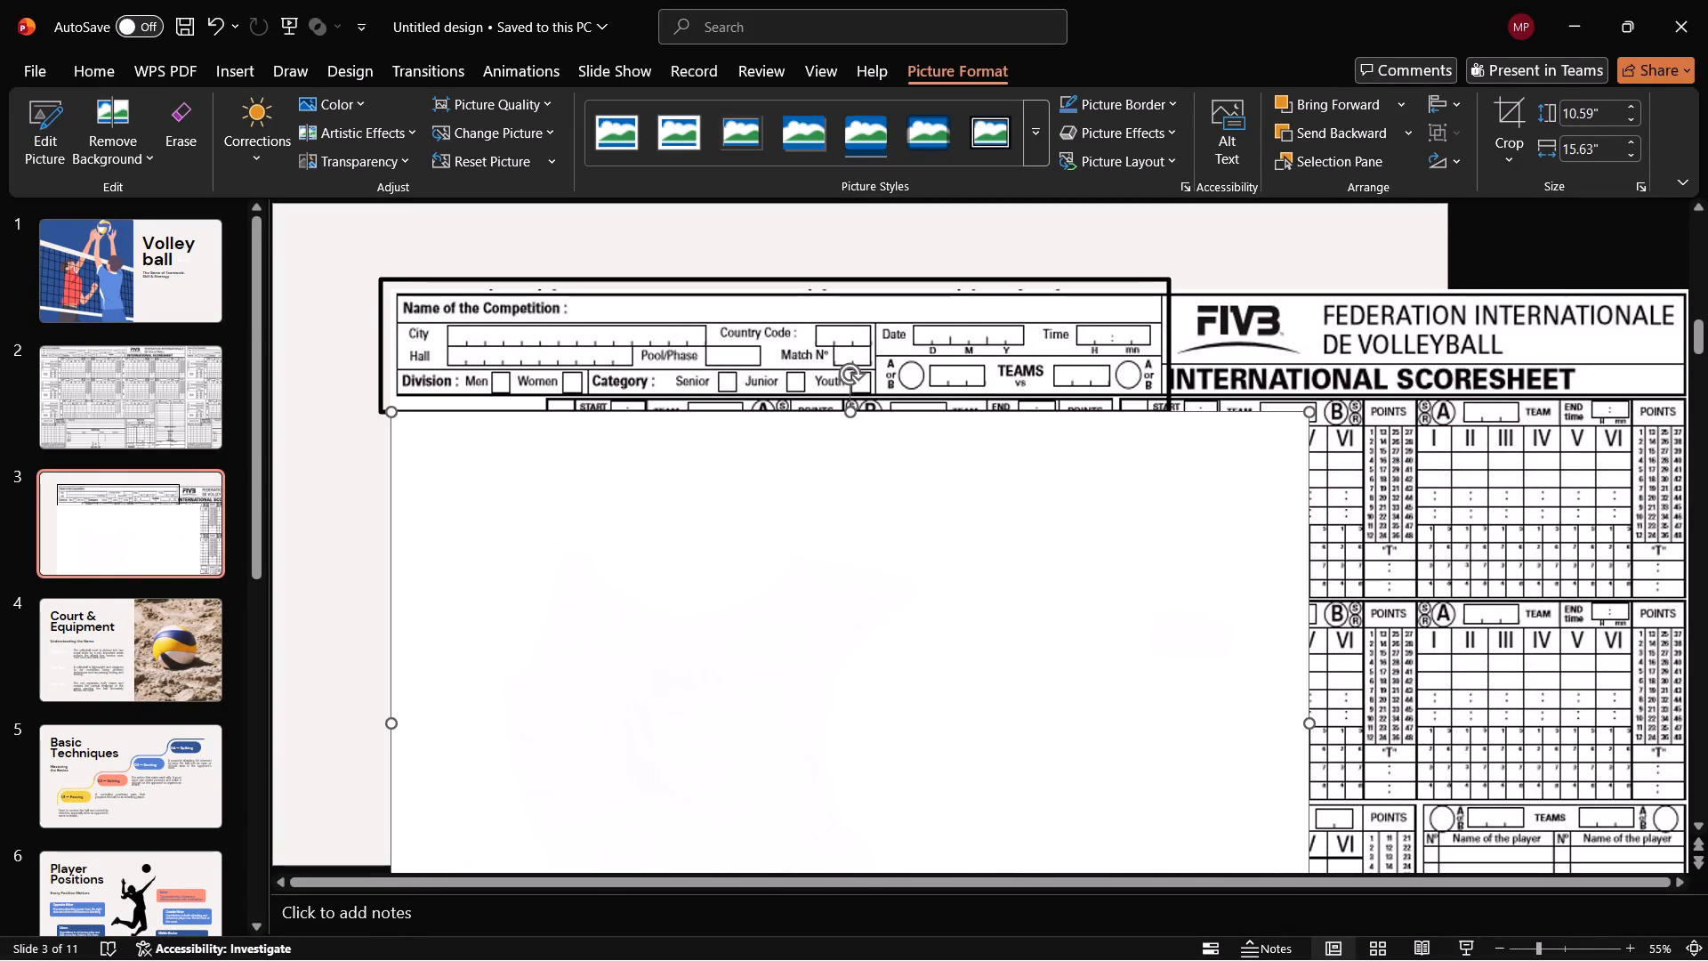
left_click(865, 480)
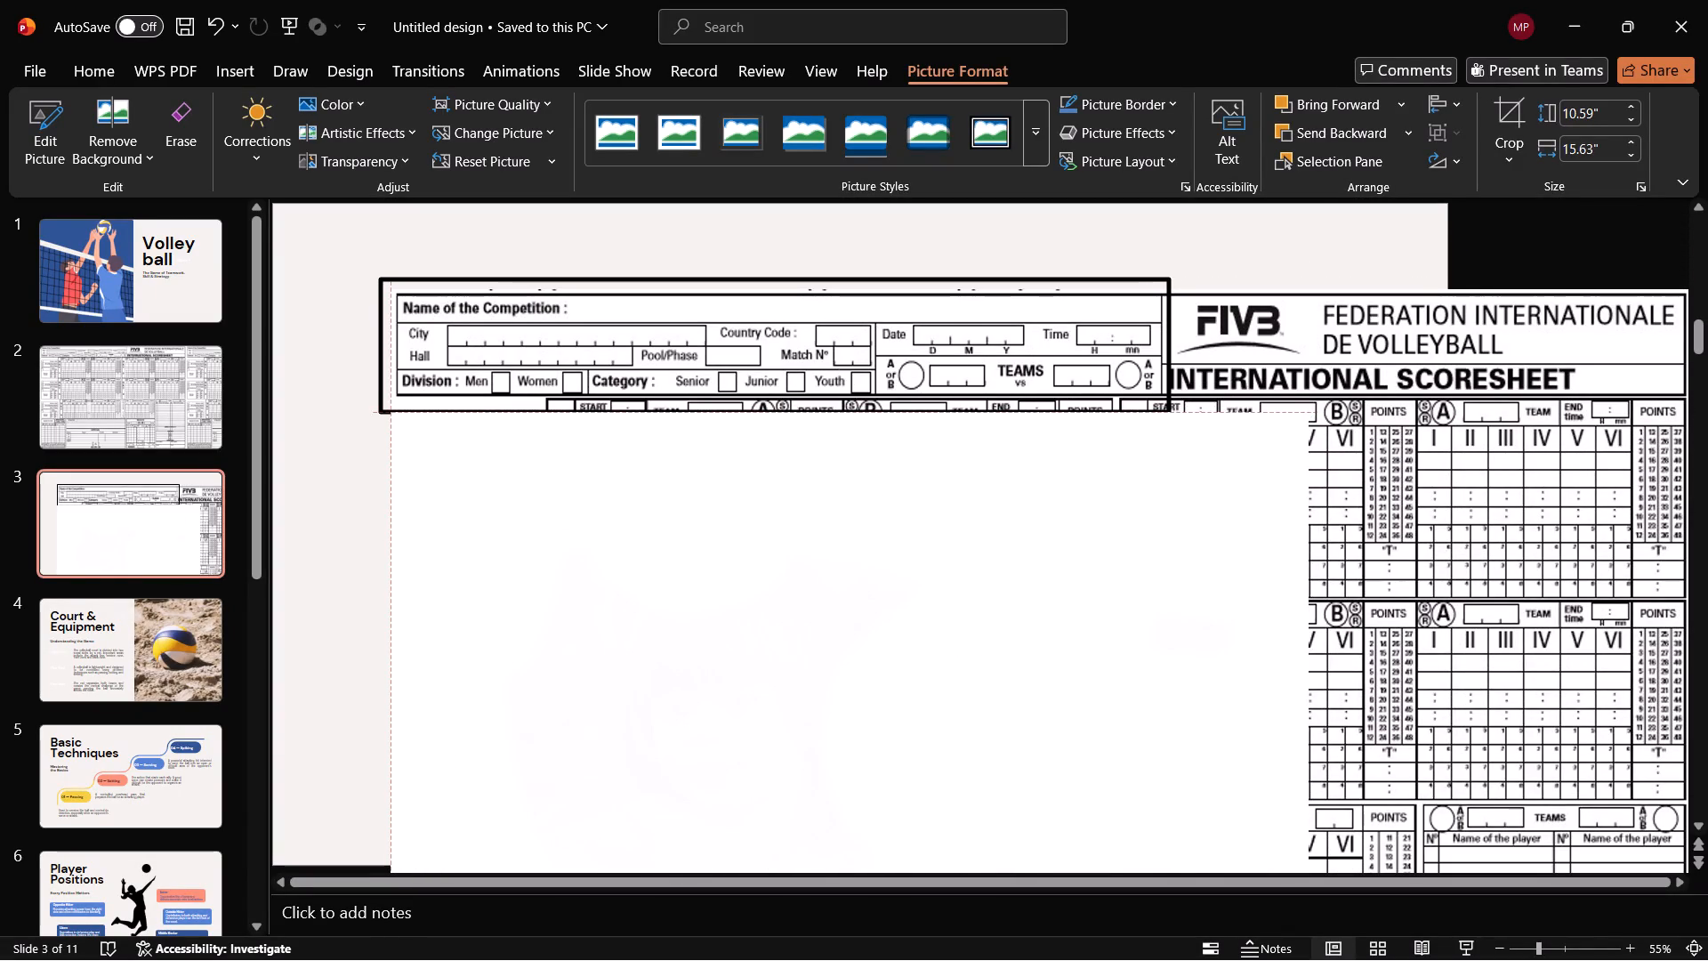
left_click(847, 408)
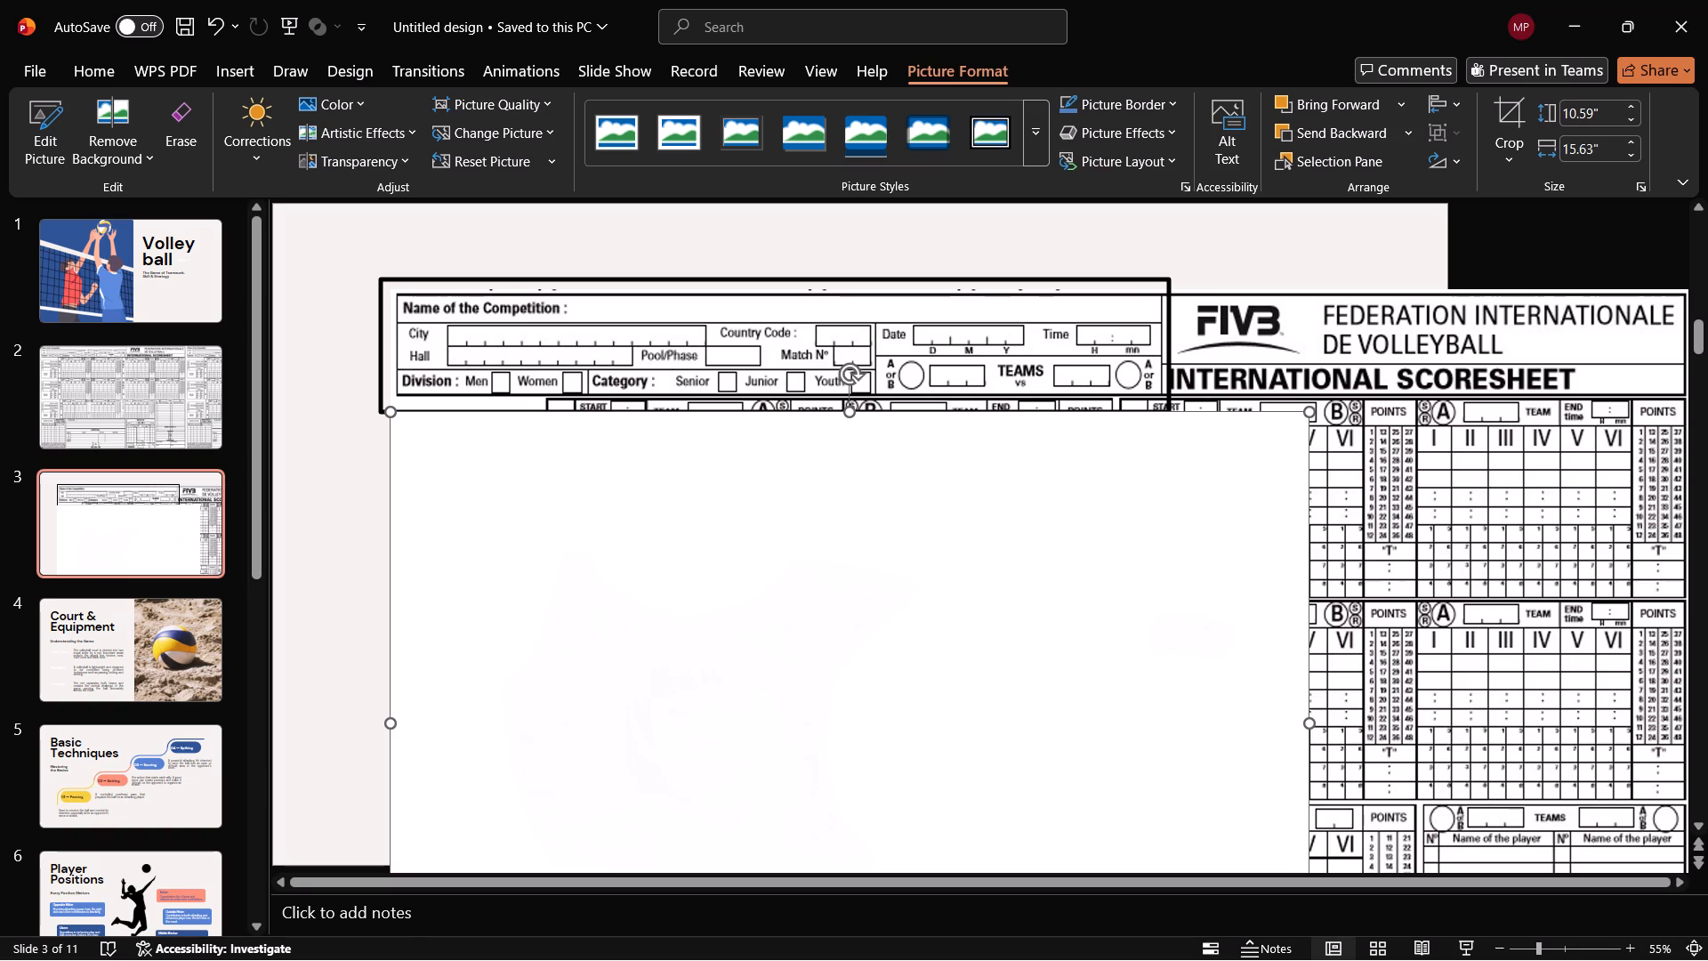
Shift the scoresheet picture slightly down and stretch its top edge up to the rectangle's top line, to a height of about 15.45 inches.
left_click(1009, 551)
left_click_drag(967, 322, 968, 312)
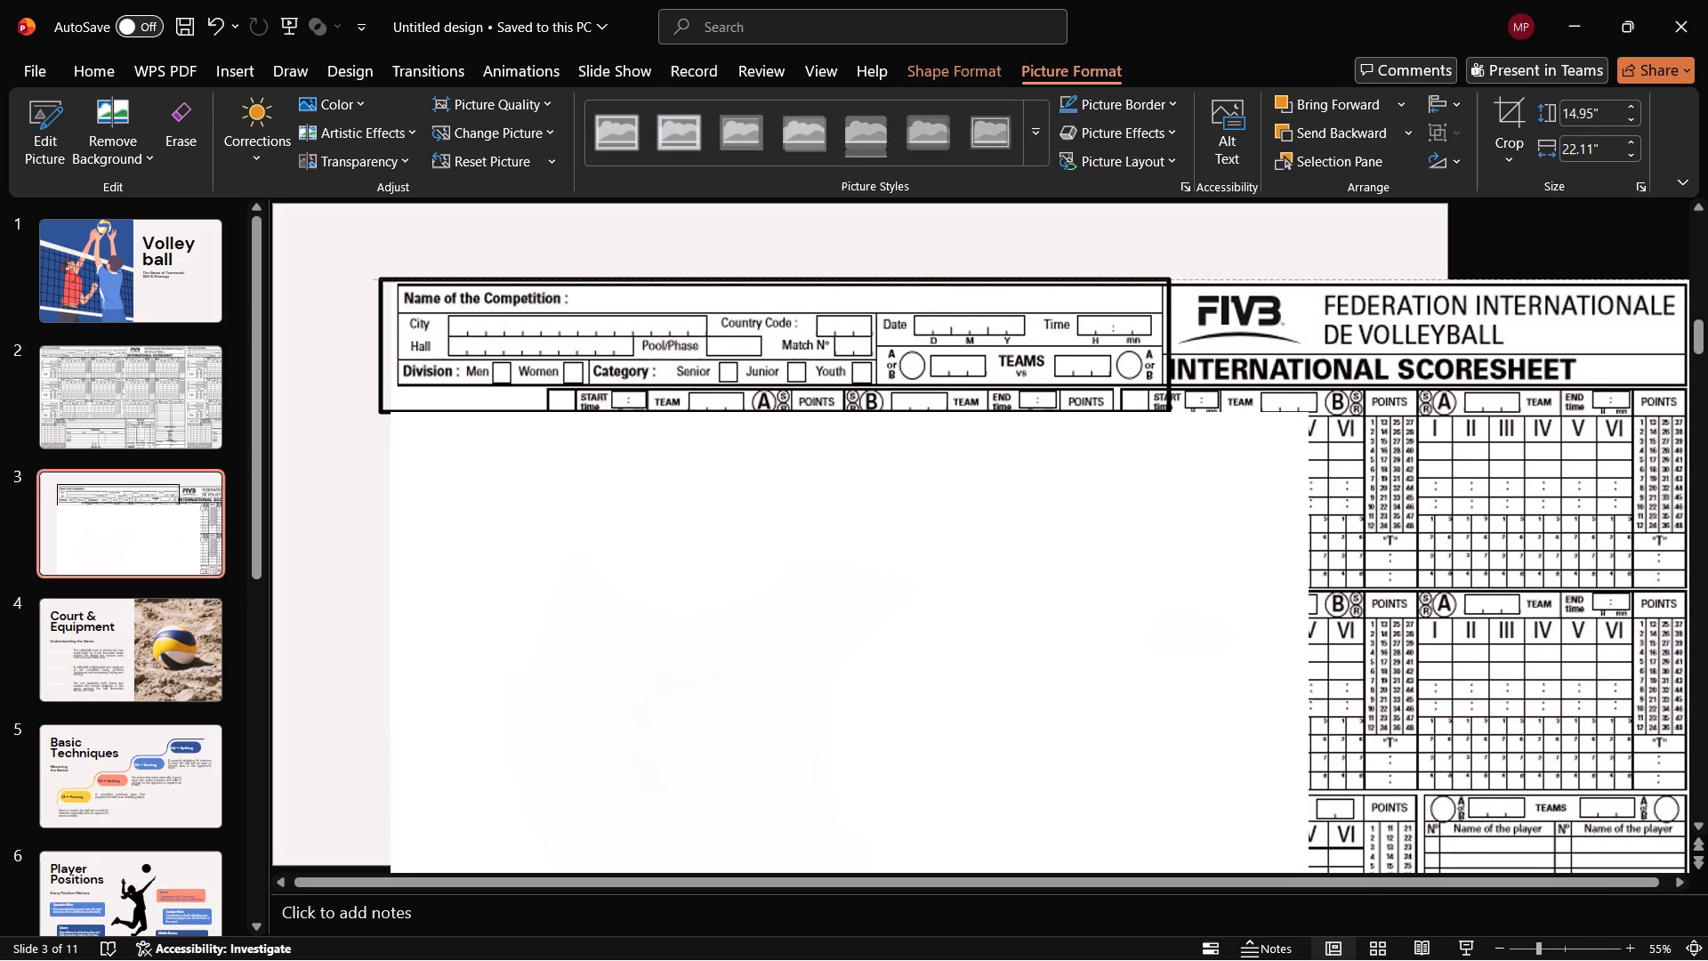
left_click_drag(968, 312, 969, 343)
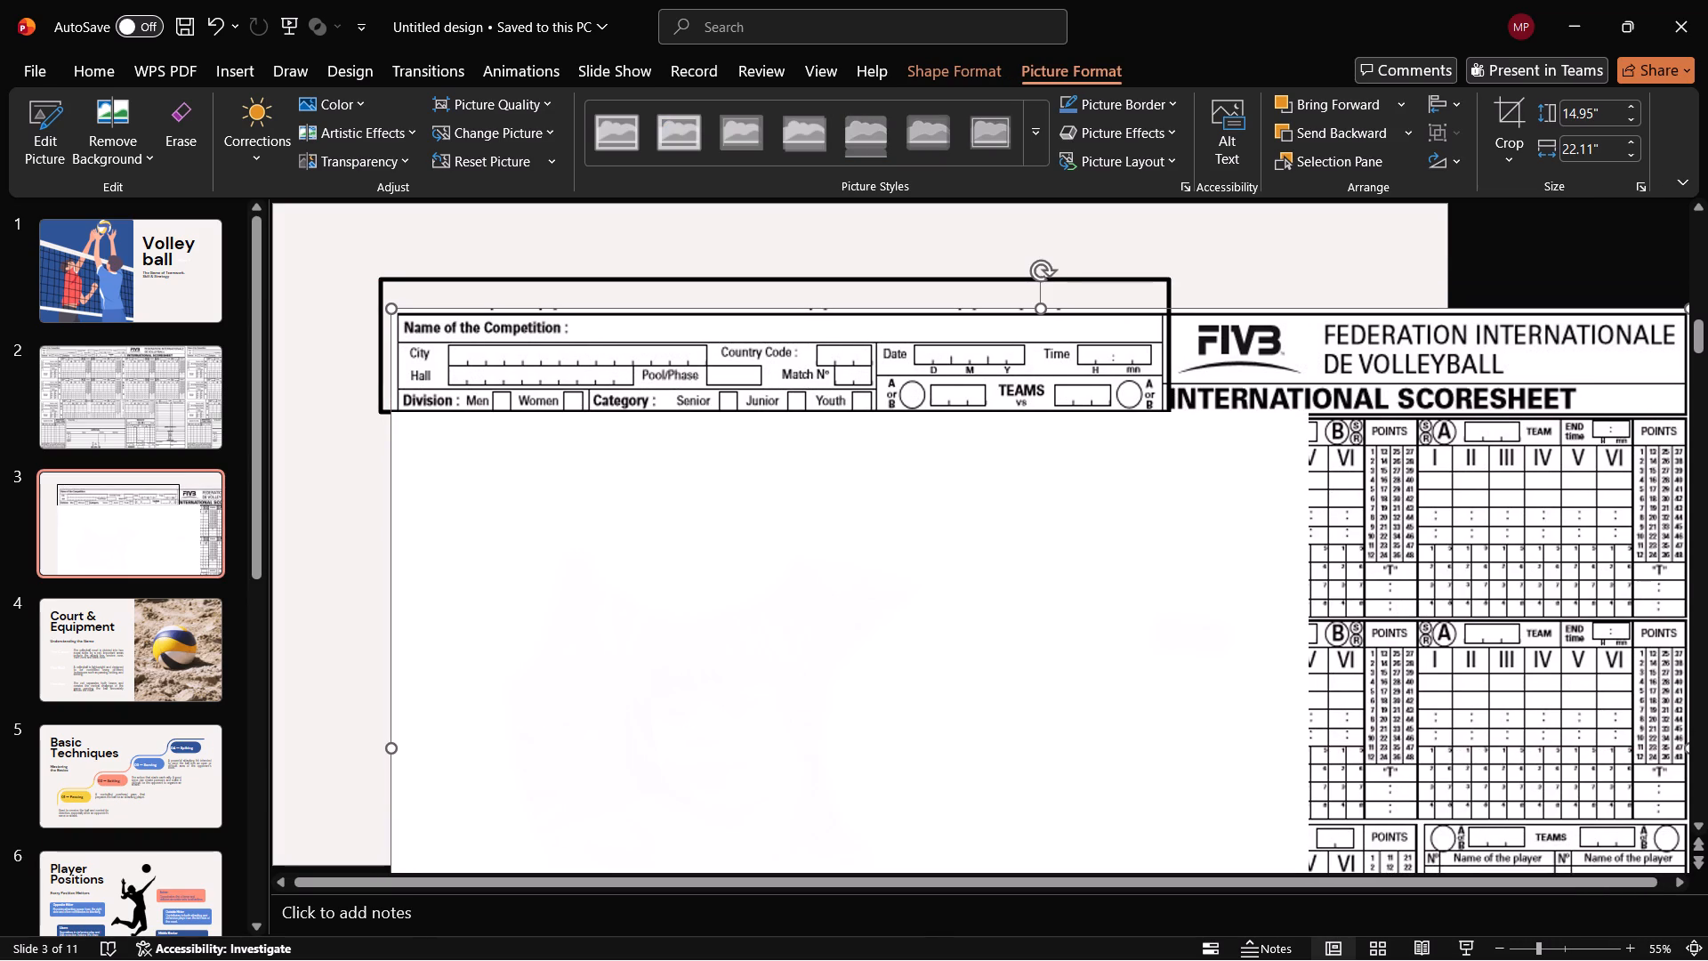
left_click(532, 317)
left_click(794, 327)
left_click_drag(1036, 305, 1043, 280)
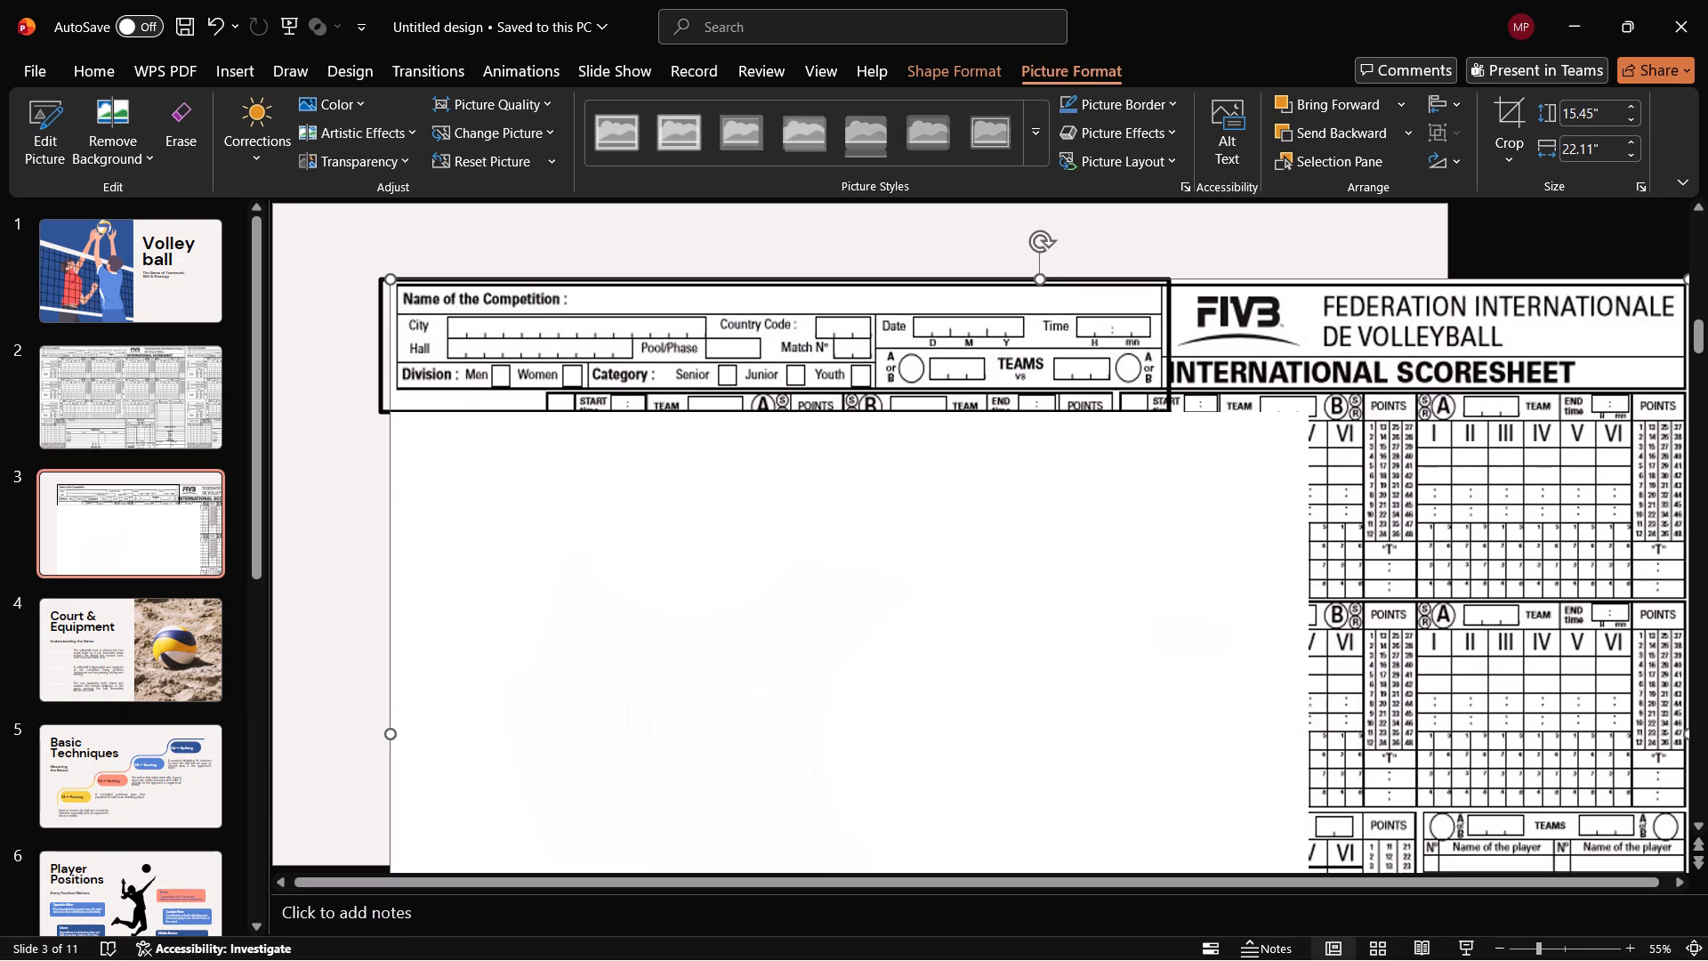
left_click(1212, 389)
left_click(1263, 376)
Move the white image down out of the way and shorten the header rectangle from below to end at the competition details' bottom line.
left_click_drag(1196, 477, 1221, 554)
left_click(884, 407)
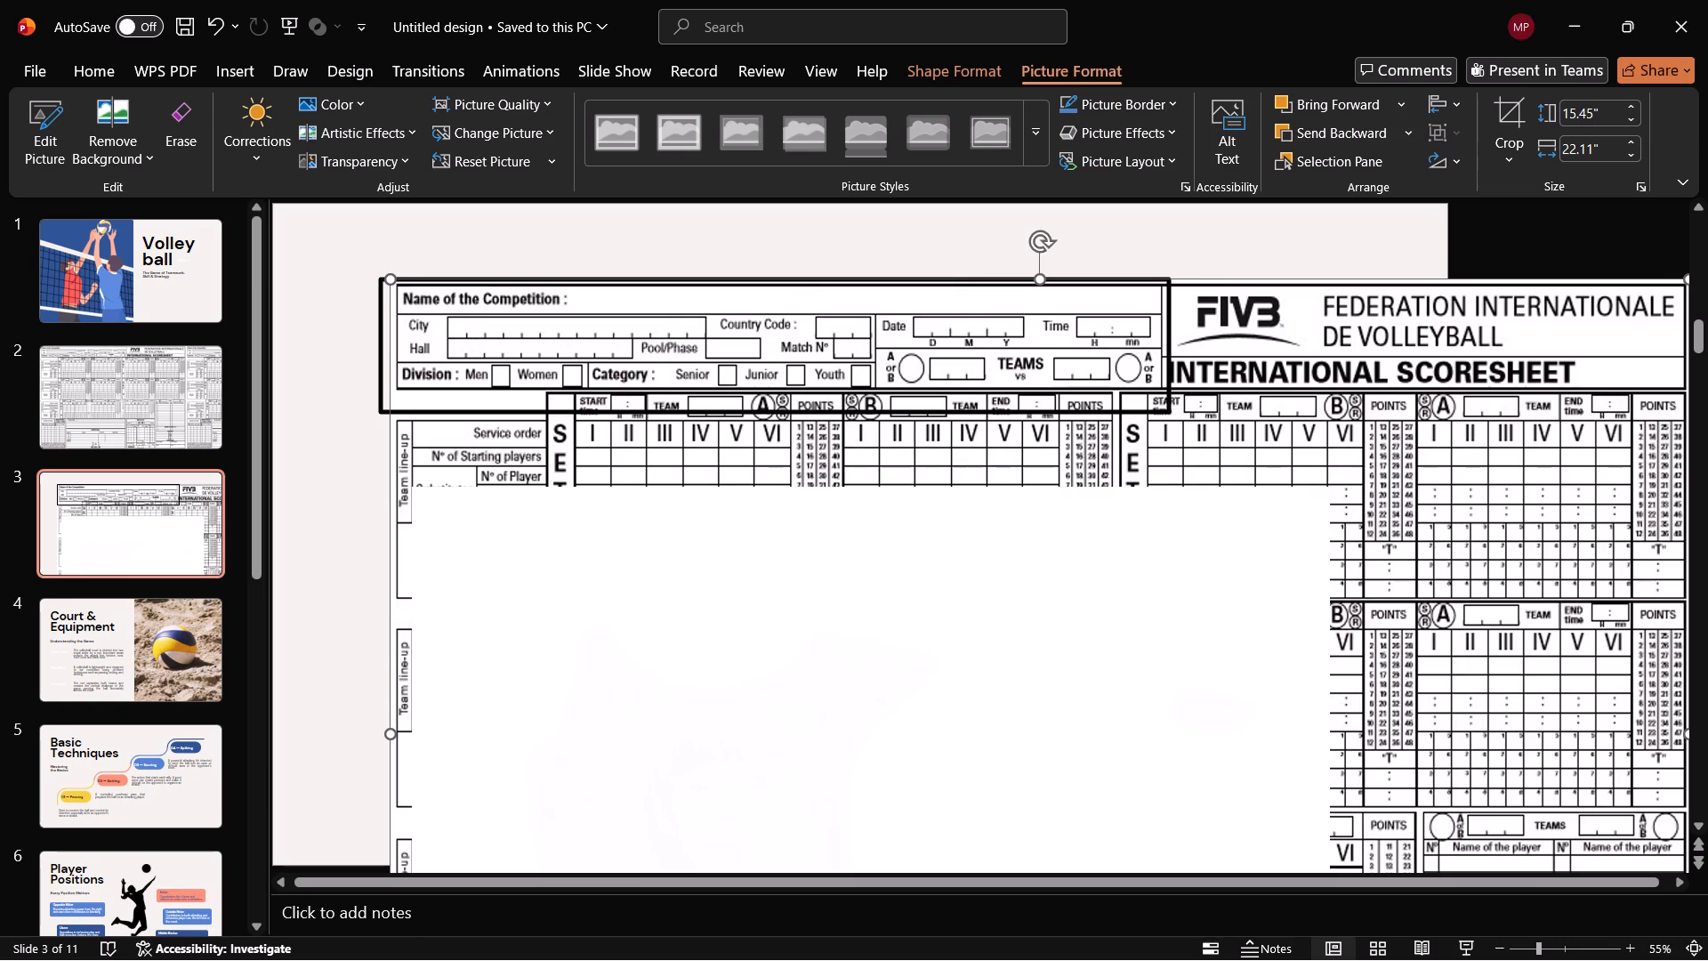
left_click(1168, 311)
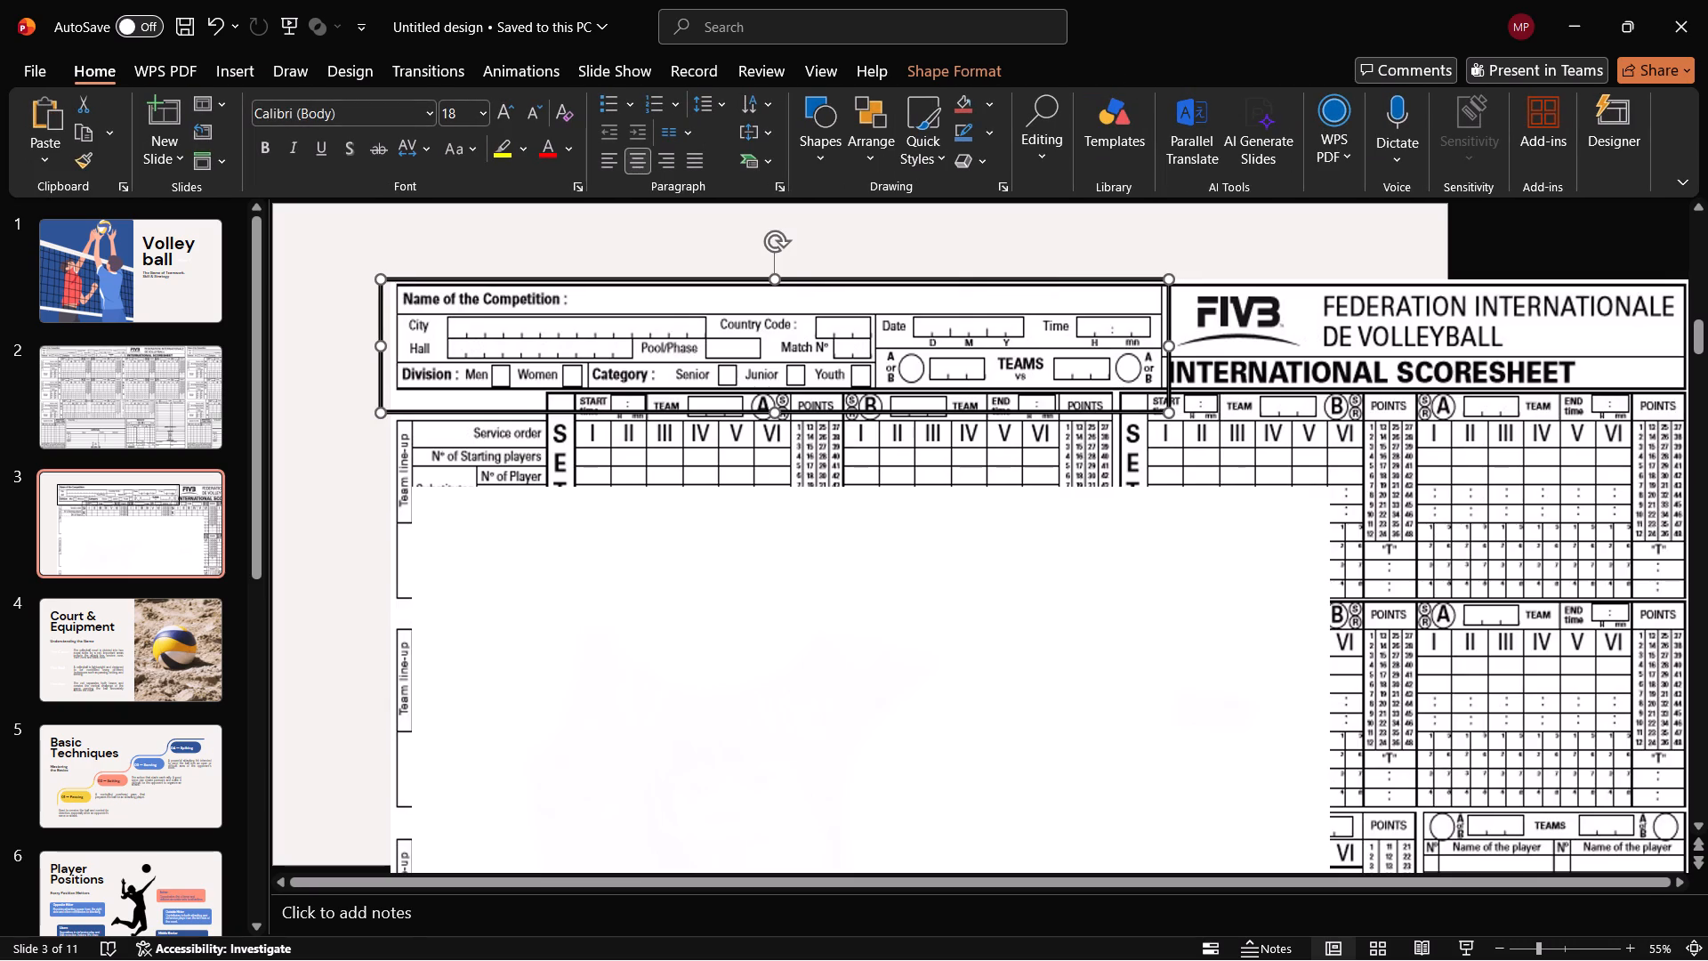
left_click_drag(774, 412, 780, 392)
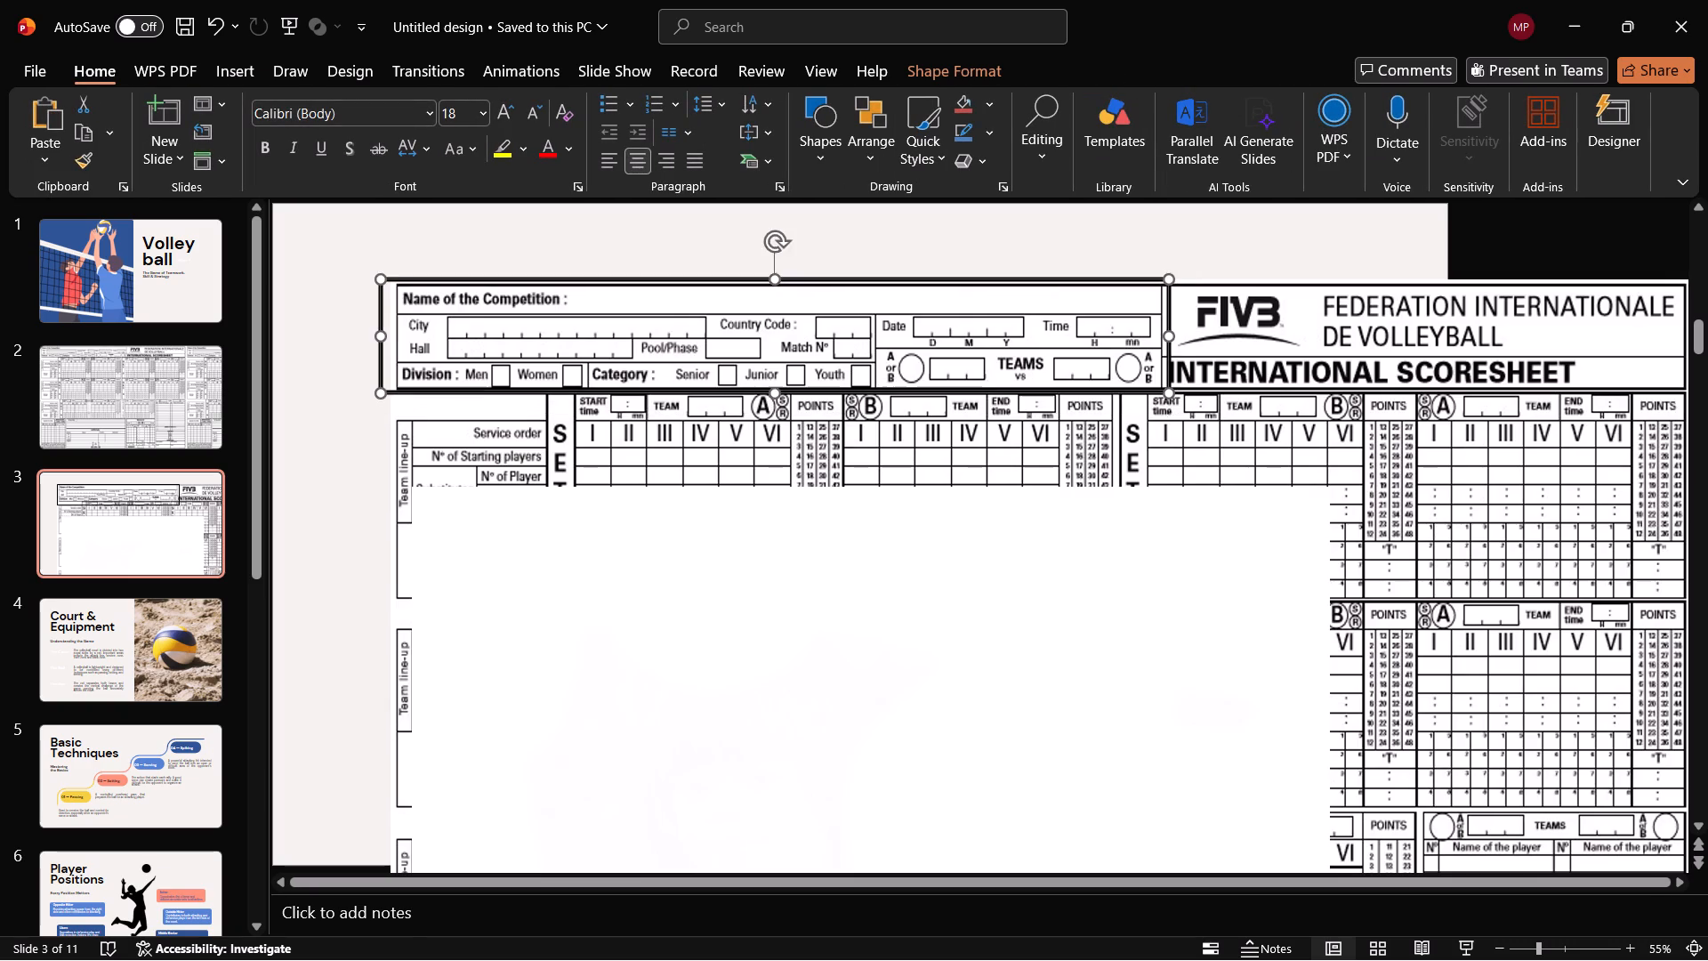
Move the white image back up against the header's bottom line and enlarge it to cover the full width of the set tables.
left_click_drag(814, 653, 795, 564)
left_click_drag(1317, 702, 1435, 733)
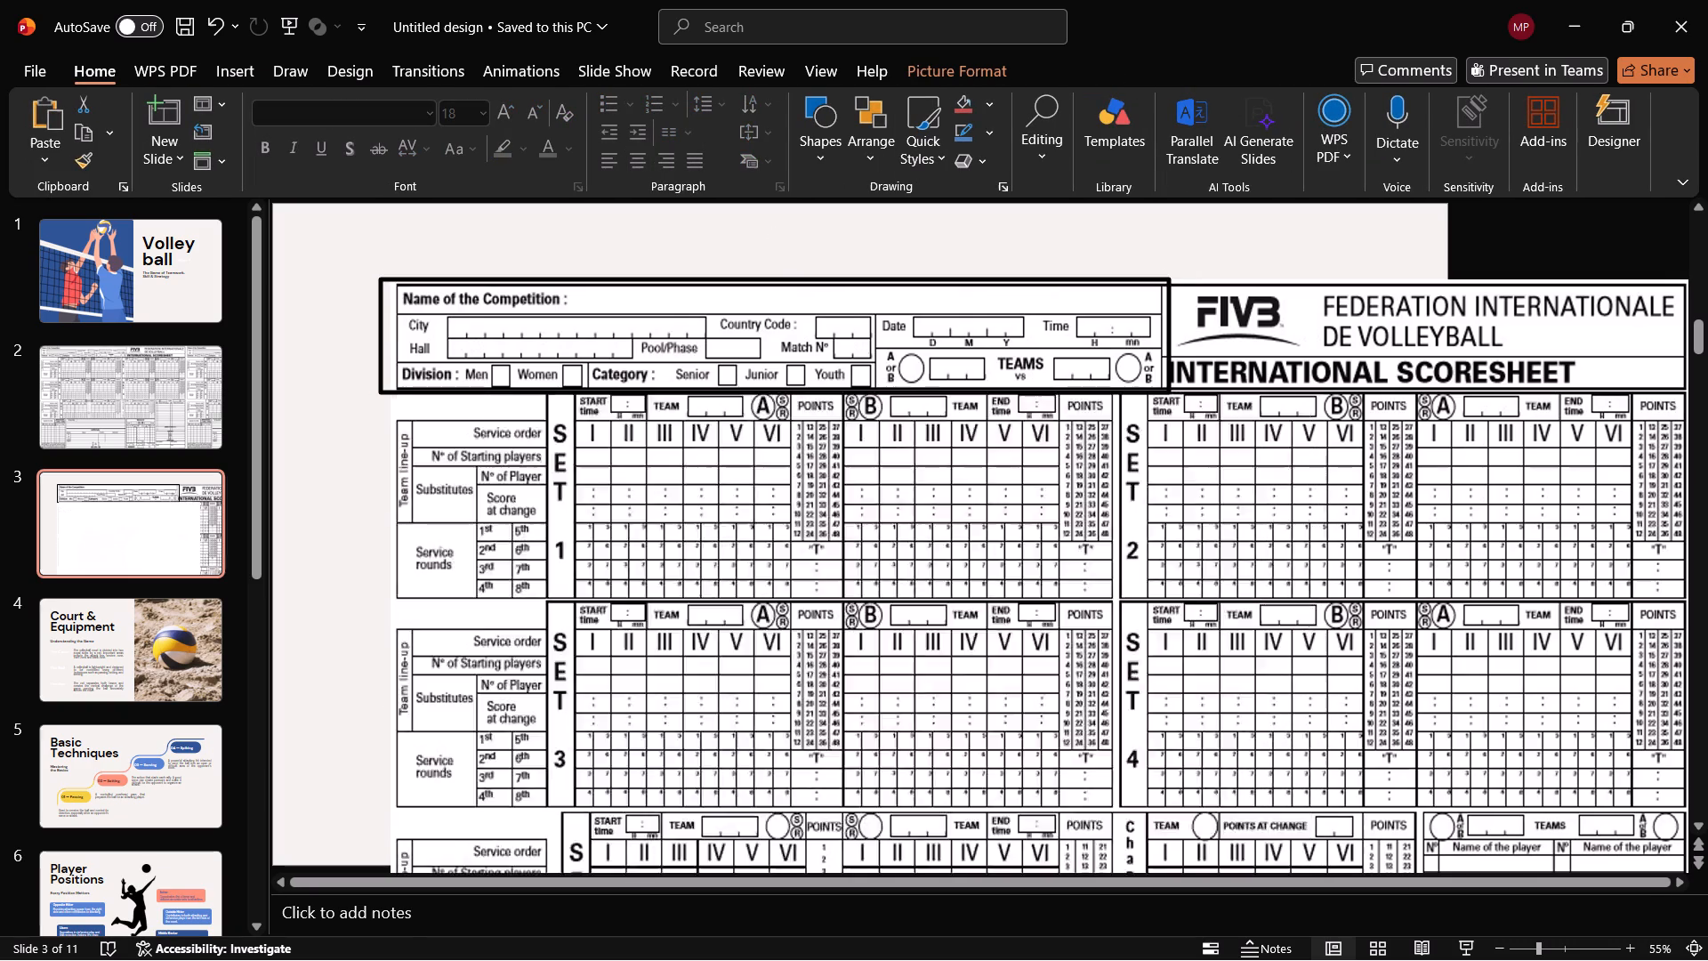
left_click_drag(1435, 733, 1707, 786)
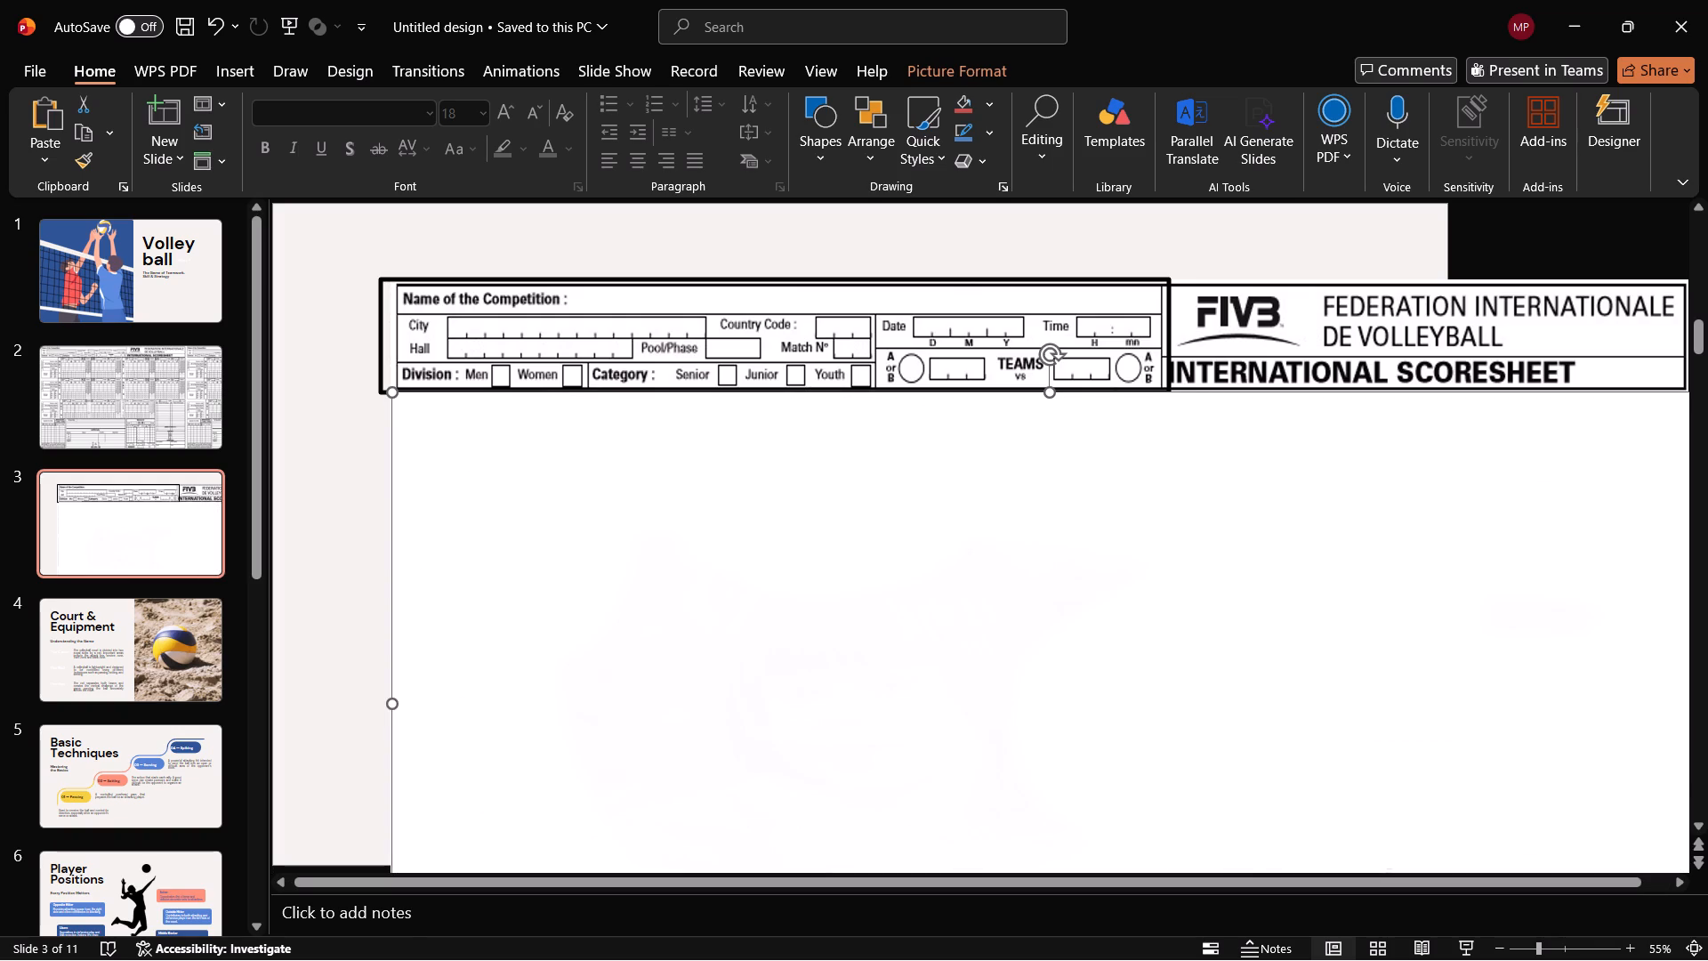
Enlarge slide 3's scoresheet picture from its upper-left corner, shift it back toward the header rectangle and stretch its top edge slightly upward.
left_click(871, 309)
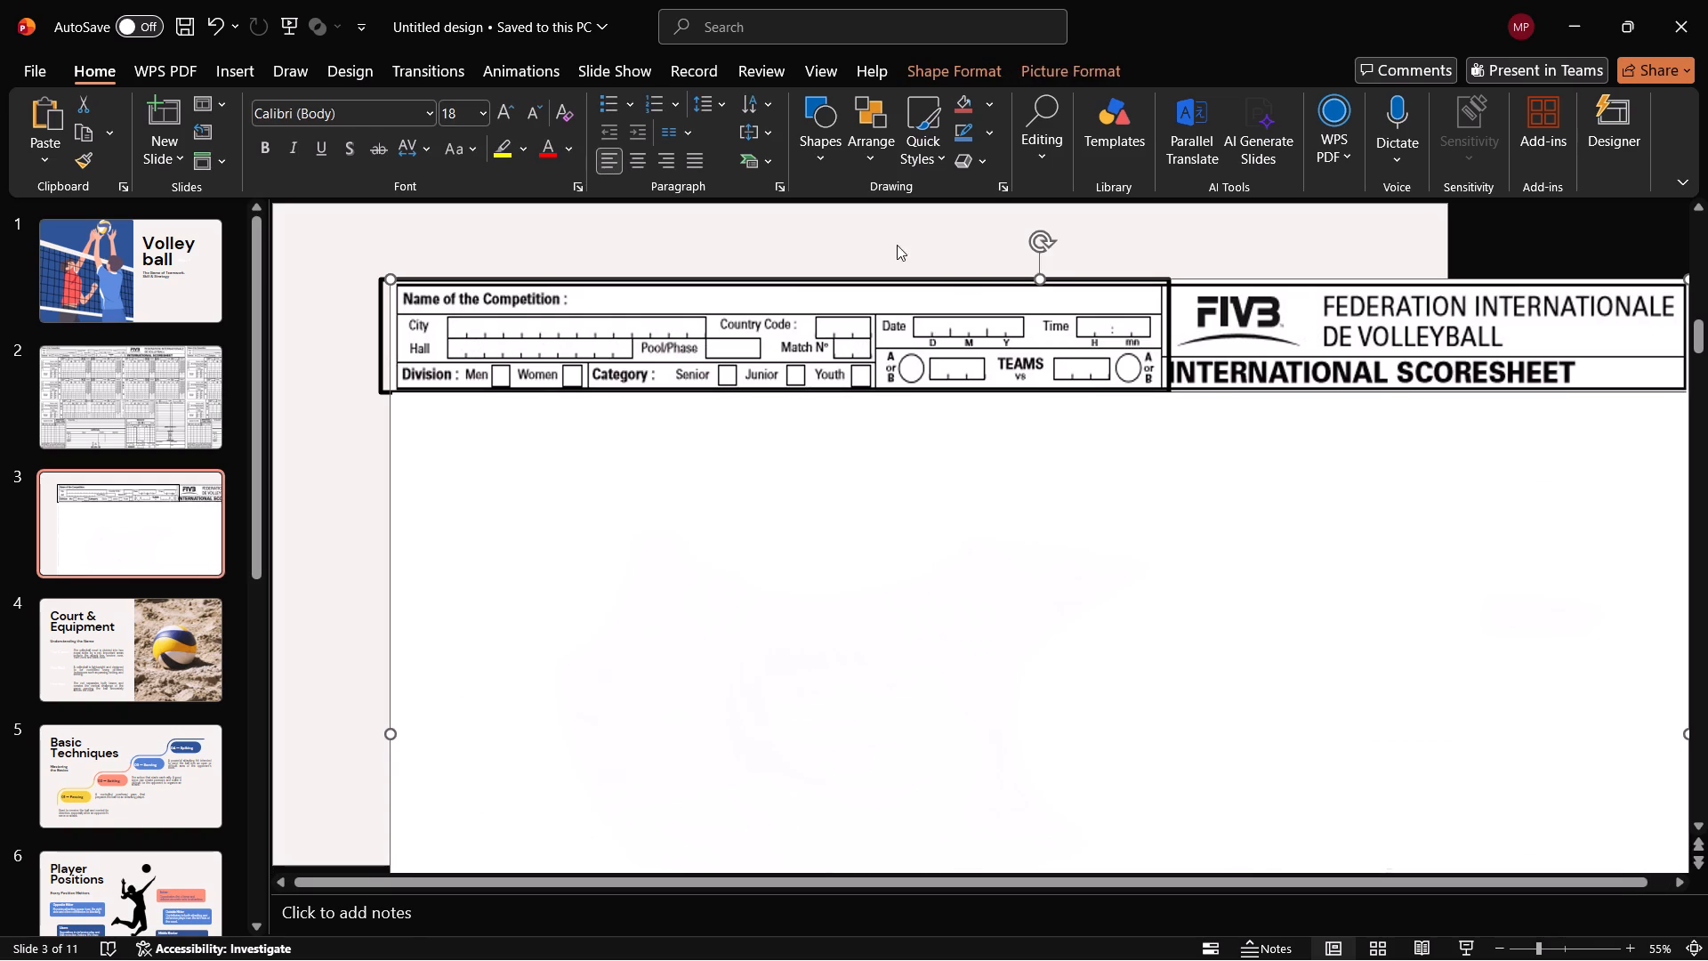
left_click(890, 230)
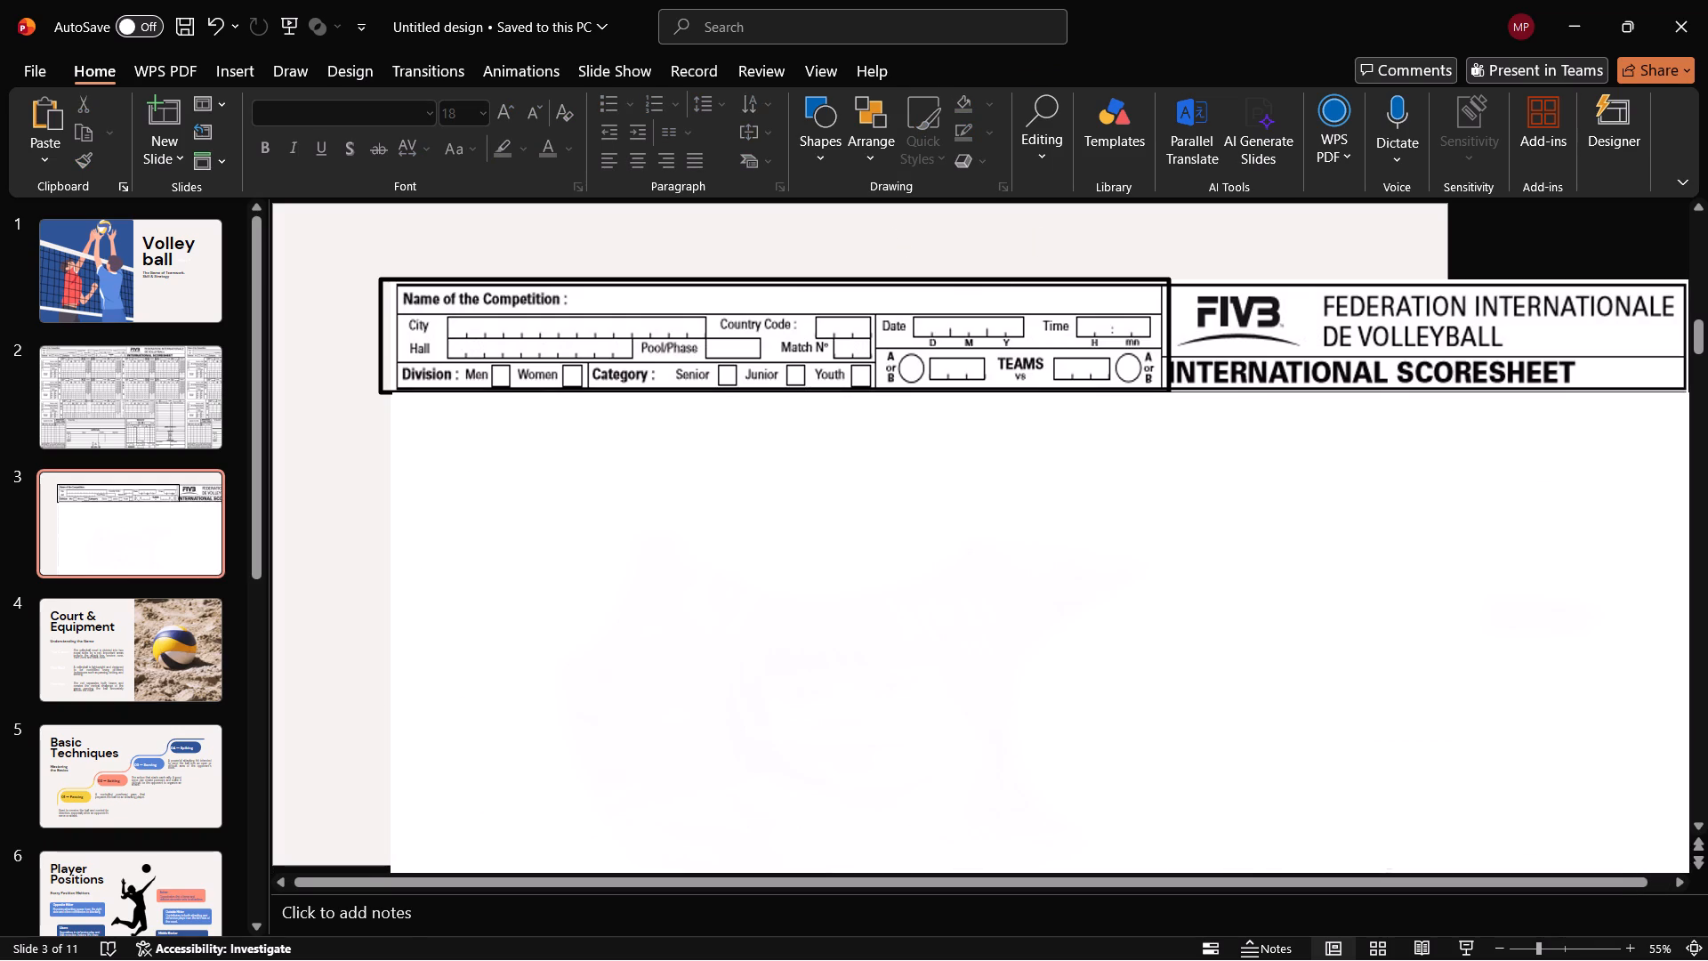
left_click(785, 279)
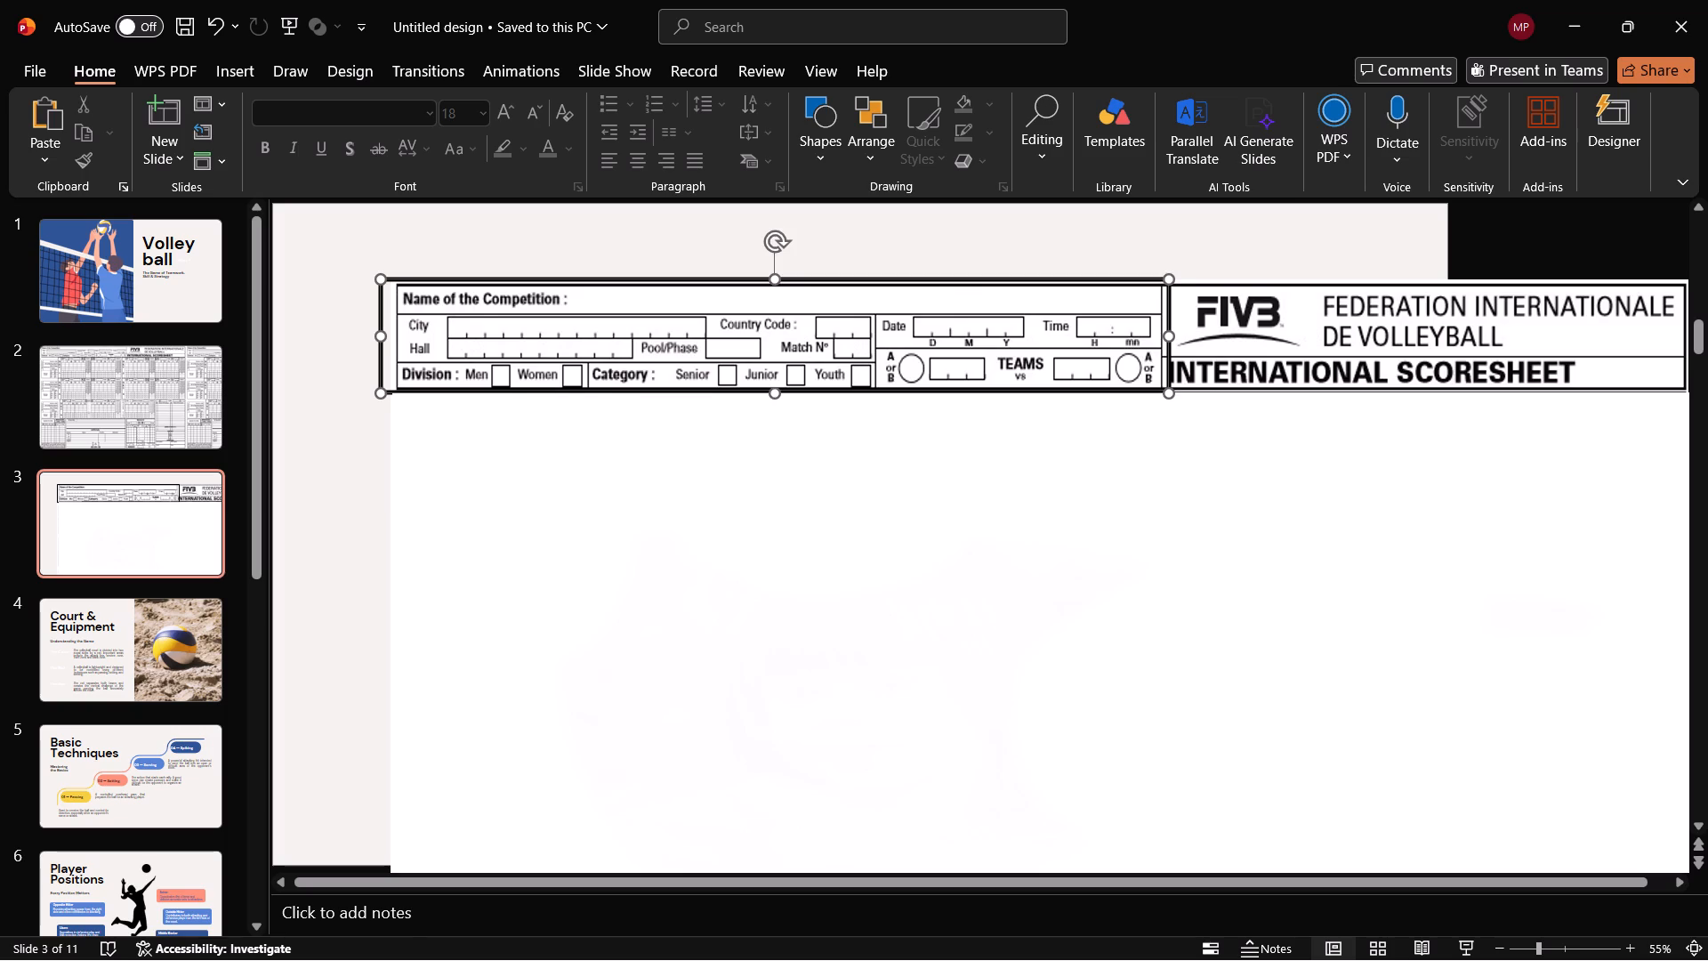
left_click(580, 343)
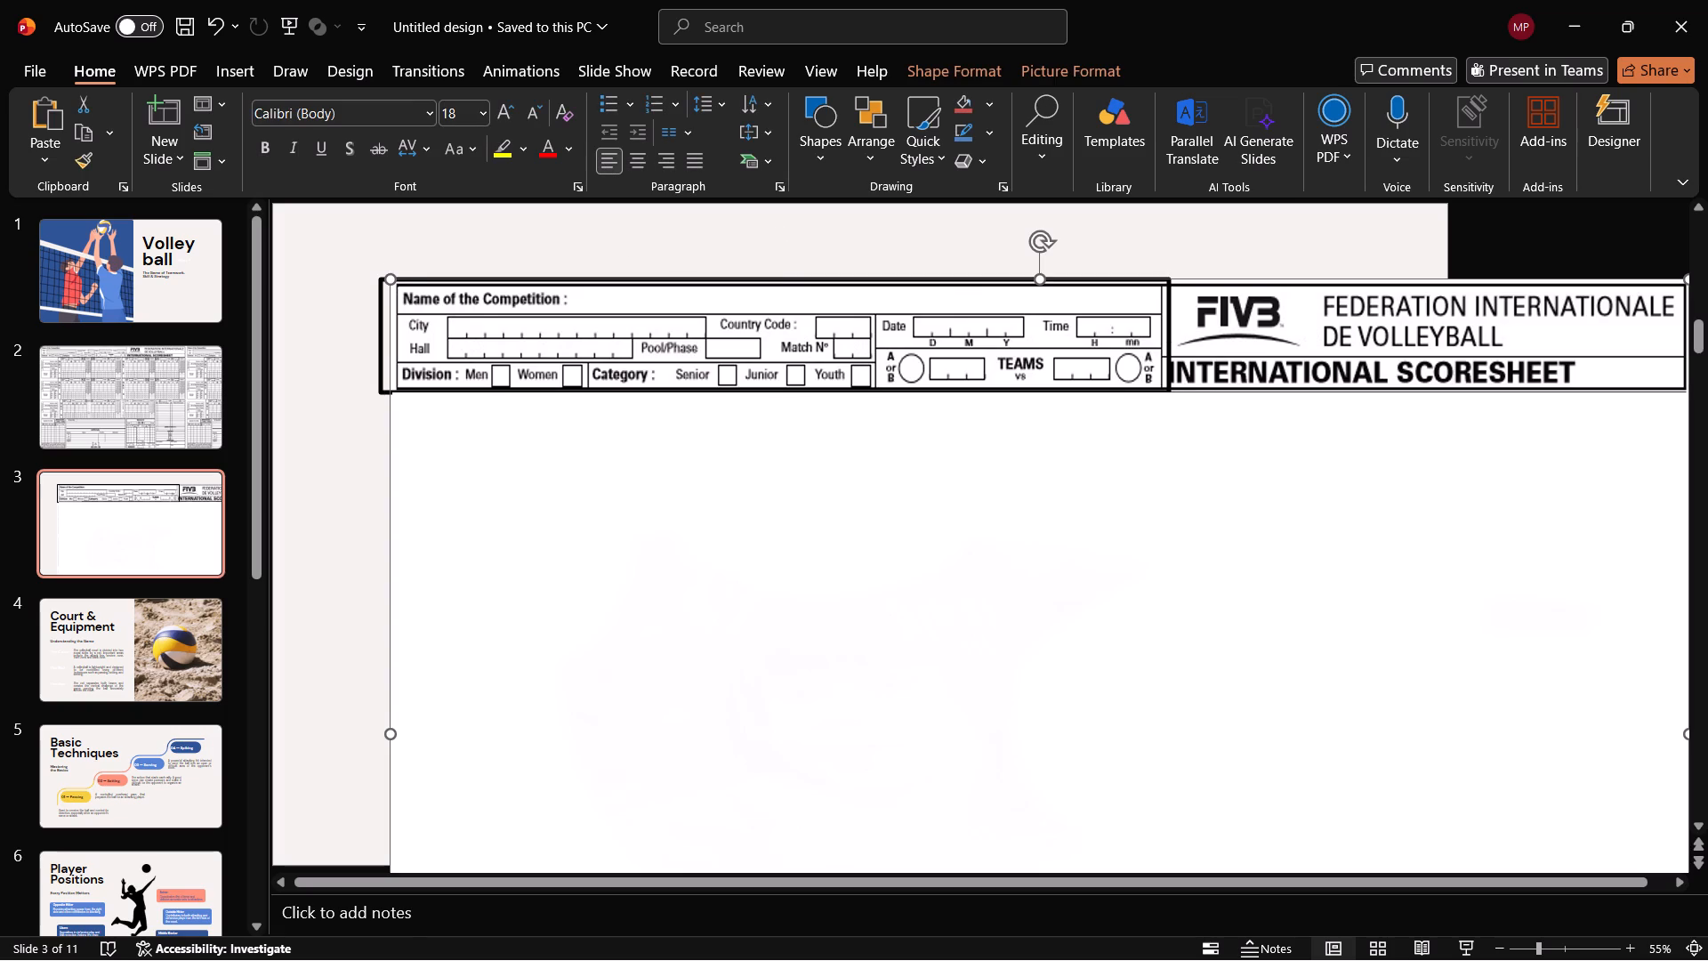
left_click_drag(391, 279, 355, 245)
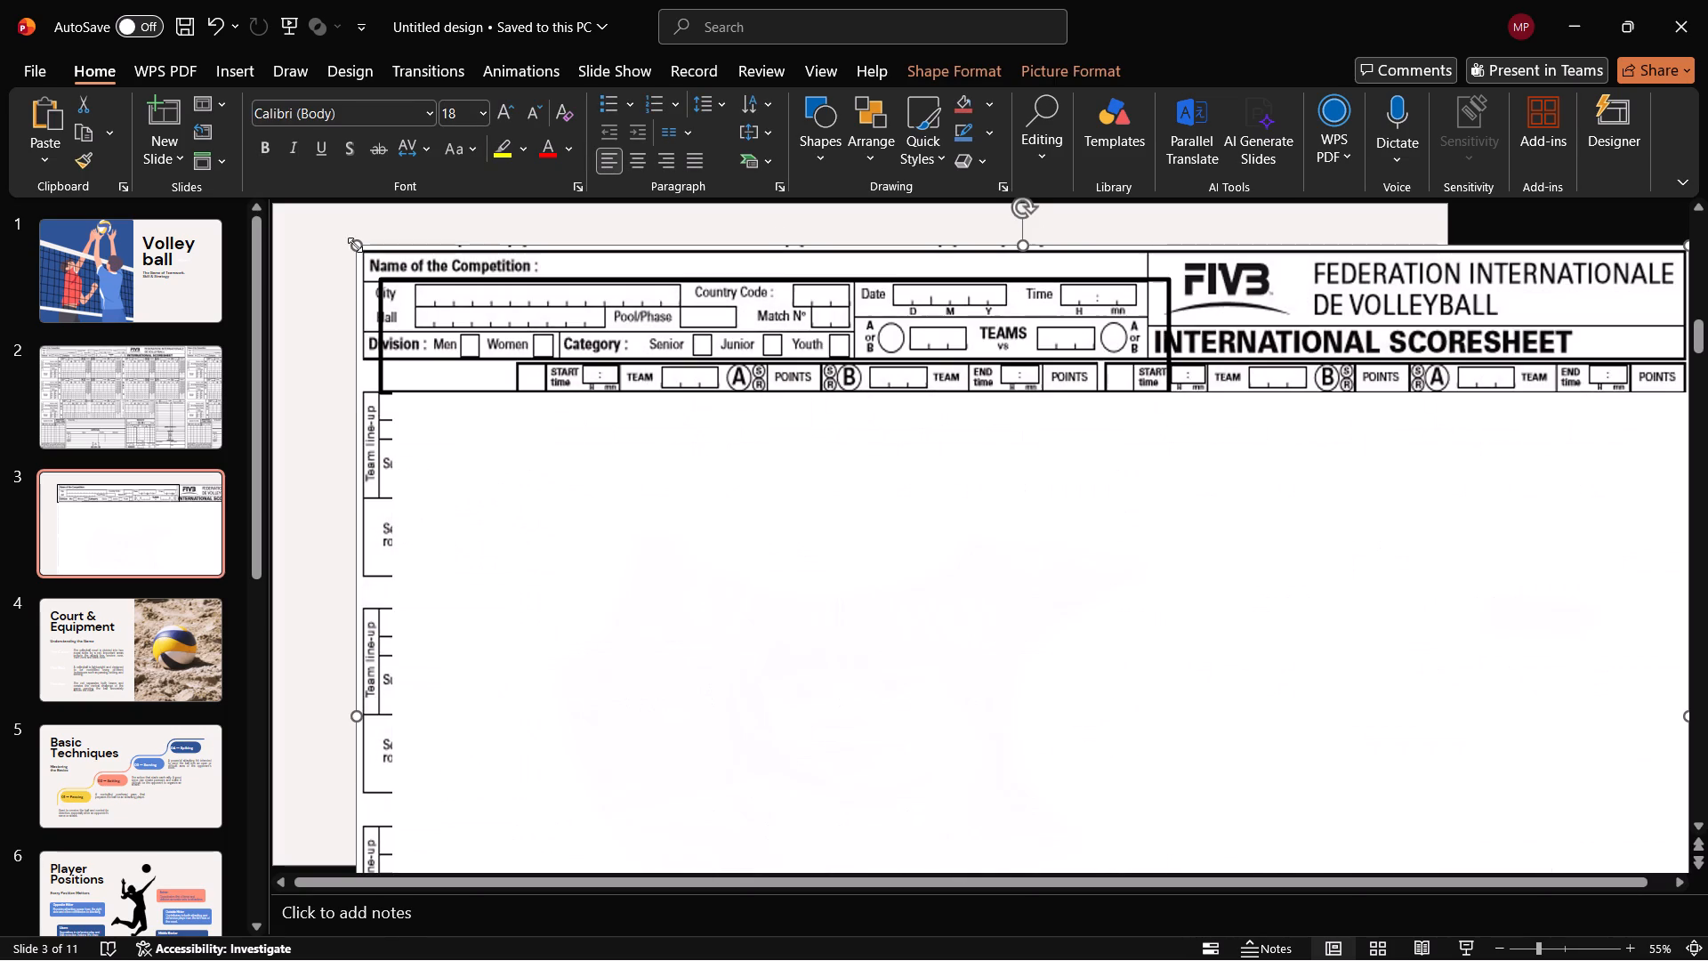
left_click_drag(1238, 340, 1257, 357)
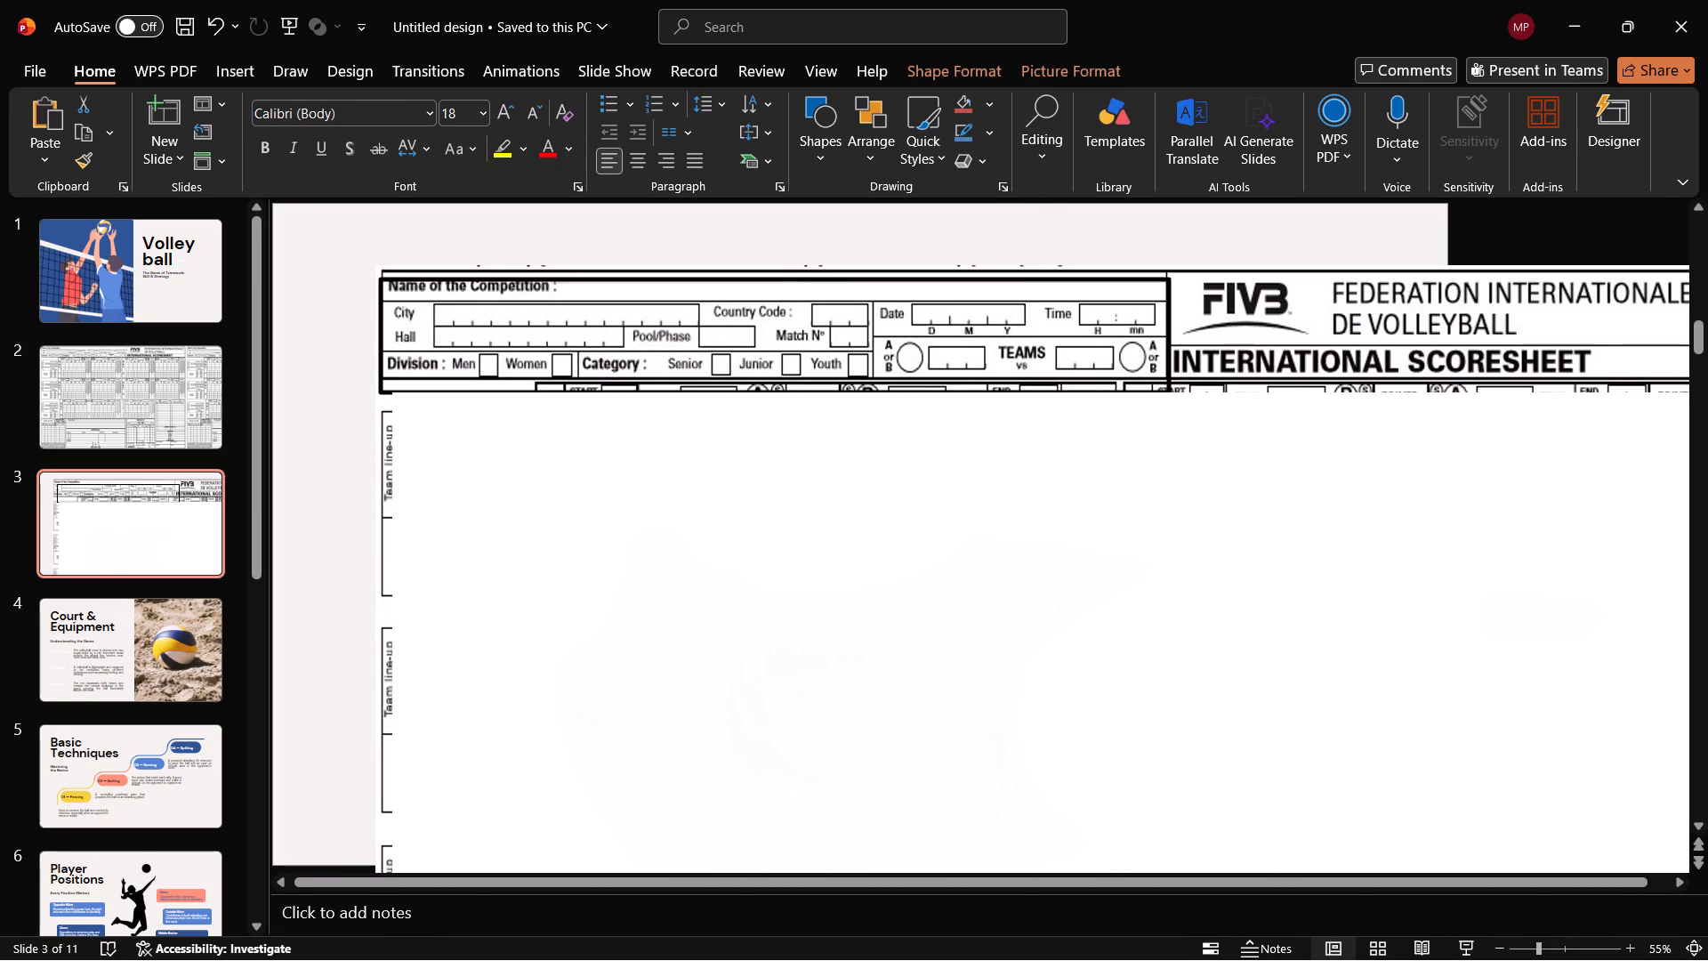
left_click_drag(1257, 357, 1260, 354)
left_click(1253, 300)
left_click_drag(1047, 258, 1048, 246)
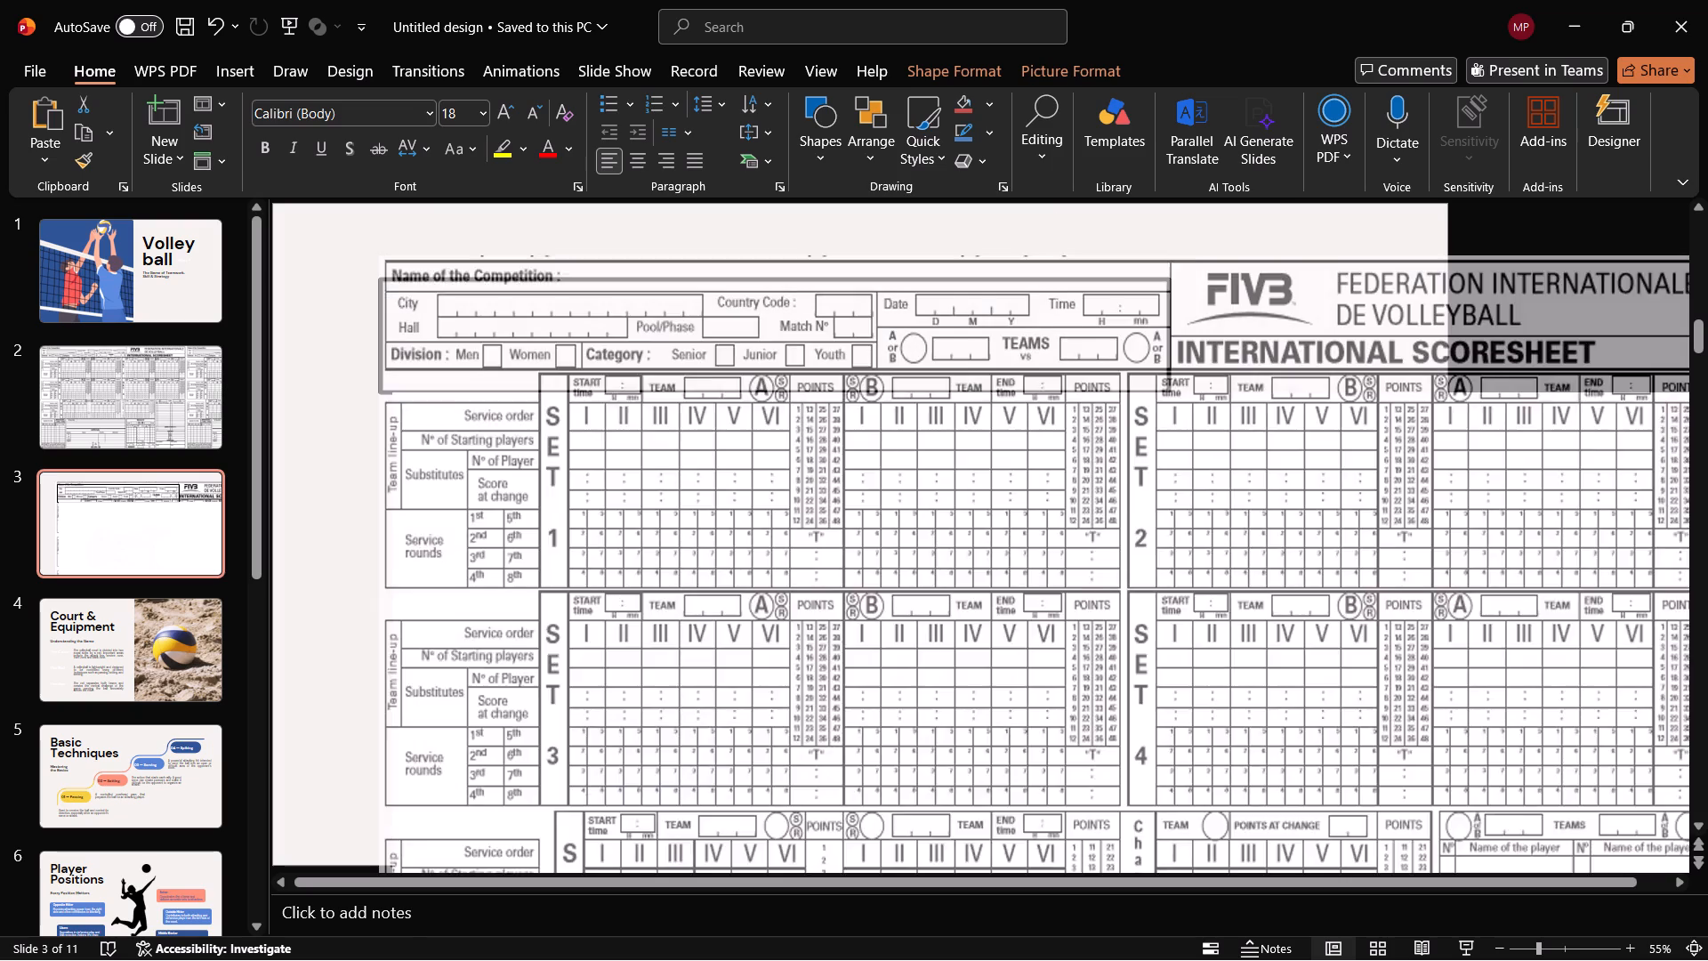
left_click_drag(1048, 246, 1048, 245)
Reposition the enlarged scoresheet picture so its competition details fit inside the header rectangle.
left_click_drag(1253, 310, 1263, 330)
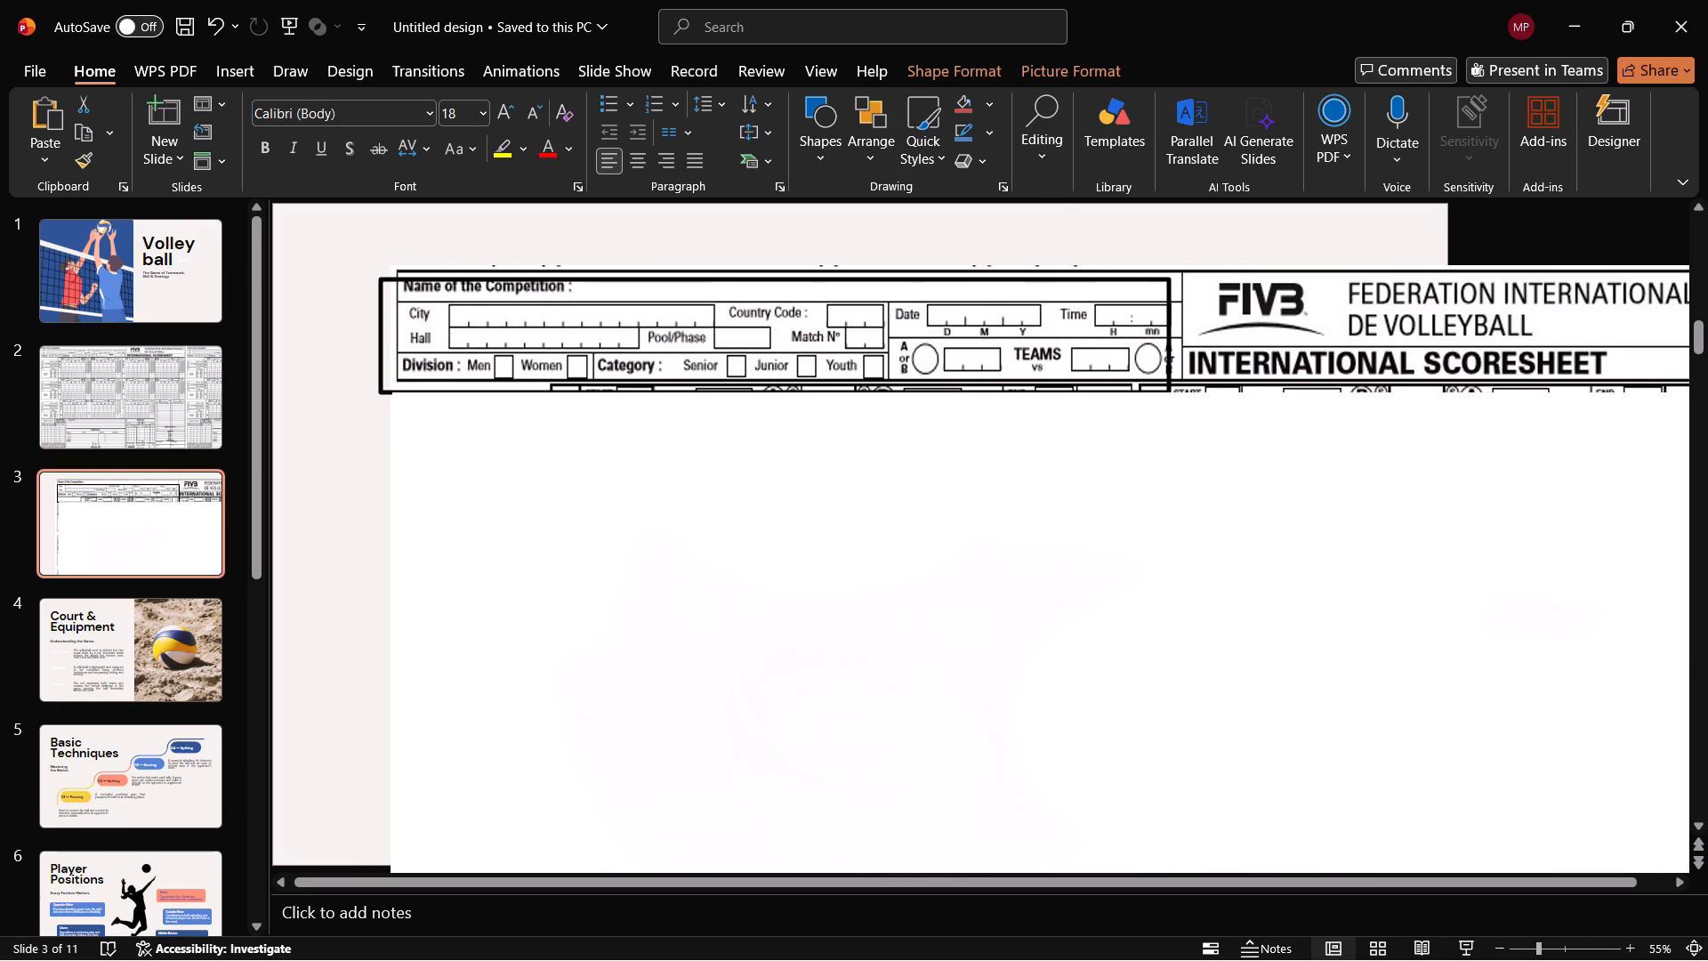
left_click_drag(1263, 330, 1251, 337)
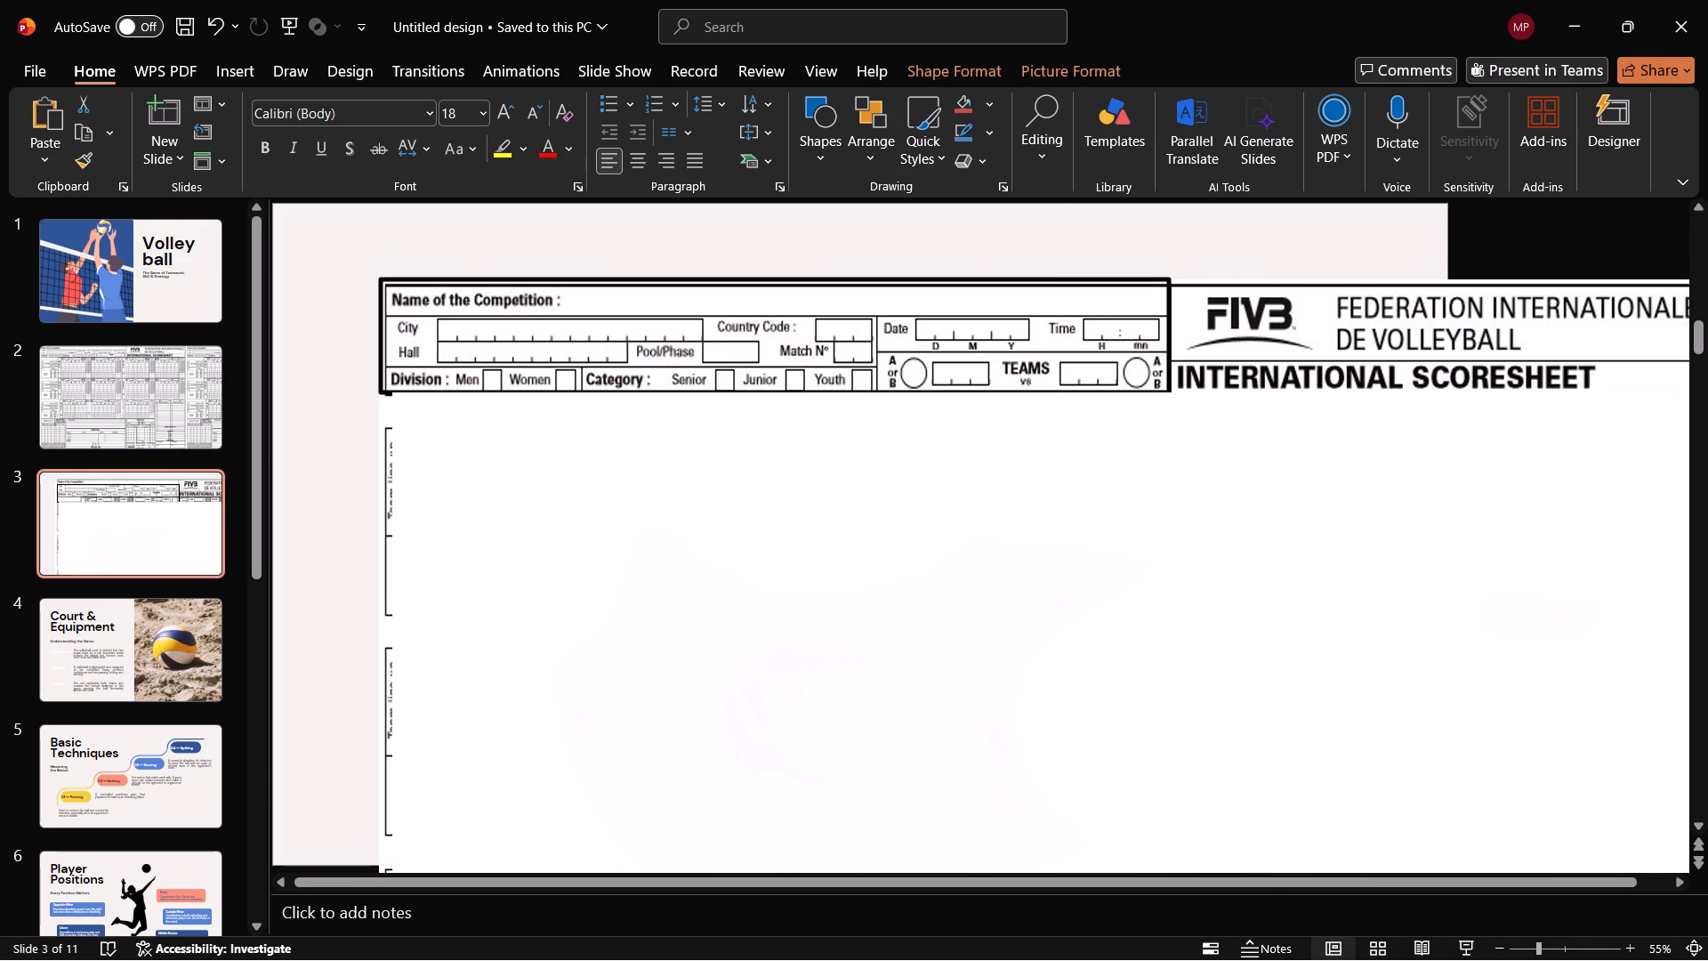
left_click_drag(1251, 337, 1257, 333)
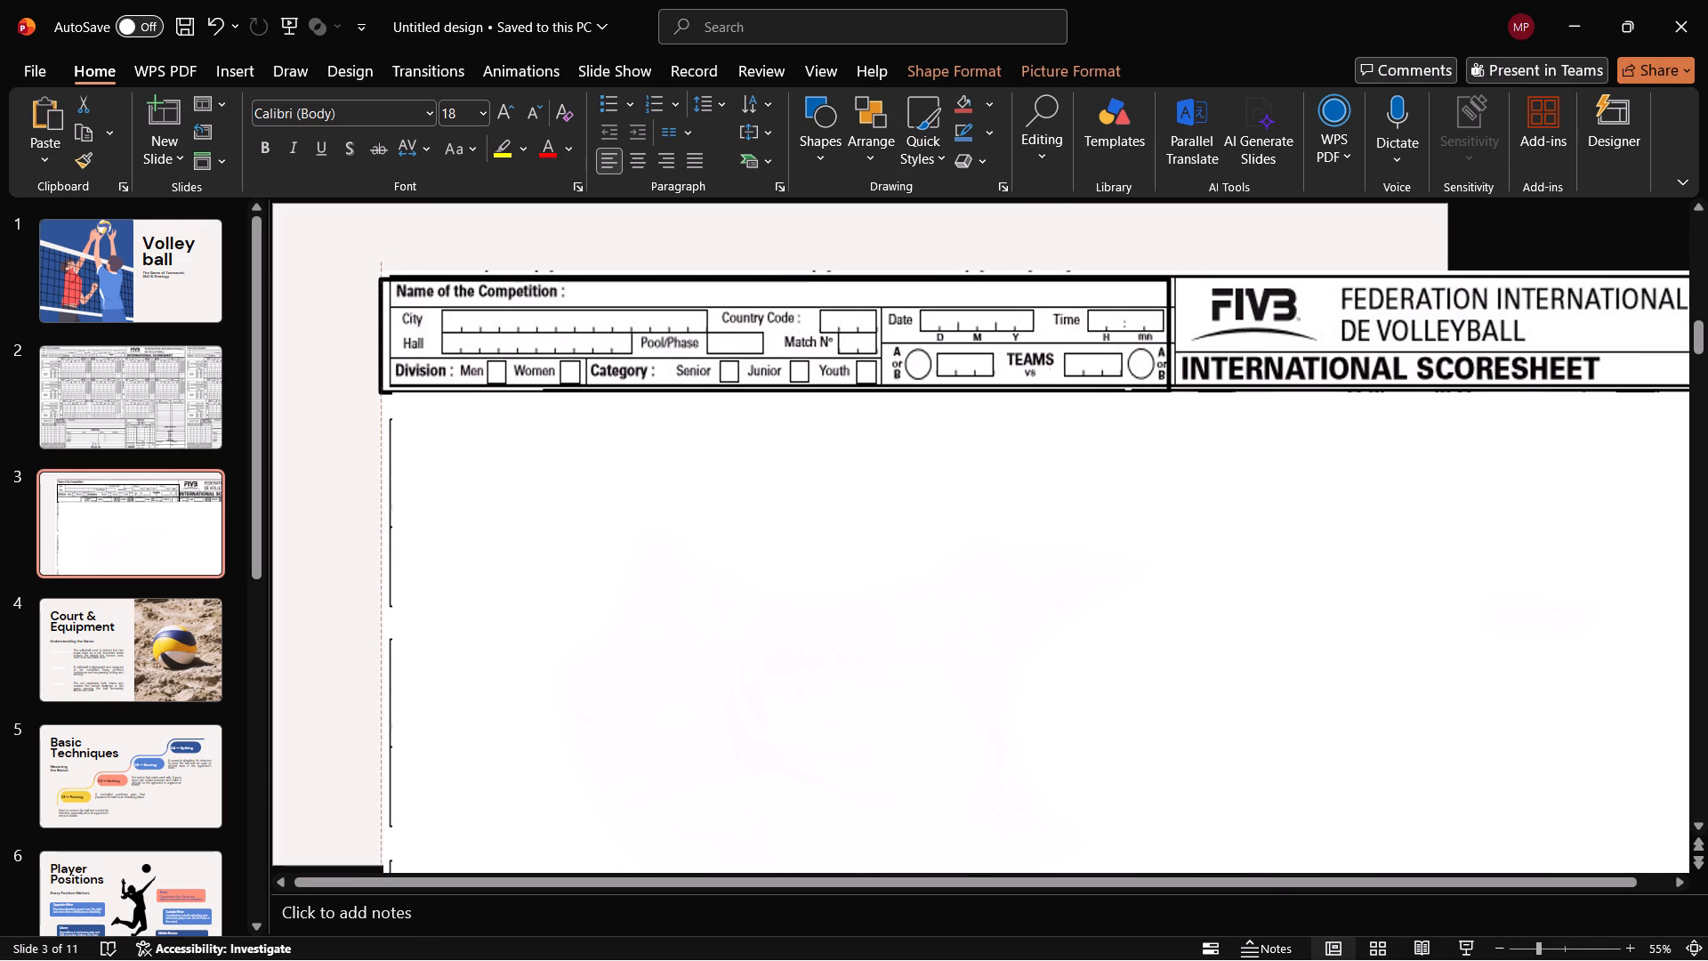
left_click_drag(1257, 333, 1256, 333)
Shift the white image slightly left to the header rectangle's left edge, covering the exposed team line-up column.
left_click_drag(1289, 562, 1289, 559)
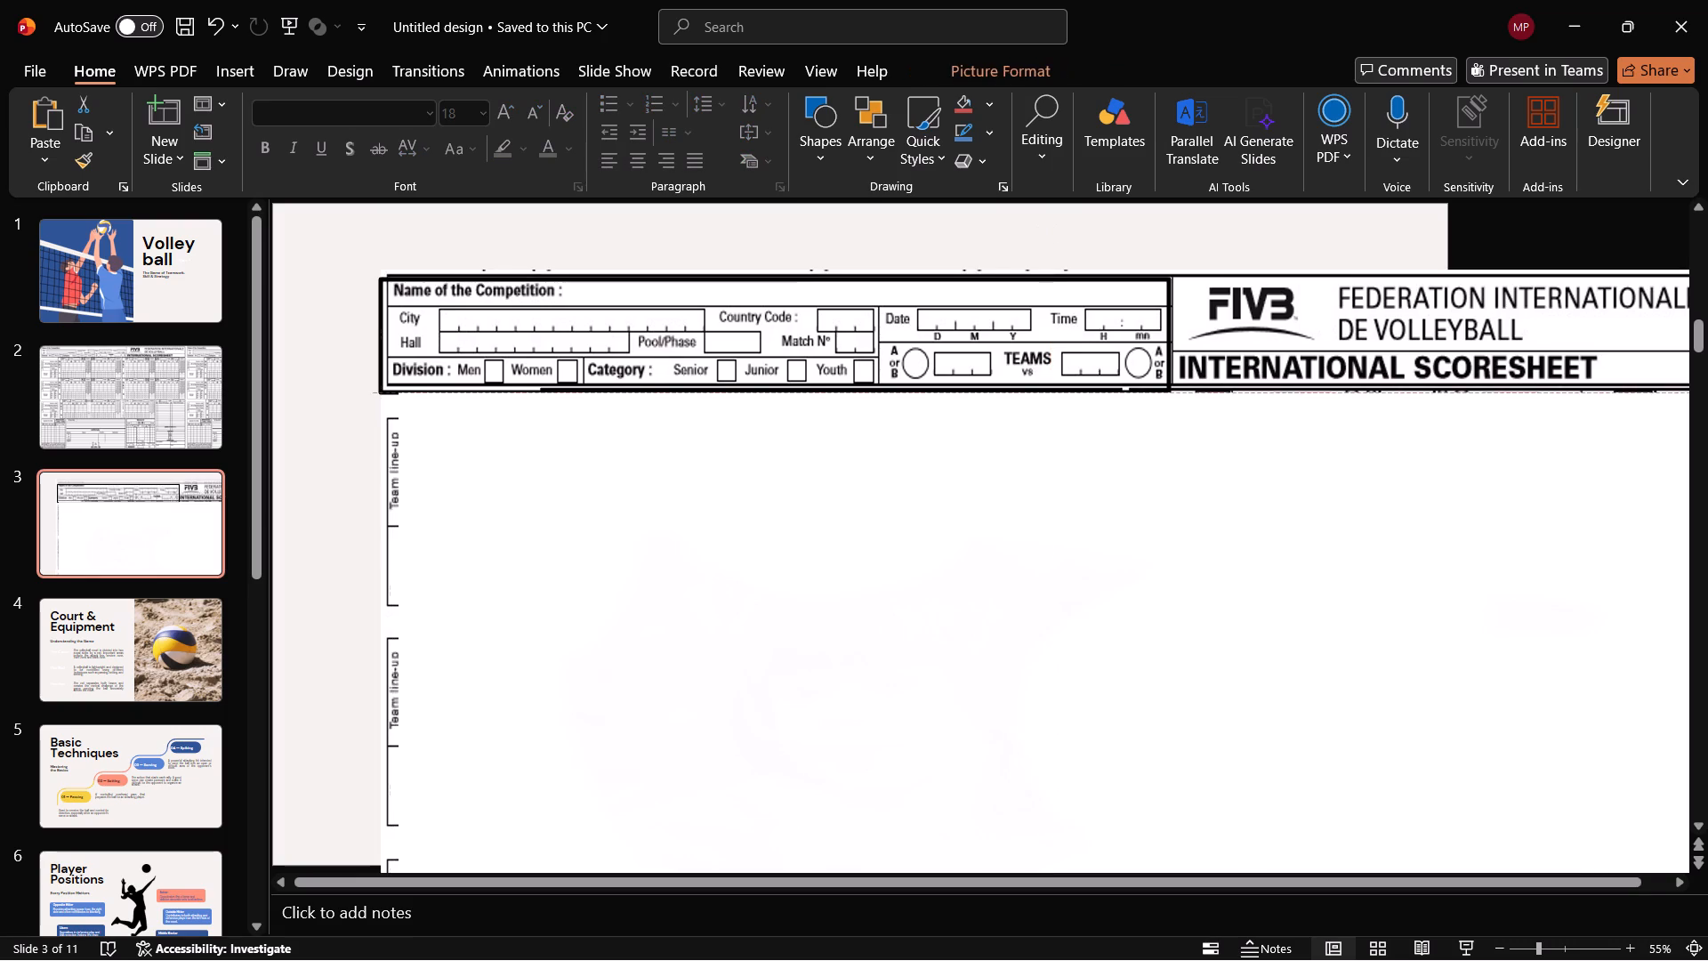
left_click_drag(1289, 559, 1274, 562)
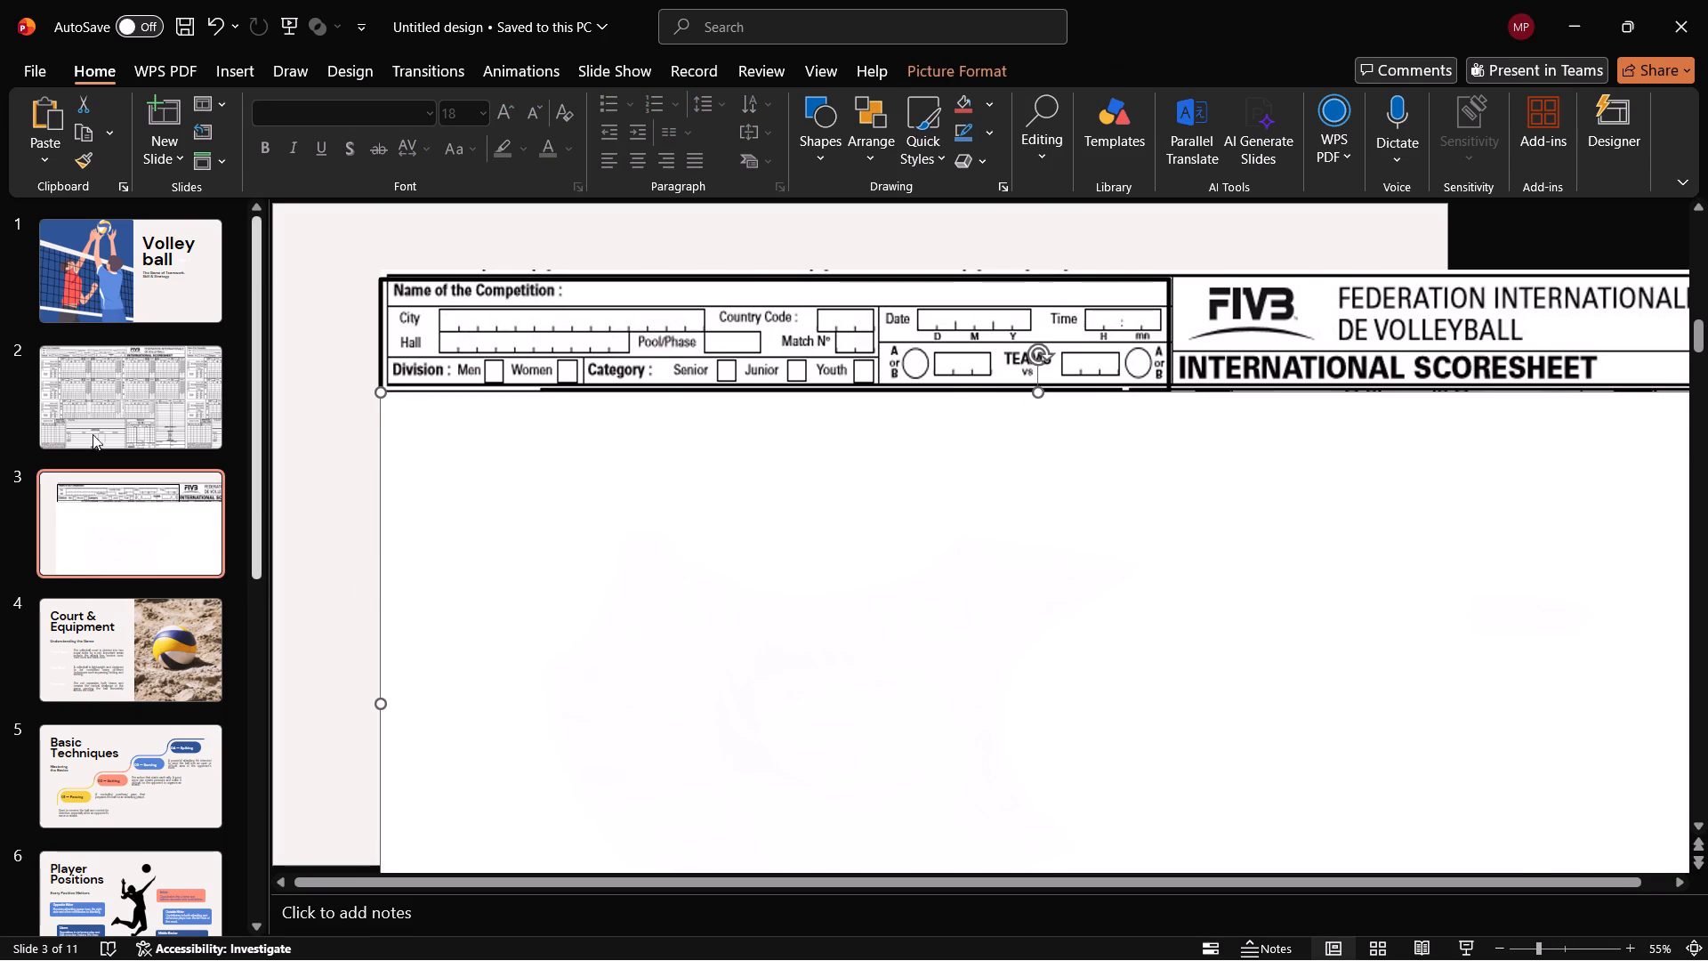
Delete the duplicate scoresheet picture on the right side of slide 2.
left_click(92, 392)
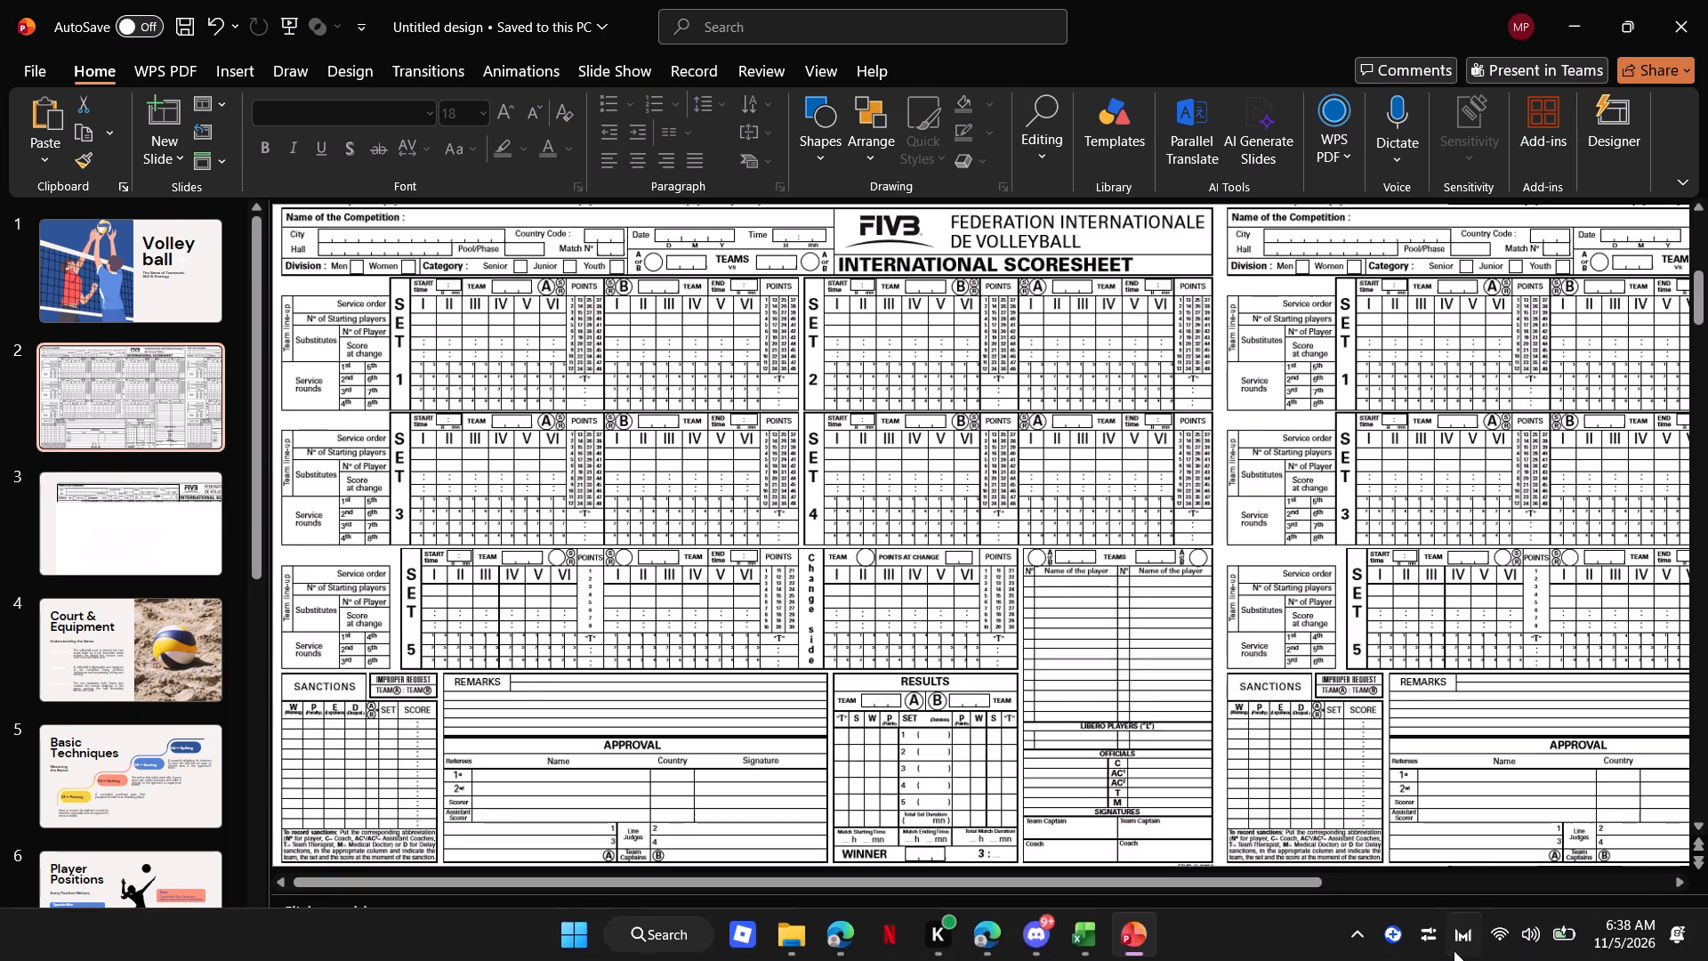
left_click(1402, 622)
key("Delete")
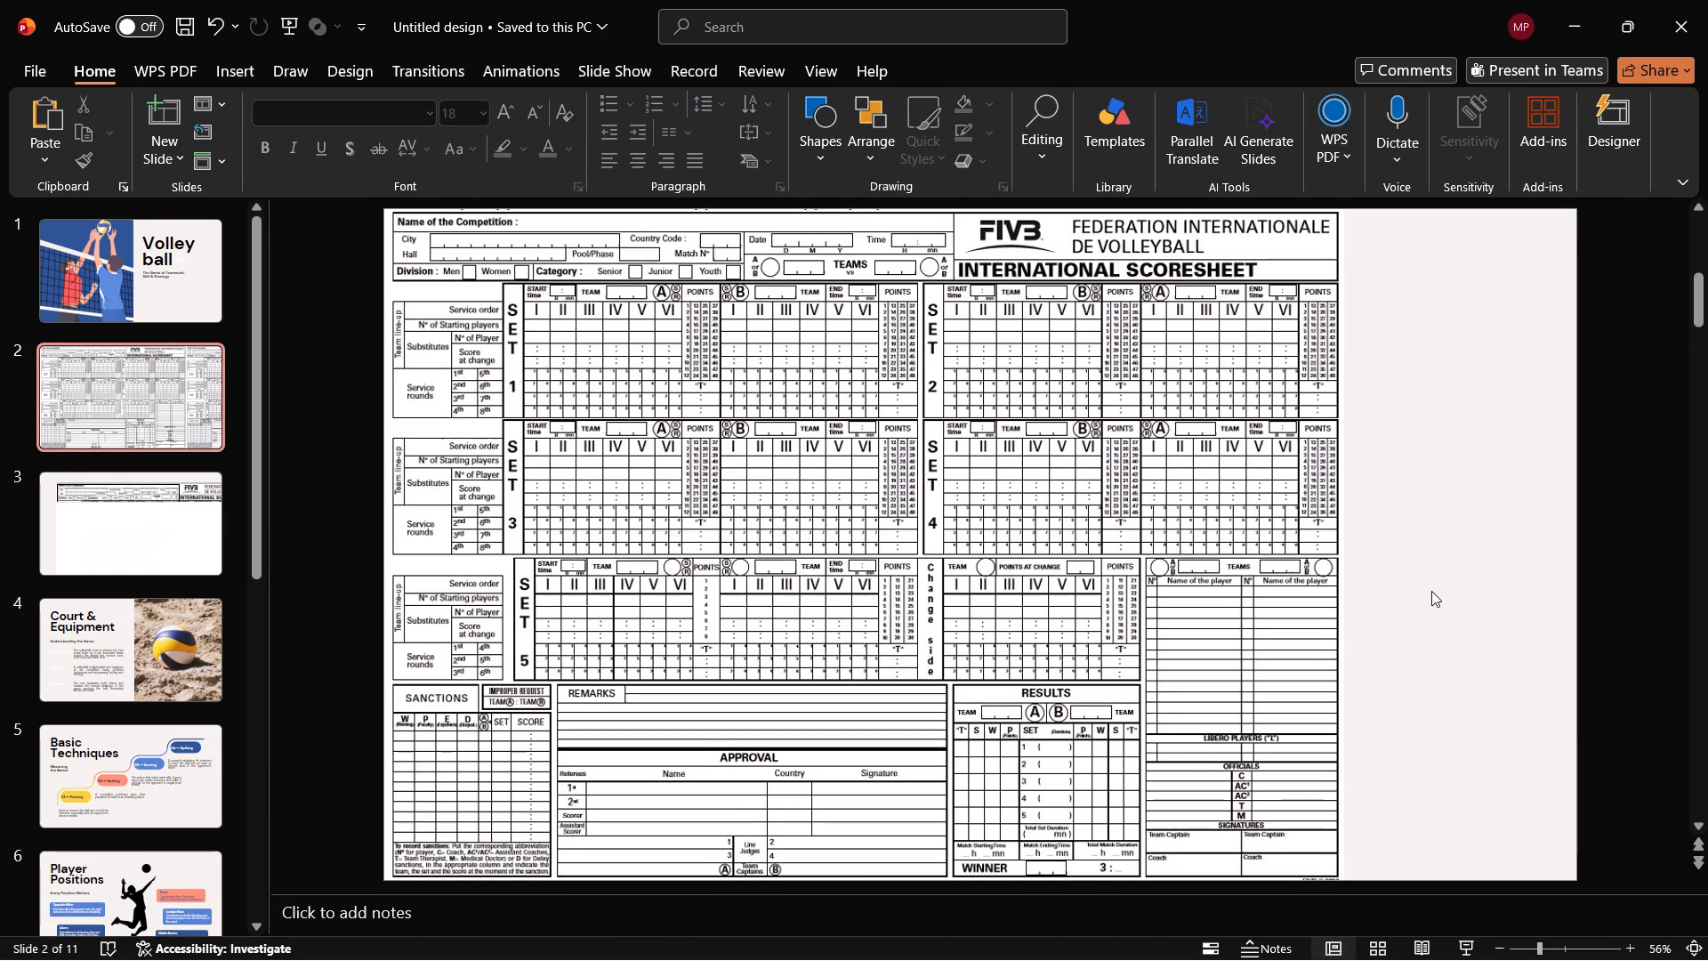
Stretch the remaining scoresheet picture on slide 2 from its right edge to fill the full slide width.
left_click(1101, 501)
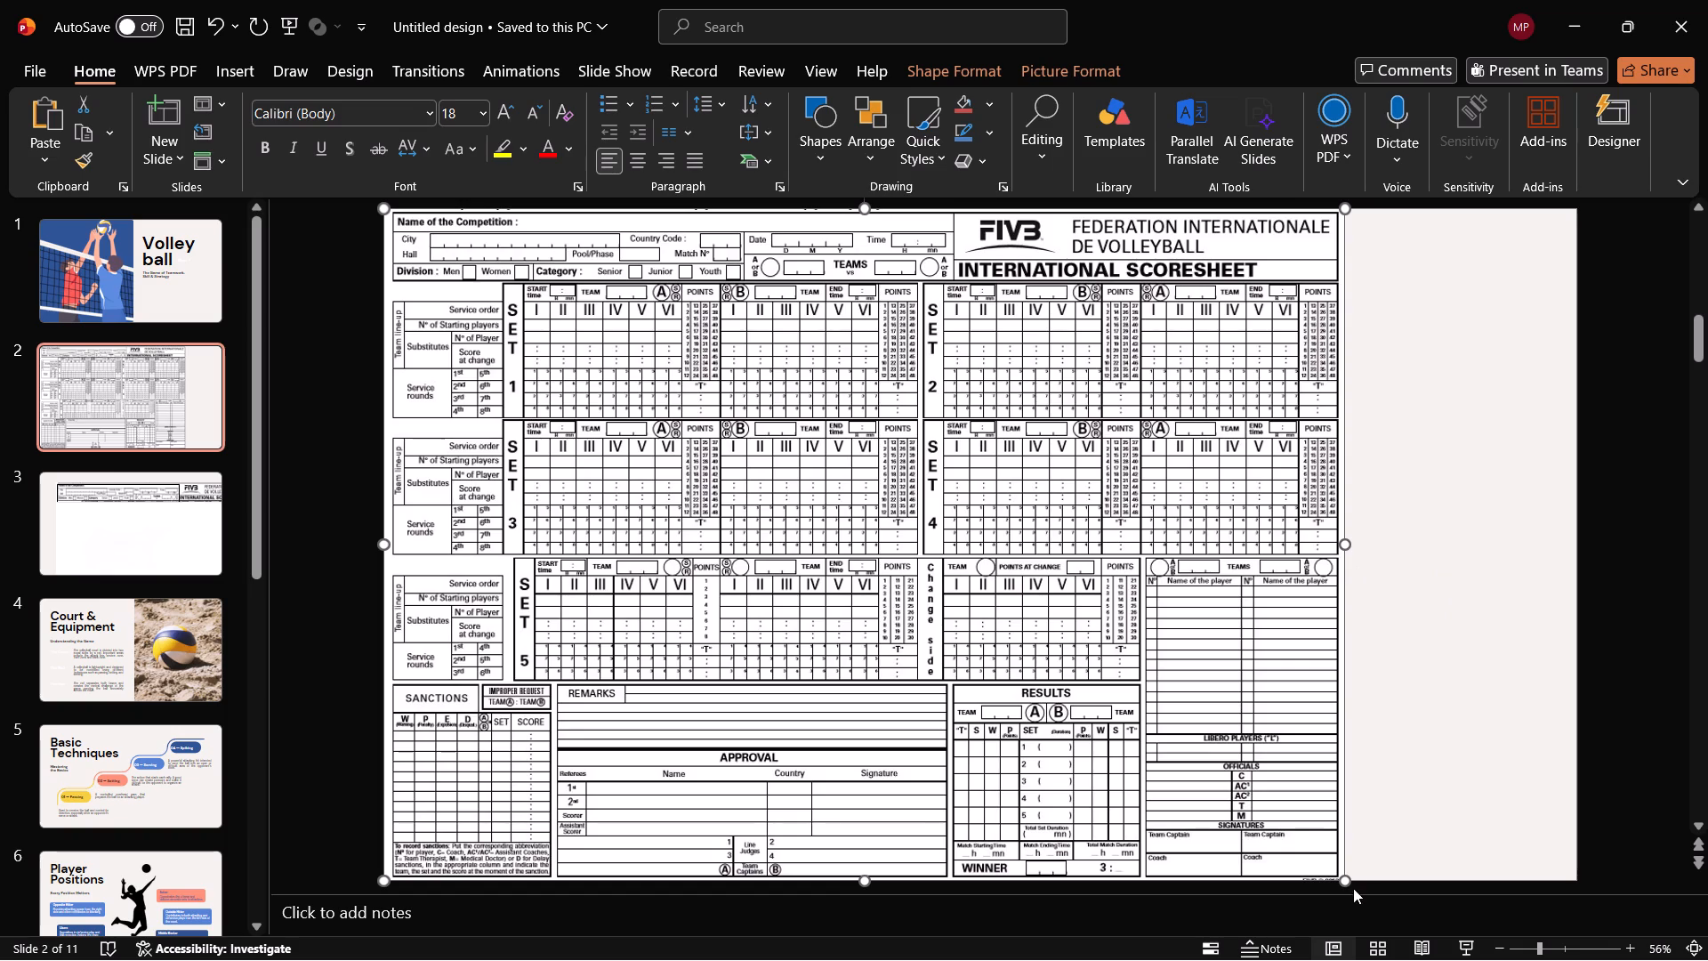
left_click_drag(1350, 541, 1477, 553)
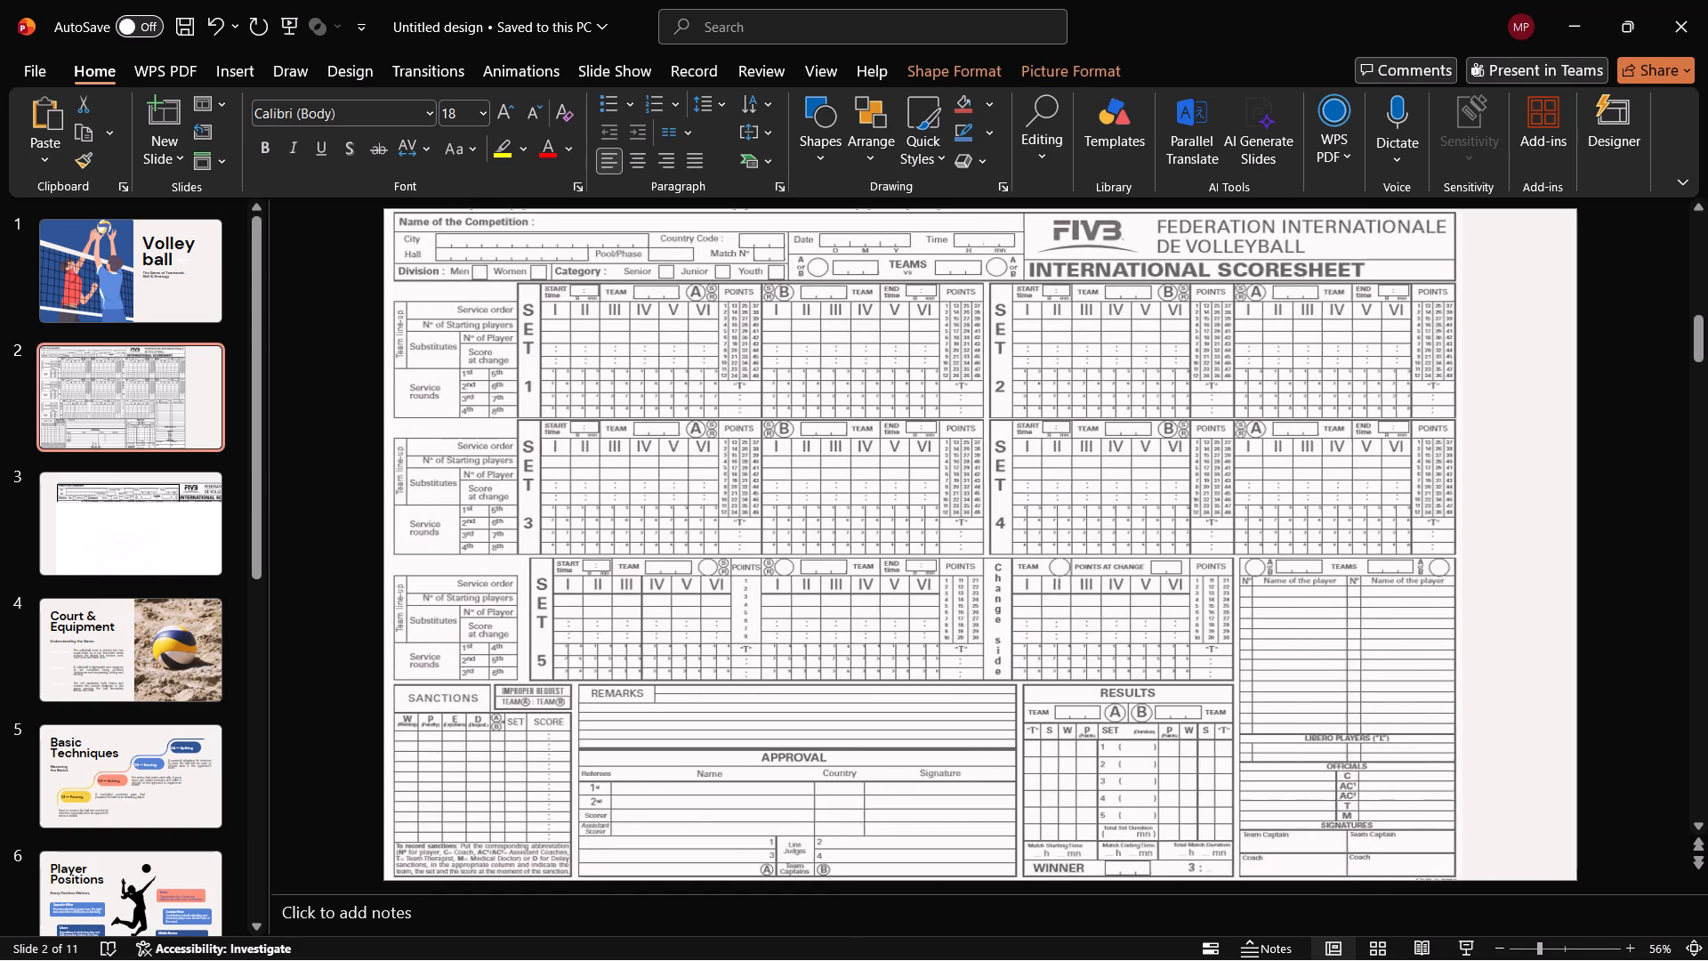
left_click_drag(1477, 553, 1580, 568)
Play the slide show from the title slide through slide 3 to check both scoresheet slides.
left_click_drag(128, 249, 127, 264)
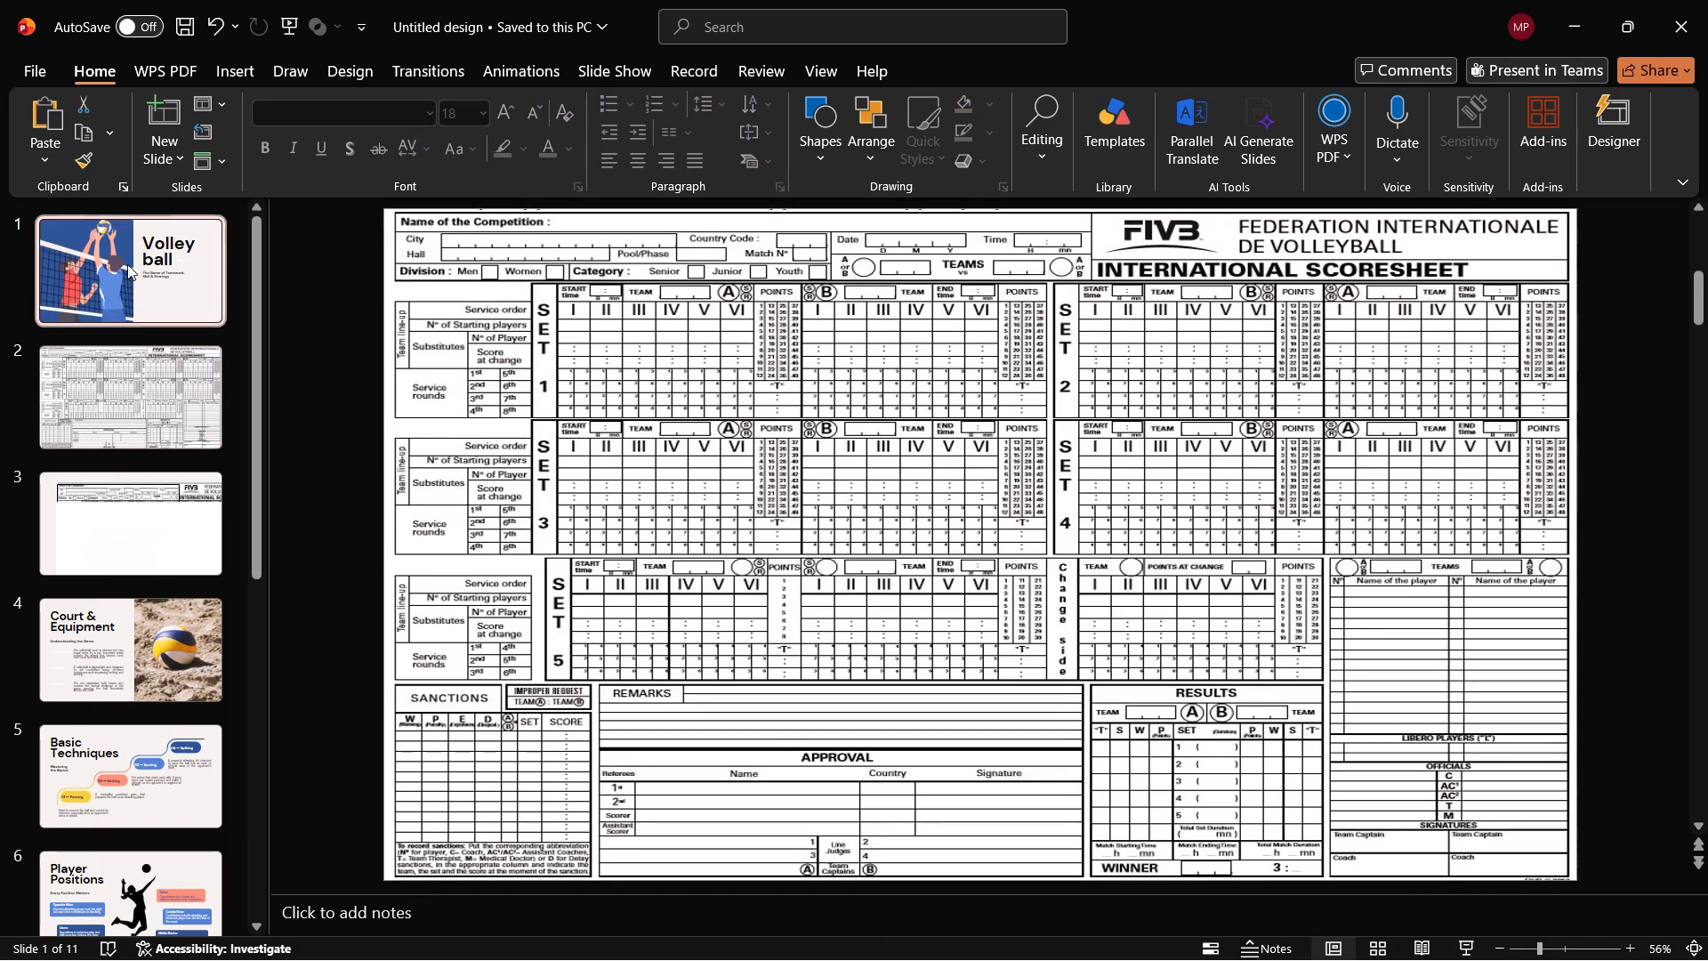
left_click(1467, 949)
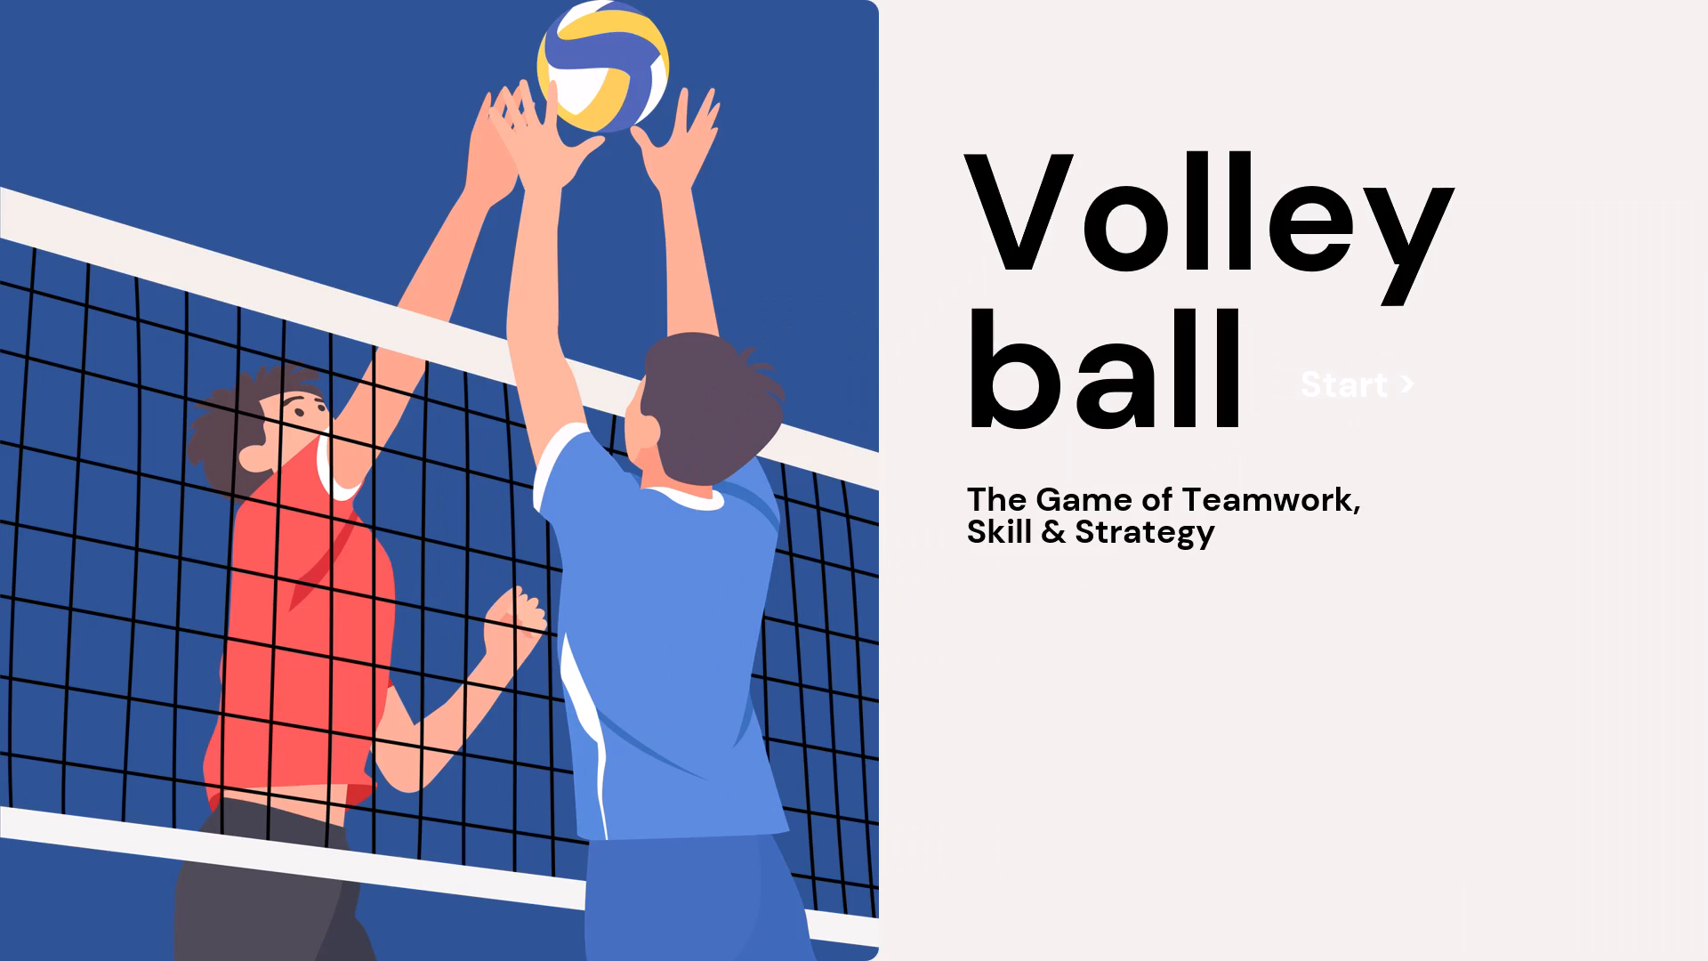
key("Right")
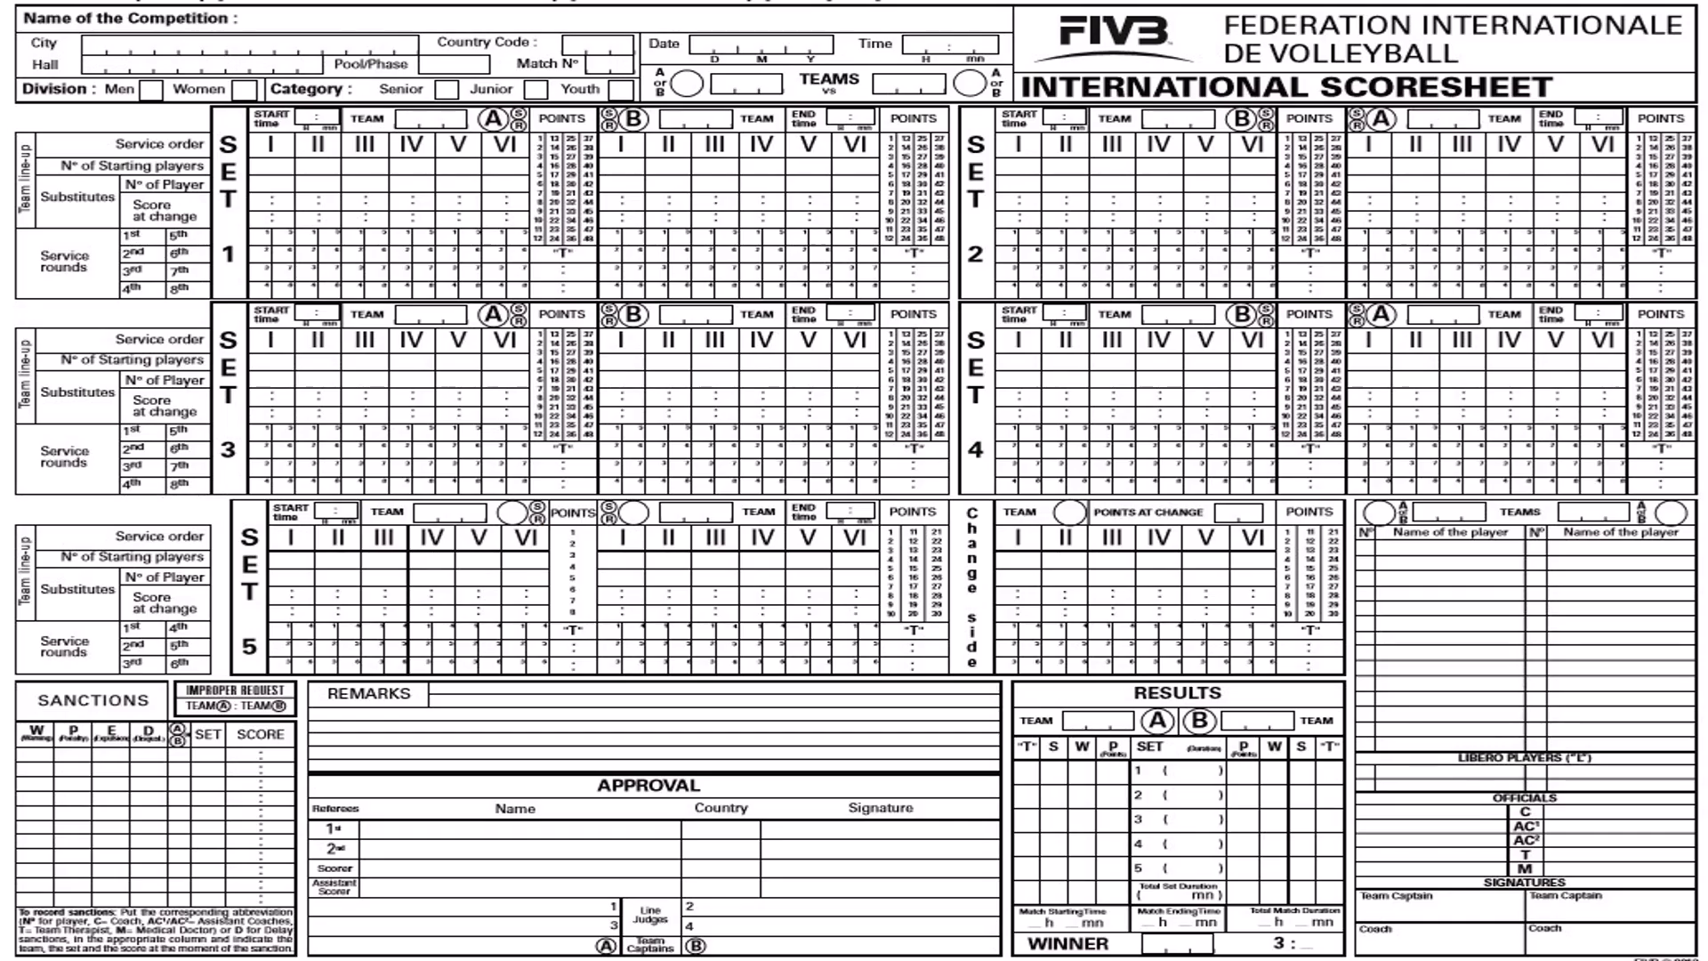
key("Right")
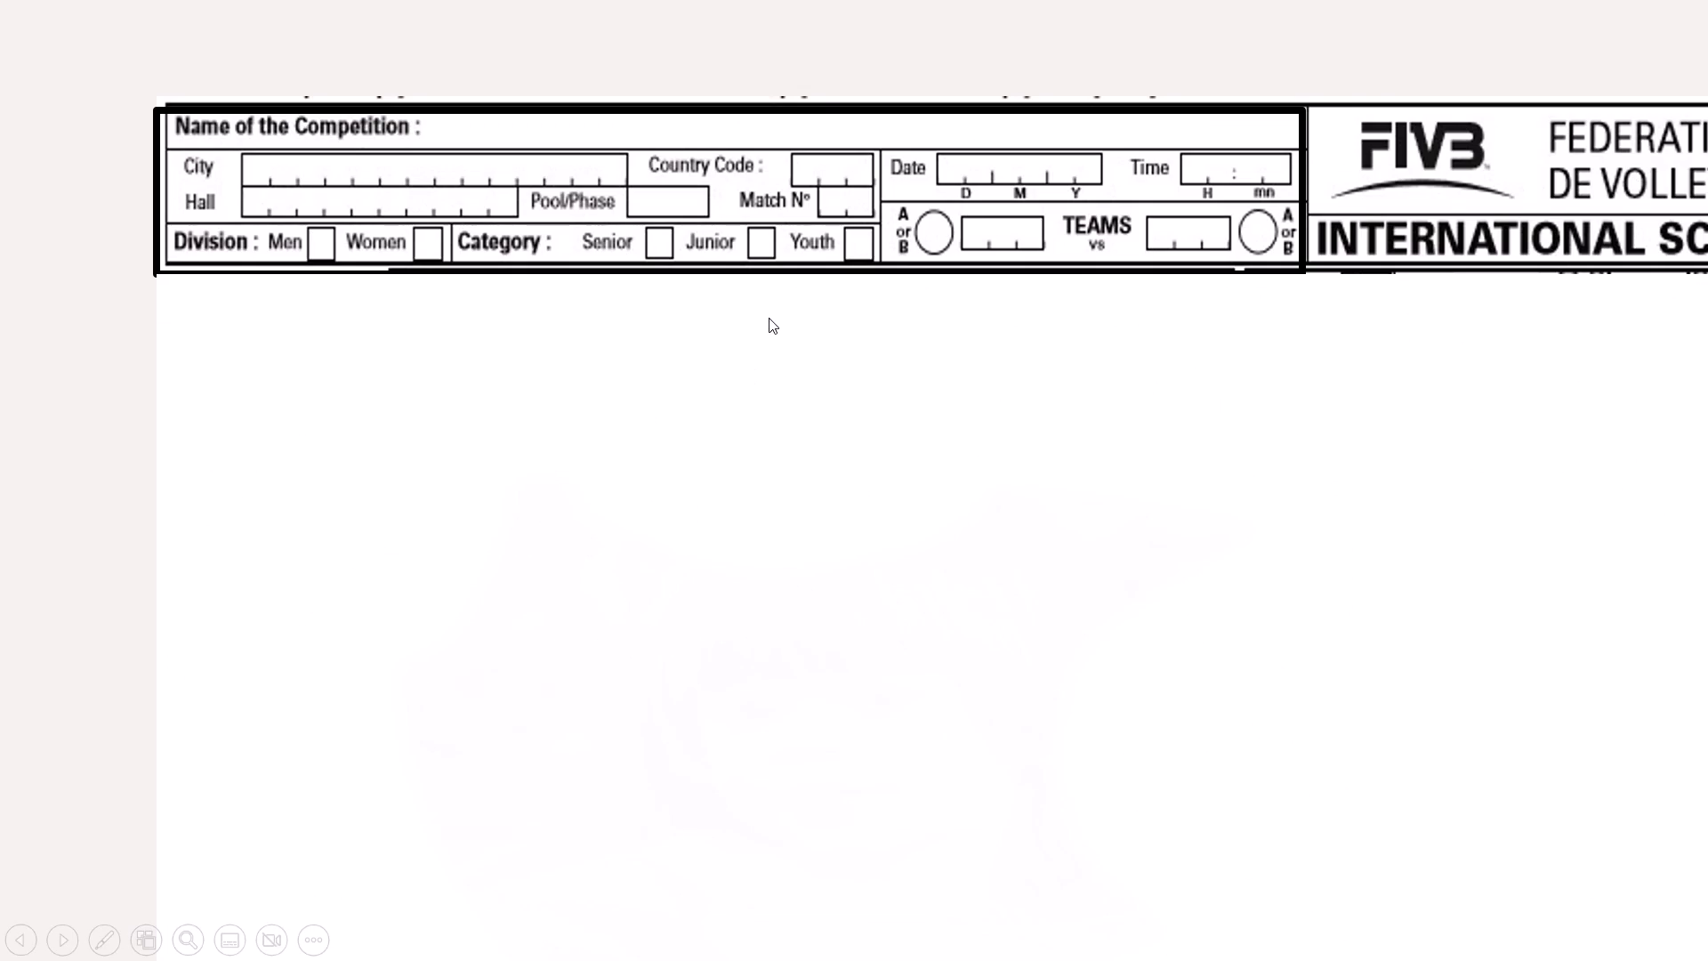
key("Escape")
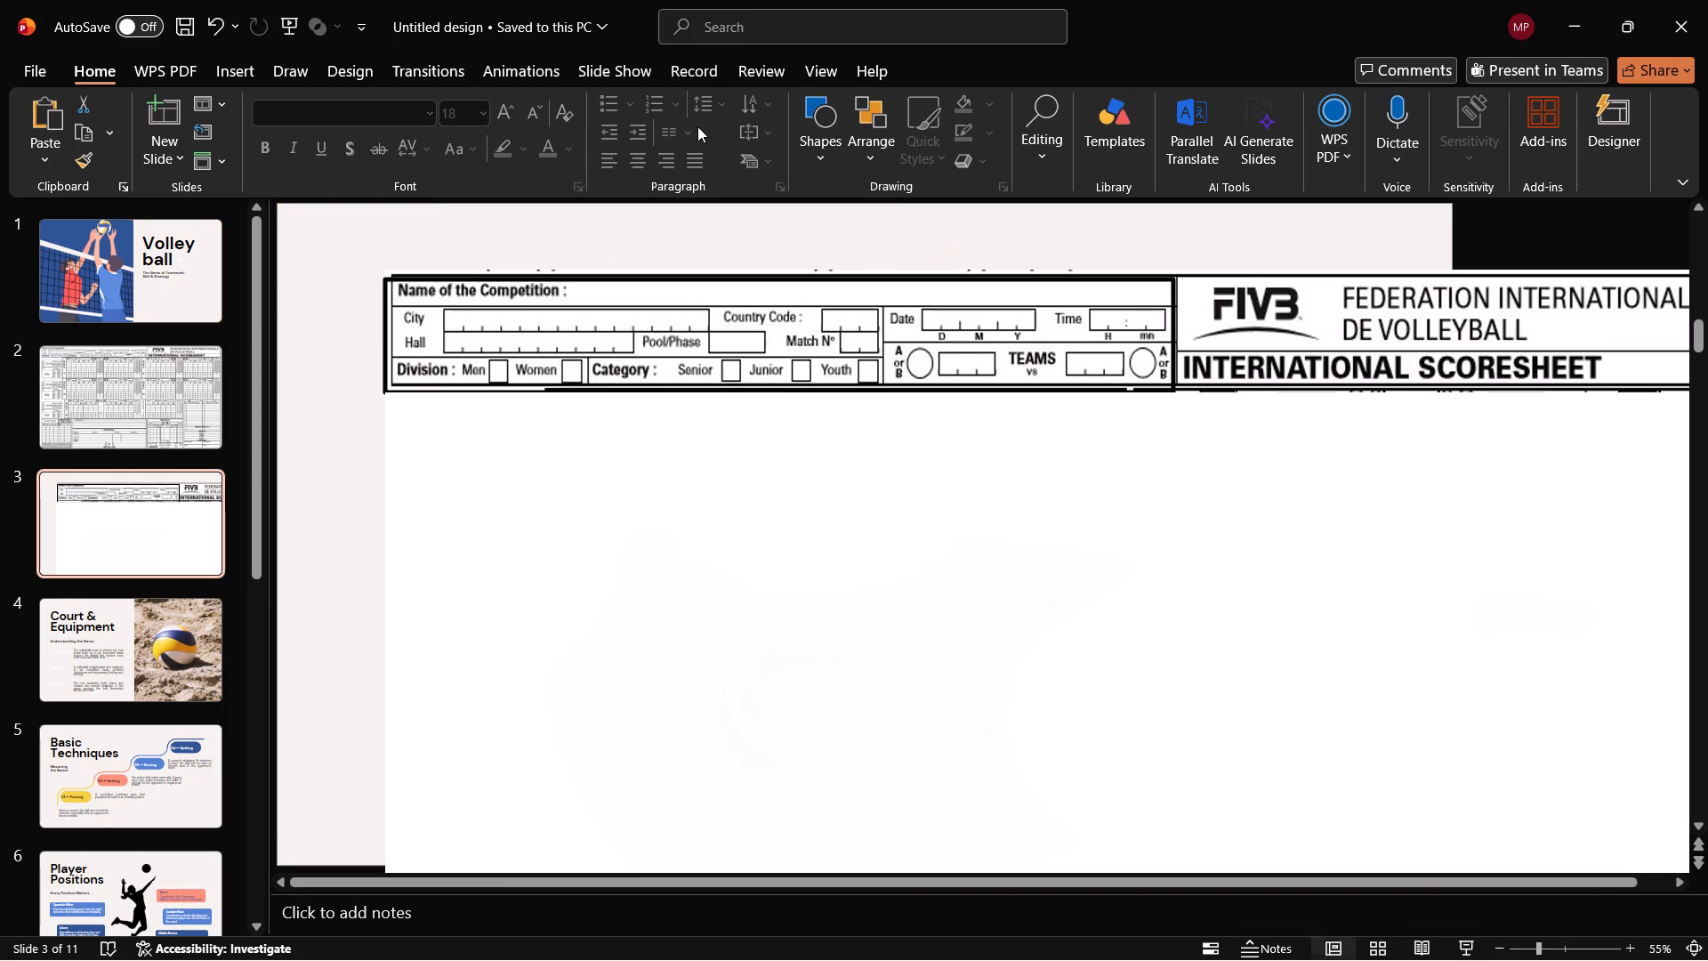
Move slide 3's header rectangle slightly up and extend its bottom edge back down to the white image's top edge.
left_click(621, 280)
left_click_drag(623, 277, 632, 271)
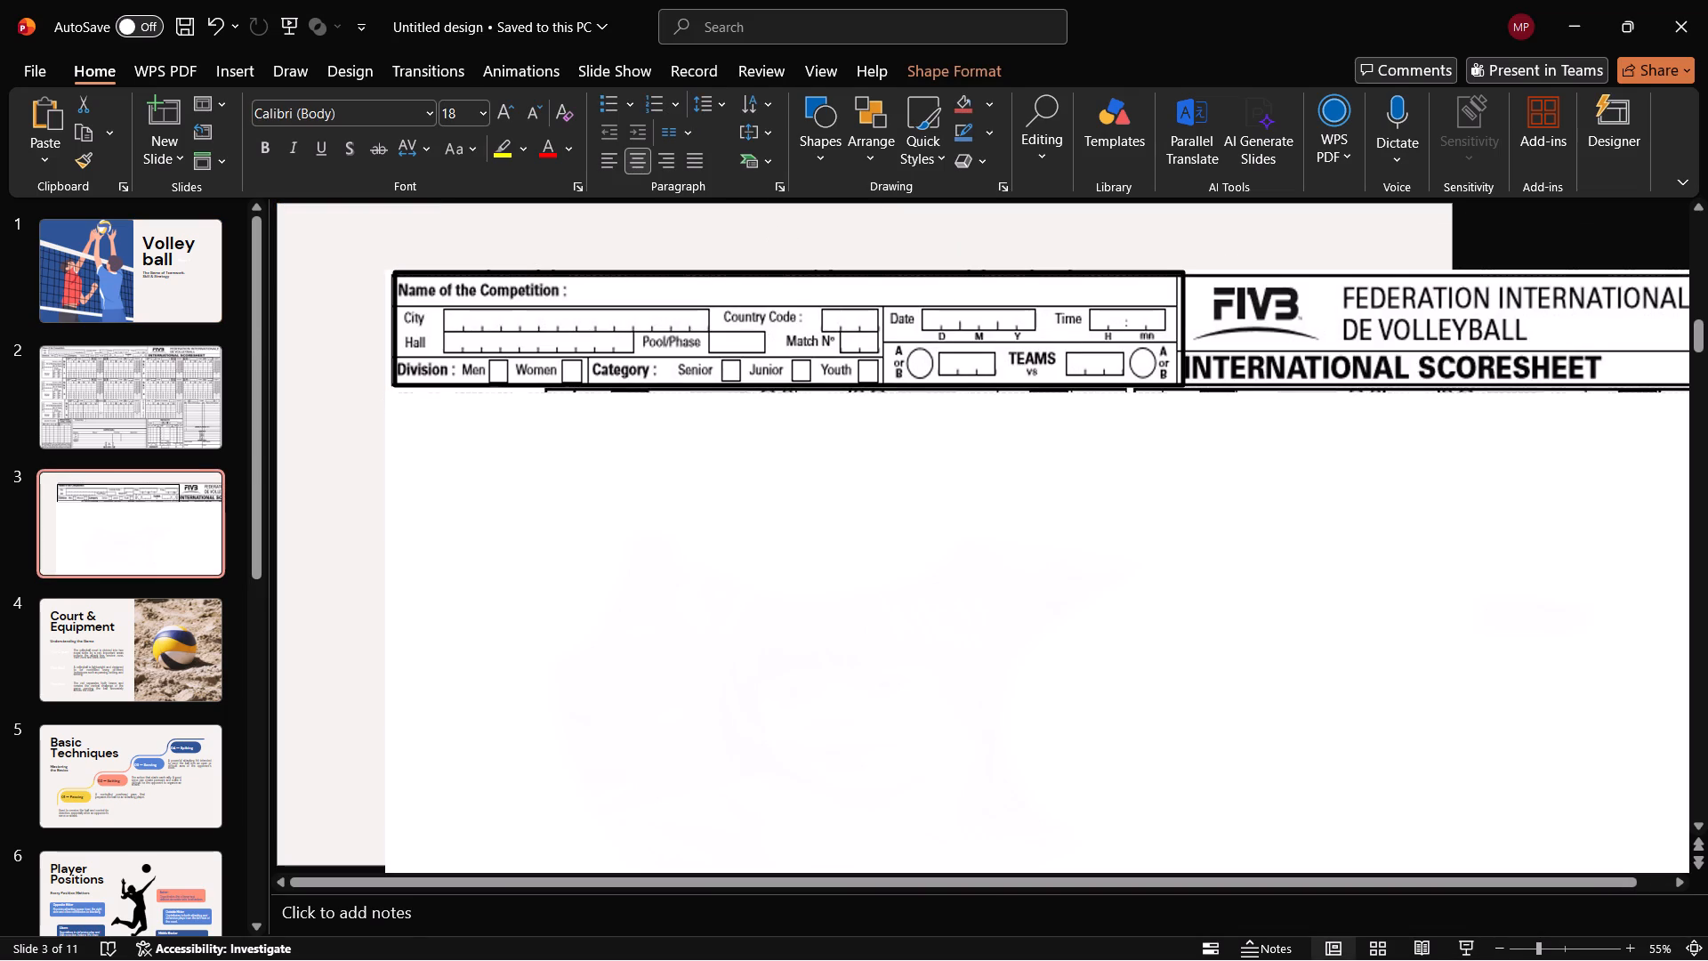
left_click_drag(632, 271, 624, 265)
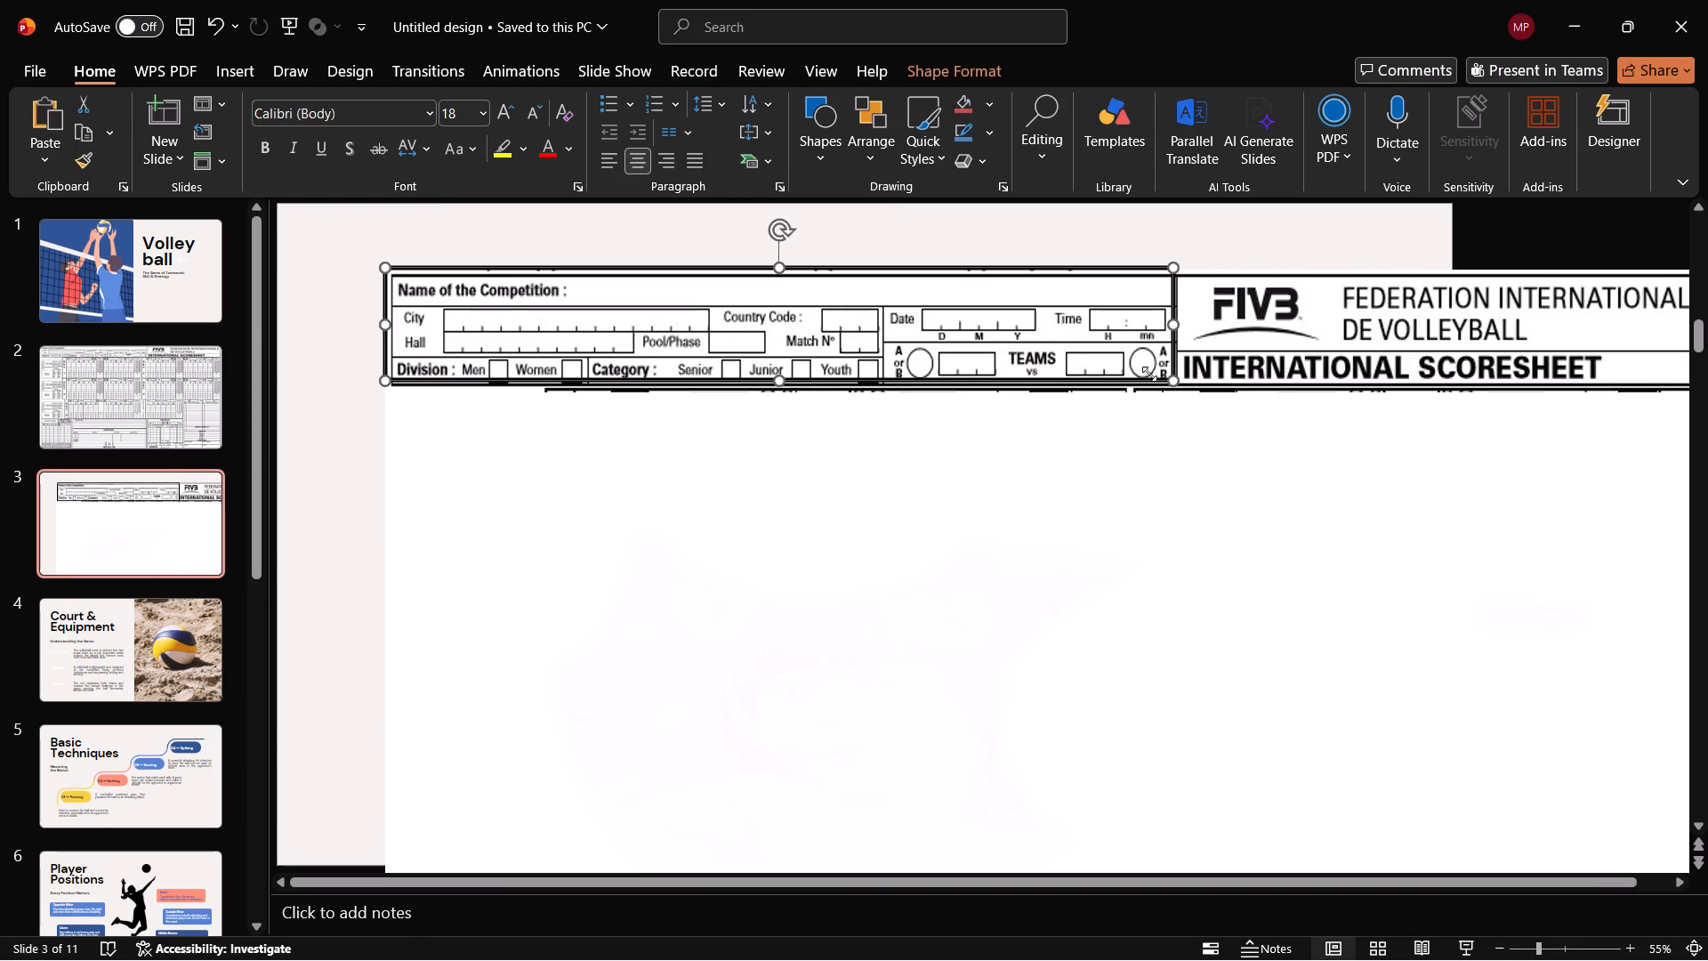
left_click(1174, 384)
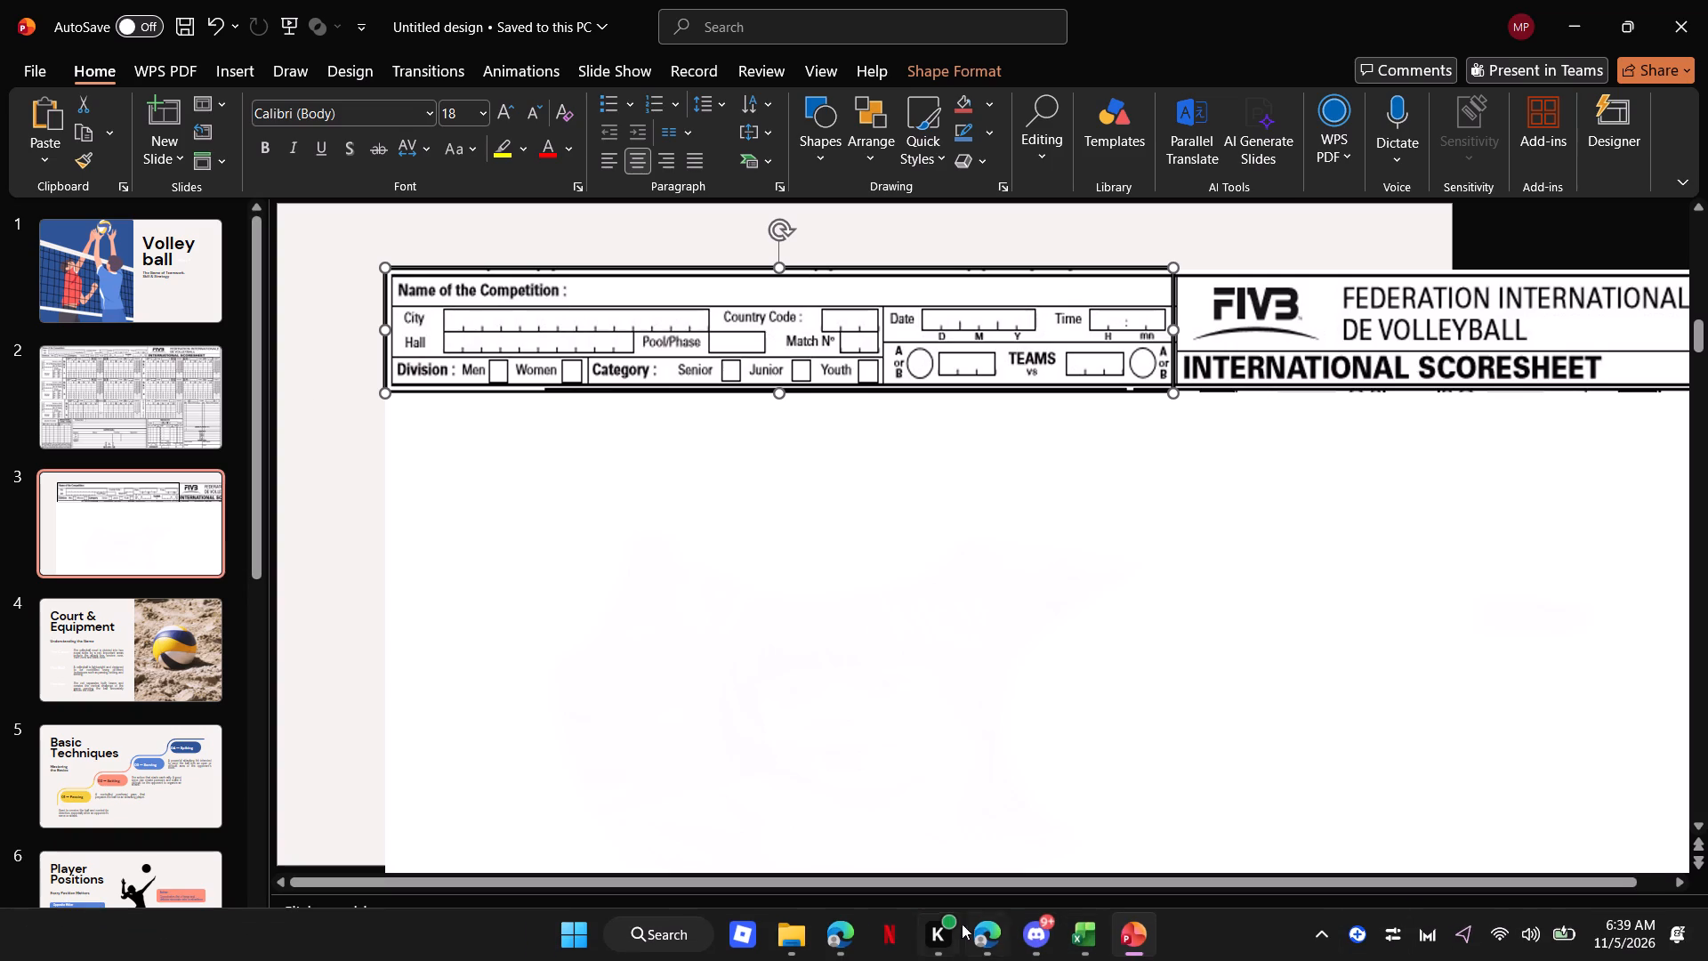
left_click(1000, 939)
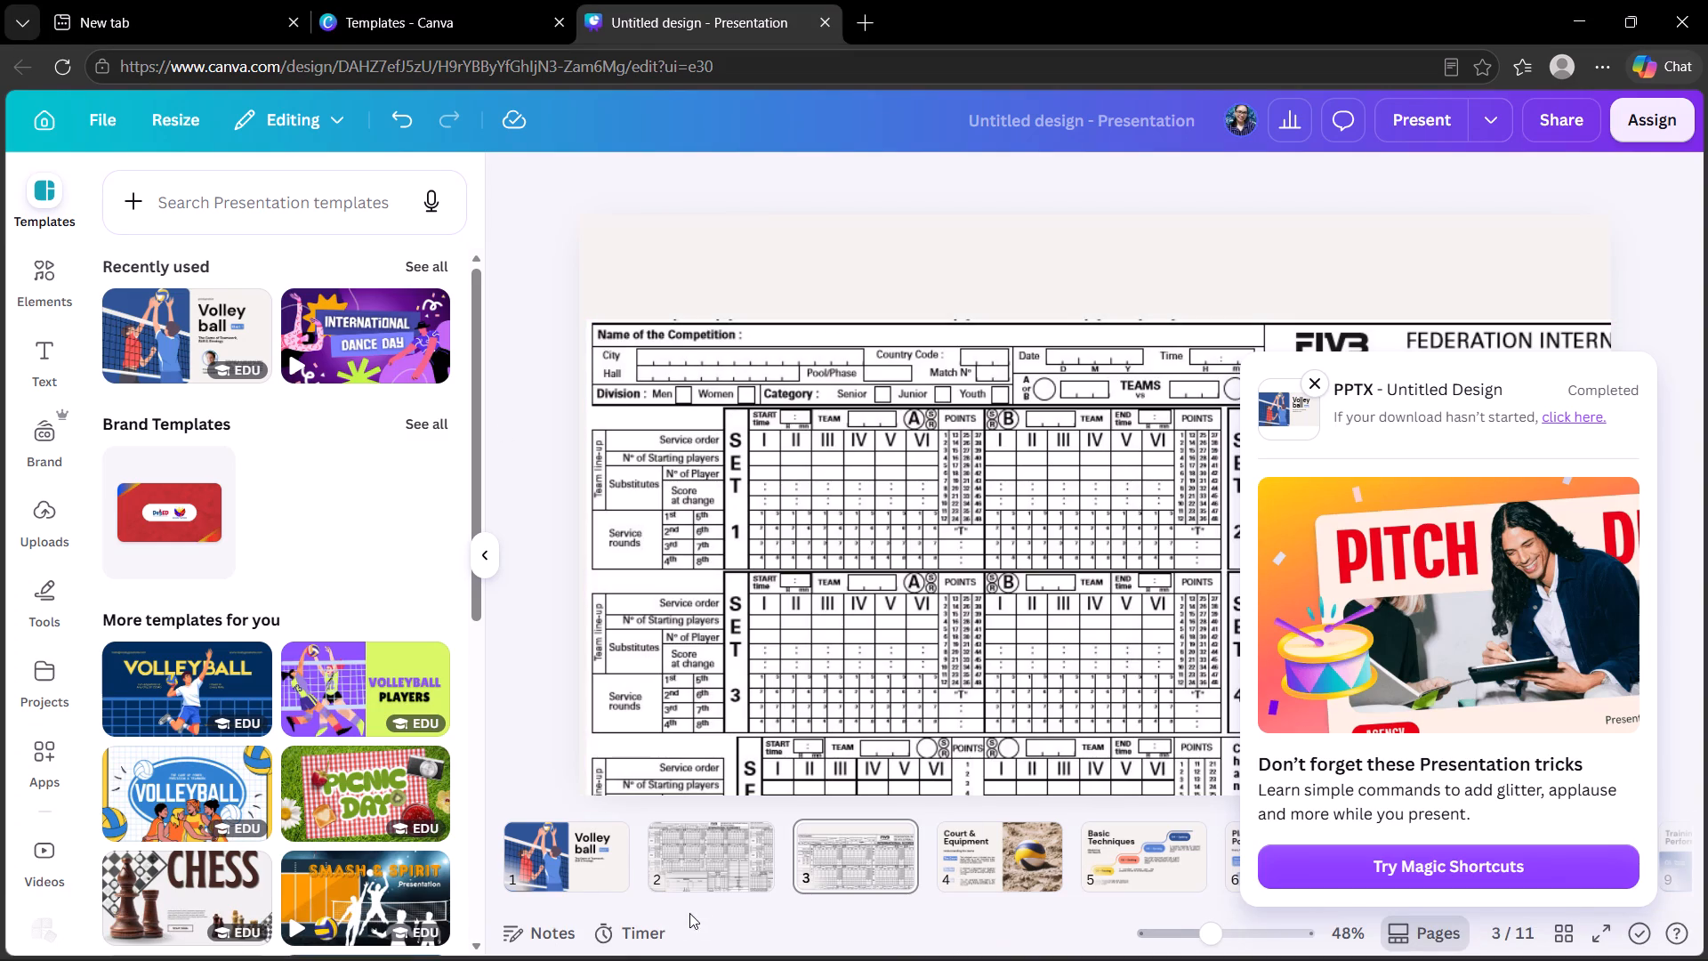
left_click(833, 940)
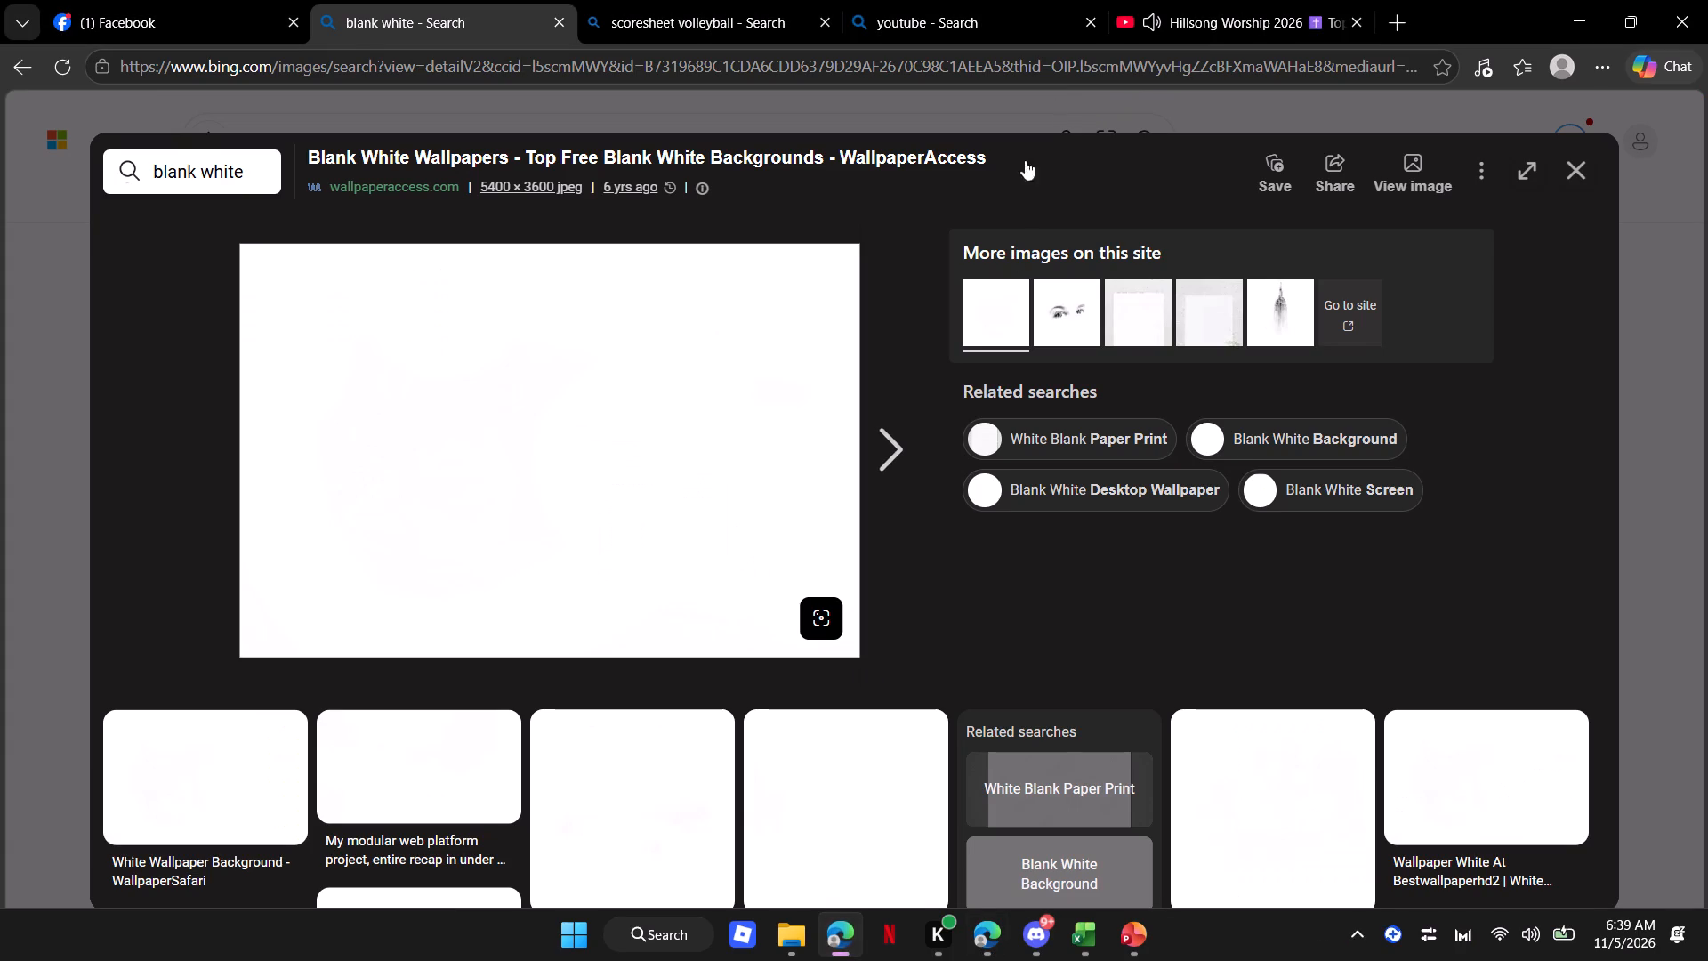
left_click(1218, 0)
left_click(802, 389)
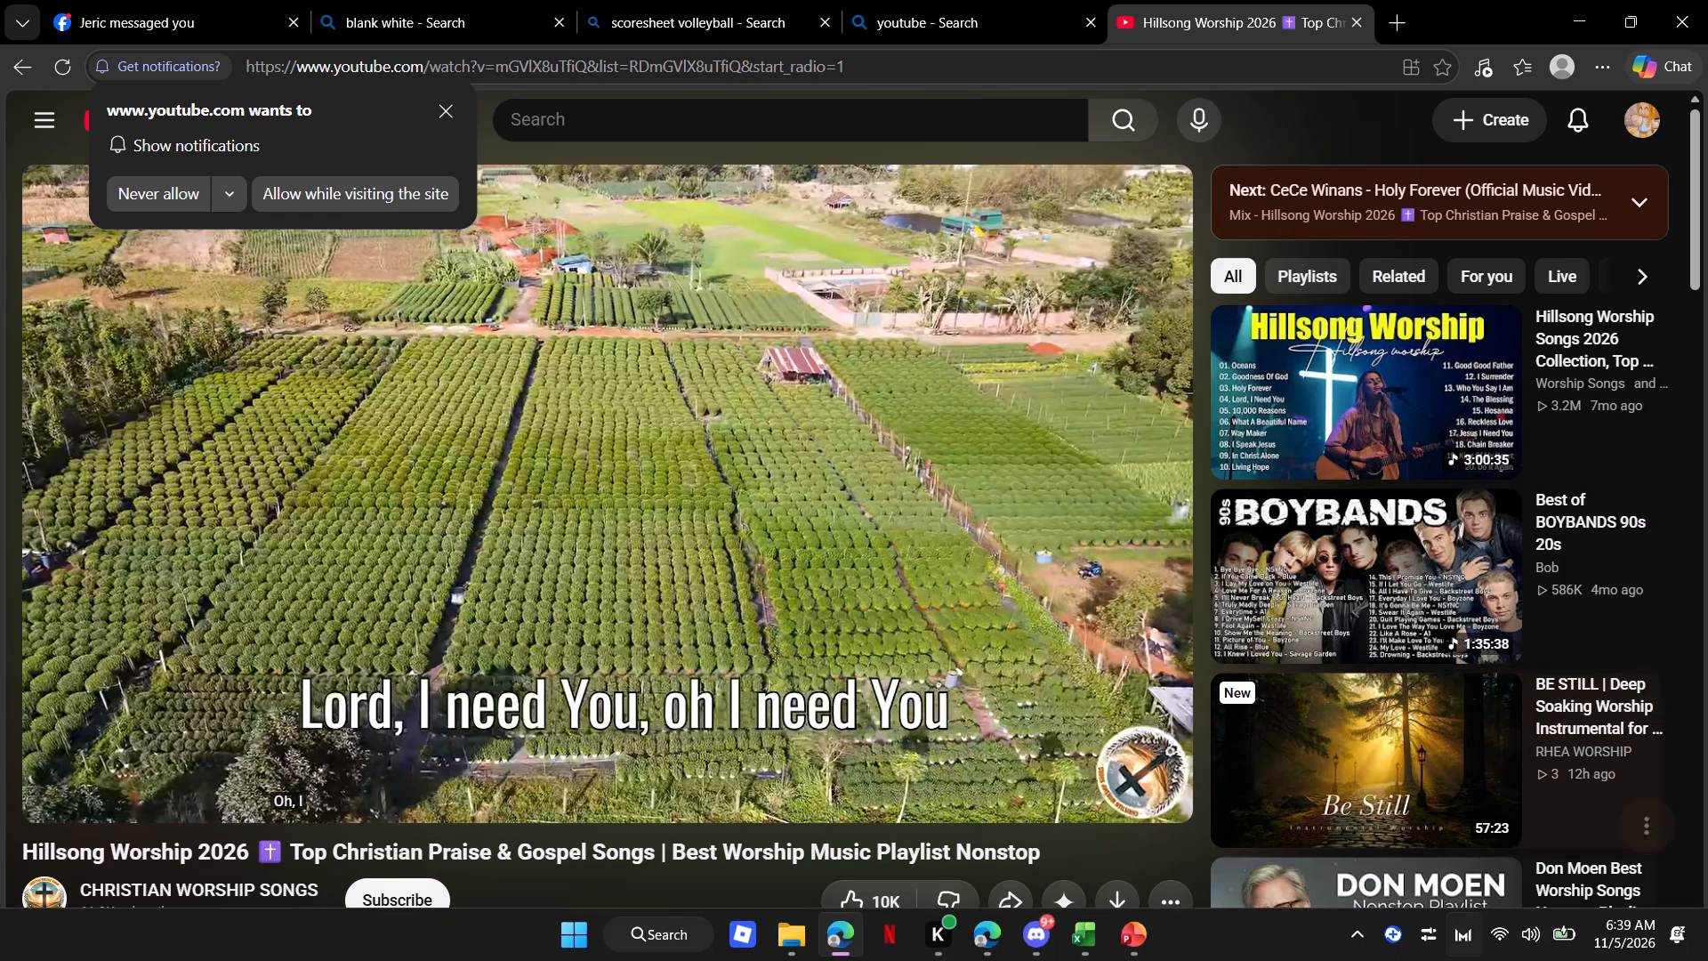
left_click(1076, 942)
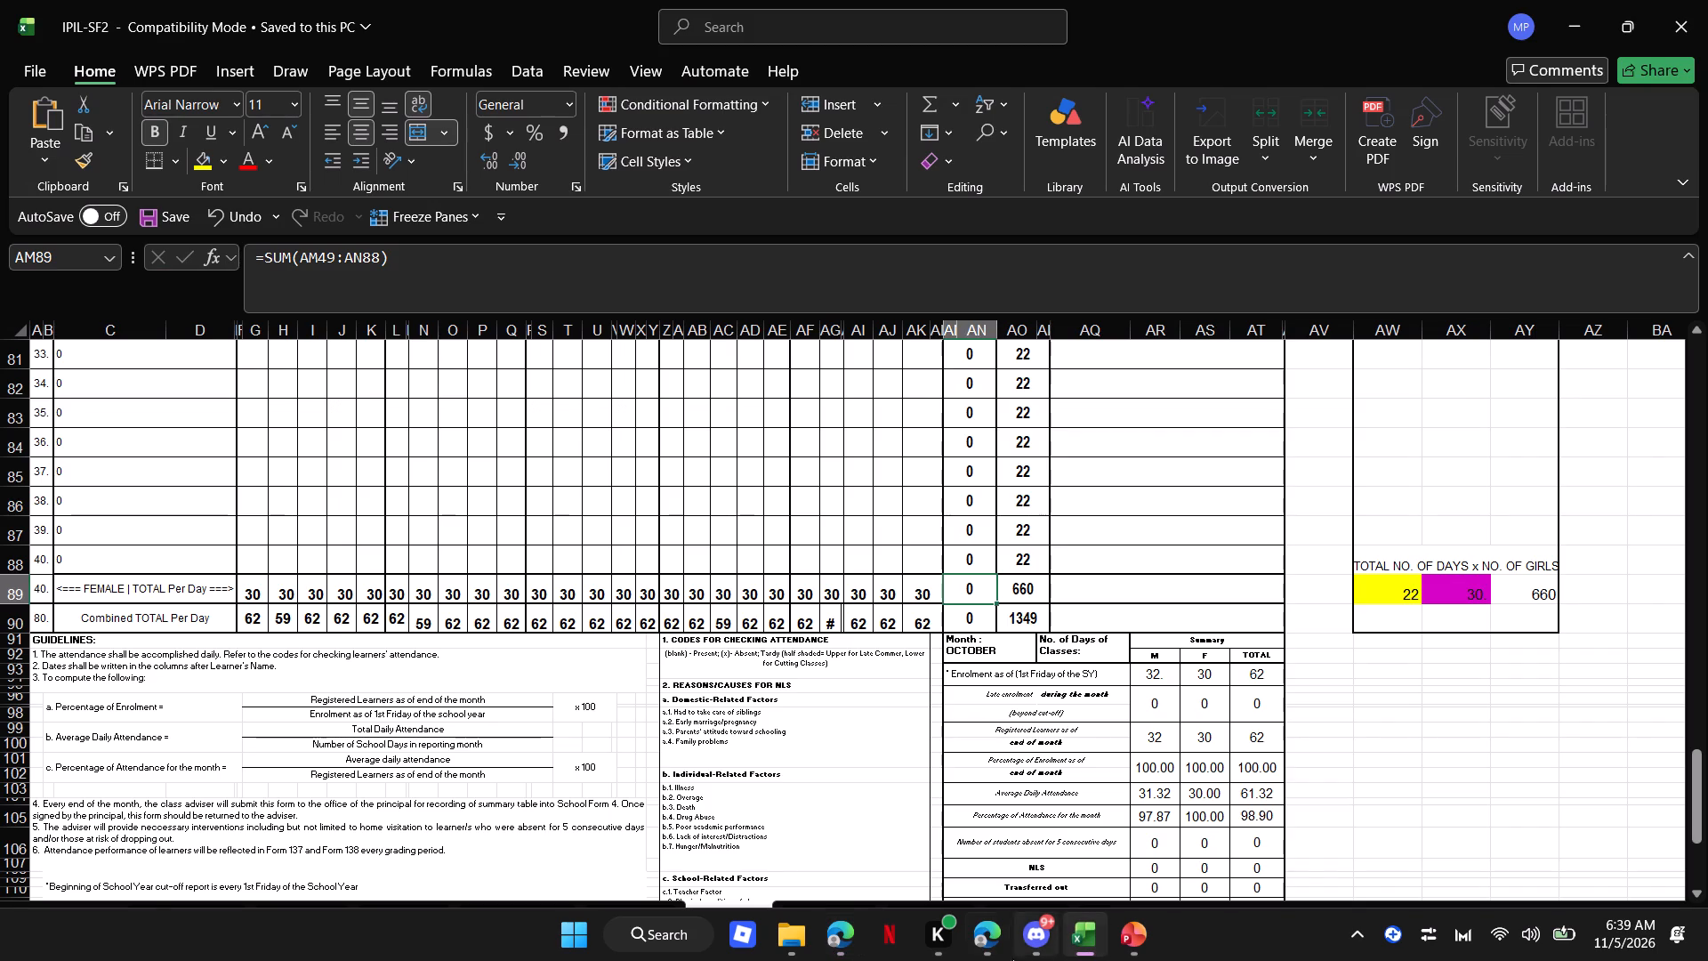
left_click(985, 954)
Switch back to PowerPoint and open slide 2 with the full scoresheet.
left_click(1146, 941)
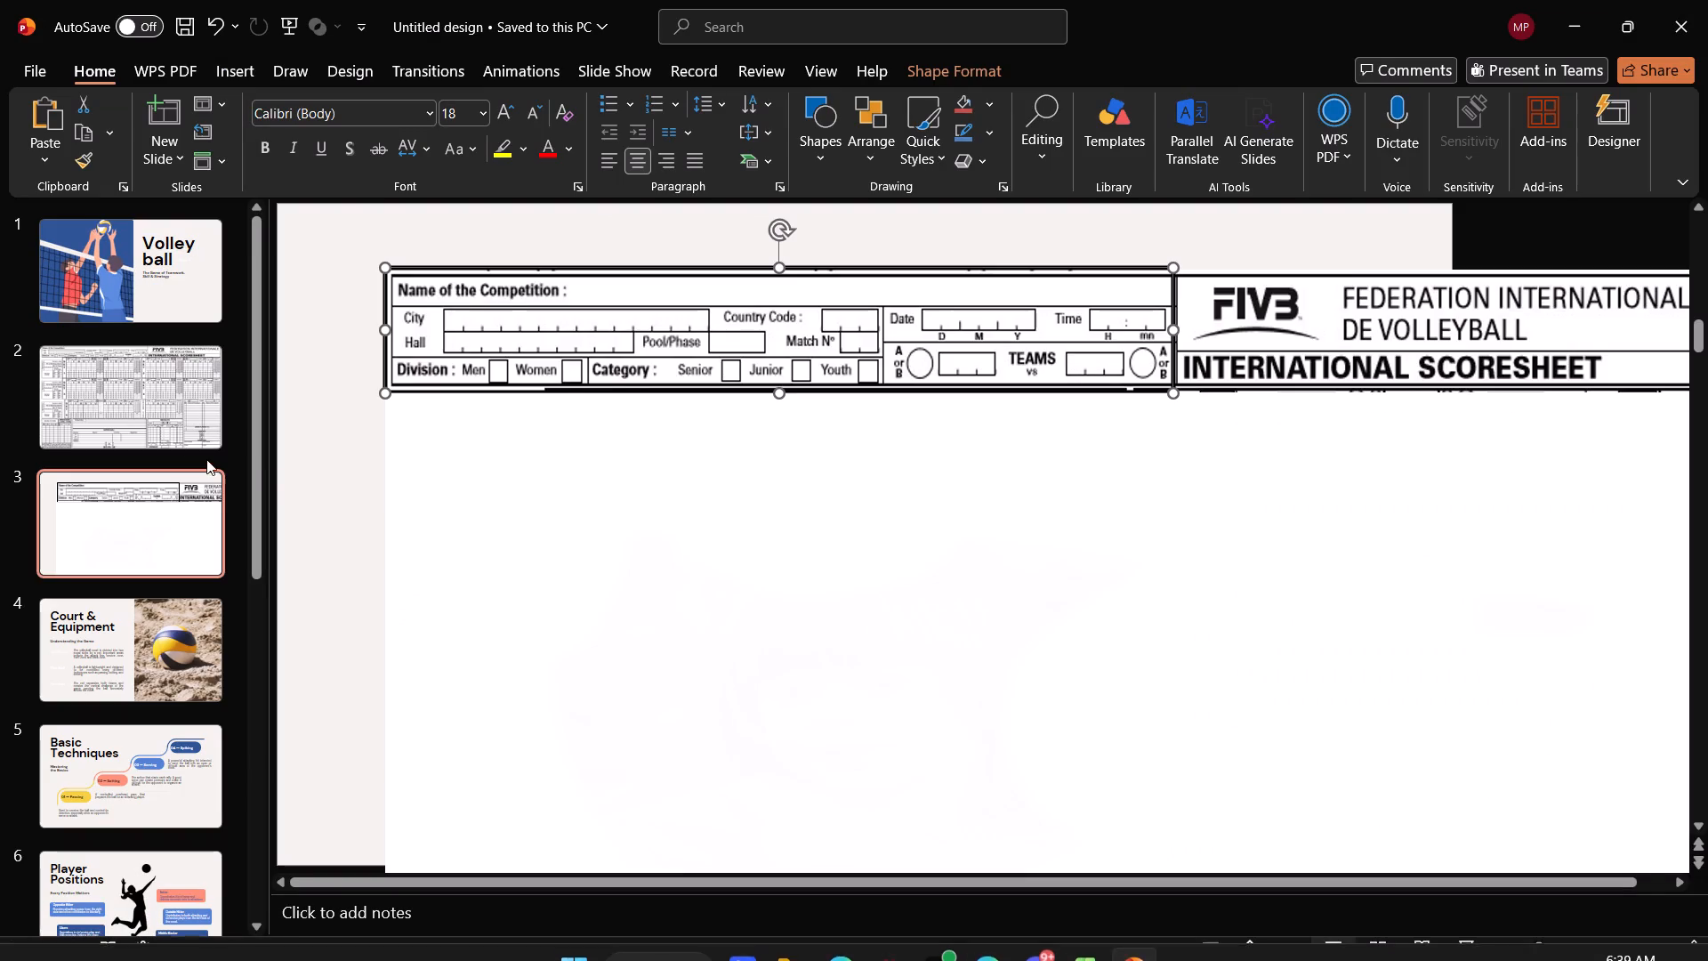
left_click(126, 361)
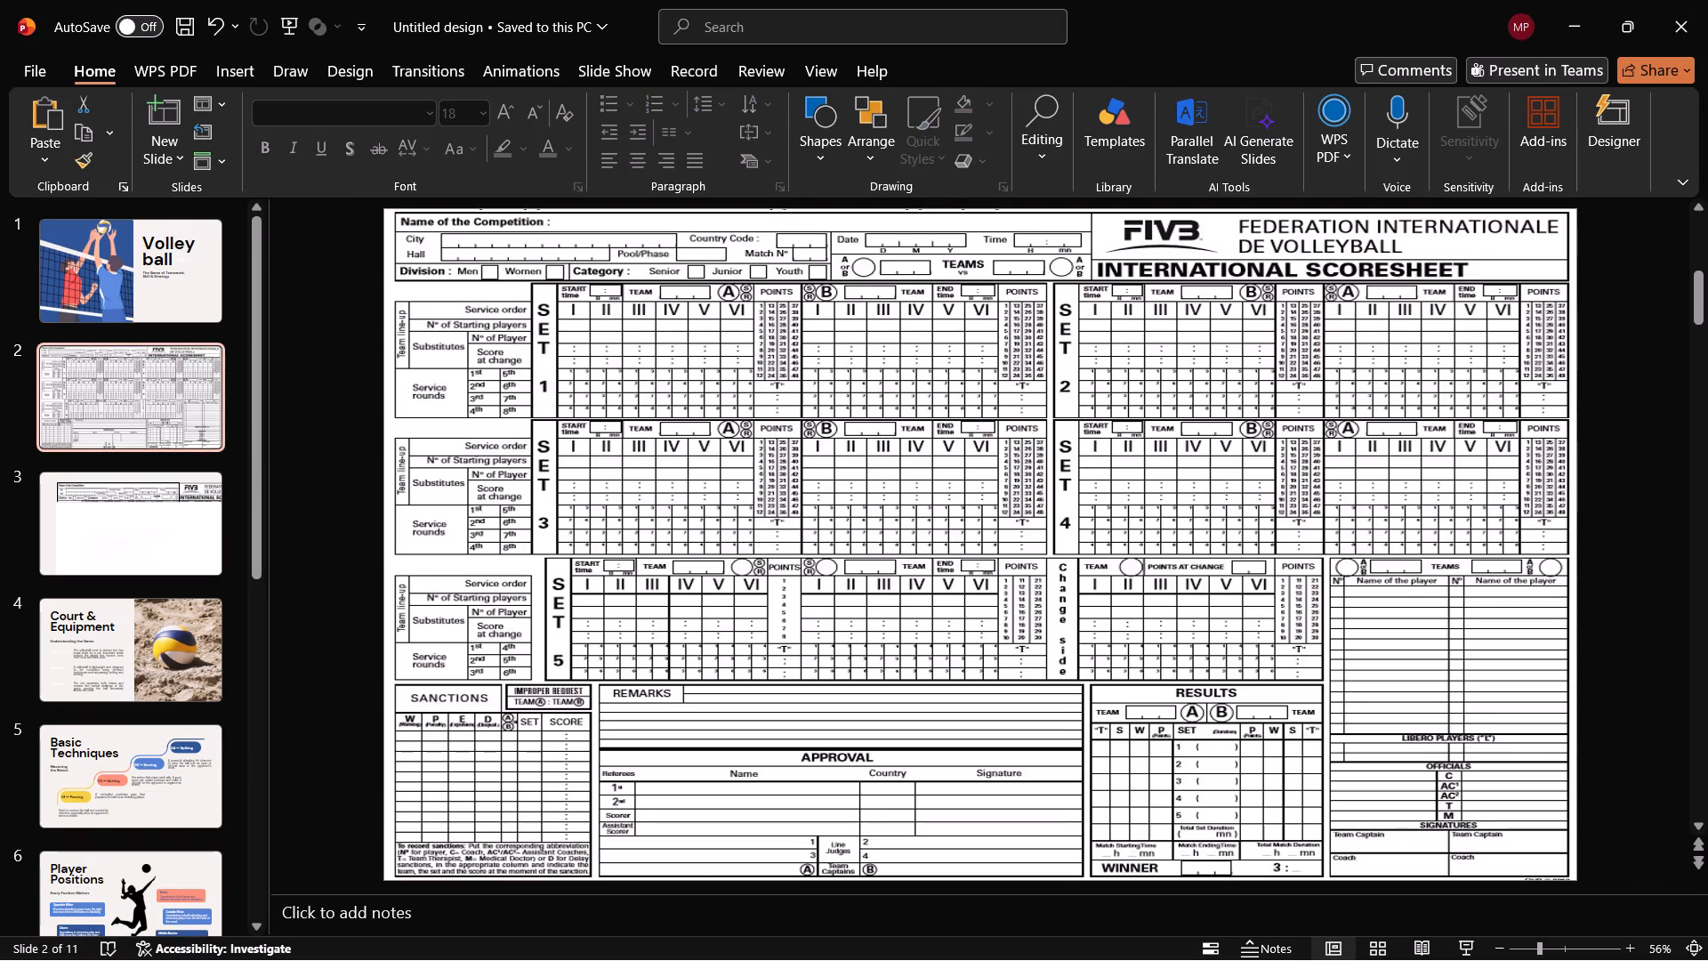
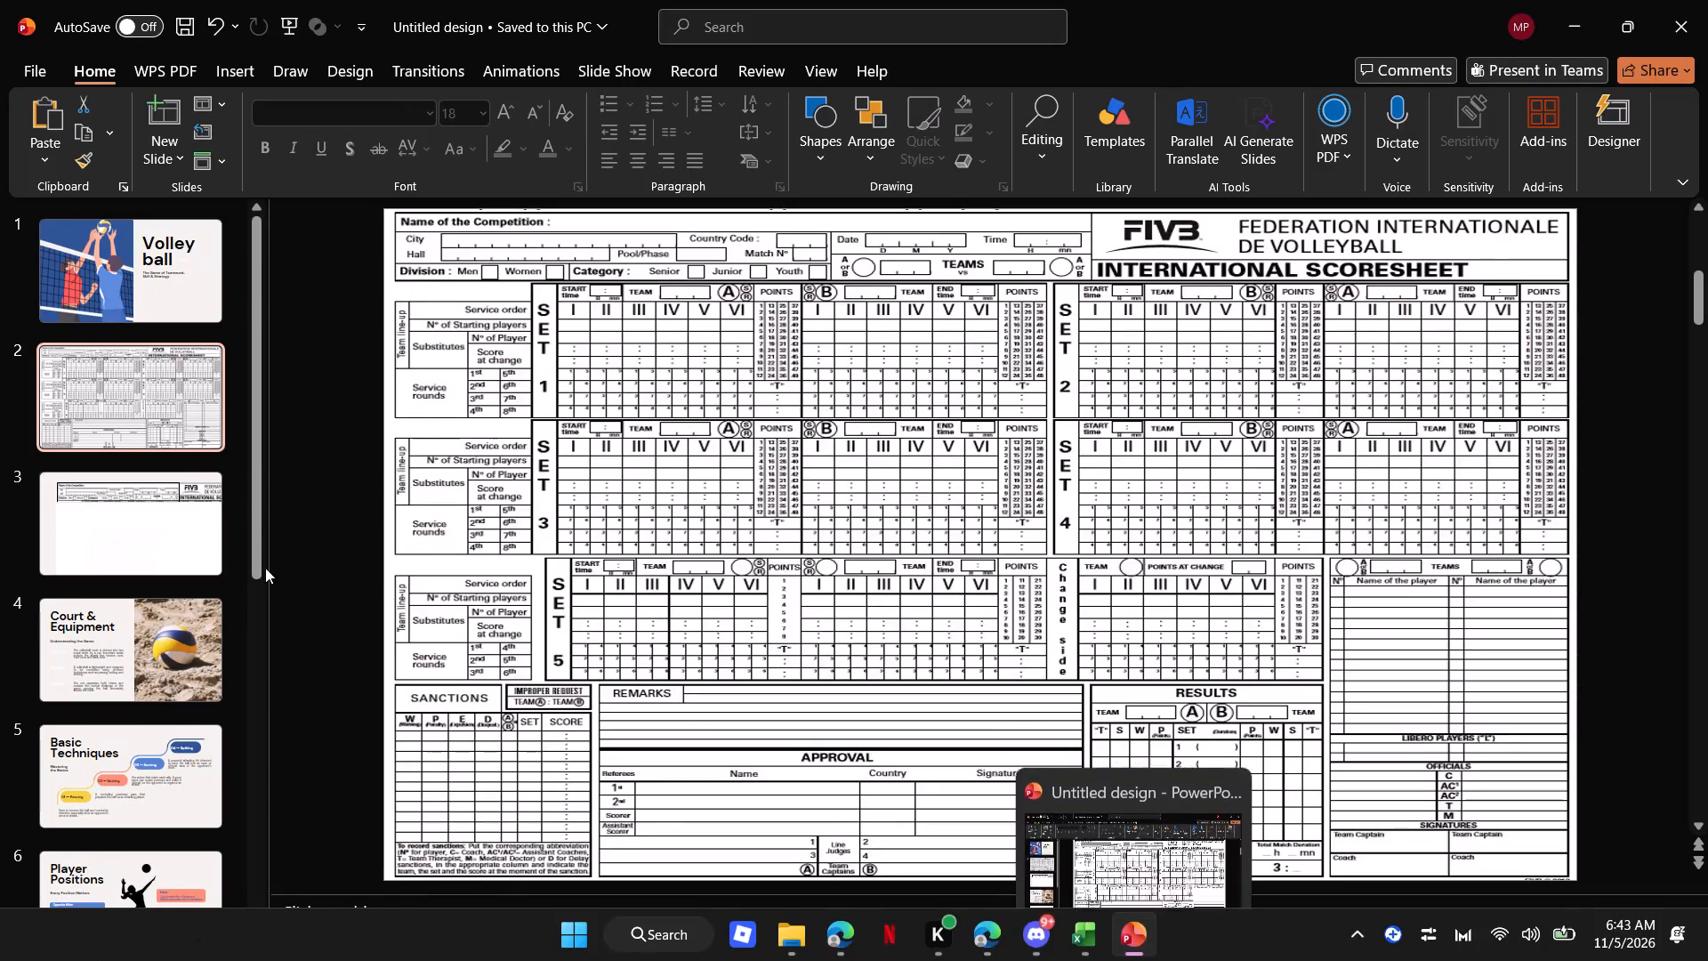
Duplicate the full scoresheet slide 2 and move the copy to directly after slide 3.
left_click(140, 524)
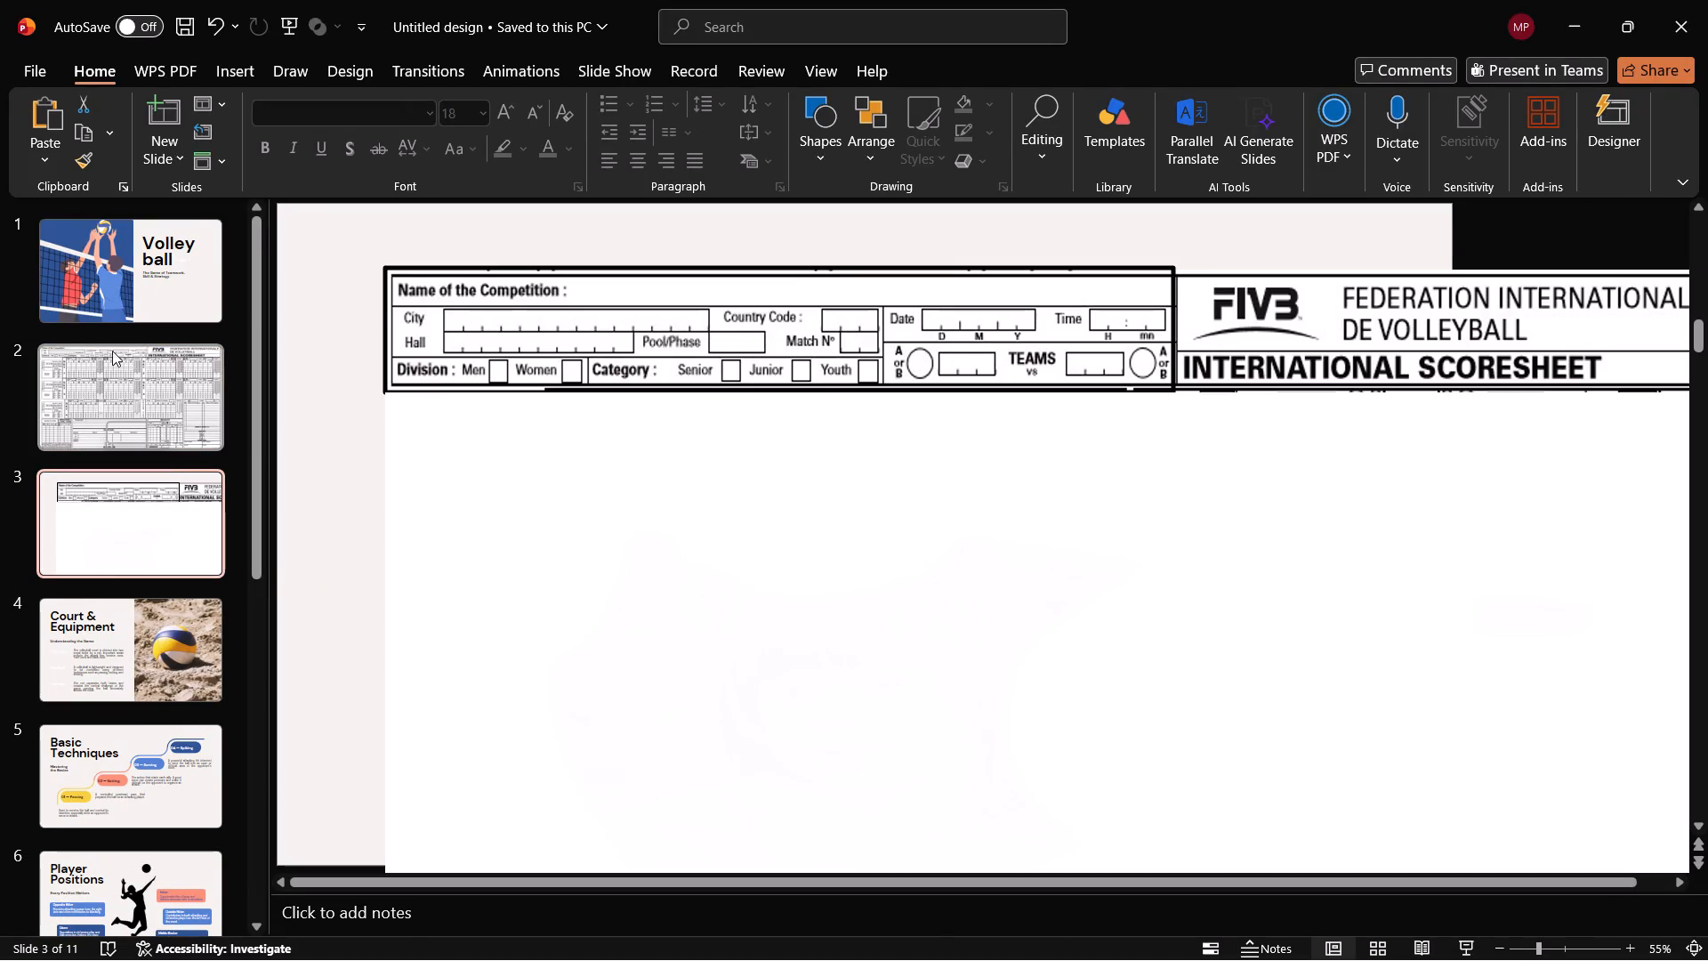
left_click(116, 244)
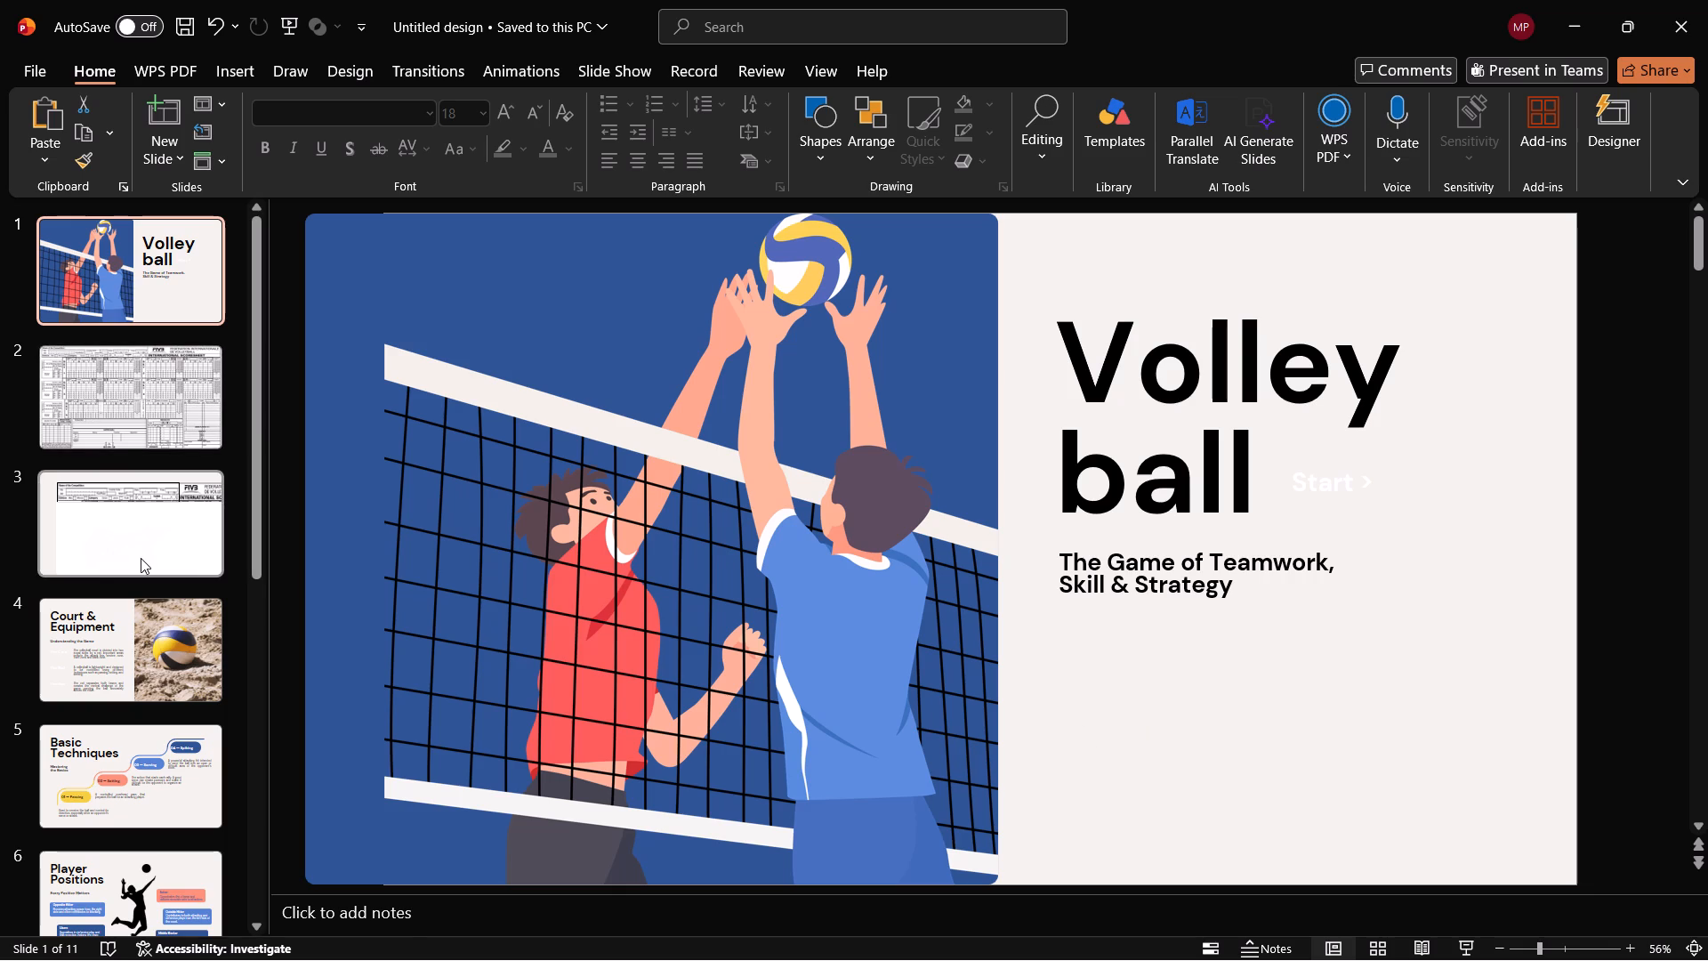
left_click(179, 423)
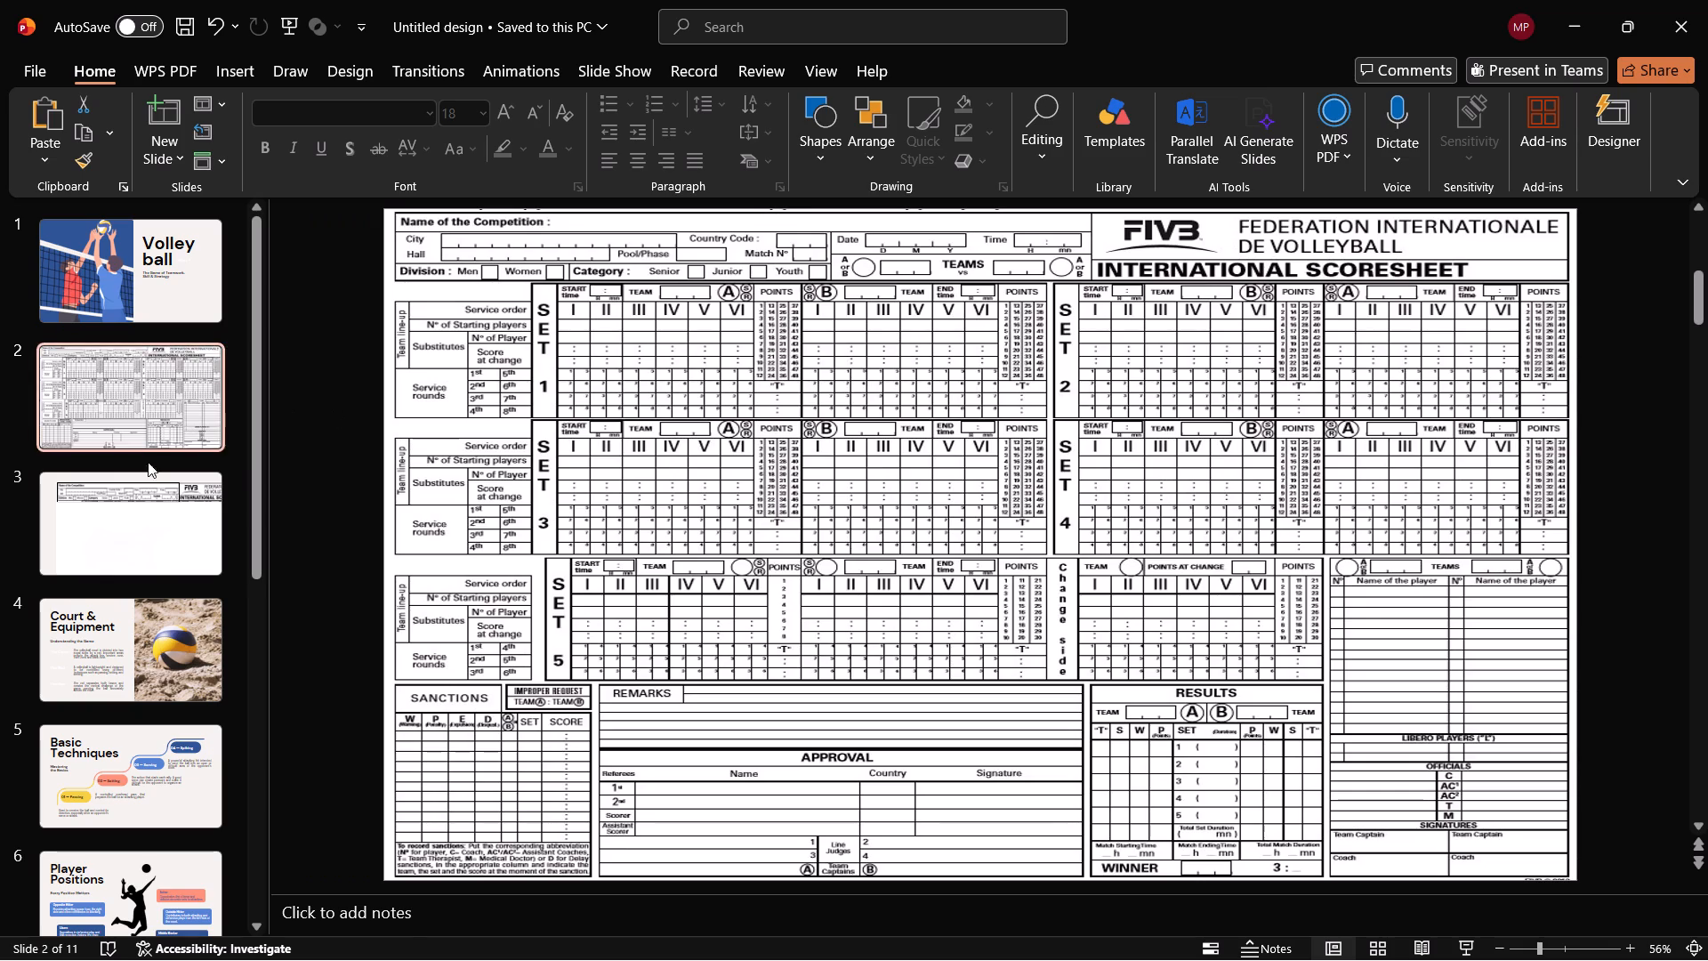
left_click_drag(124, 364, 133, 332)
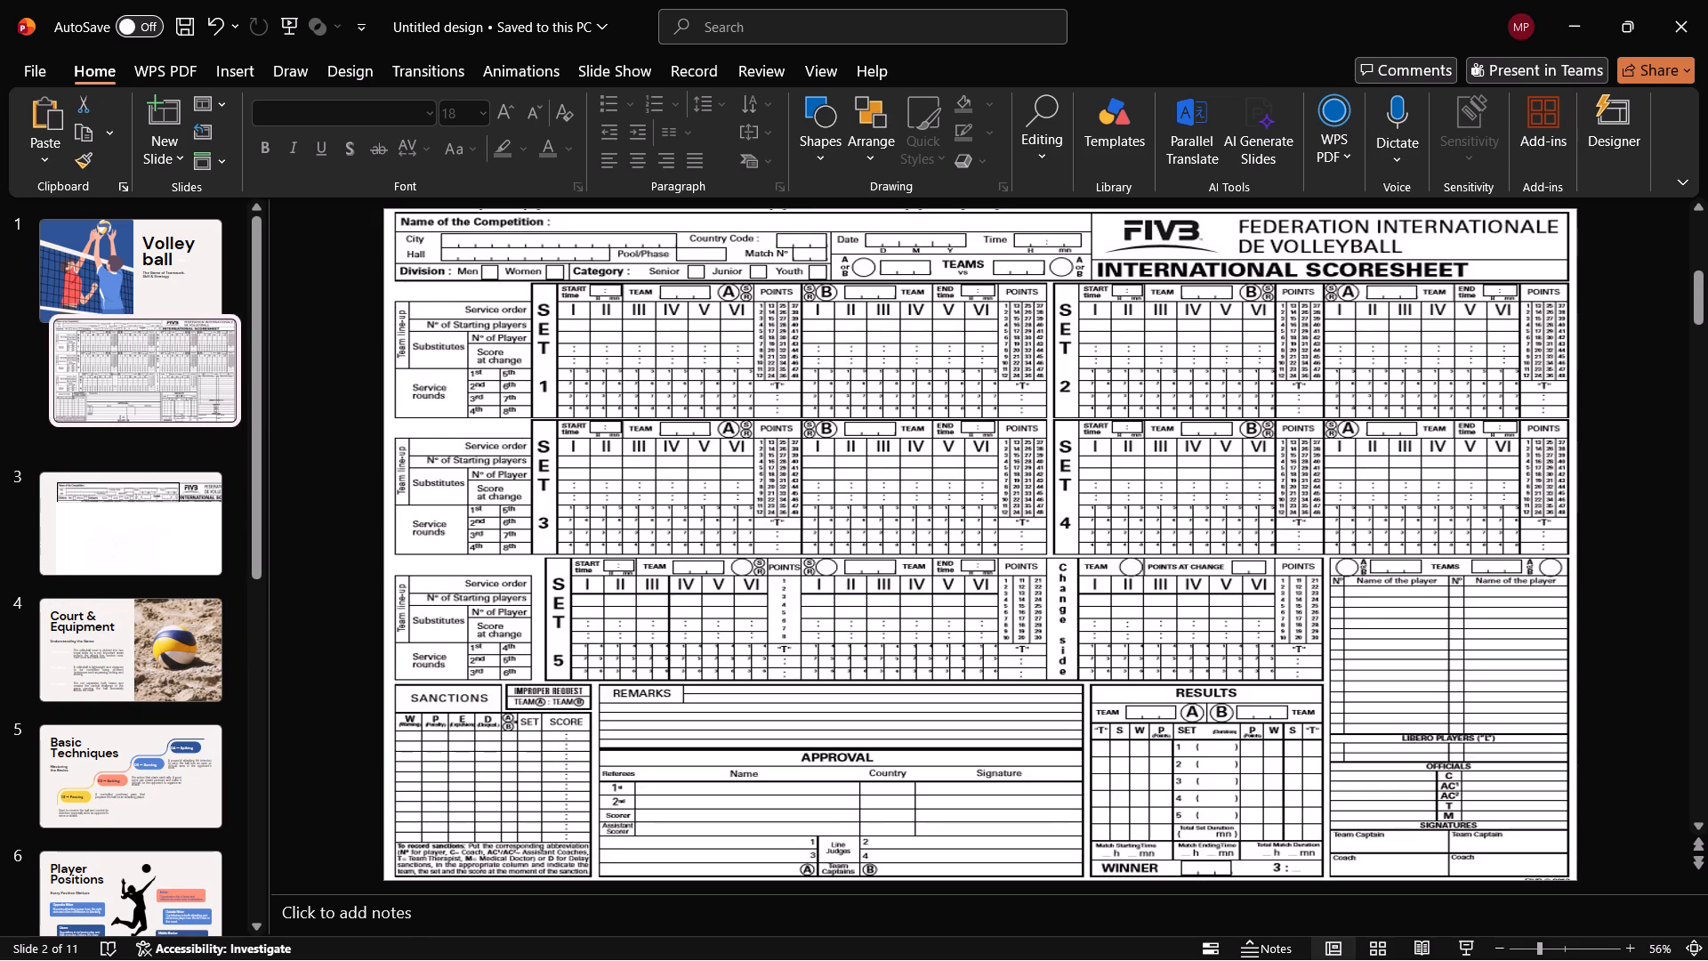
left_click_drag(133, 332, 117, 351)
right_click(116, 355)
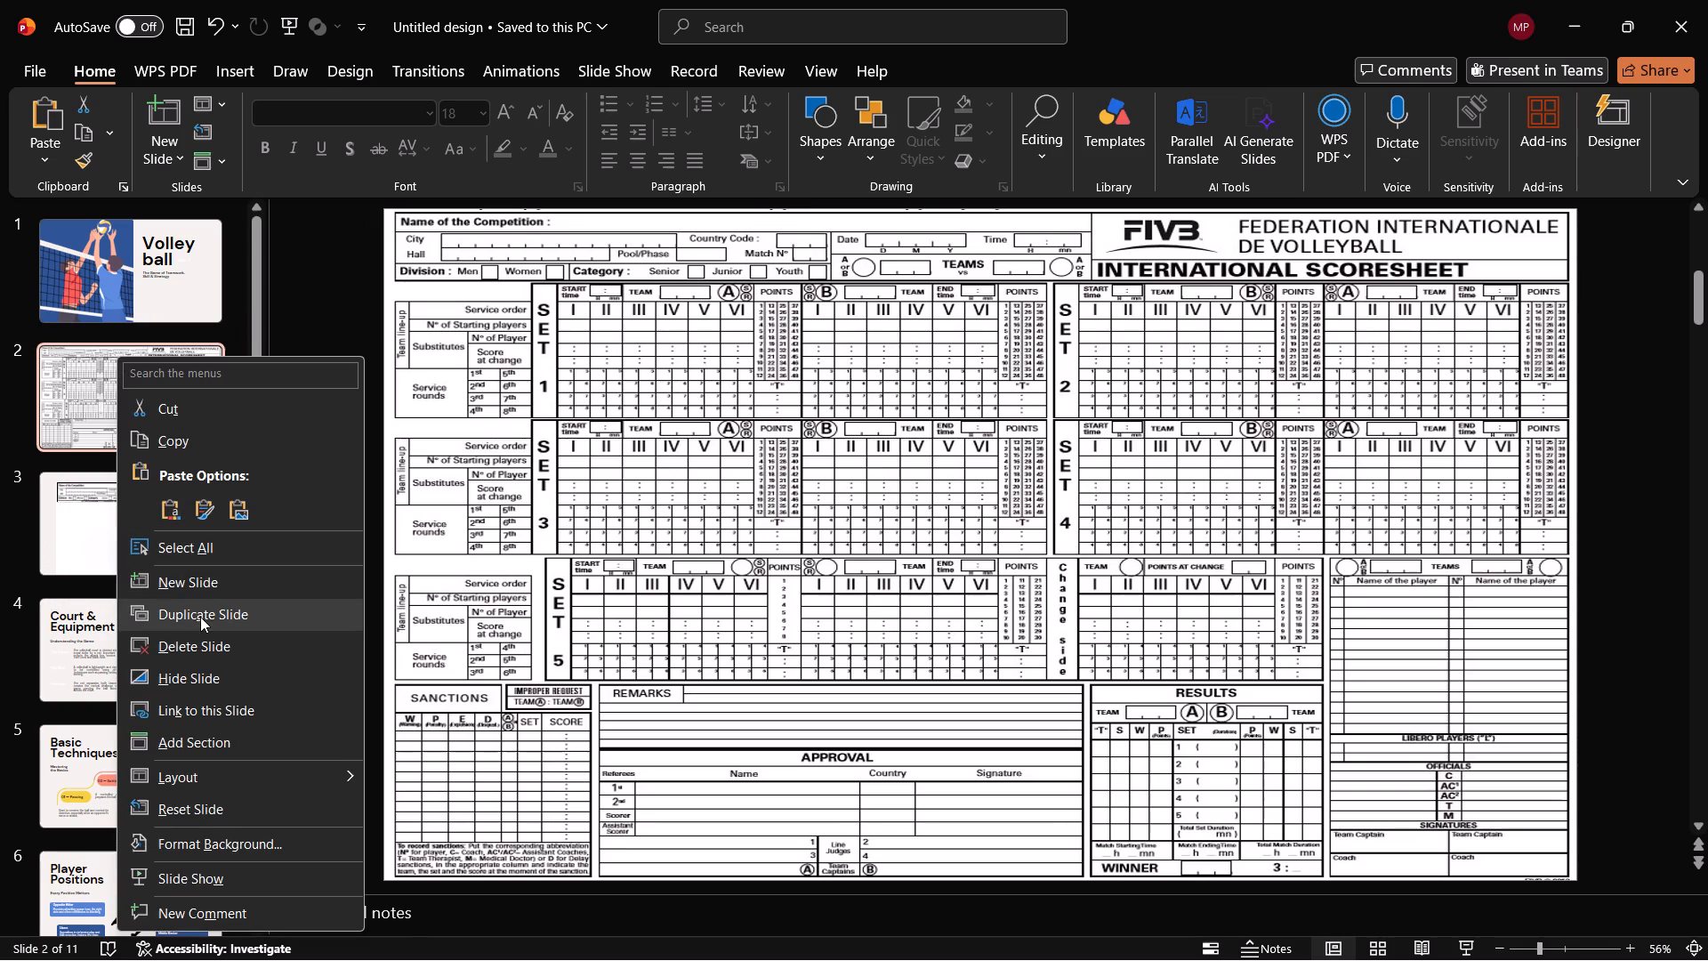
left_click(211, 607)
left_click_drag(143, 542, 148, 690)
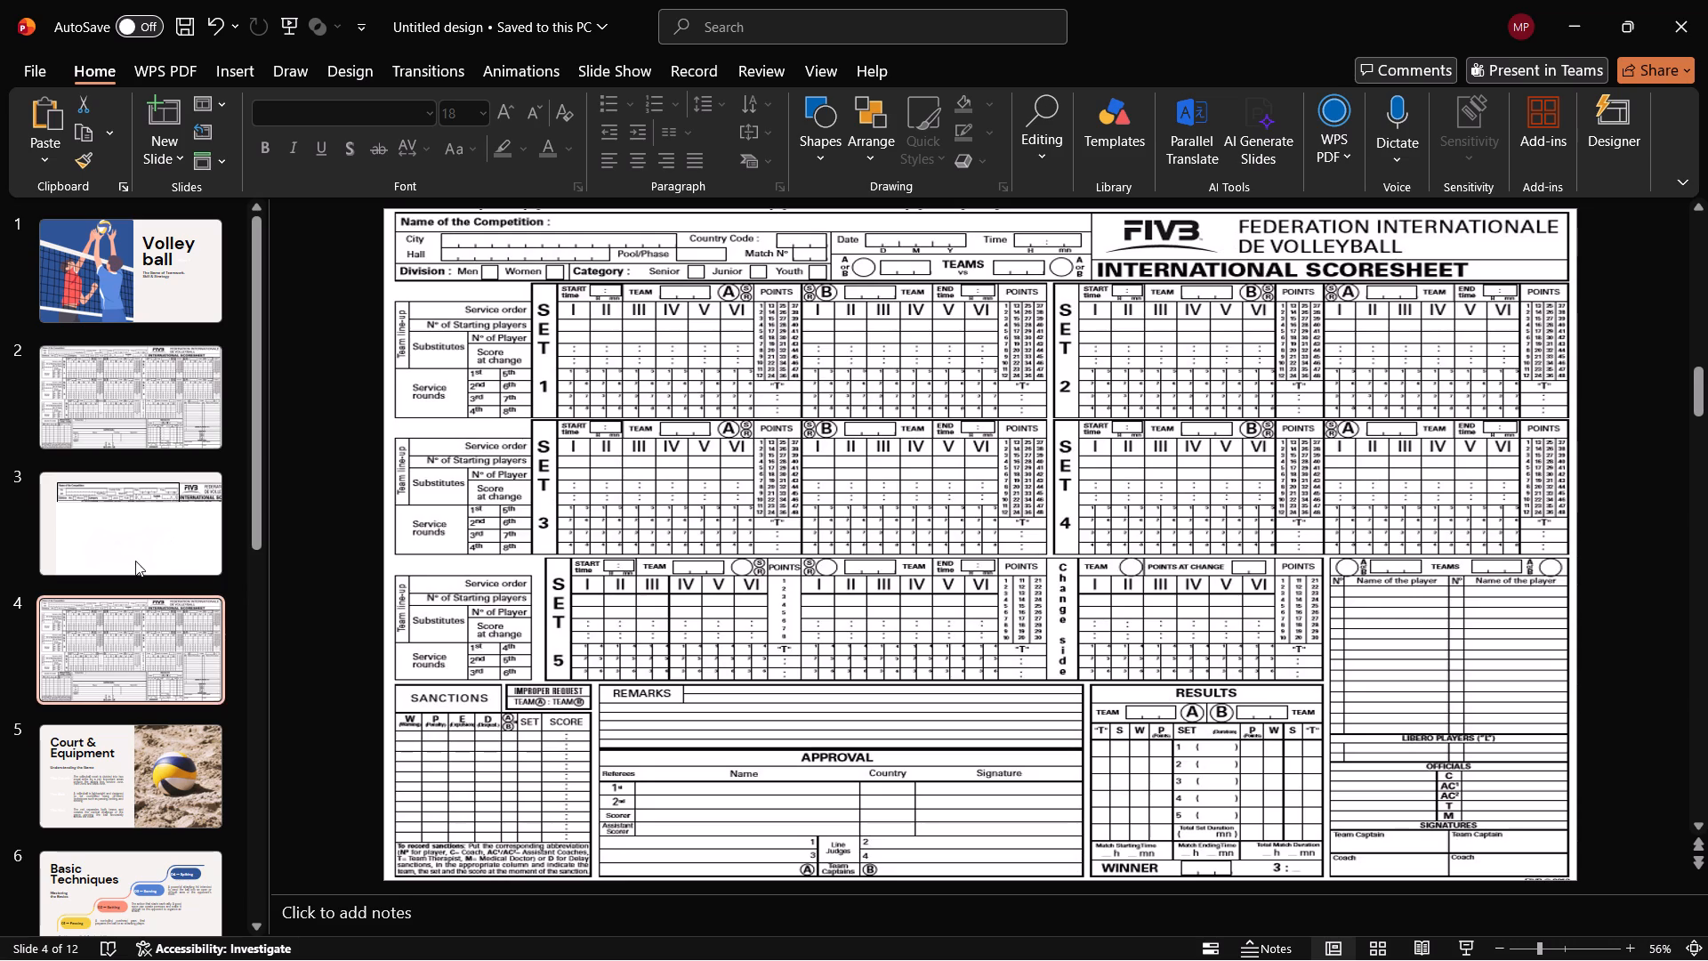
Duplicate the header close-up slide 3, keep the copy as slide 4 before the second full scoresheet, and open it.
right_click(86, 513)
left_click(189, 633)
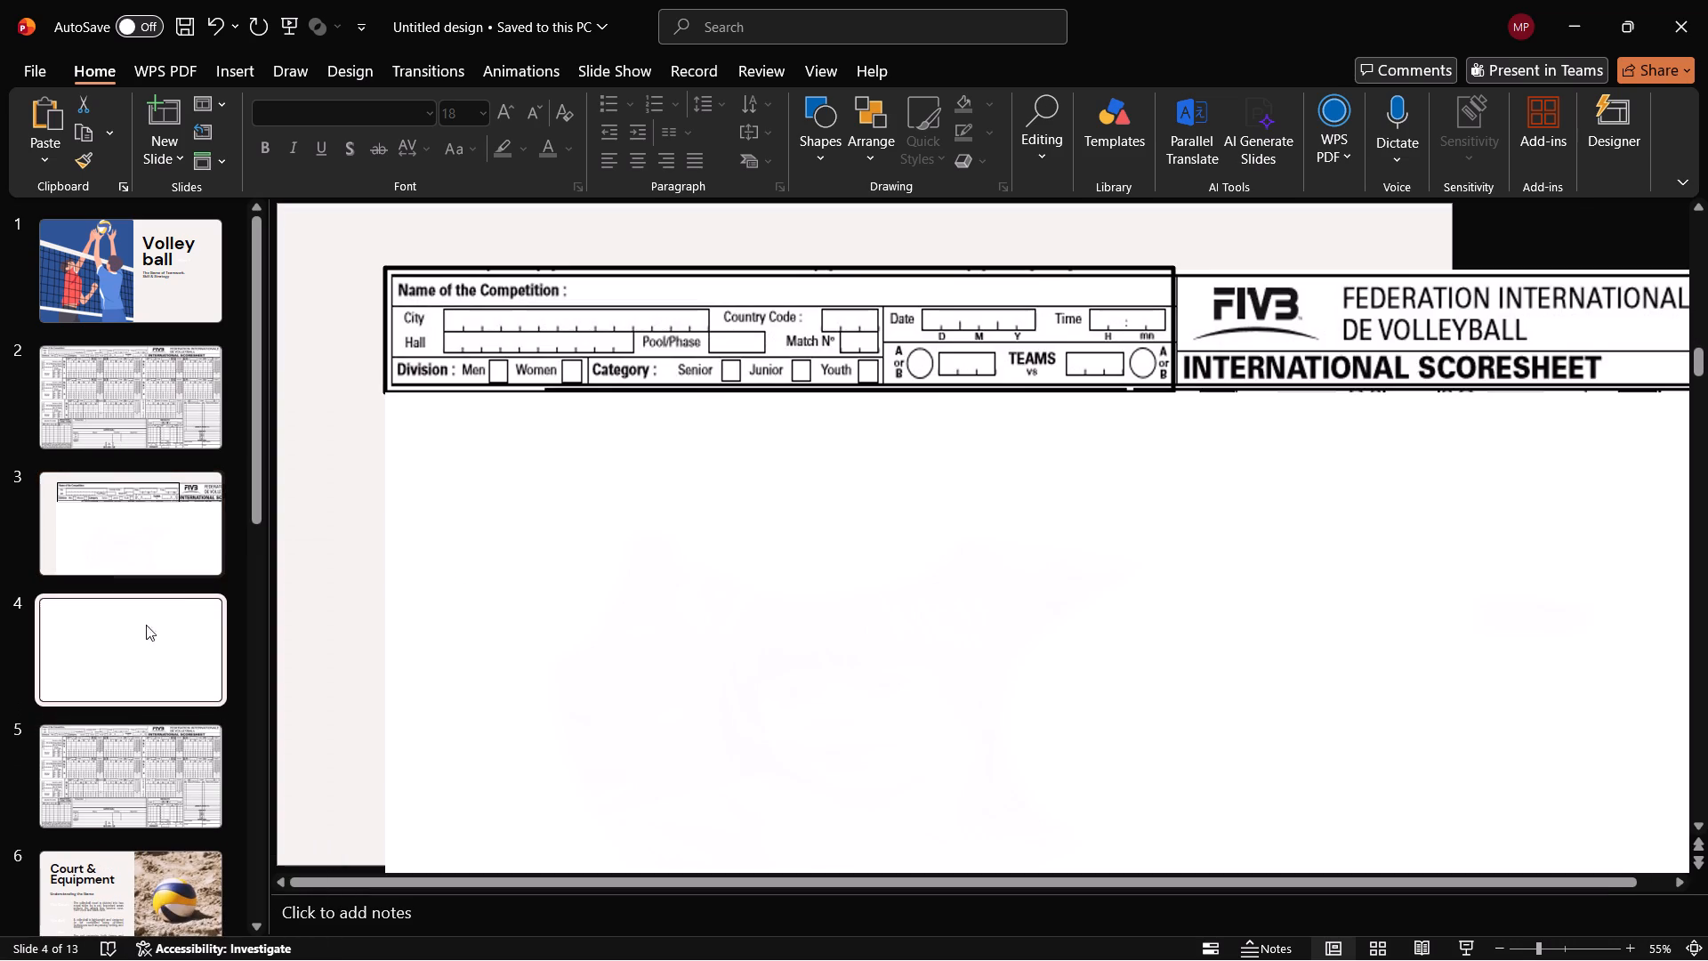
left_click_drag(140, 660, 157, 764)
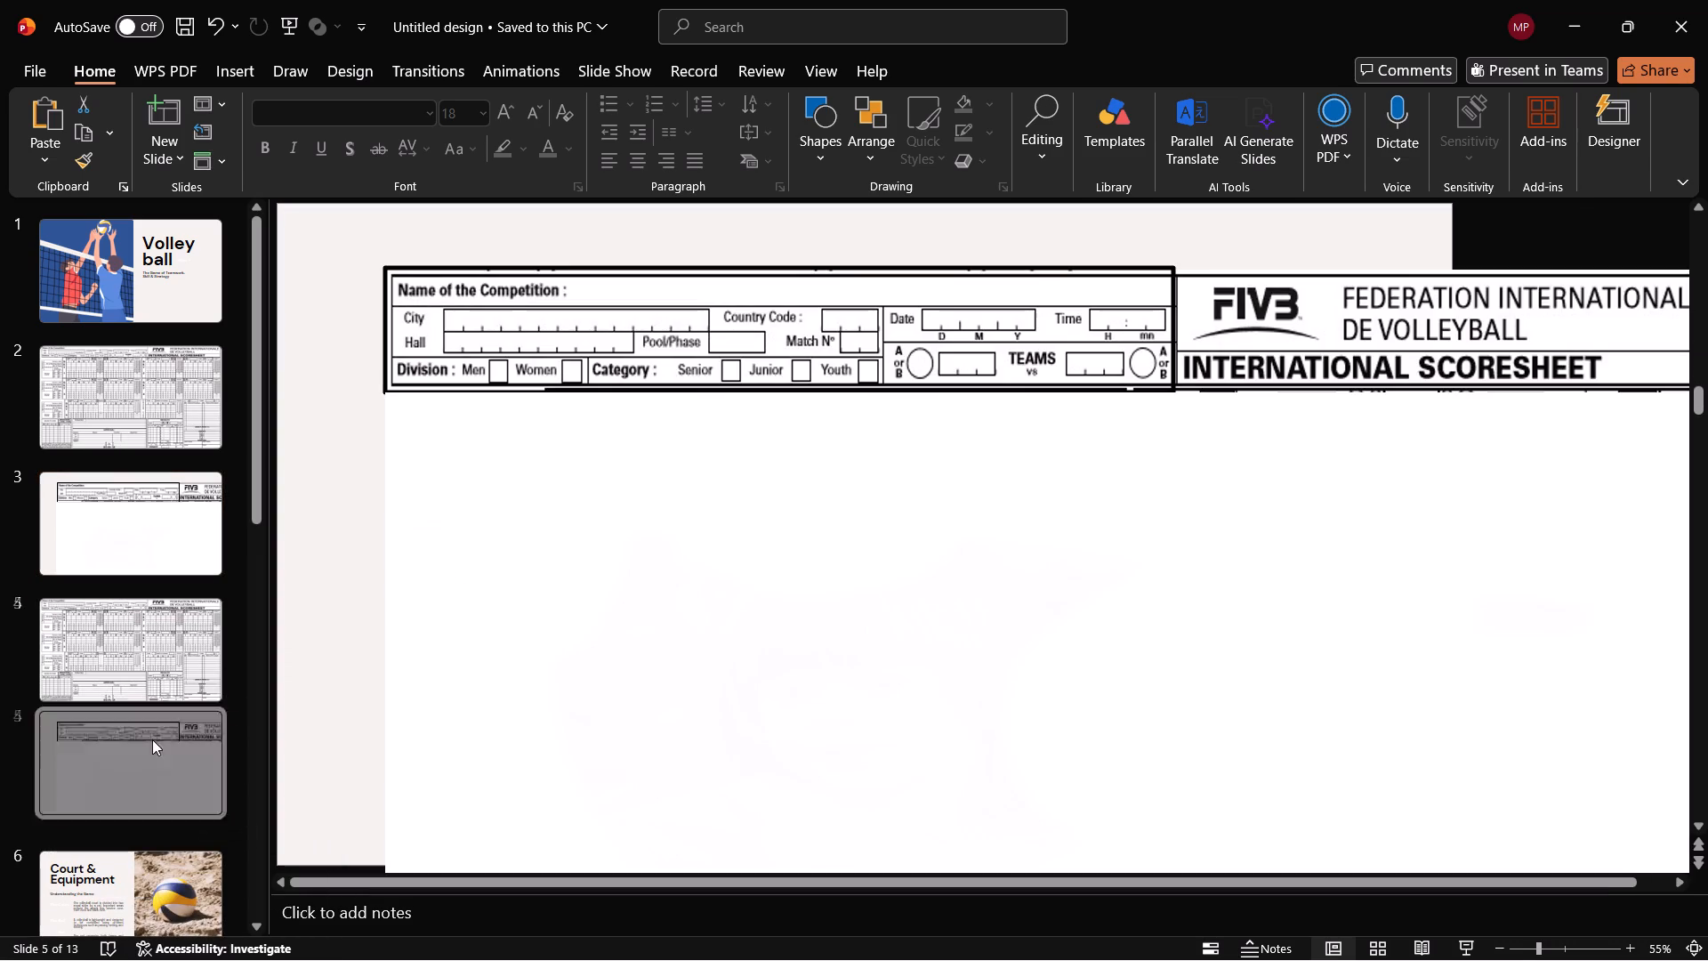
left_click_drag(148, 637, 133, 786)
left_click(153, 656)
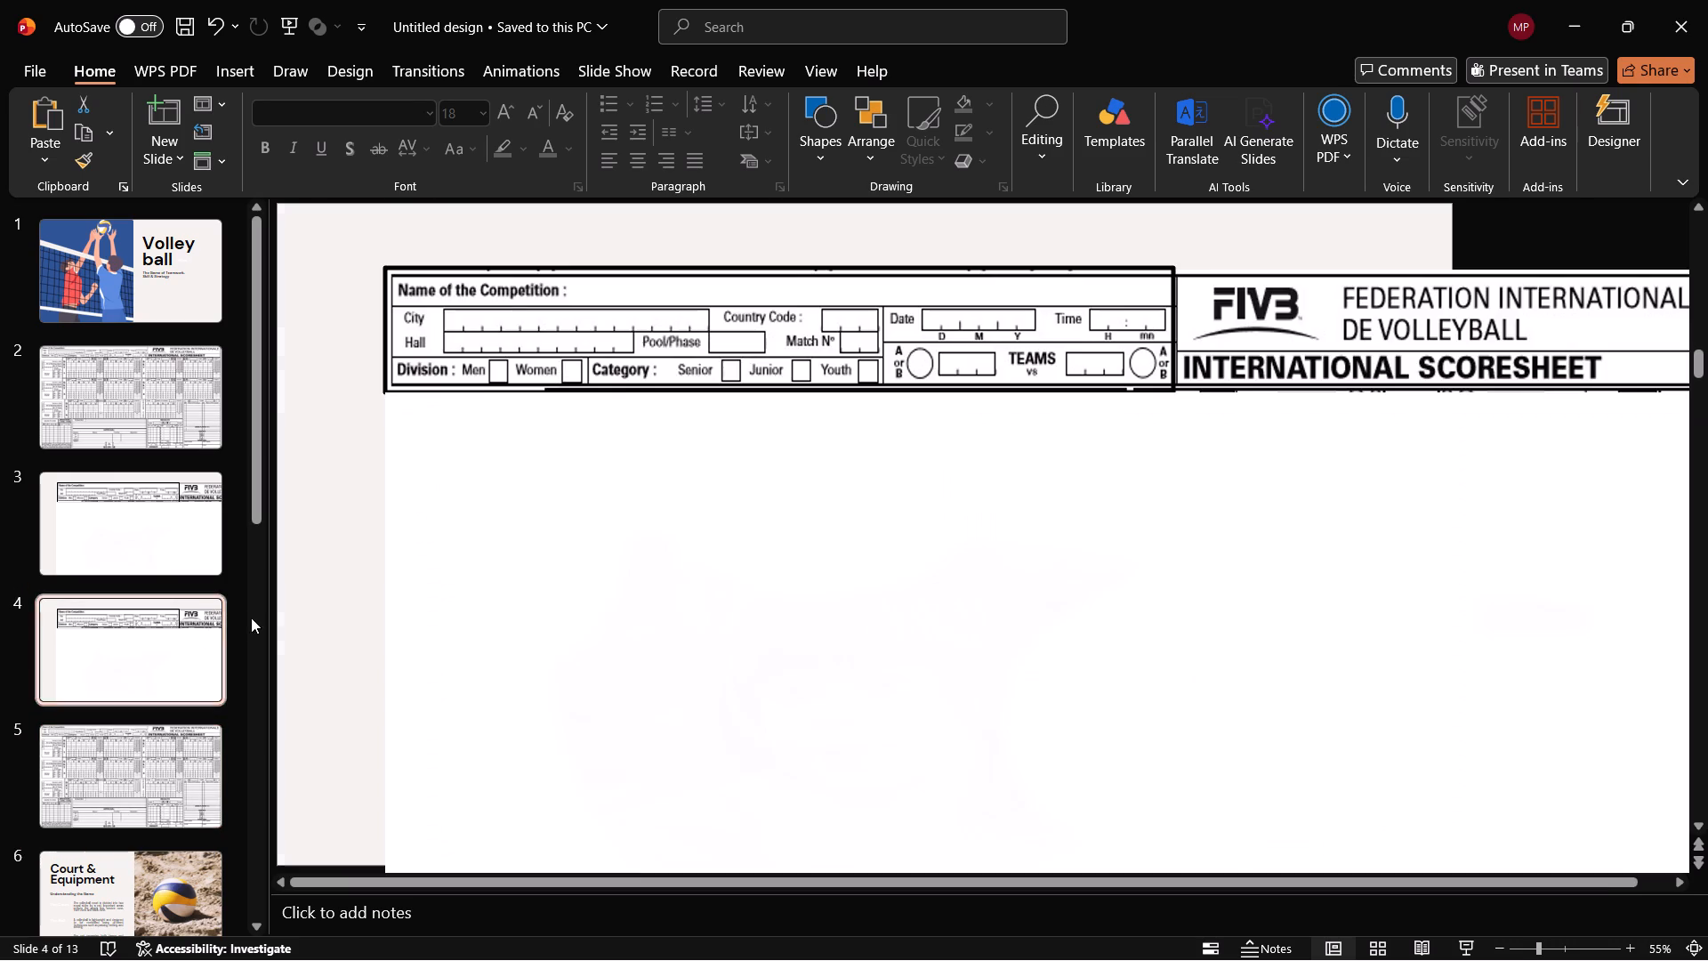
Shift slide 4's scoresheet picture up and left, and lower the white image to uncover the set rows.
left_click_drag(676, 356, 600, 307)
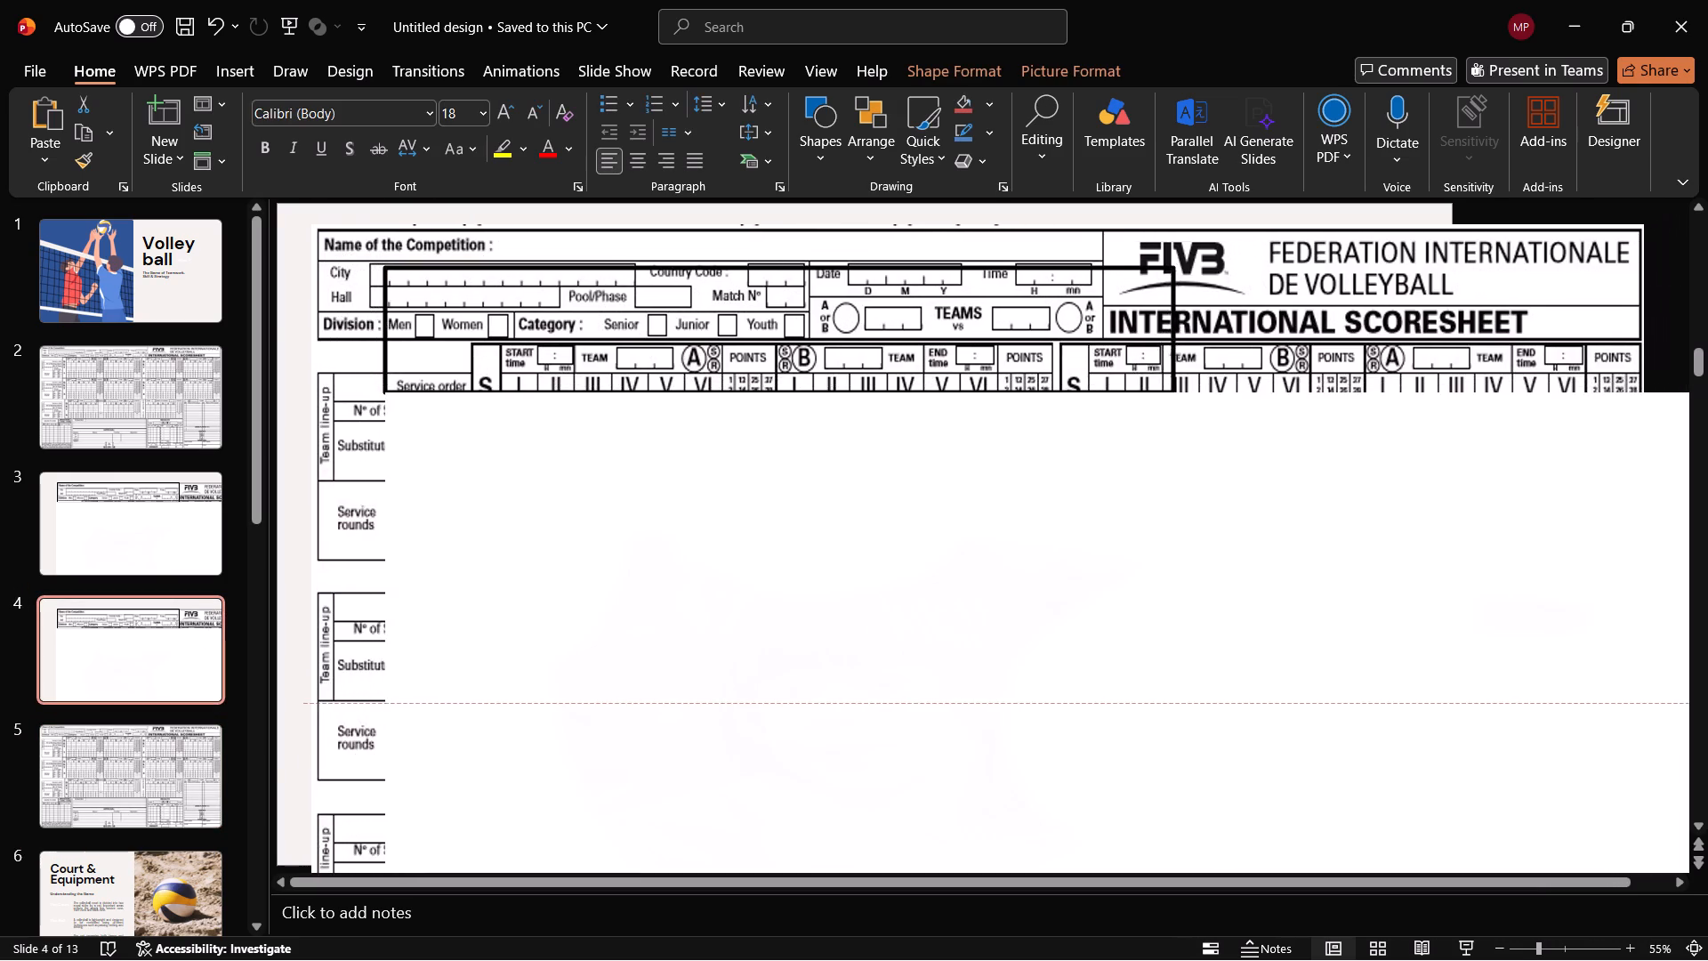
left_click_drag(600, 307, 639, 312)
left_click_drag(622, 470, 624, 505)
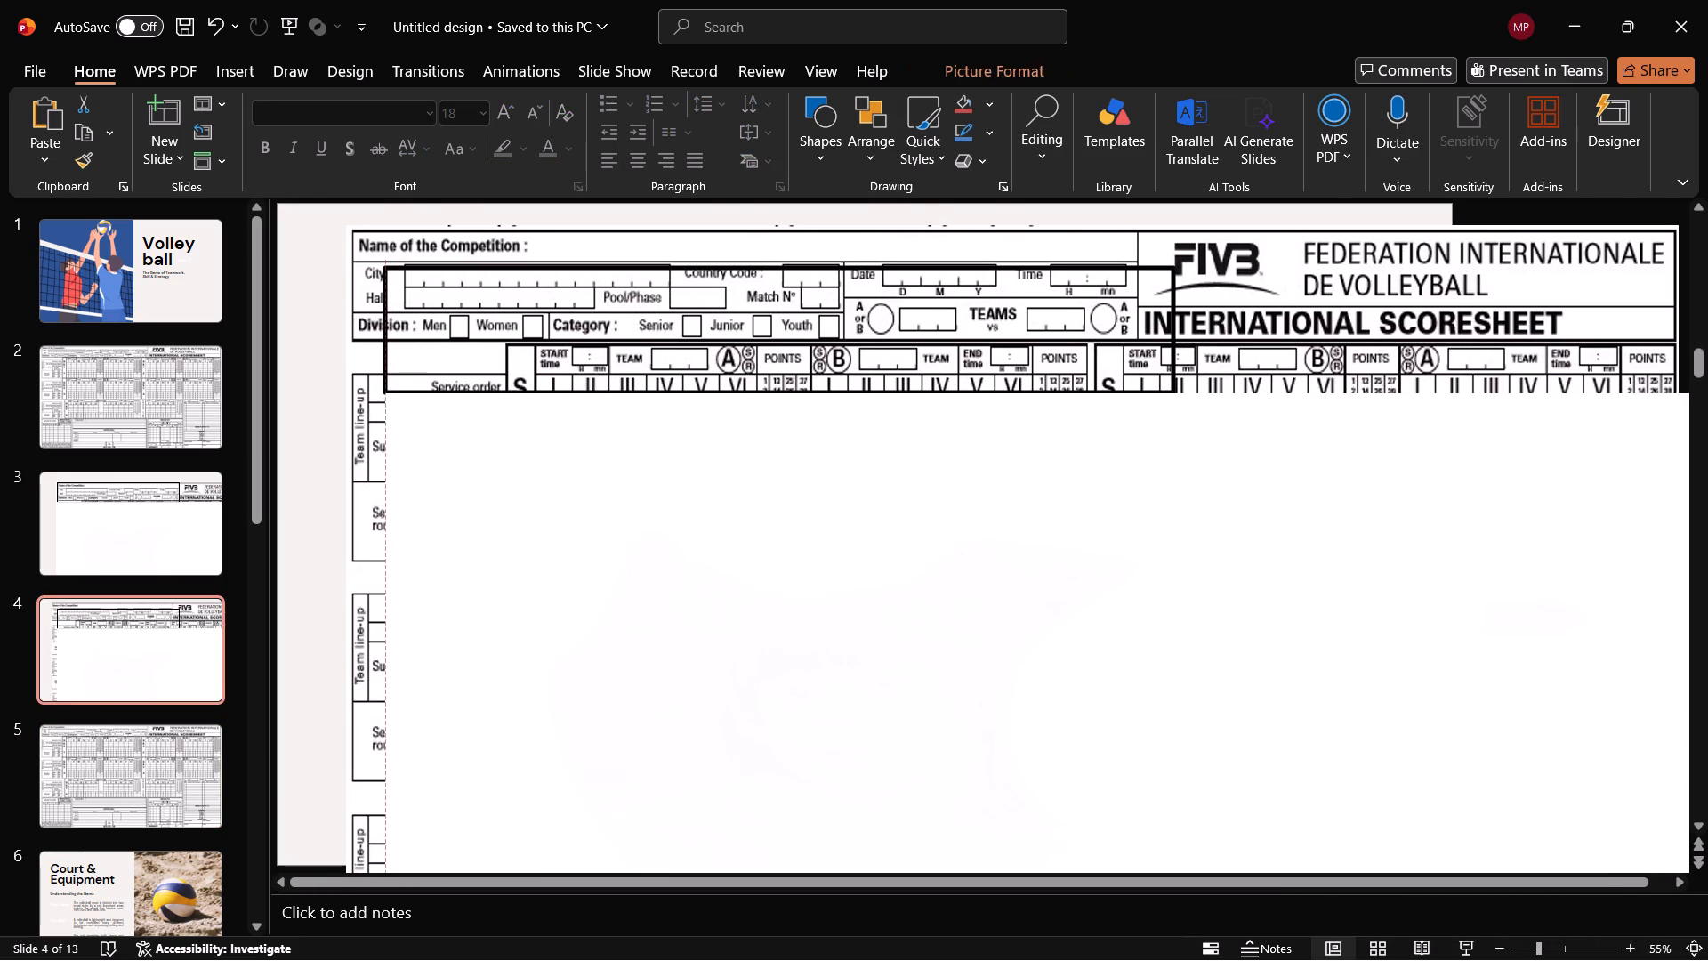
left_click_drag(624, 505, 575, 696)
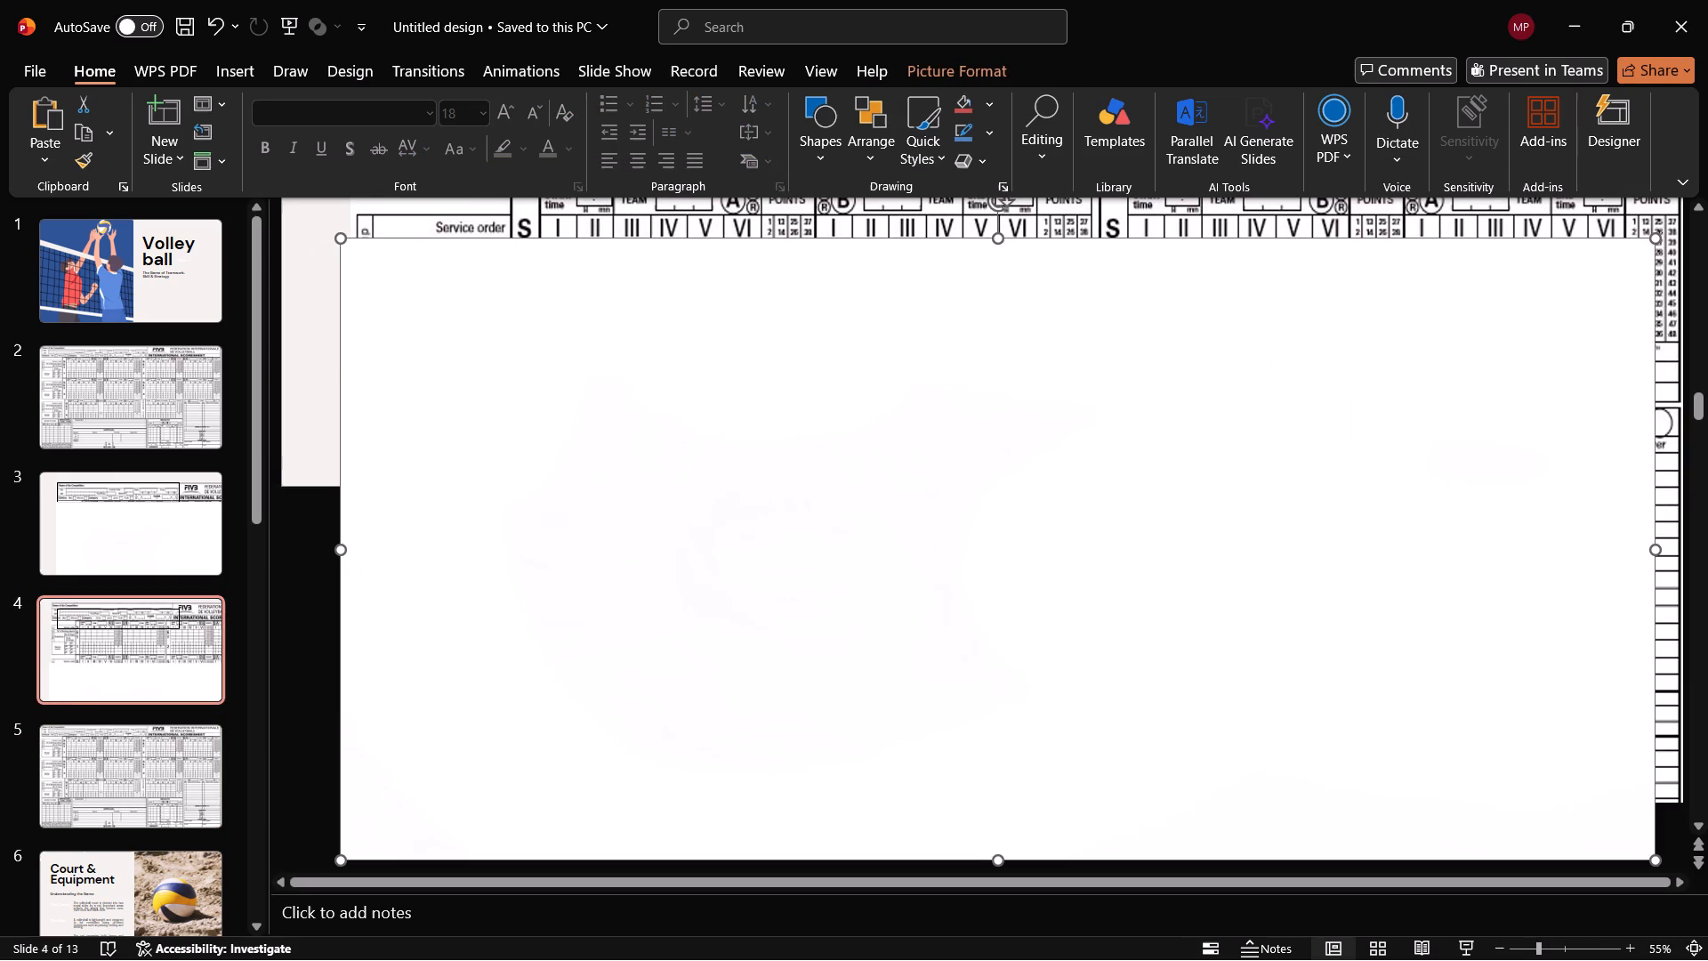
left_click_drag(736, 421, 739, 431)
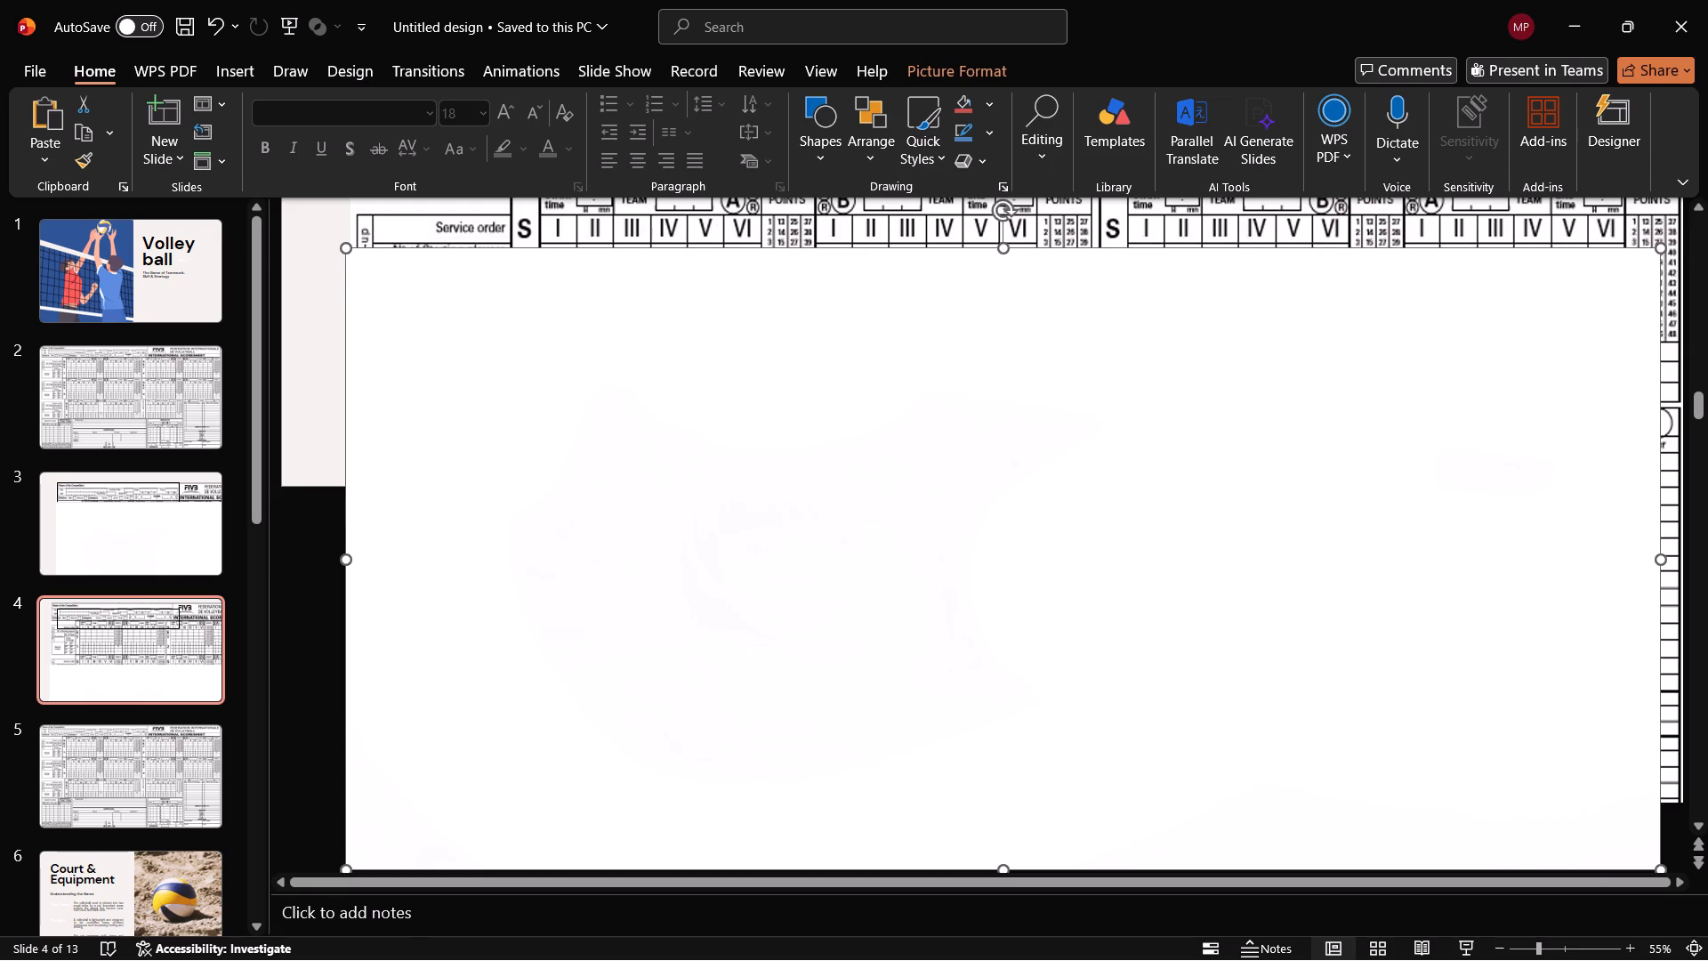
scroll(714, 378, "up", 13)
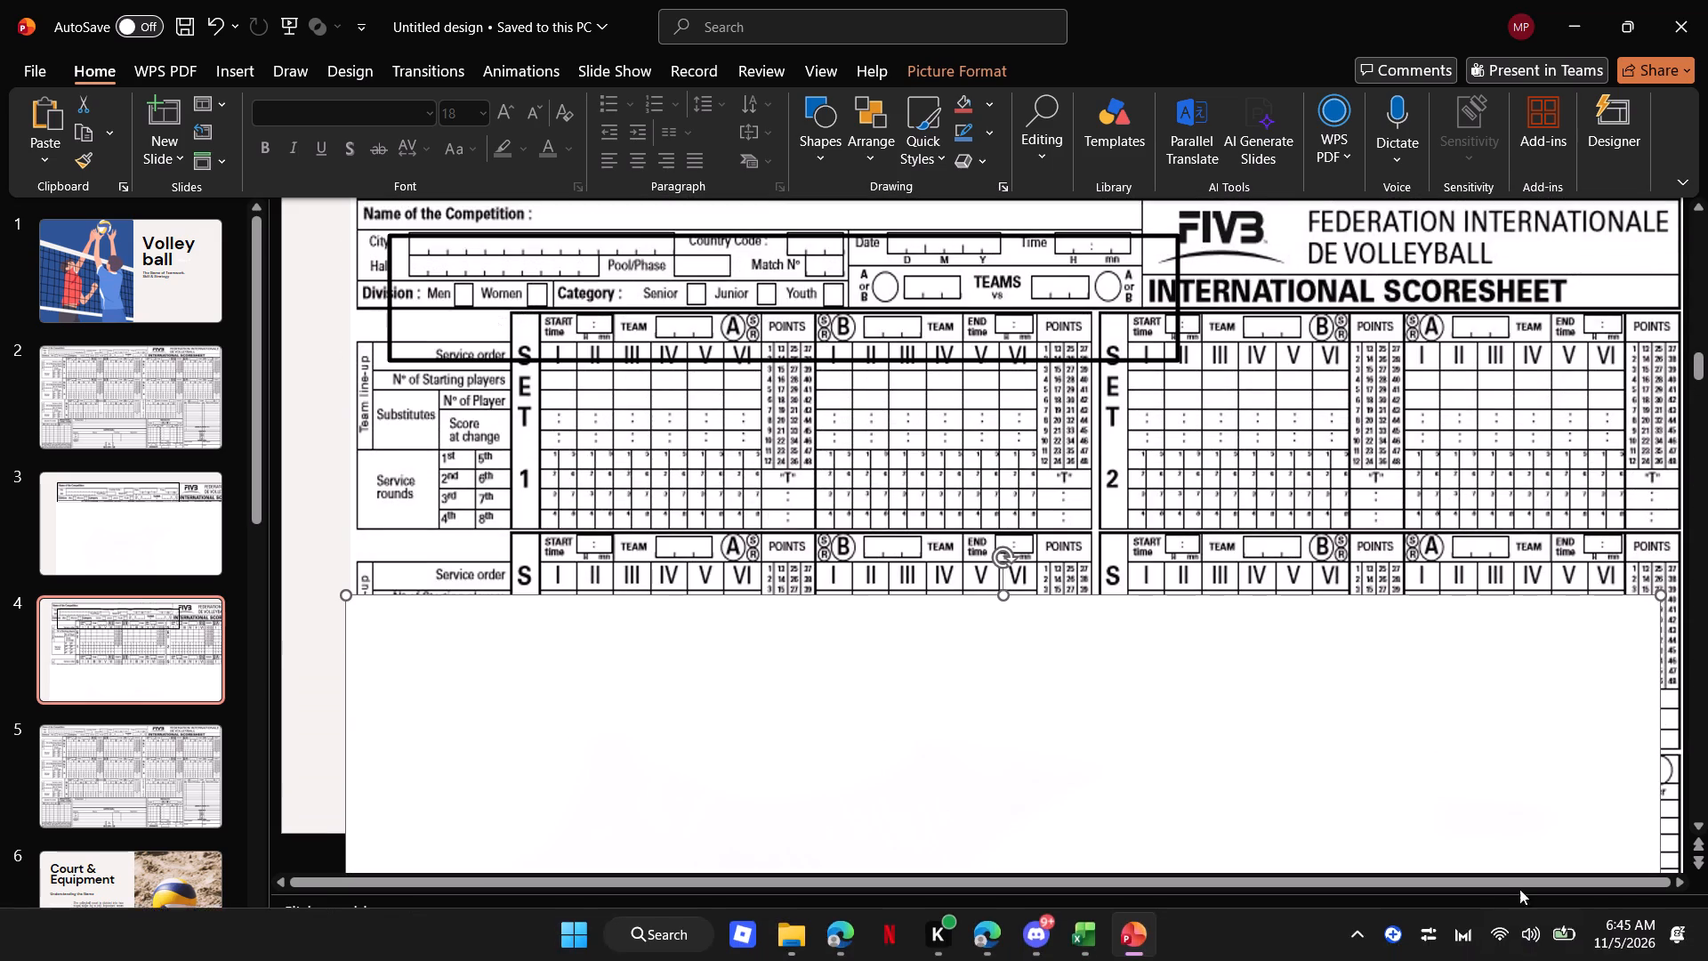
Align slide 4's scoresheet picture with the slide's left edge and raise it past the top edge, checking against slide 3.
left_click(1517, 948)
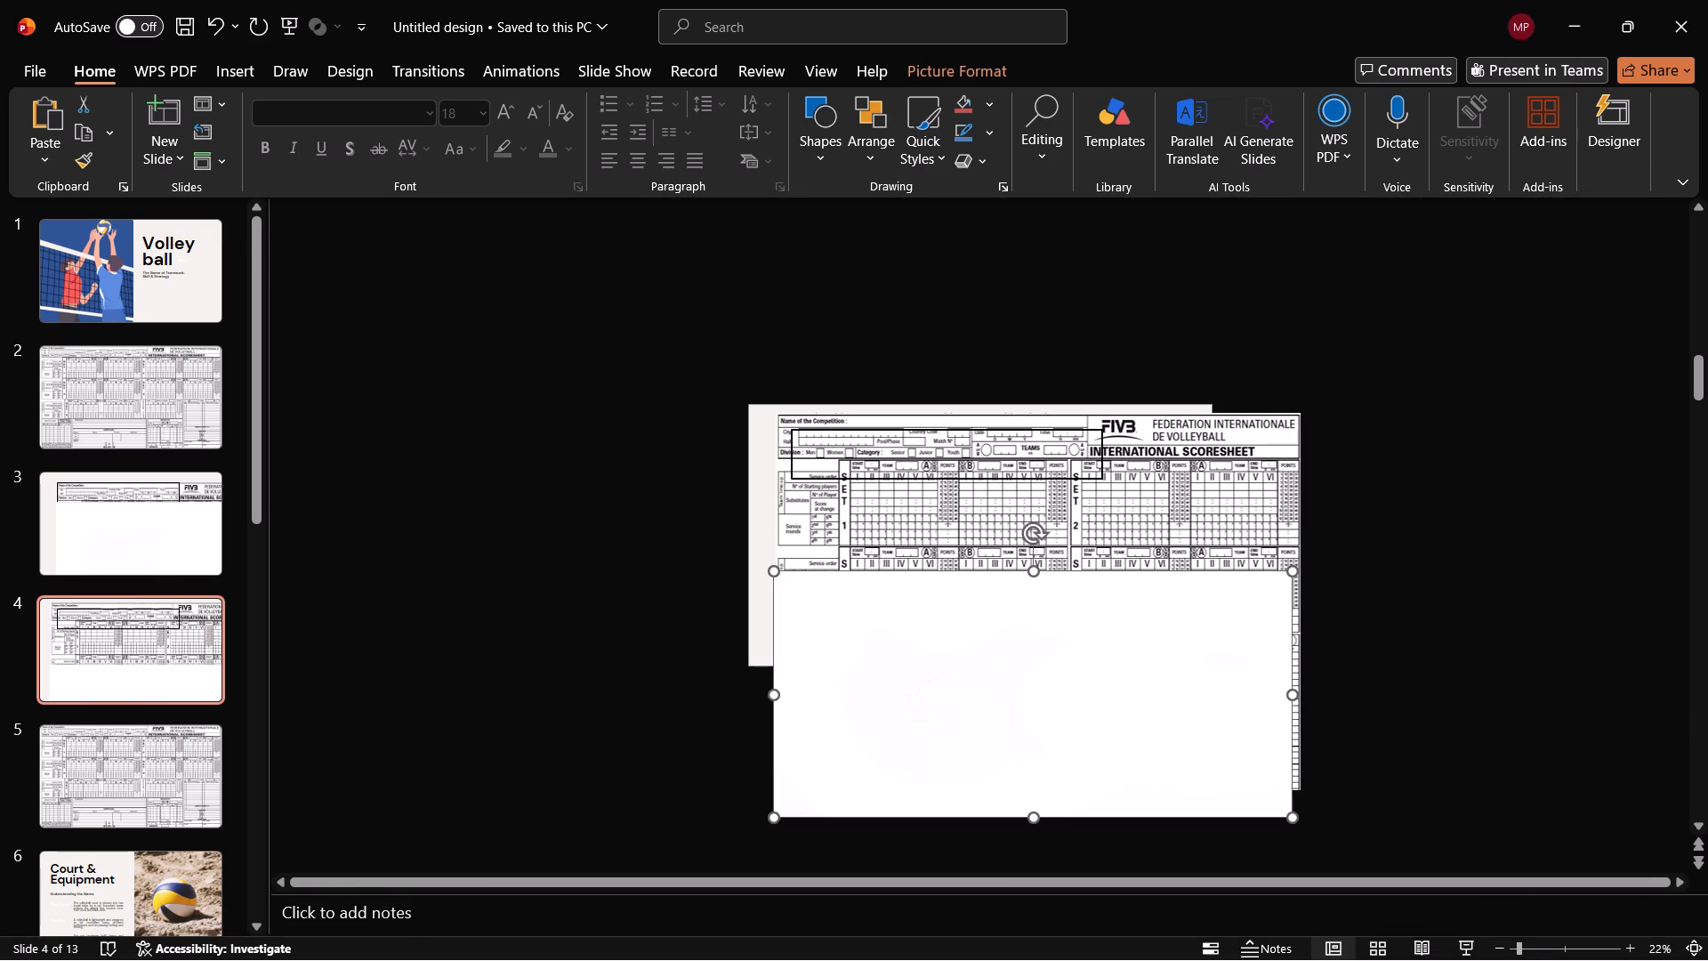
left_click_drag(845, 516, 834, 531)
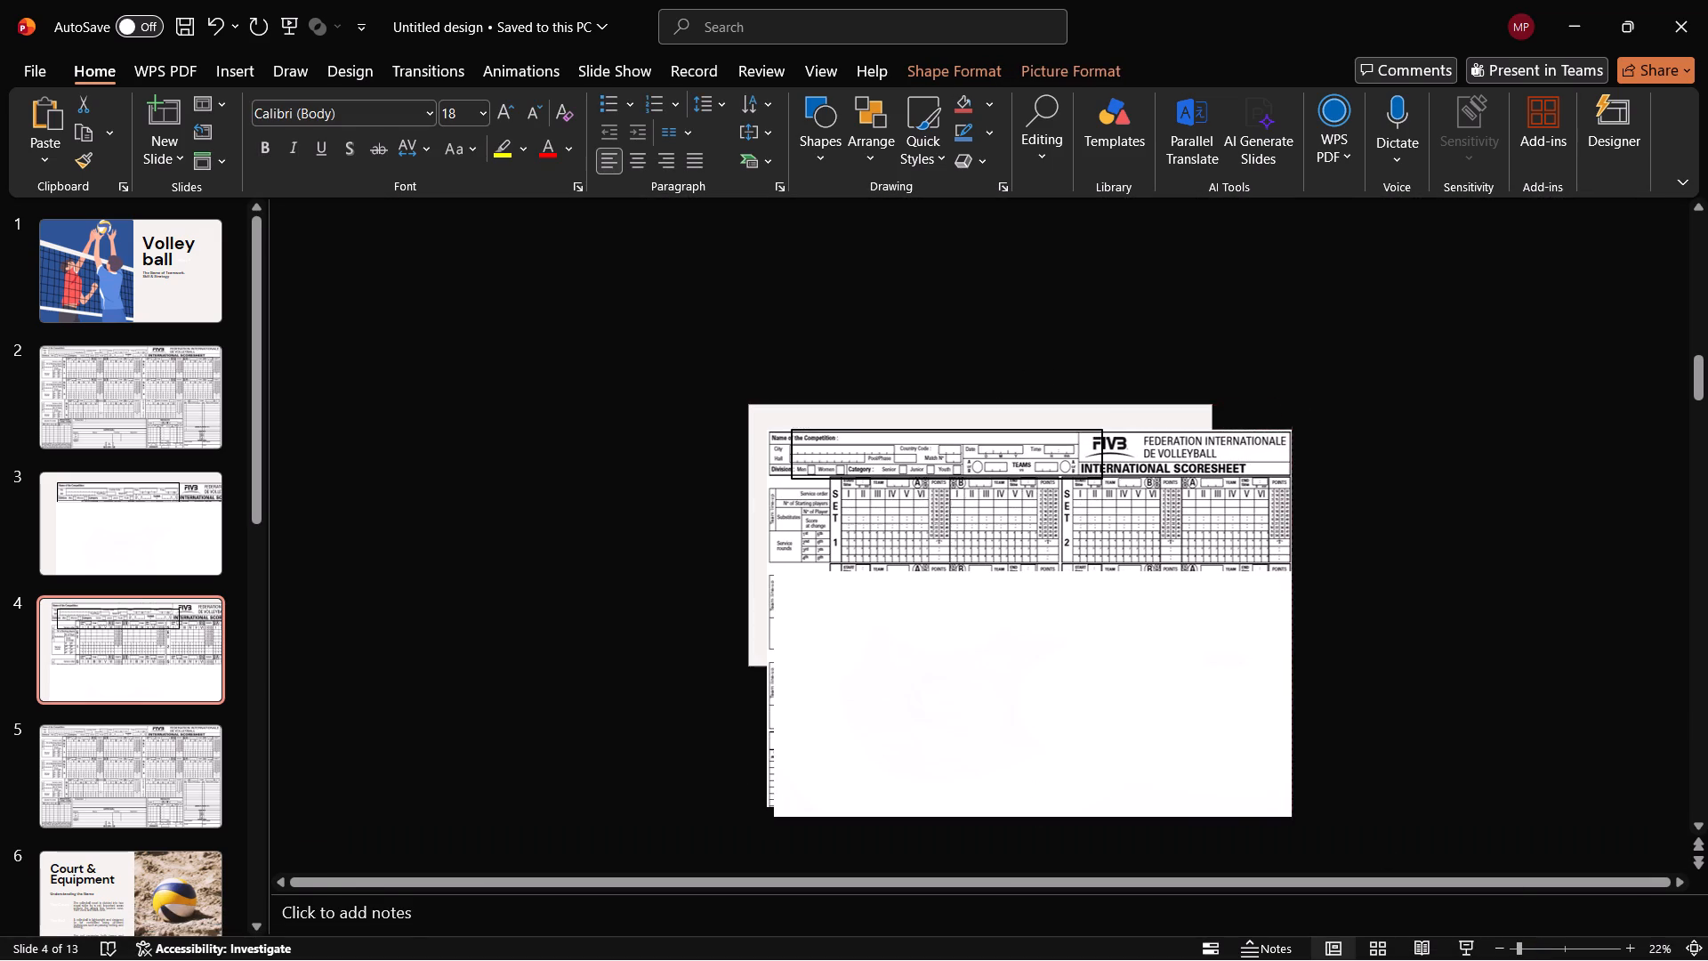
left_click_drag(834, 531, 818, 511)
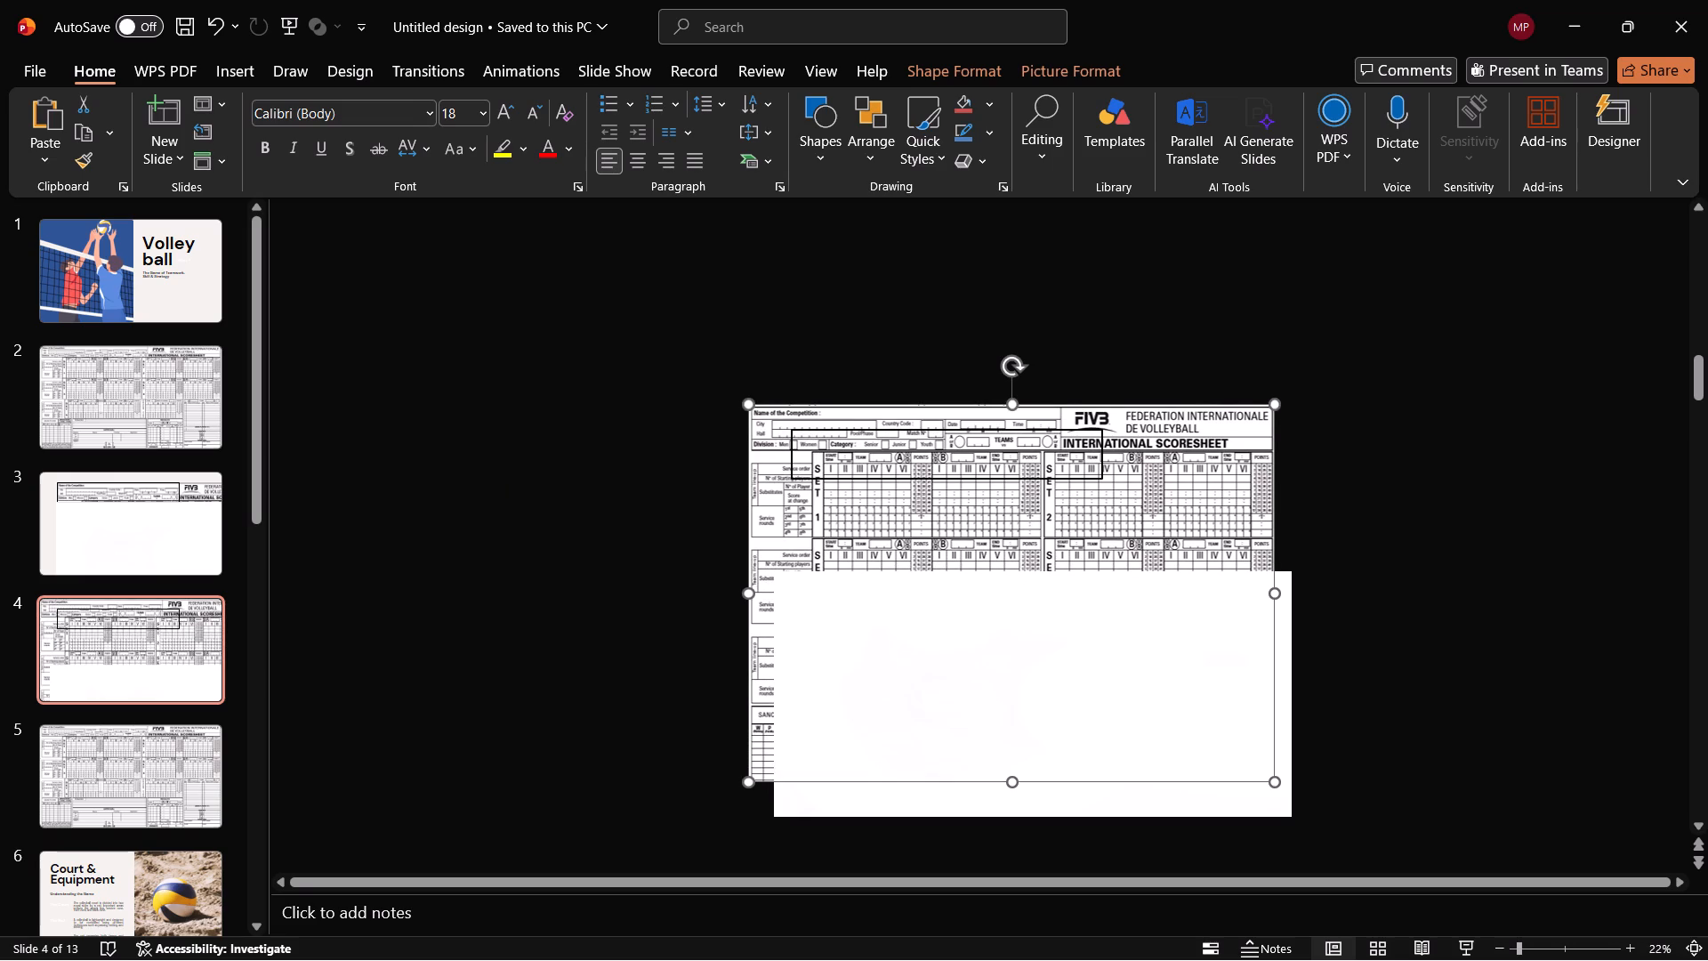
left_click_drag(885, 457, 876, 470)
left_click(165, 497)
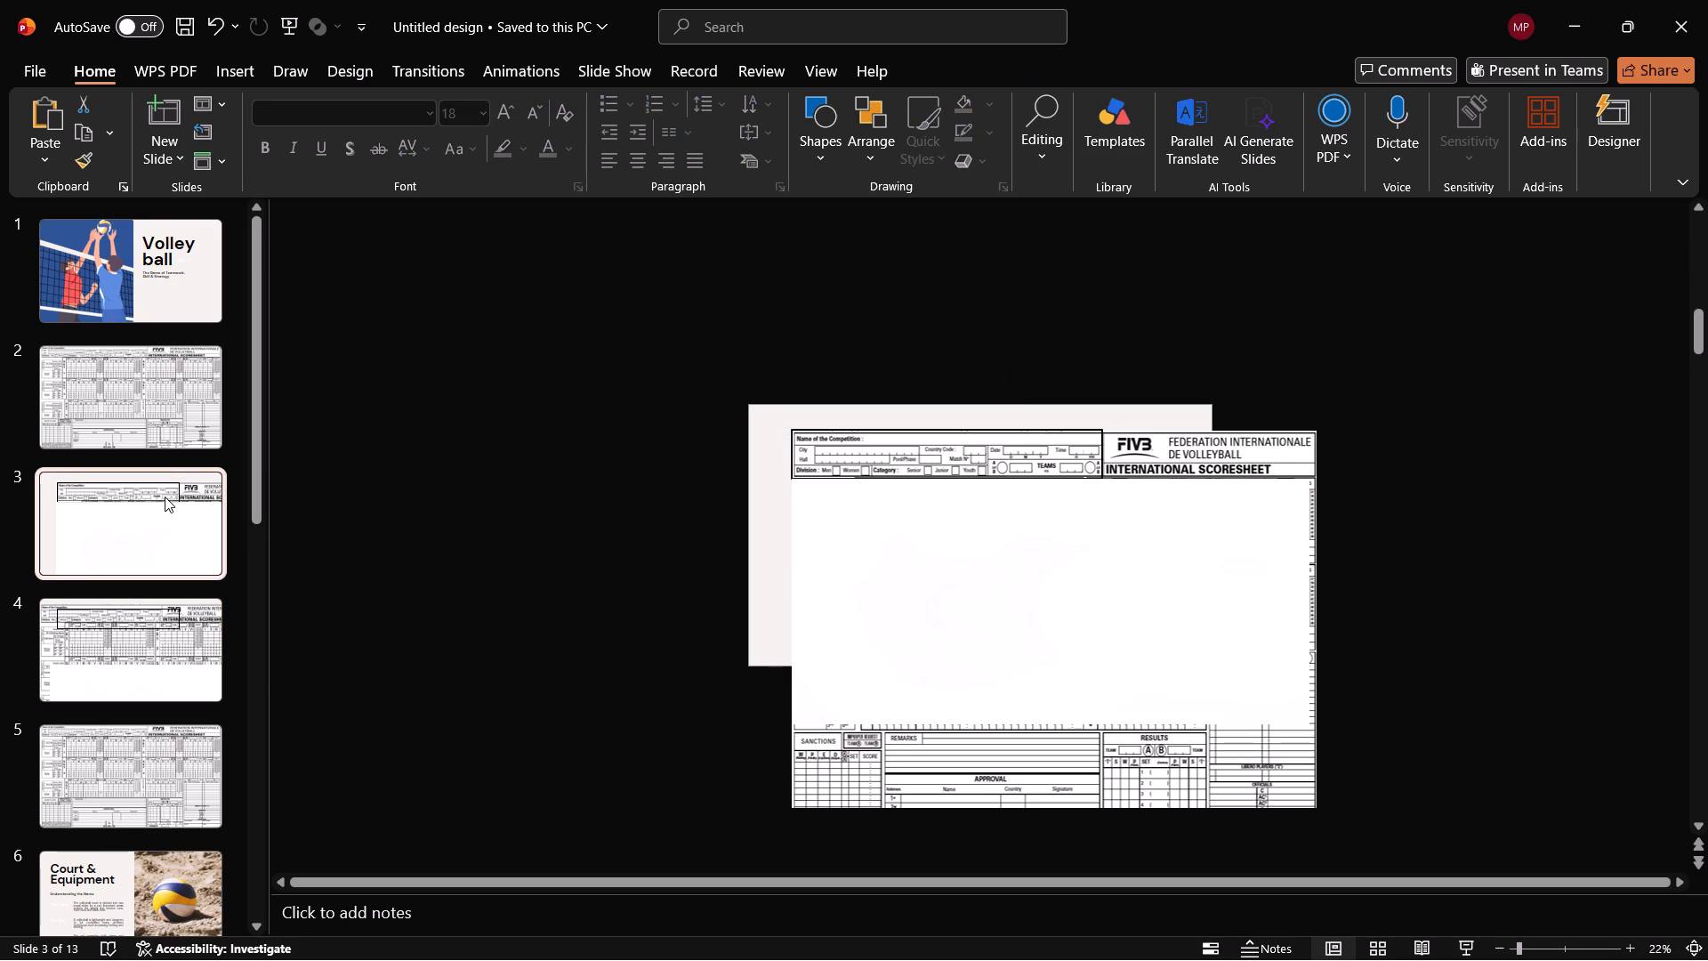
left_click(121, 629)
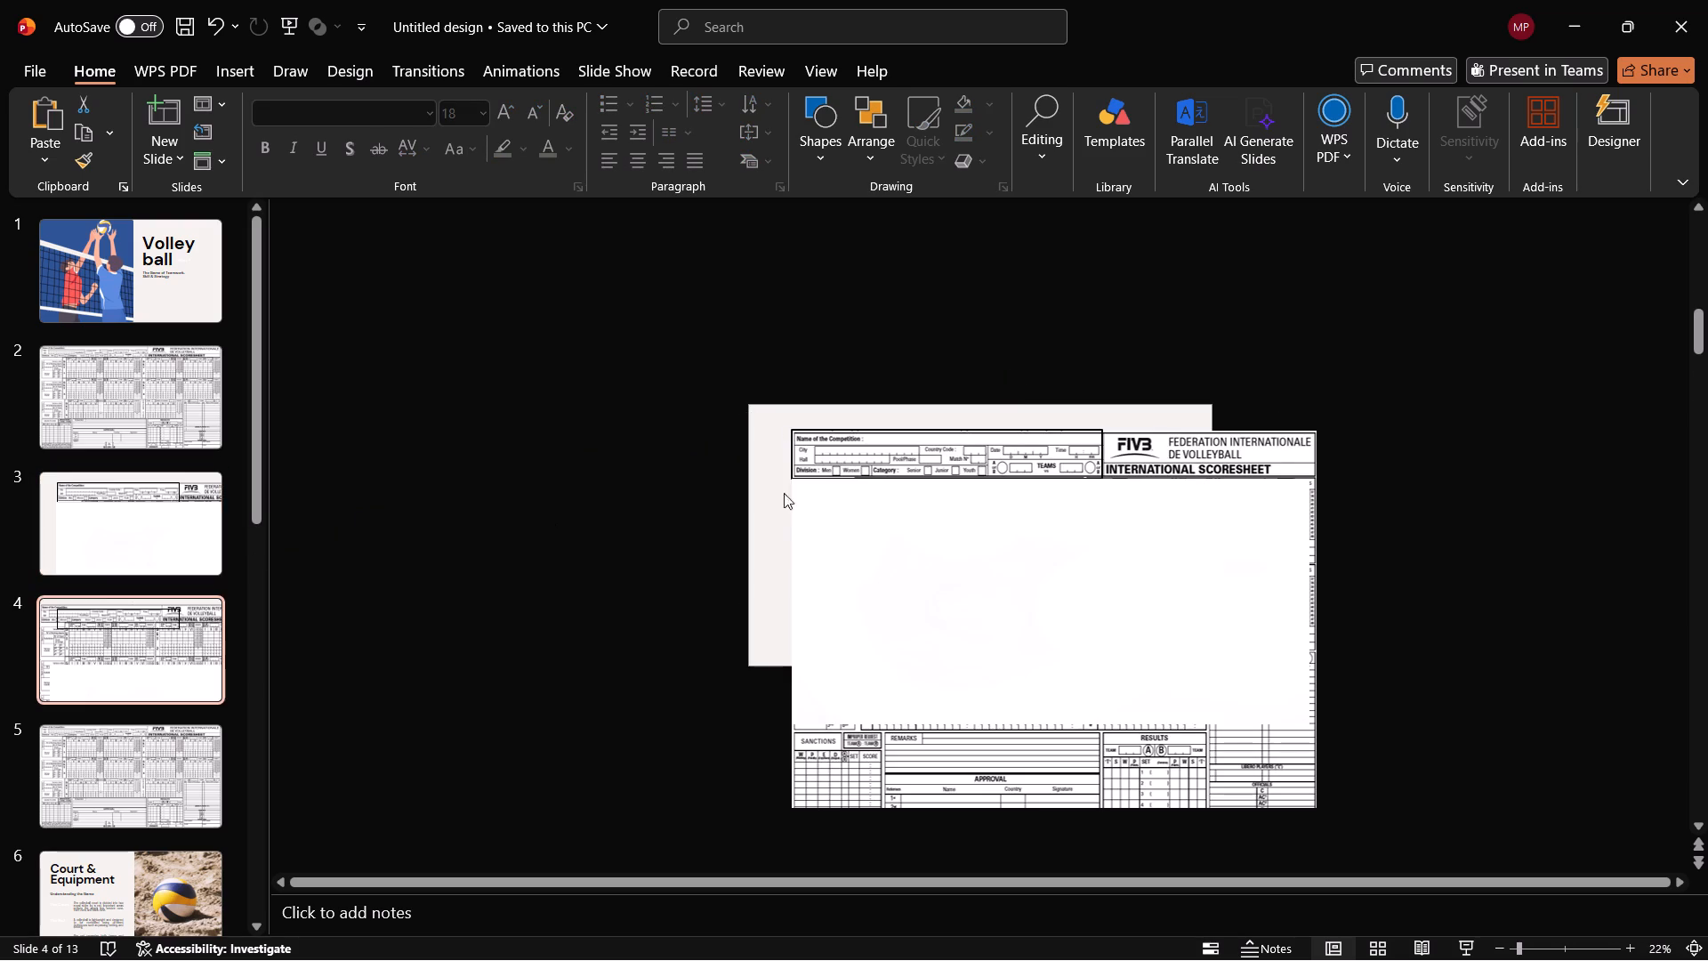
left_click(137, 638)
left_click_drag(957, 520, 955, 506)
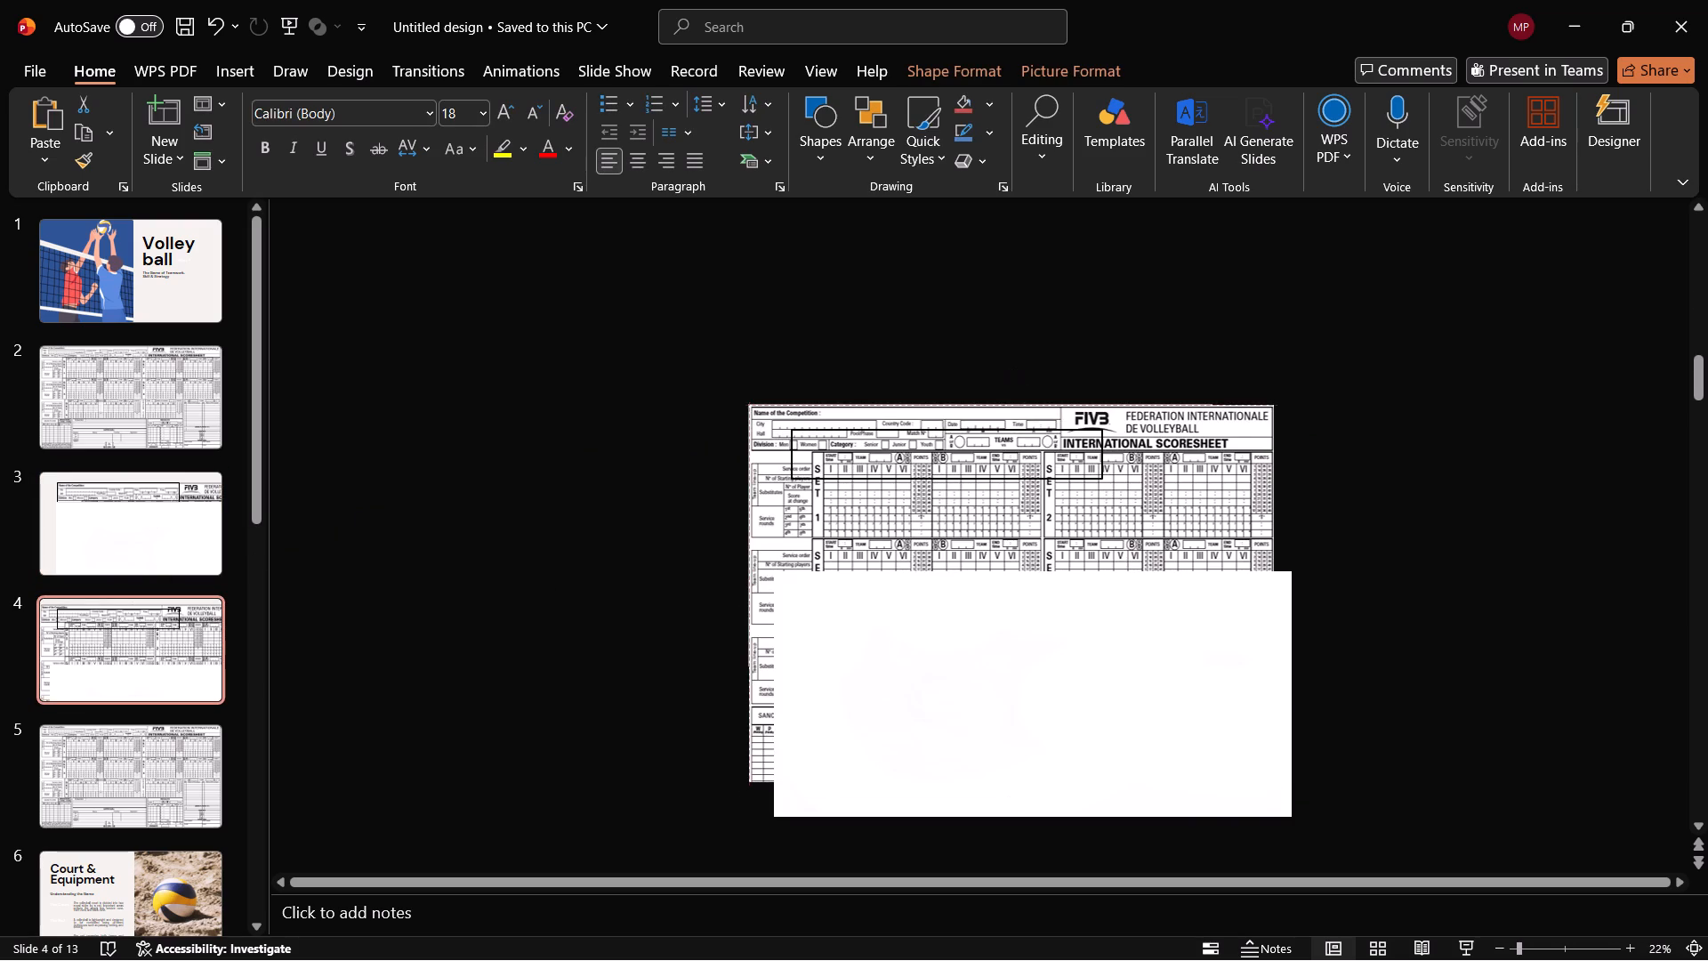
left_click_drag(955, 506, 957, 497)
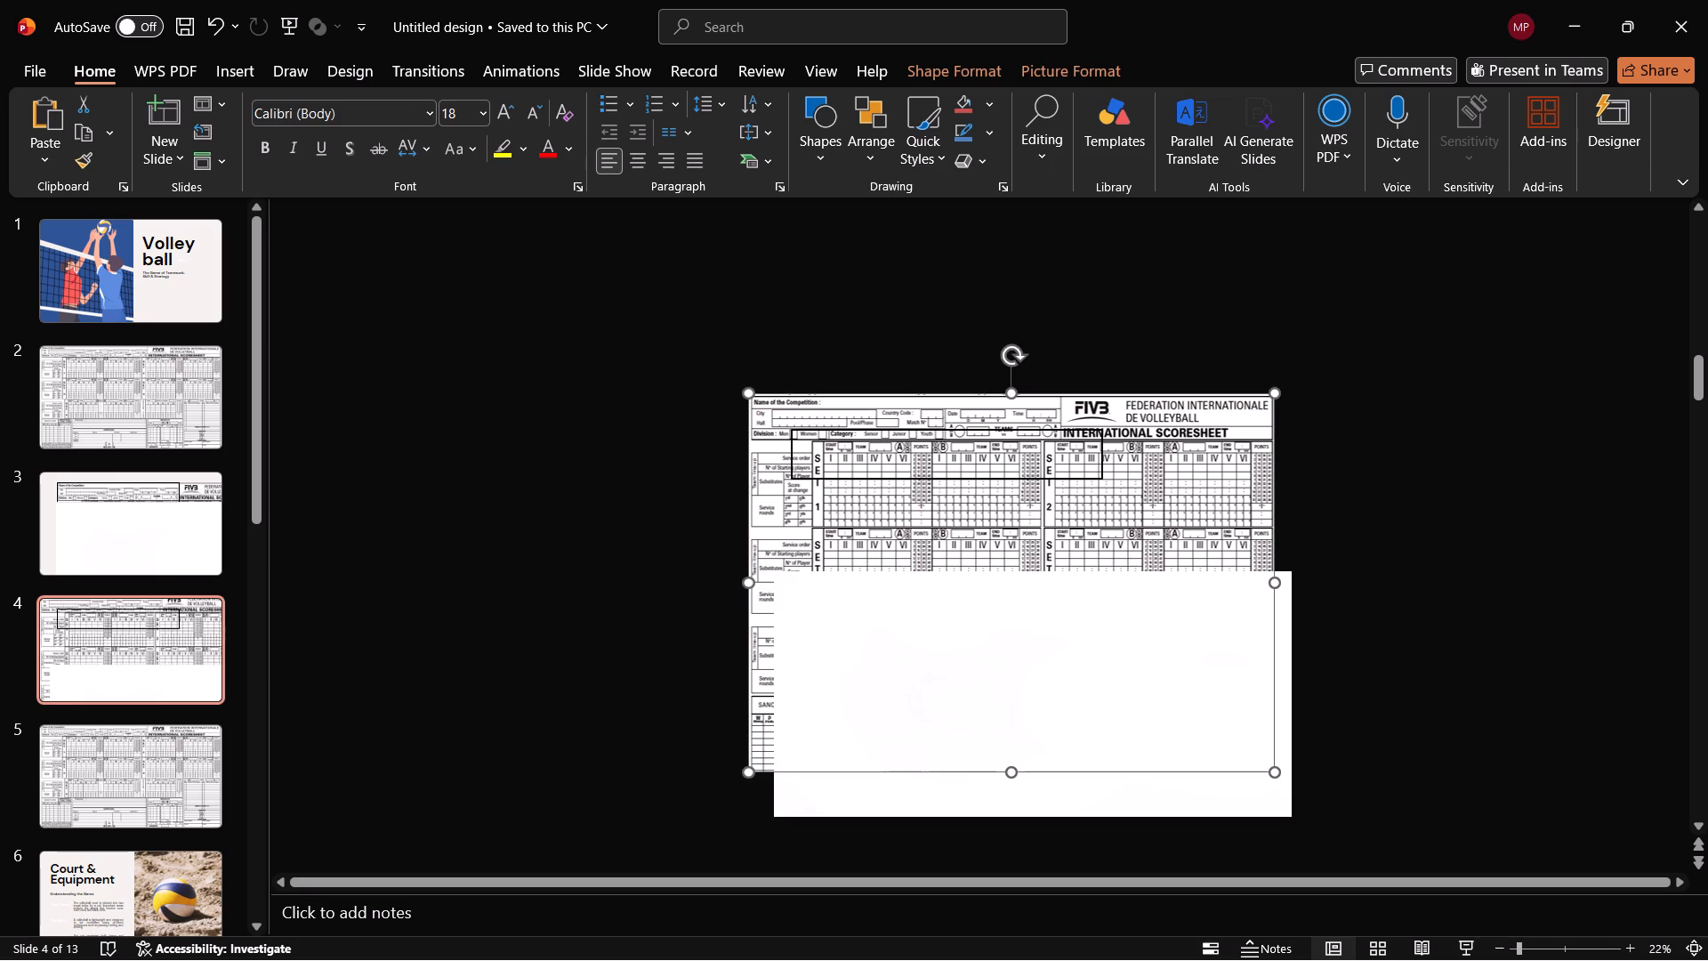
Move slide 4's scoresheet picture up and left until its bottom-right corner meets the slide's bottom-right corner.
left_click_drag(1019, 433, 906, 298)
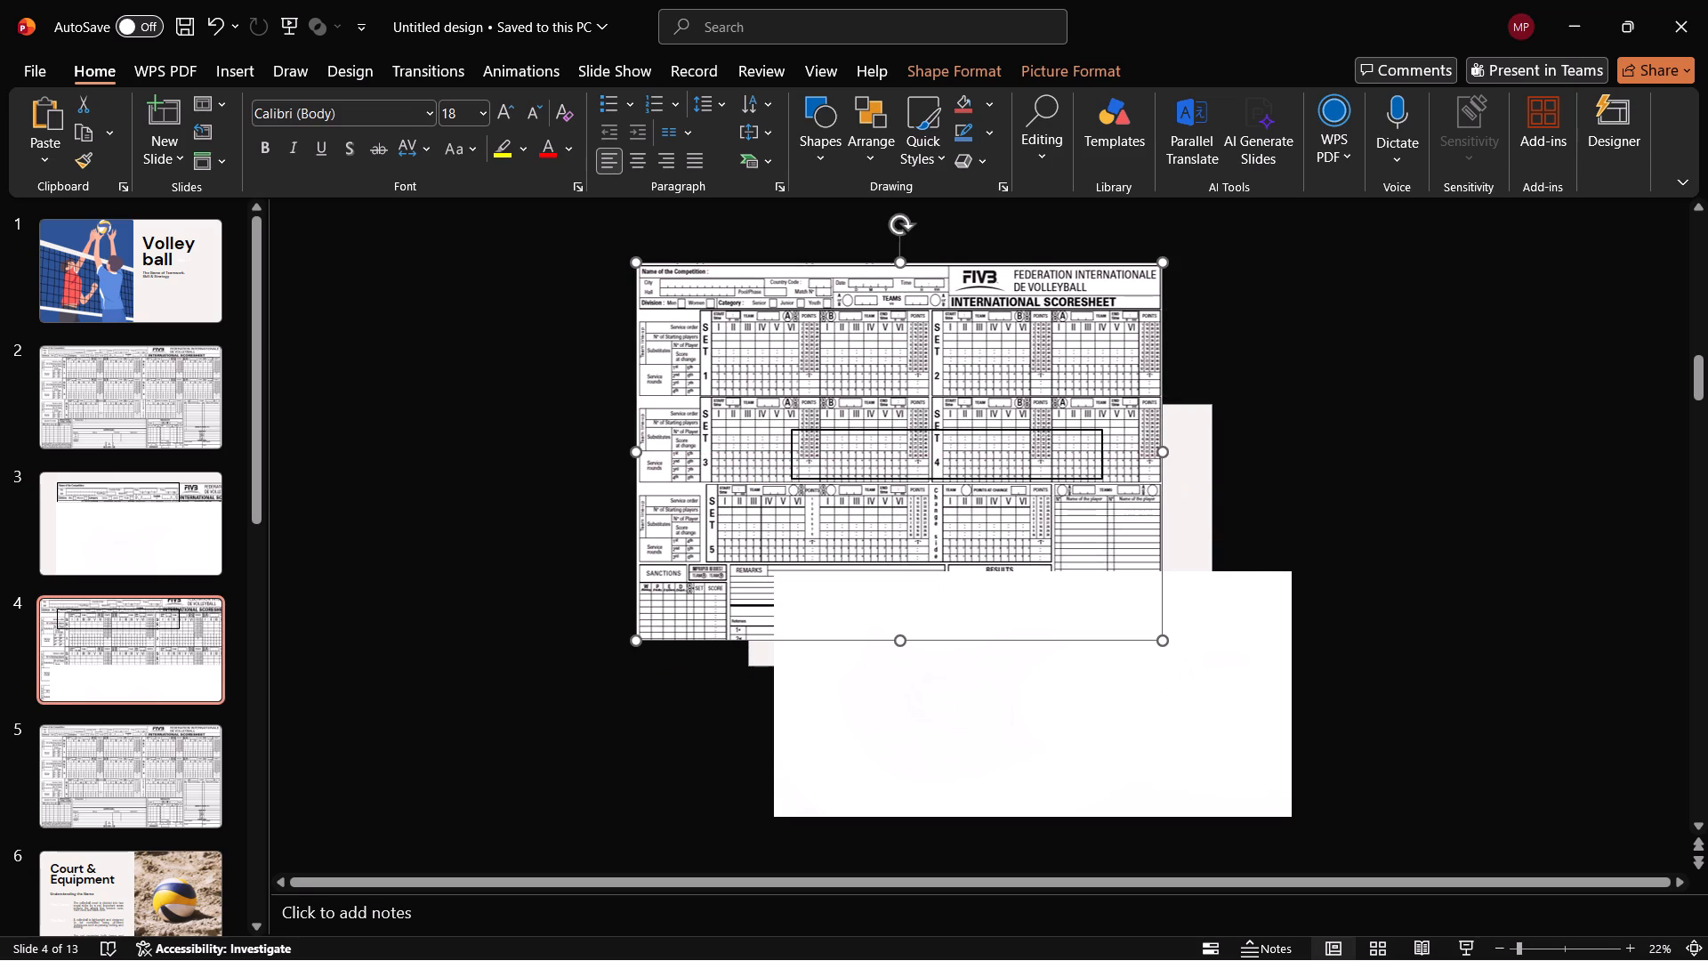
left_click_drag(993, 367, 1040, 367)
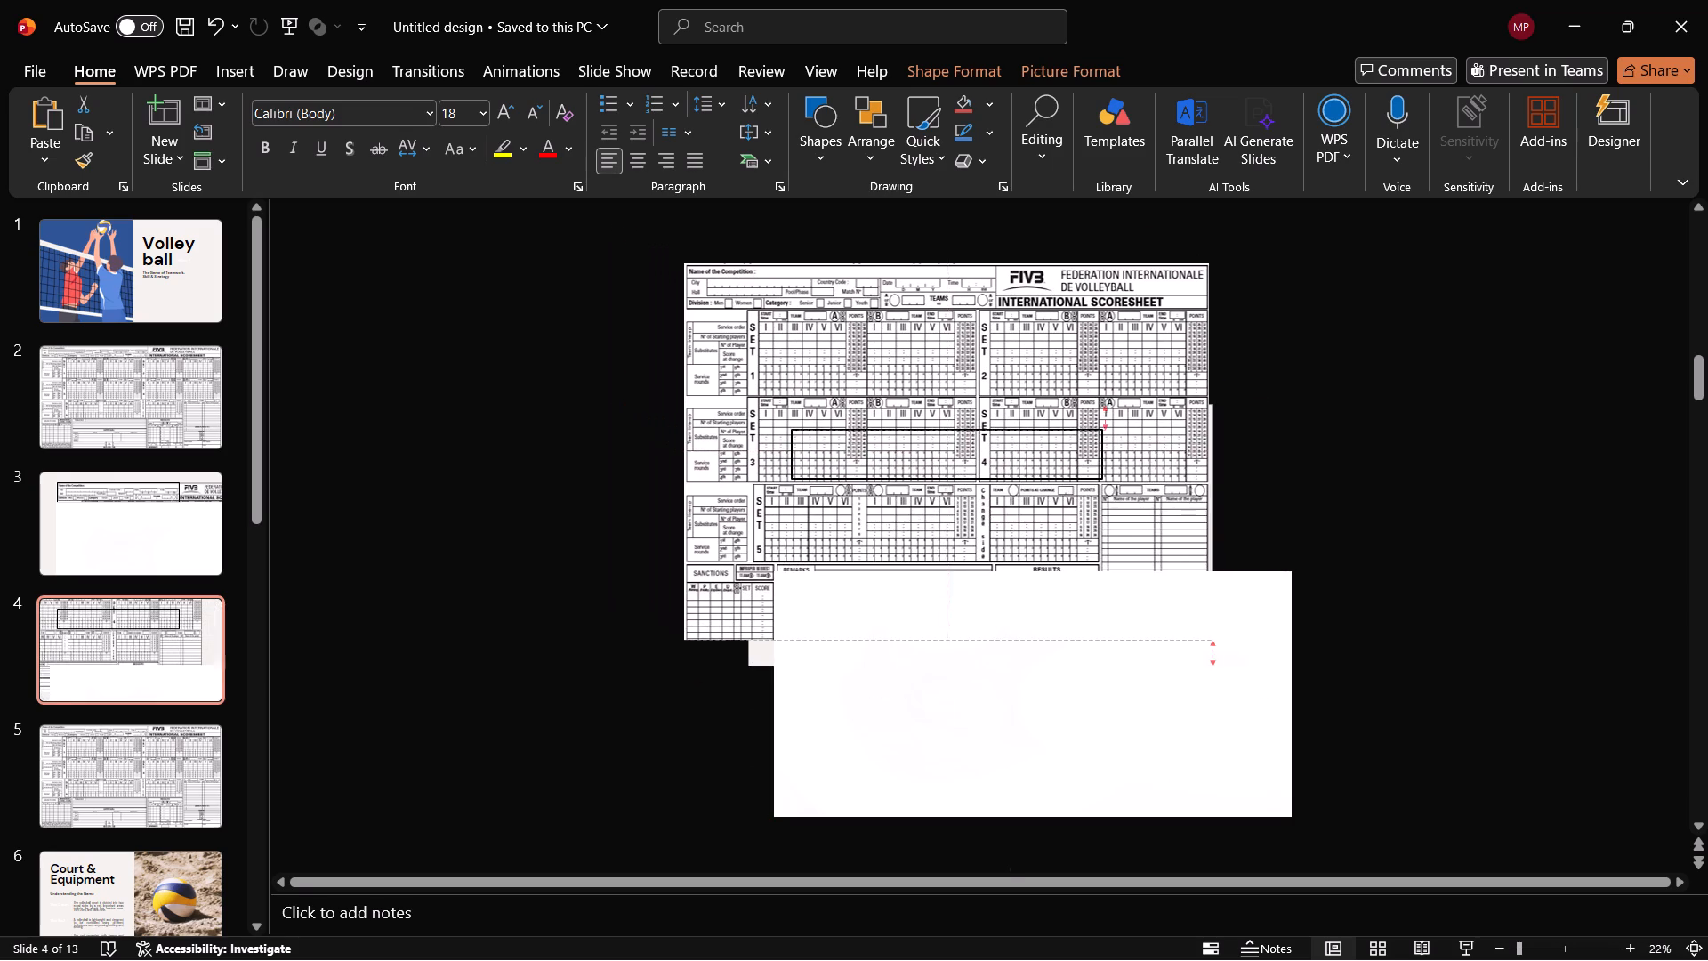
left_click_drag(1040, 367, 1037, 392)
left_click(1036, 392)
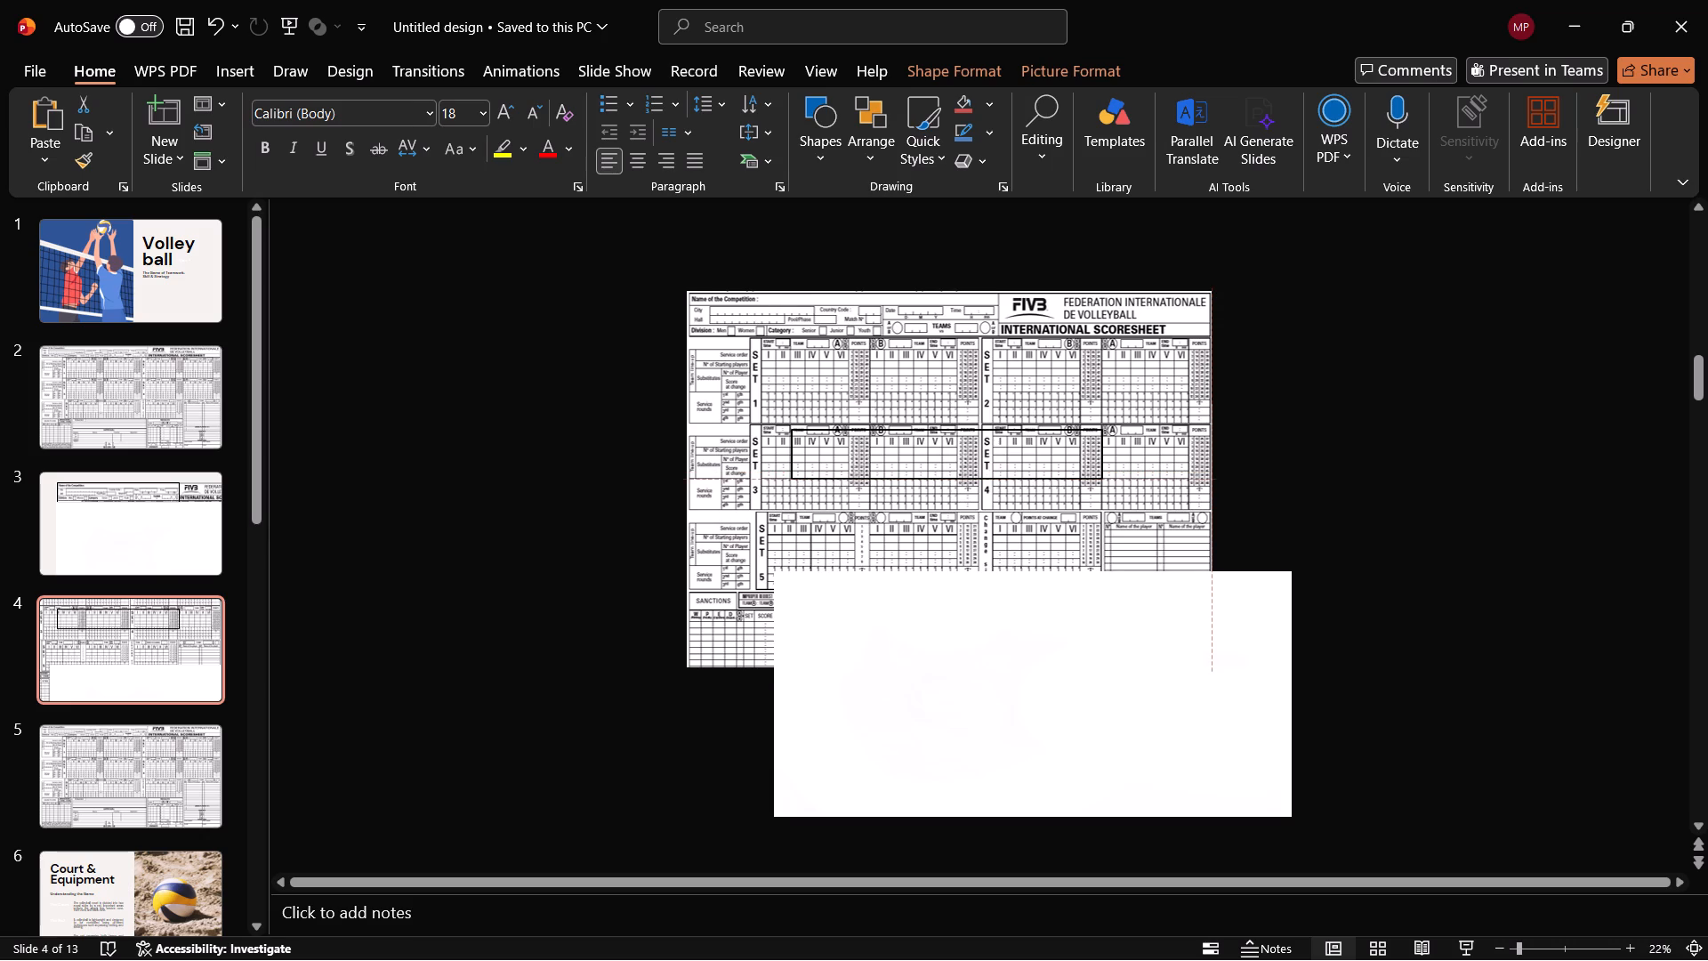
Move the white image aside to the right and bring the black frame down over the Remarks and Approval area.
left_click(1092, 722)
left_click_drag(1092, 722, 1091, 712)
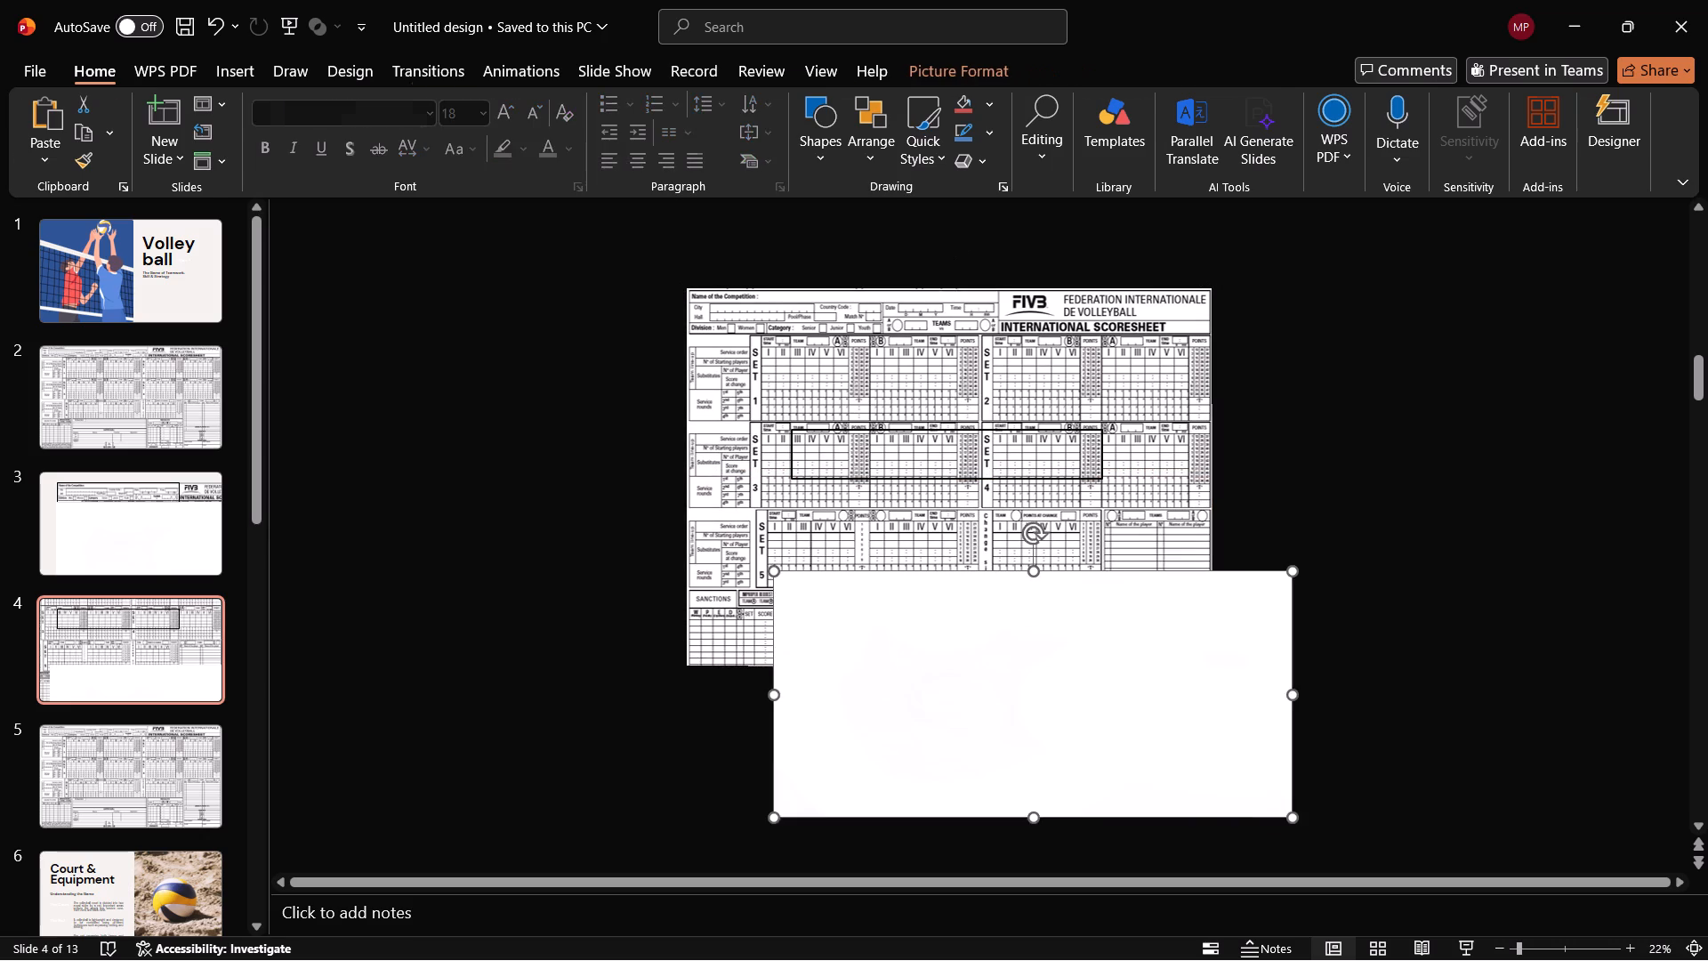
left_click_drag(1091, 712, 1315, 546)
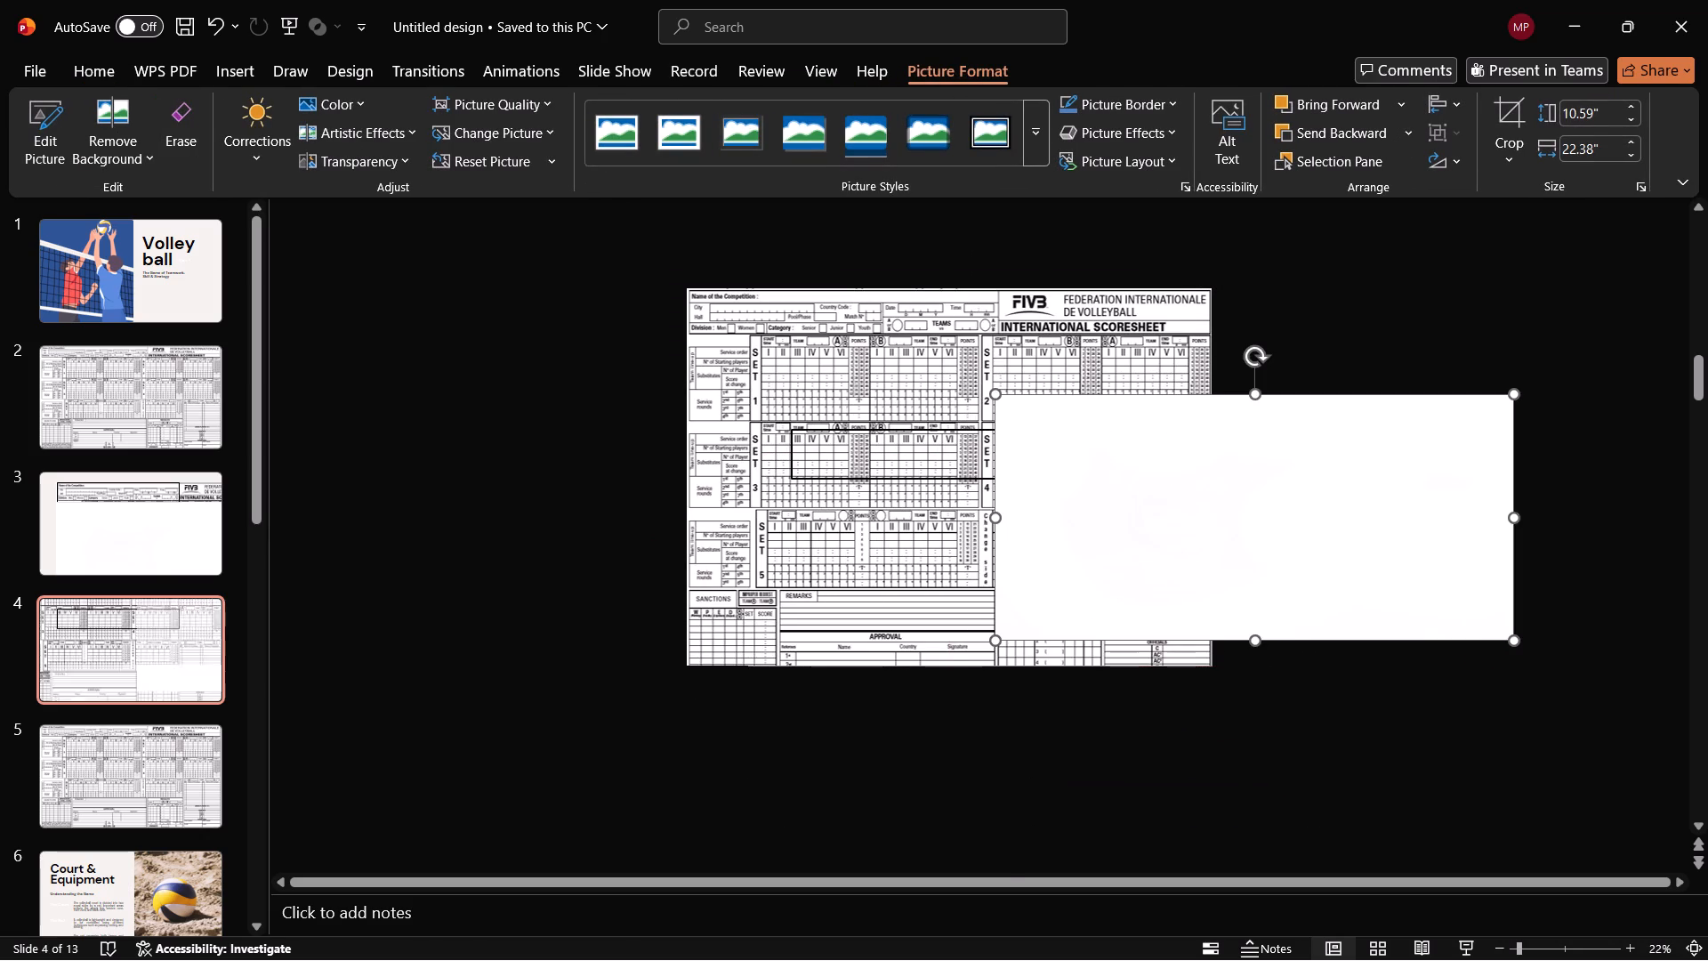
double_click(852, 472)
left_click(845, 480)
left_click(845, 480)
left_click(561, 543)
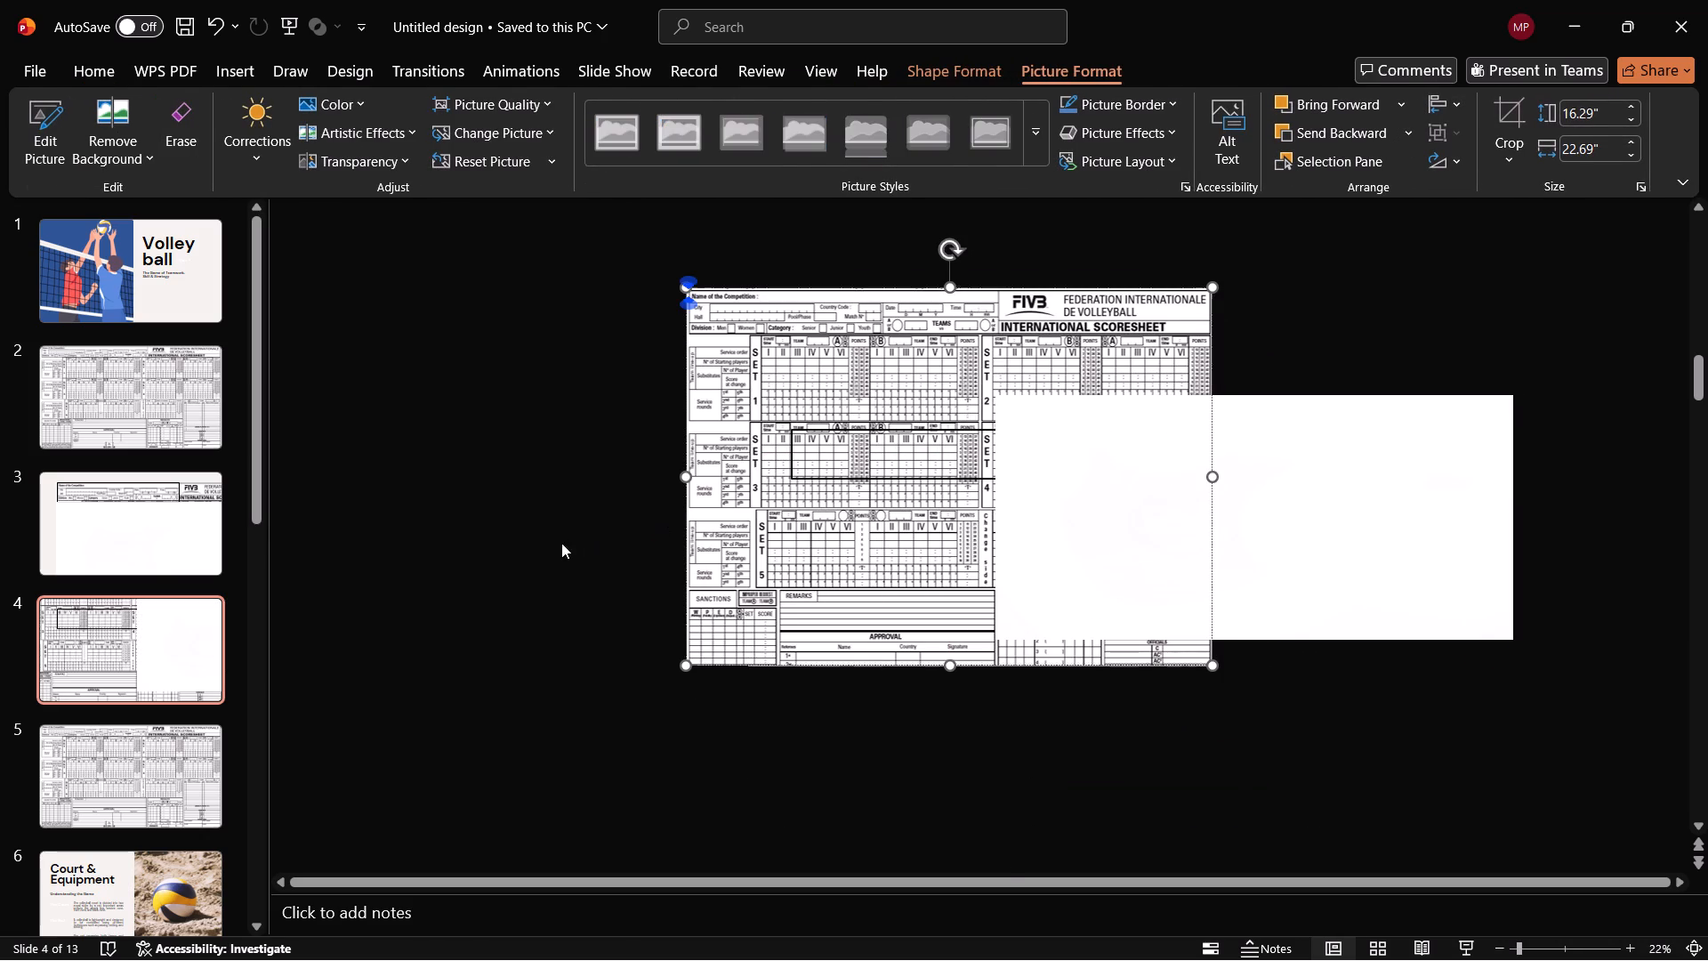
left_click_drag(857, 475, 848, 463)
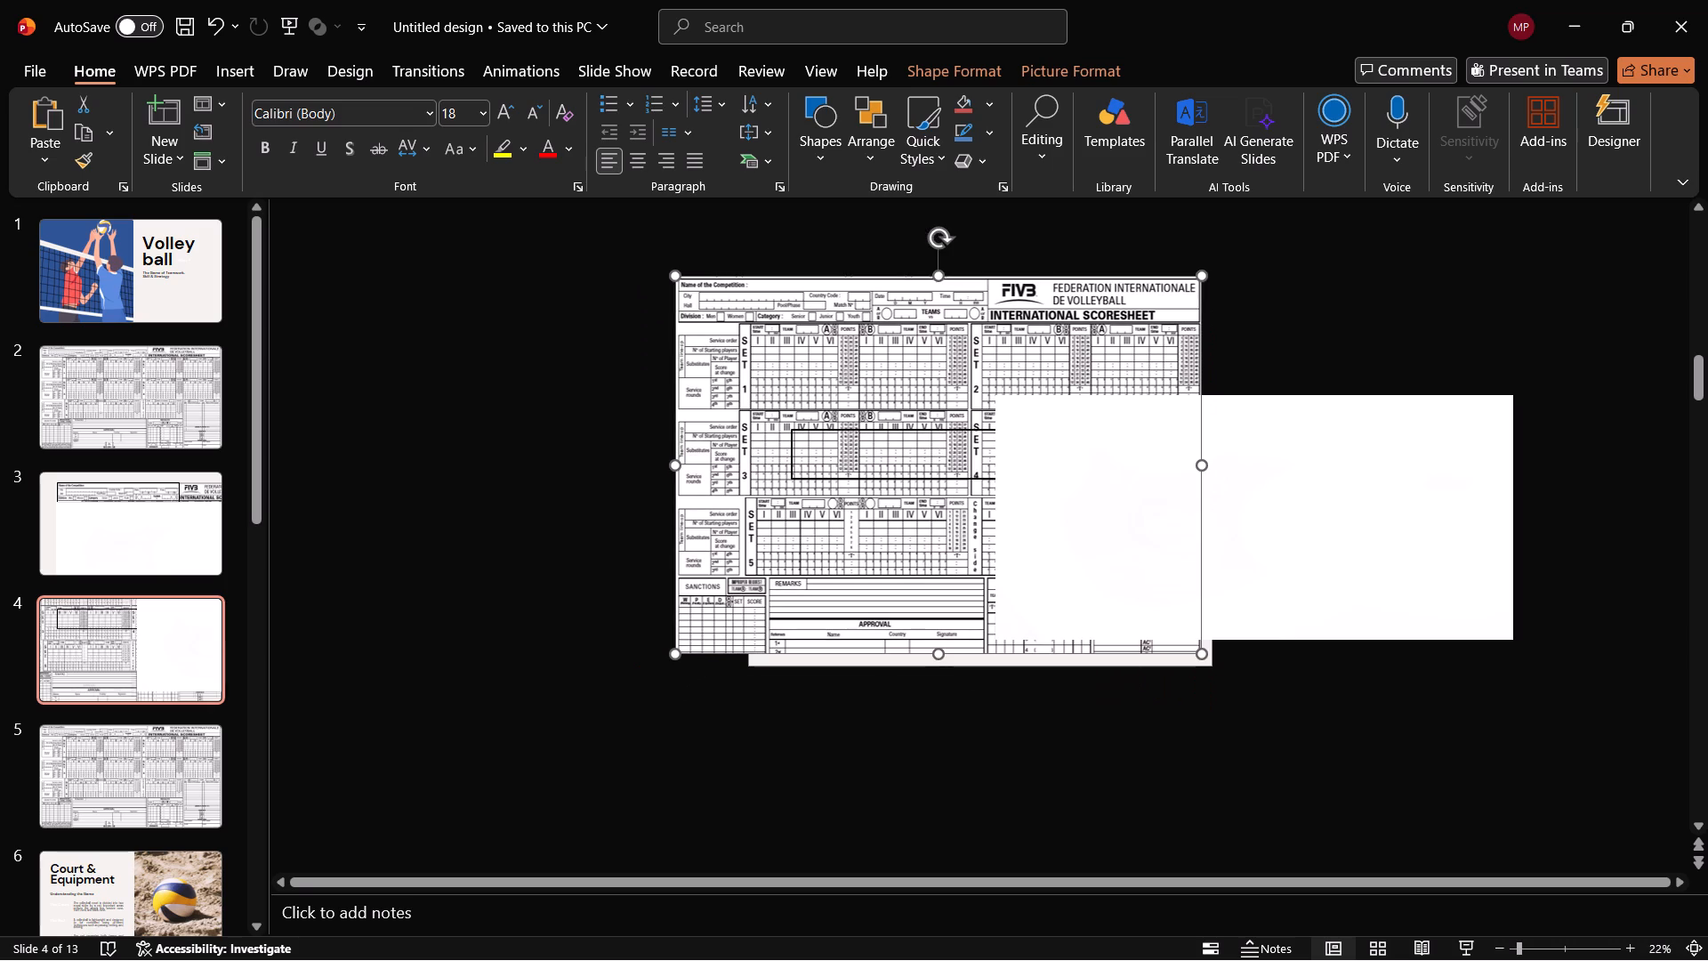
left_click(877, 431)
left_click_drag(876, 431, 883, 594)
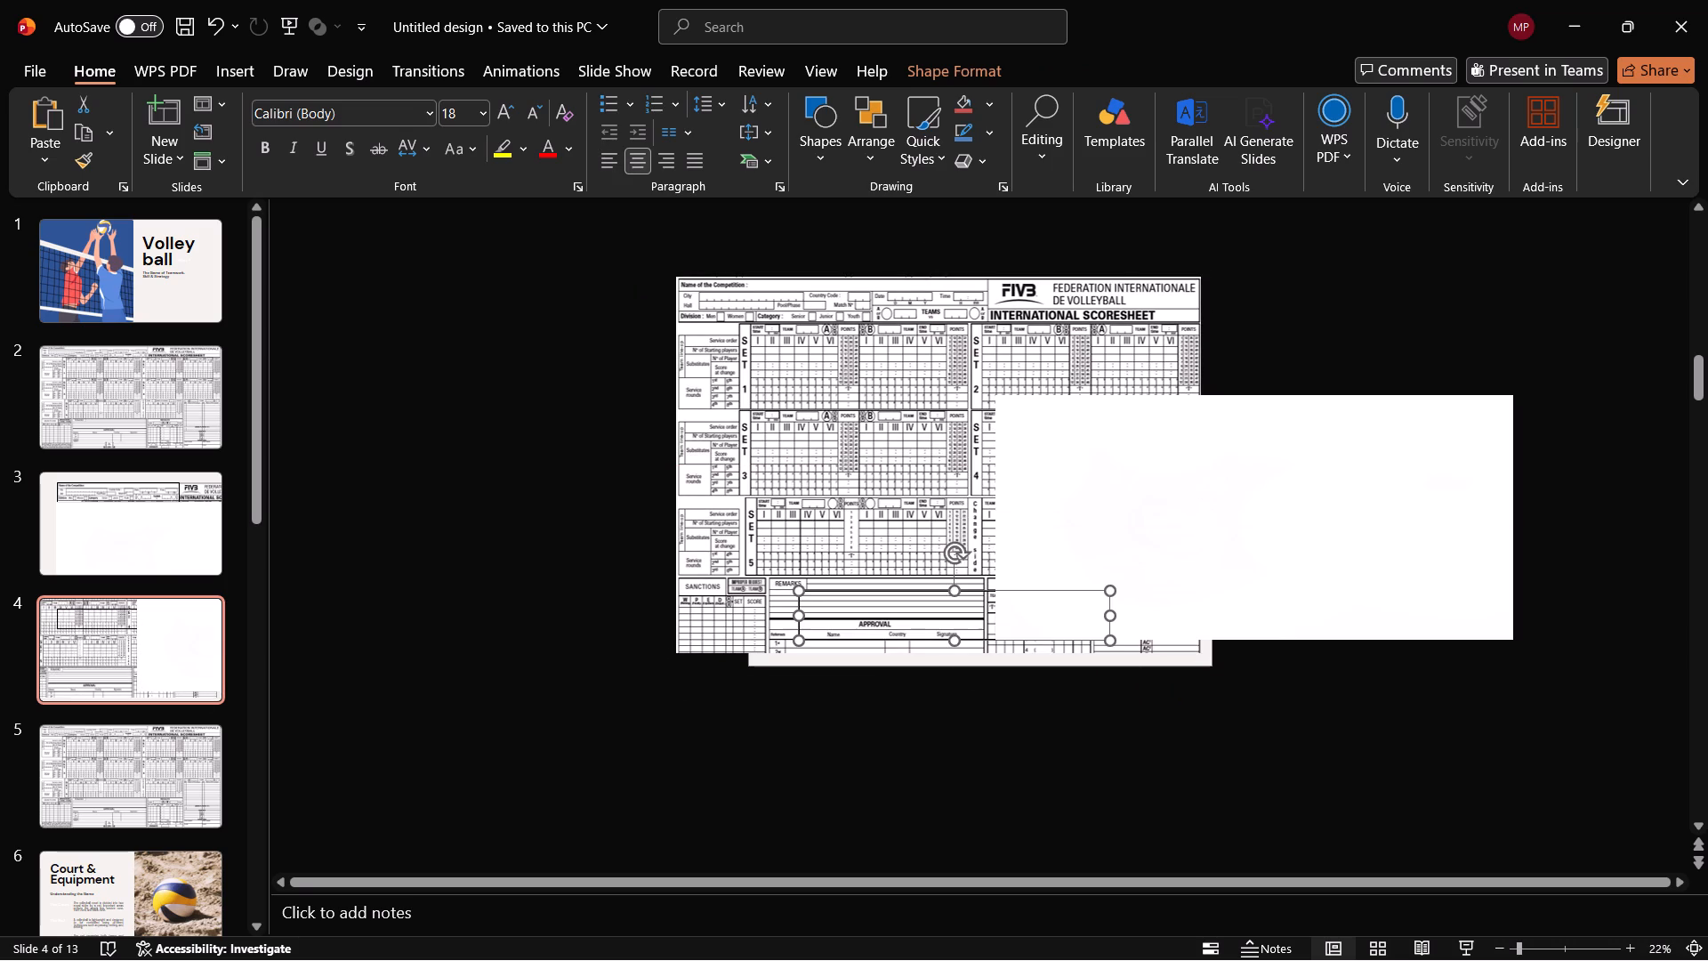
Realign the scoresheet picture with slide 4's bottom and right edges.
left_click_drag(872, 434, 883, 444)
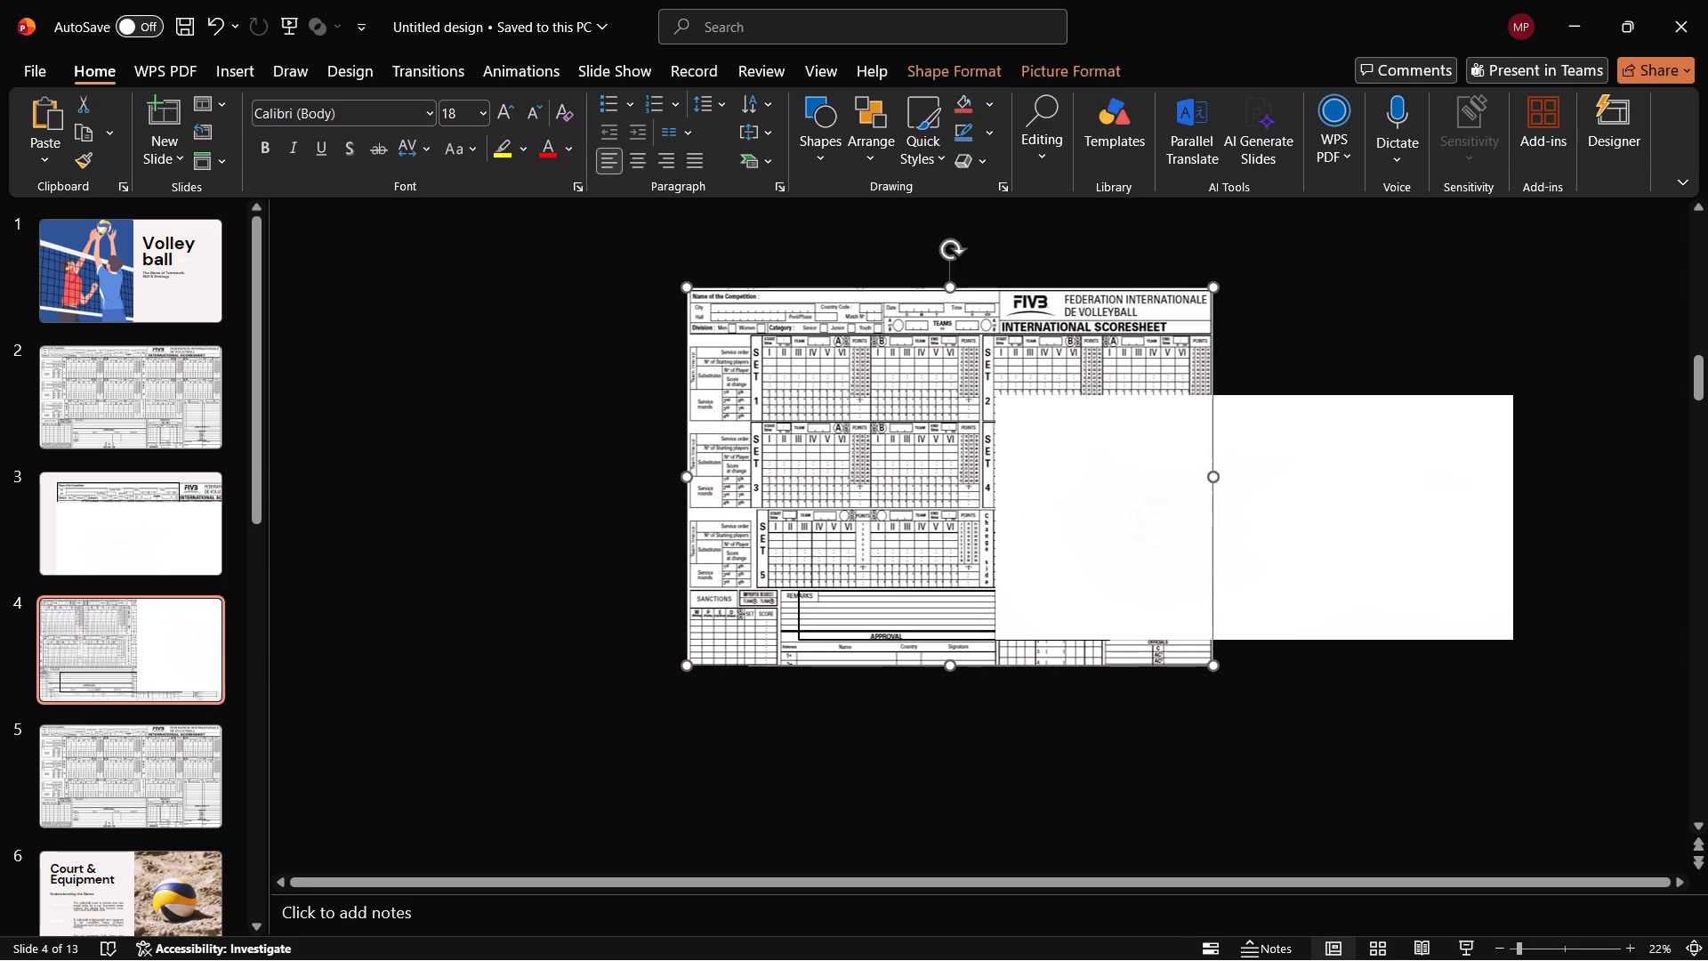
Cover the upper part of slide 4's scoresheet with the white image and stretch it to the scoresheet's left edge.
left_click_drag(1100, 476, 790, 367)
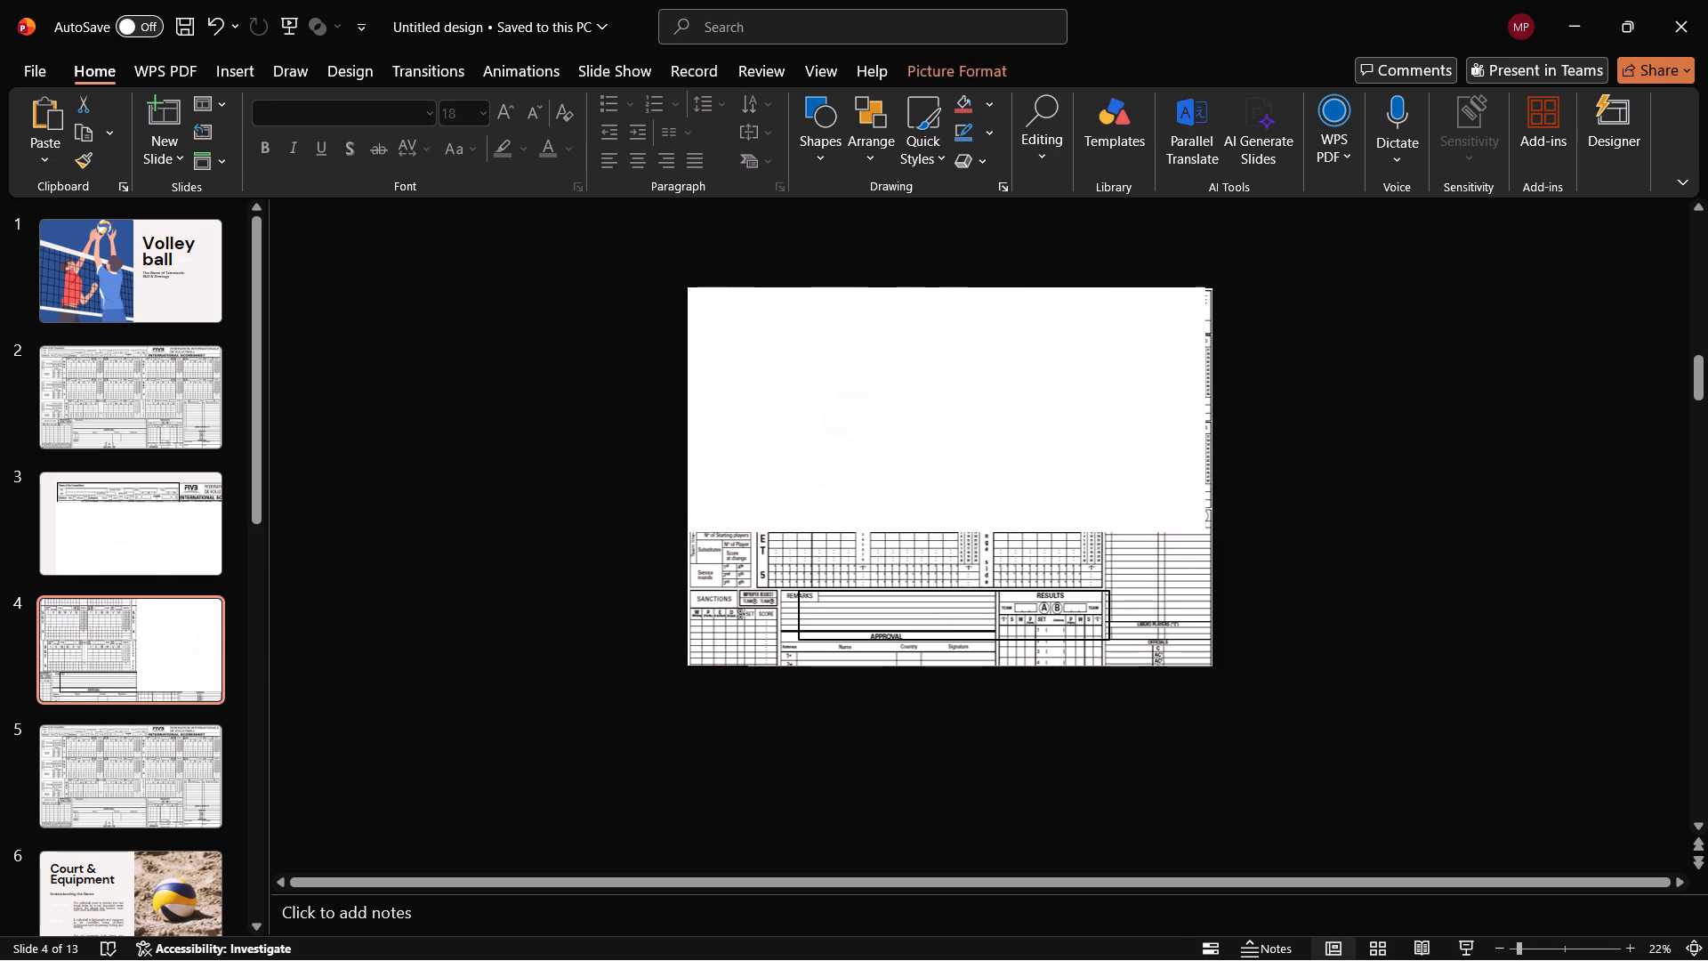
left_click_drag(790, 367, 695, 348)
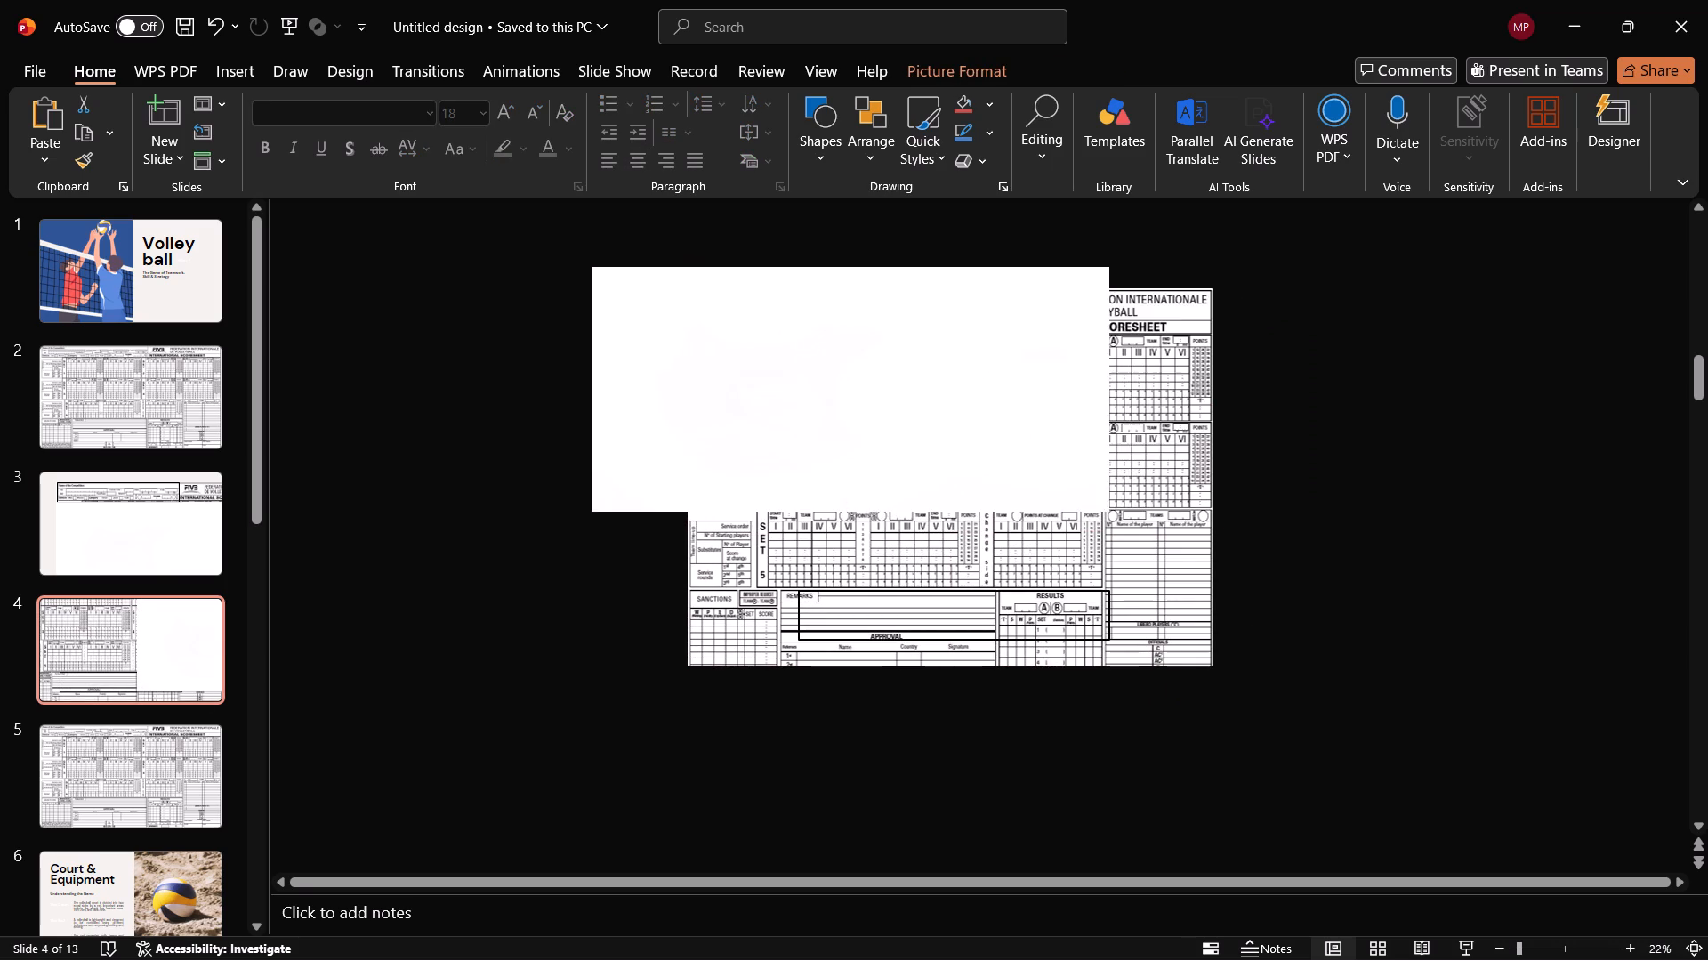
left_click_drag(695, 348, 805, 365)
left_click_drag(696, 409, 687, 410)
Enlarge slide 4's black frame upward and to the right, and move it into the slide's bottom-right corner.
left_click(880, 586)
left_click(887, 602)
left_click(902, 590)
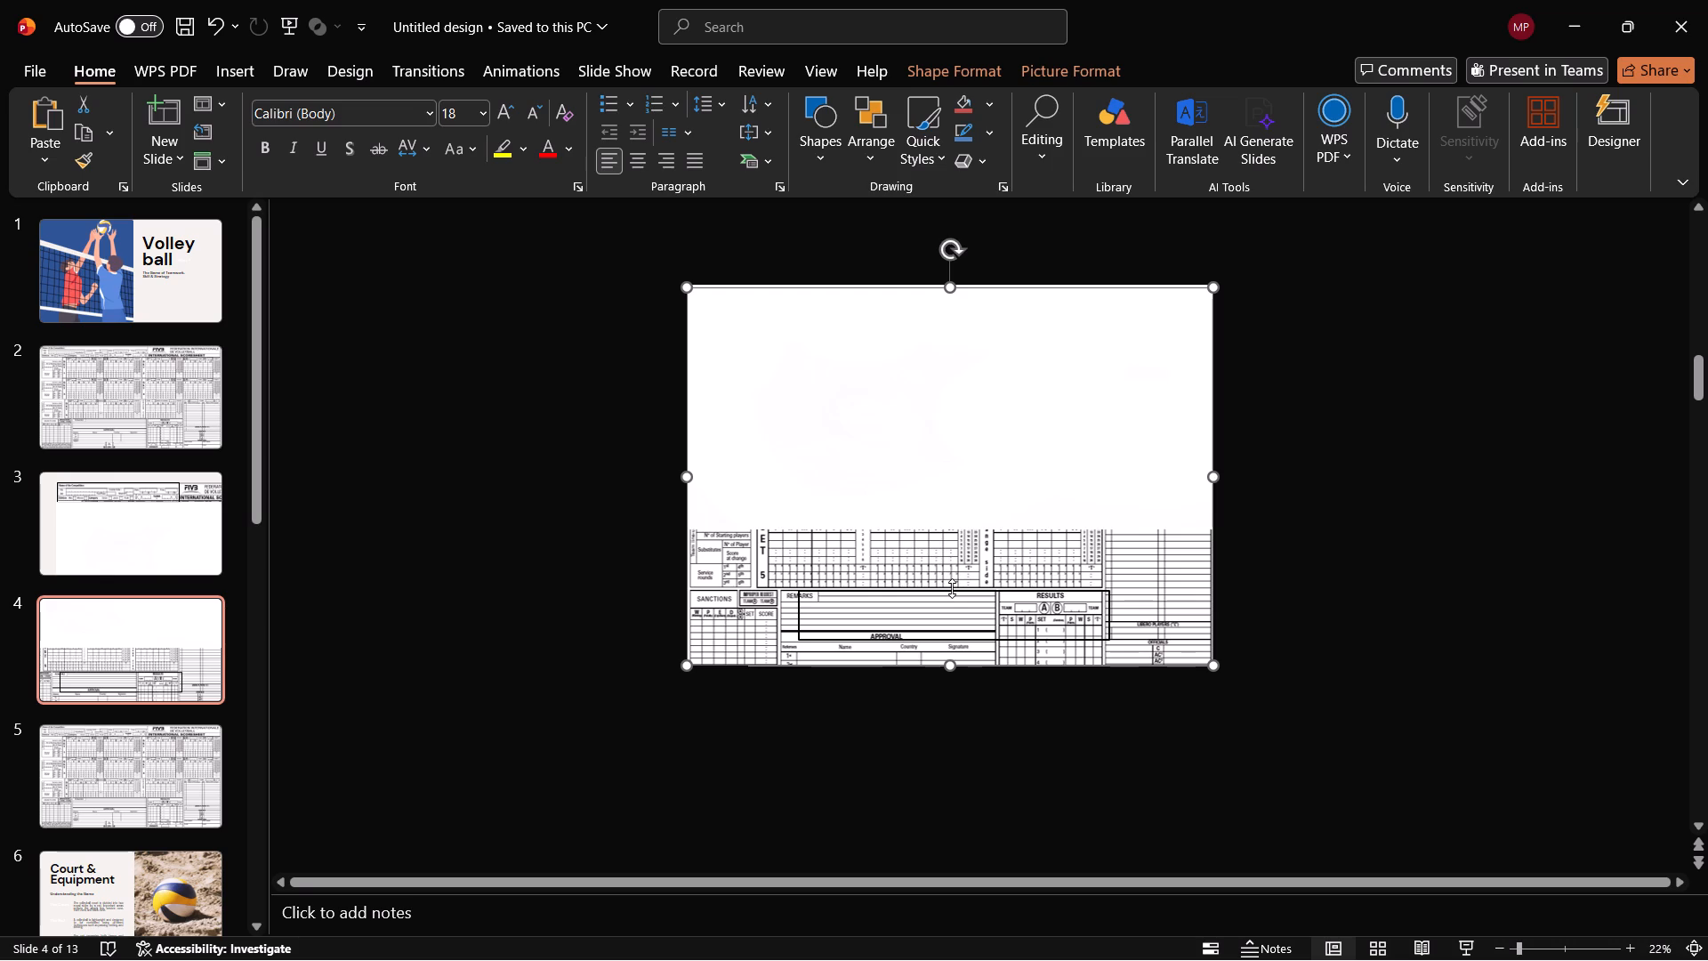
left_click_drag(952, 588, 1032, 558)
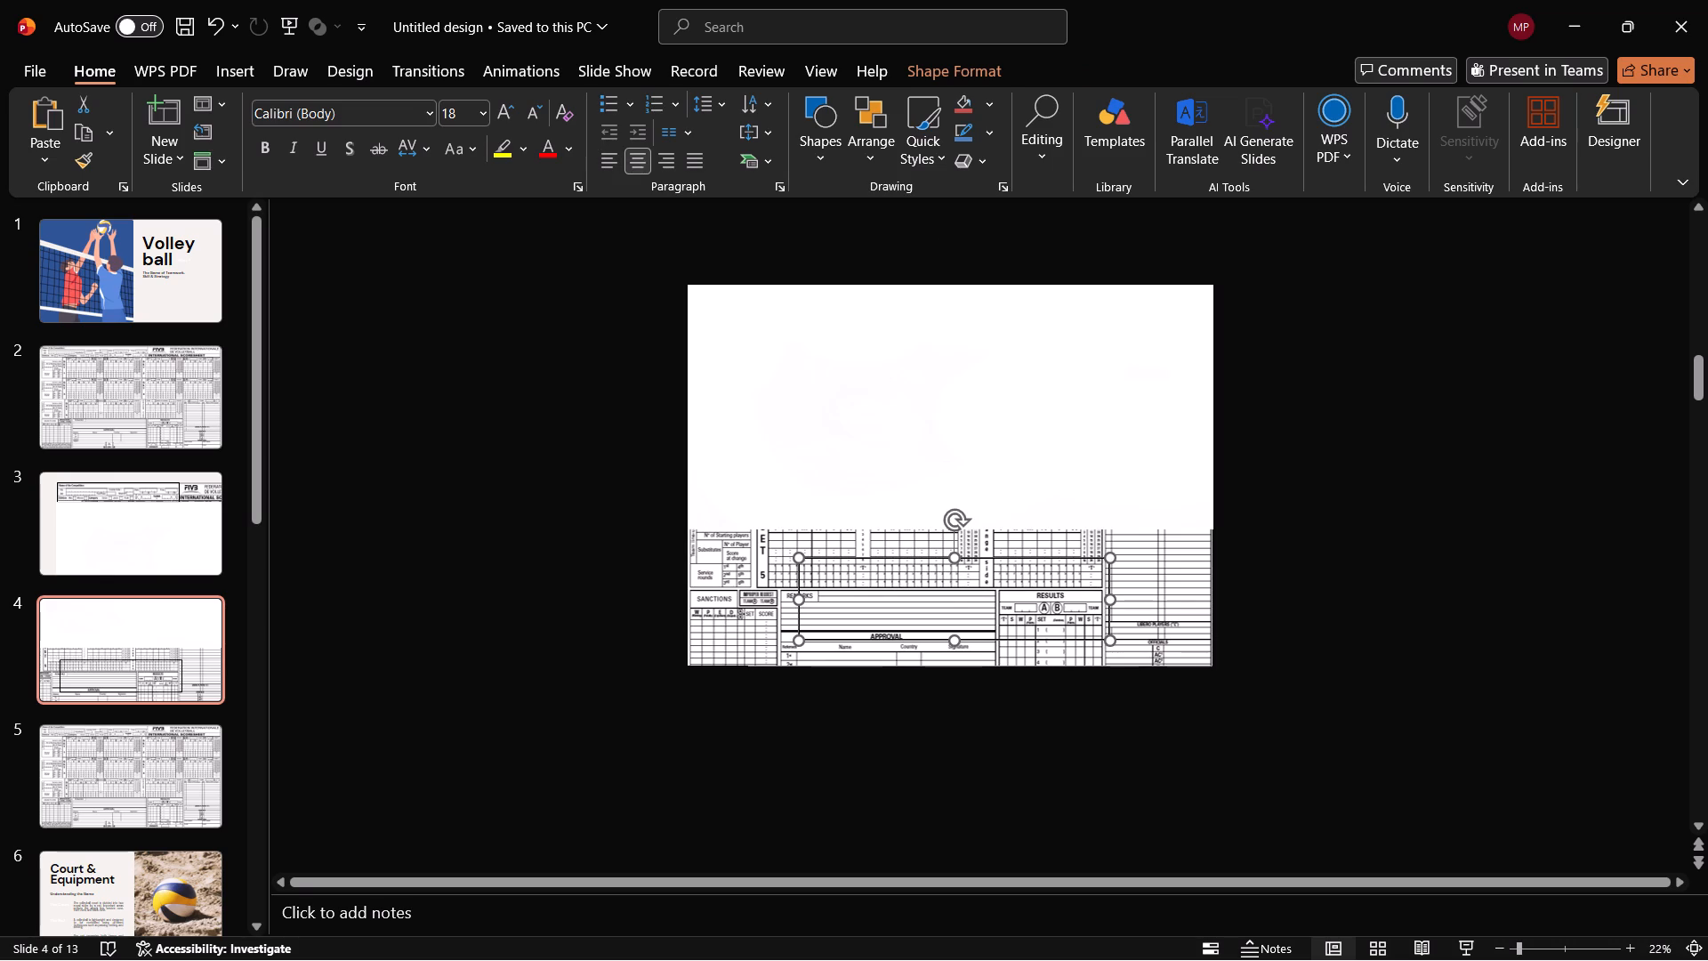
left_click_drag(1109, 598, 1175, 614)
left_click_drag(1003, 558, 1039, 587)
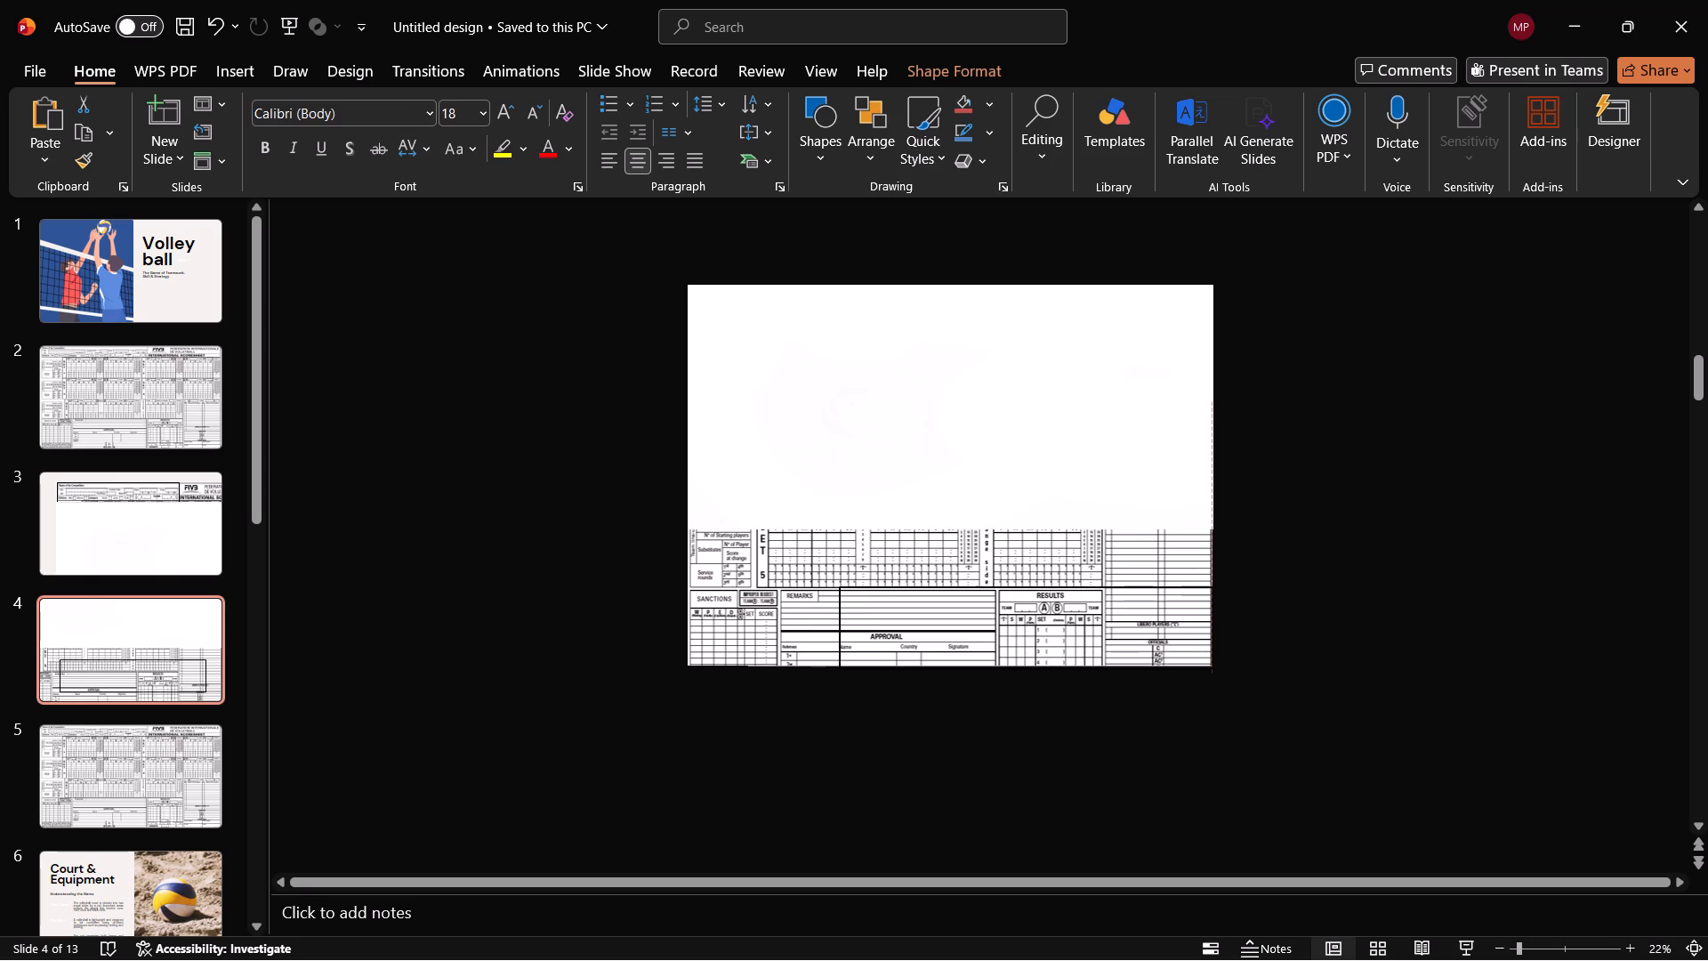
left_click_drag(1039, 587, 1035, 584)
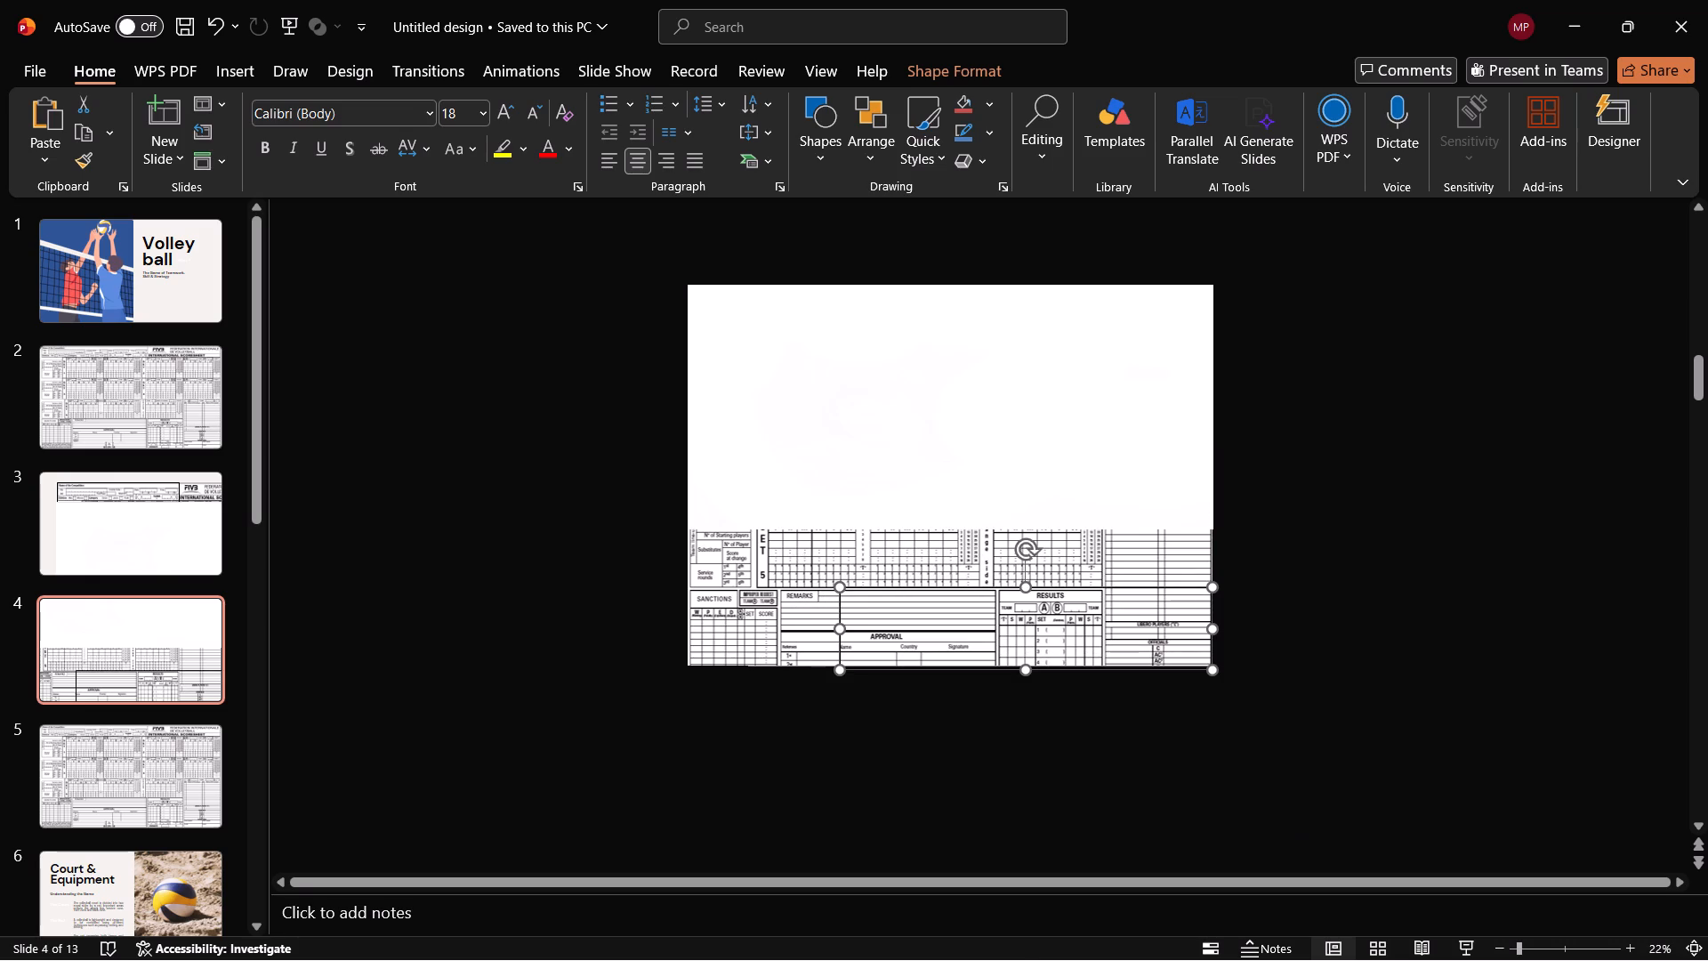
left_click(1549, 948)
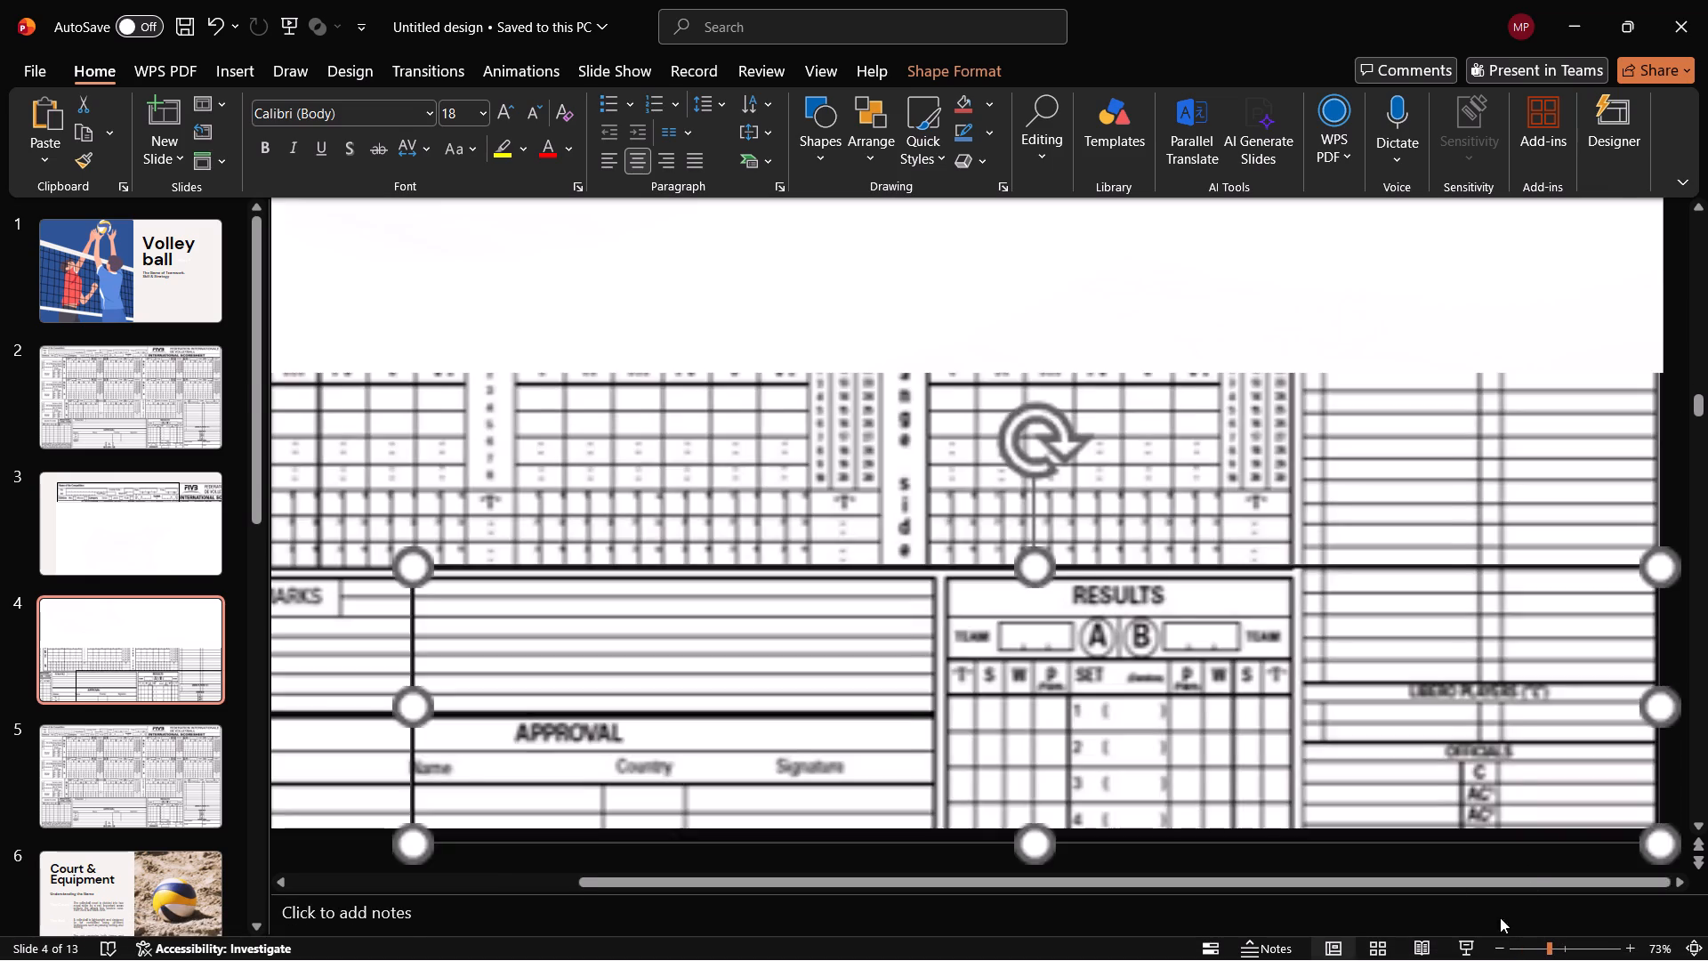
left_click(1524, 944)
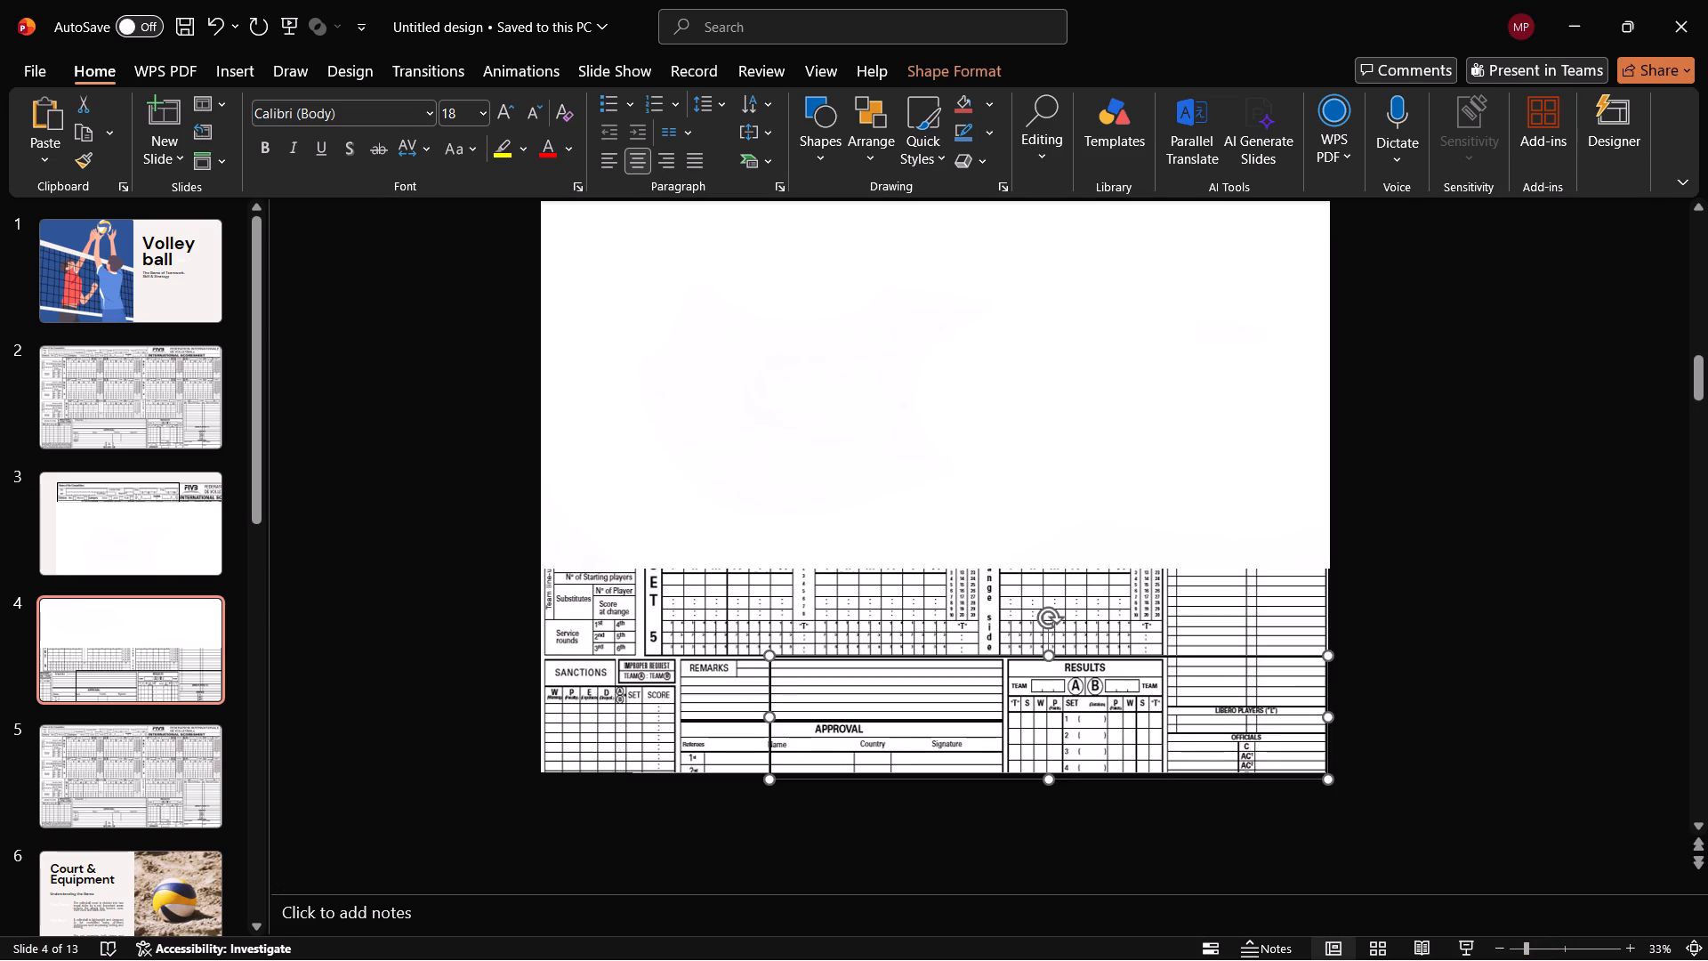
Narrow the white image to the Results table's right edge and extend it down to the top of the Sanctions and Remarks row.
left_click(1229, 523)
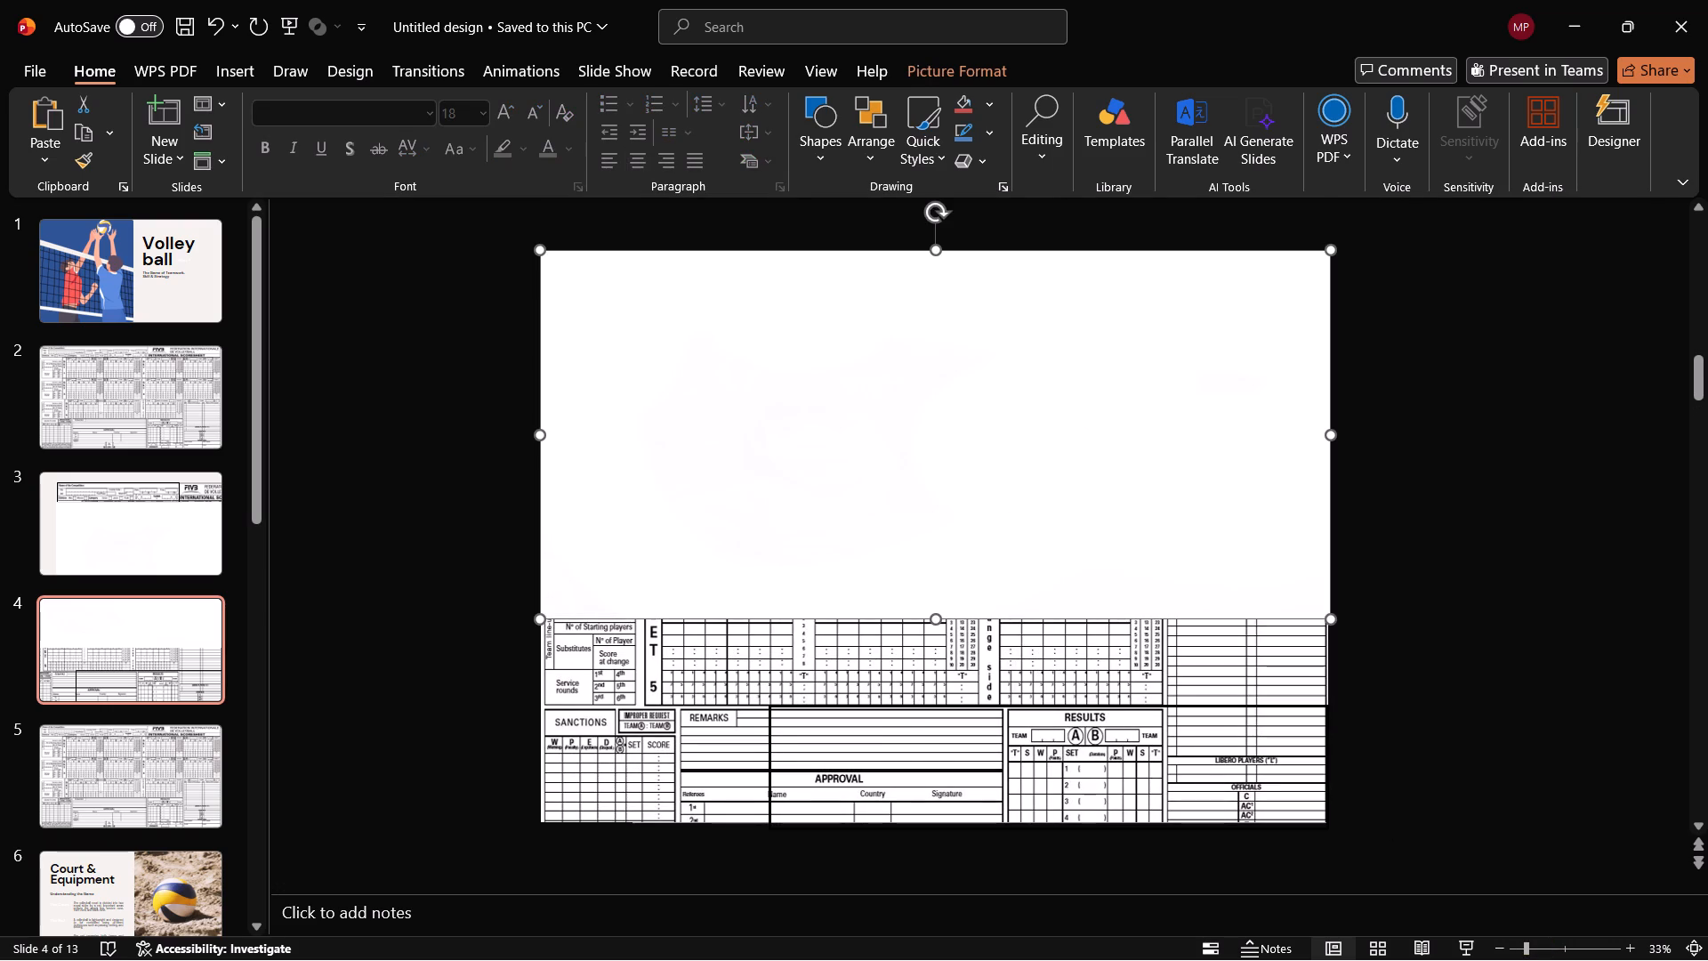
left_click_drag(1330, 433, 1164, 427)
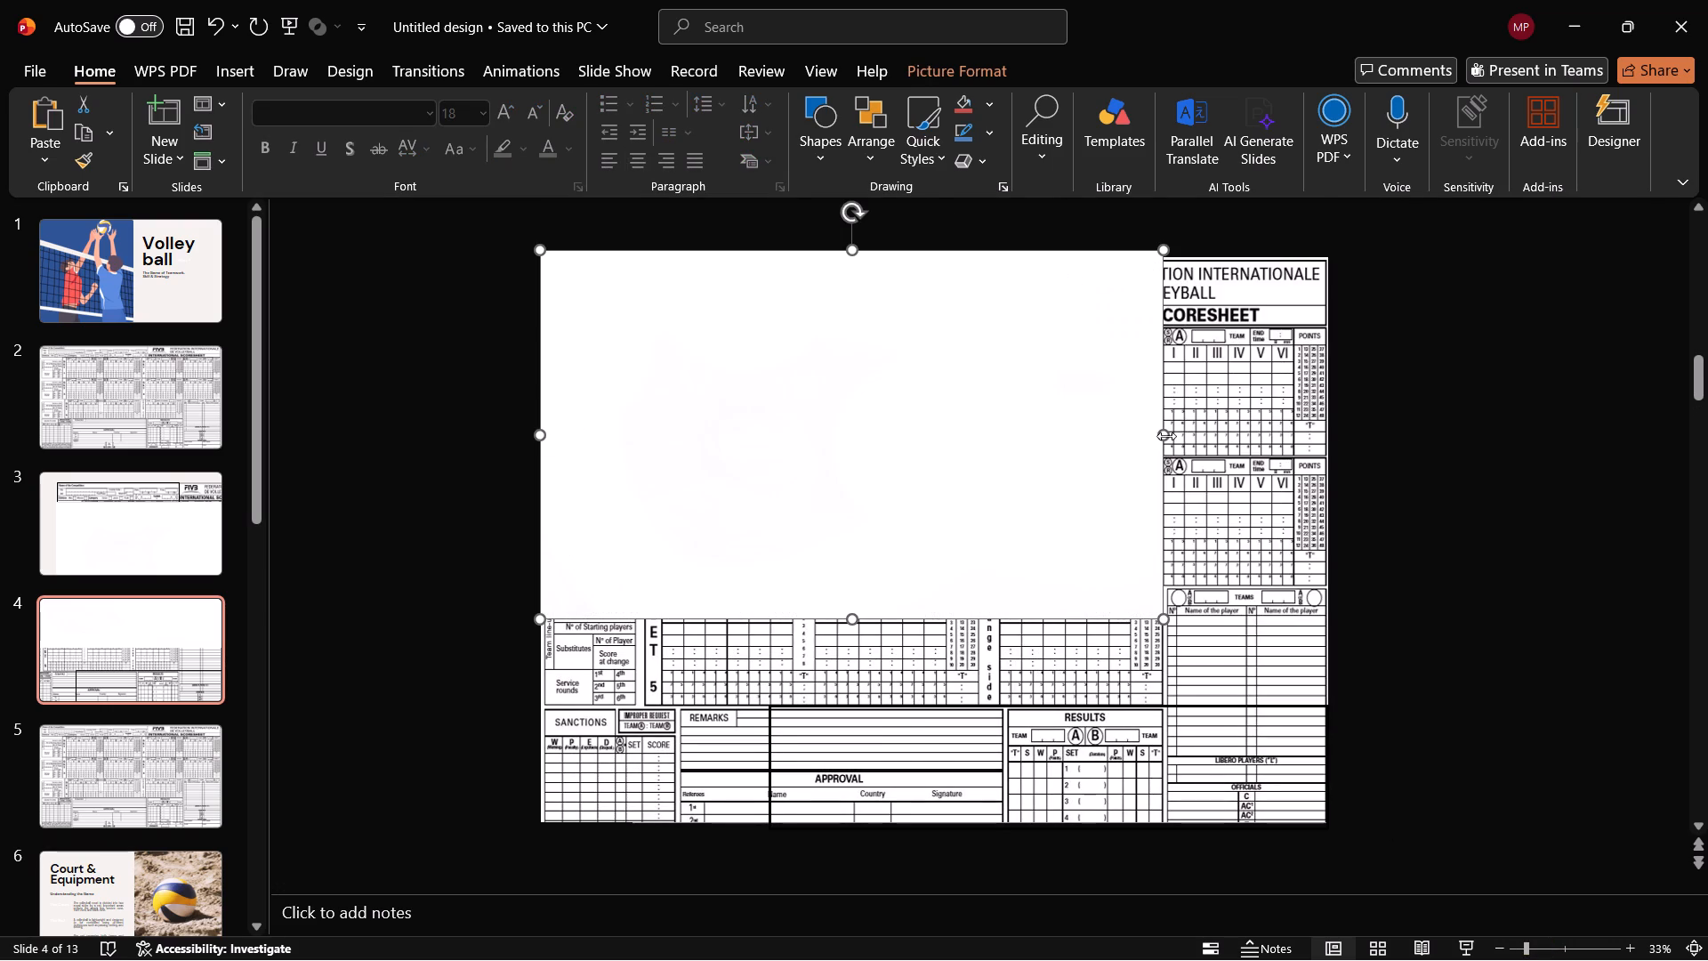
left_click_drag(848, 618, 850, 633)
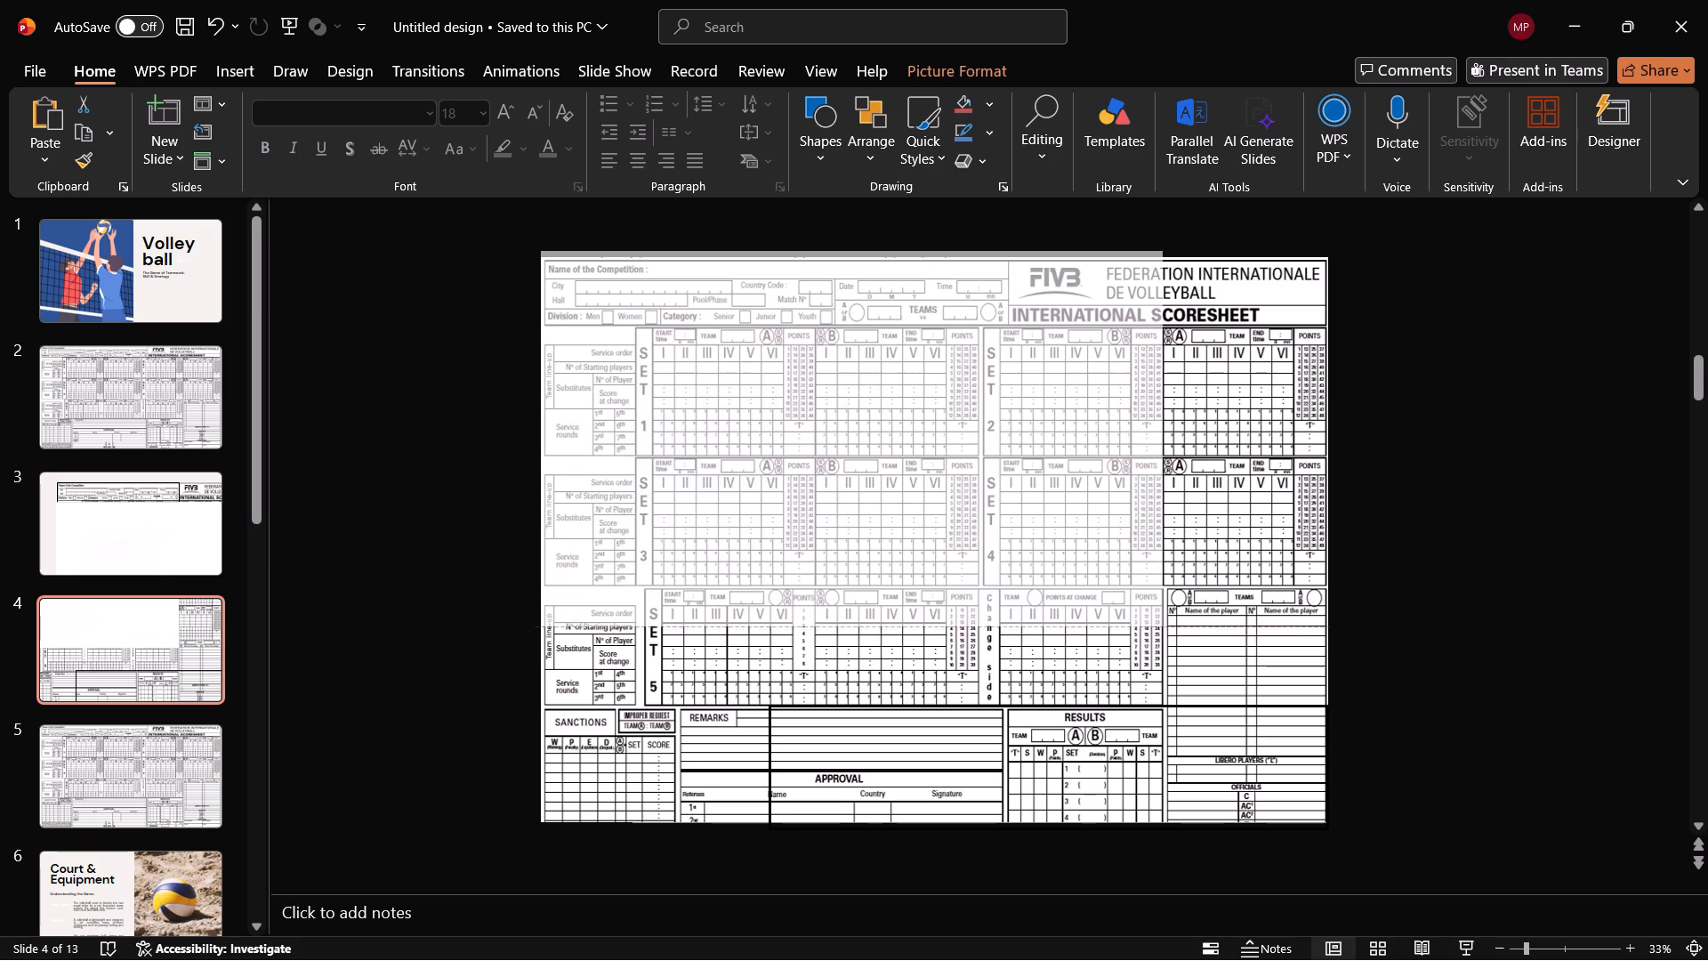
left_click_drag(850, 633, 833, 707)
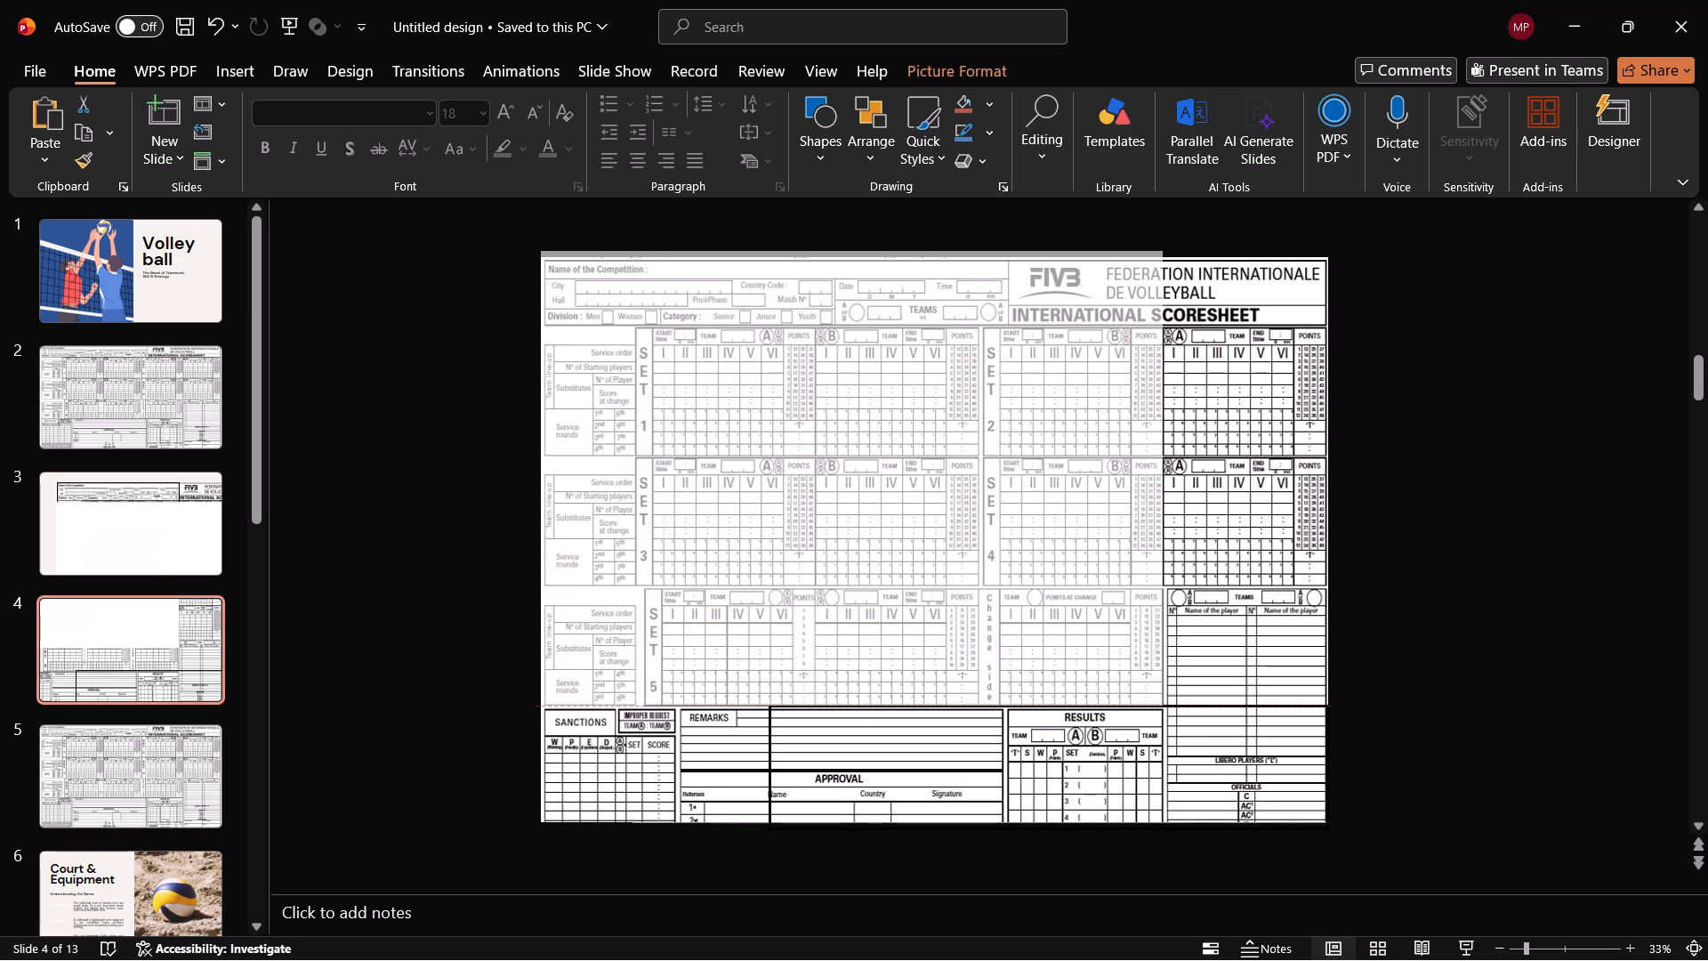
left_click_drag(833, 707, 833, 707)
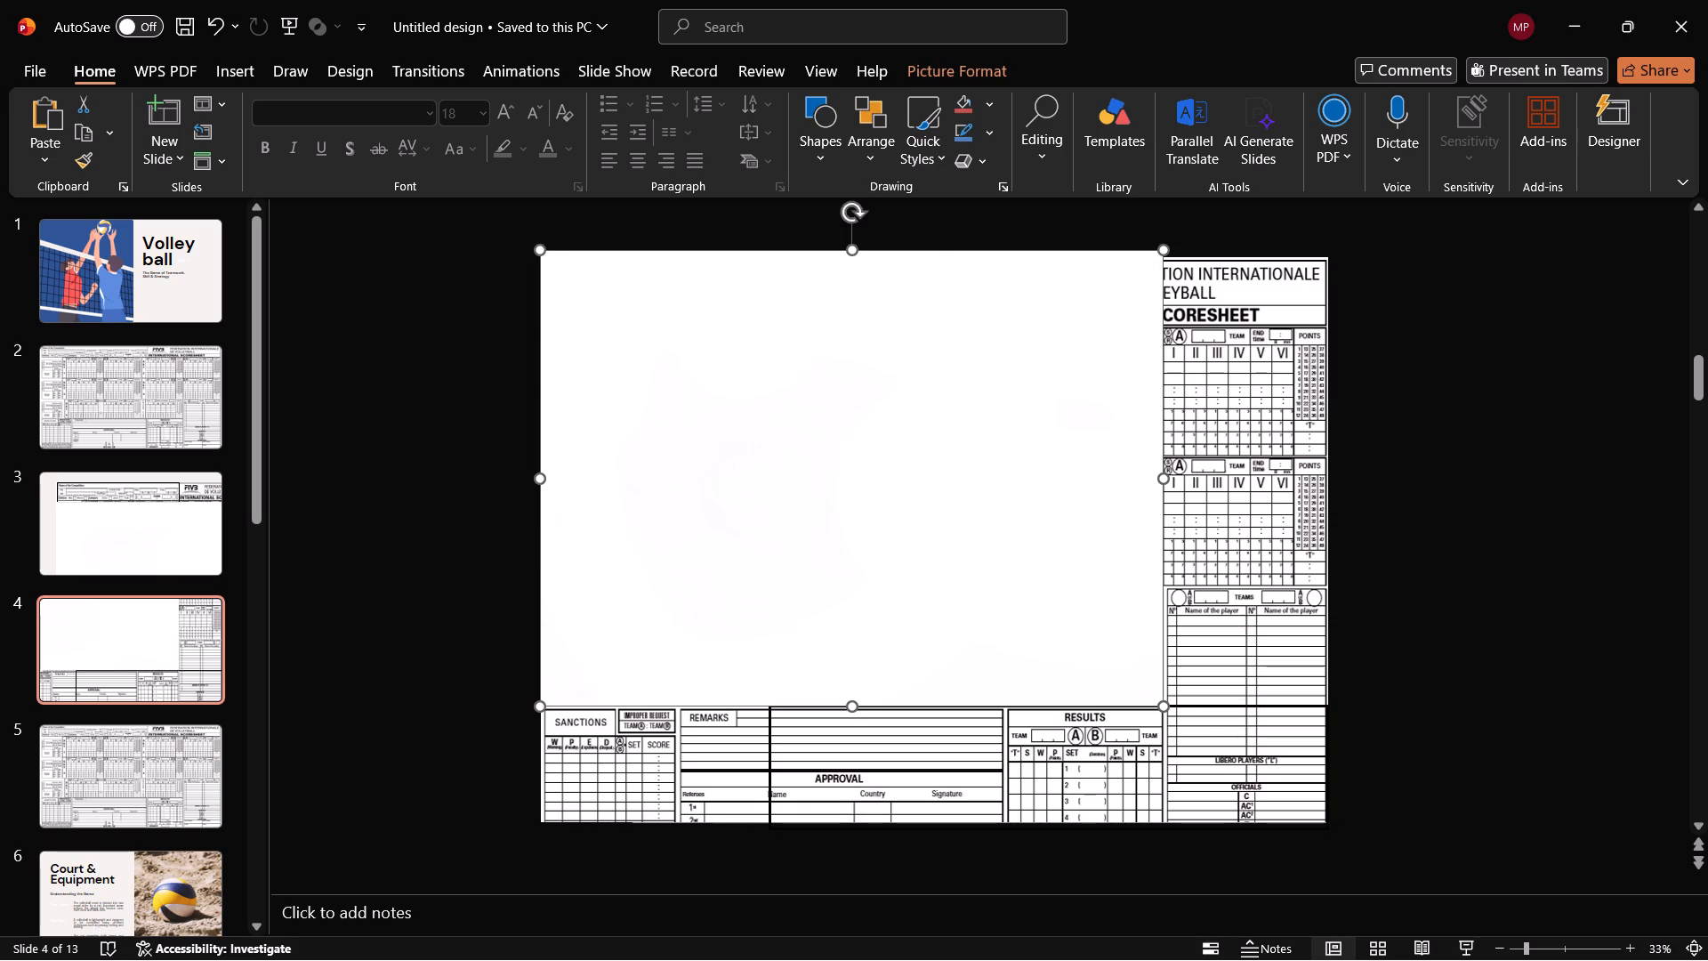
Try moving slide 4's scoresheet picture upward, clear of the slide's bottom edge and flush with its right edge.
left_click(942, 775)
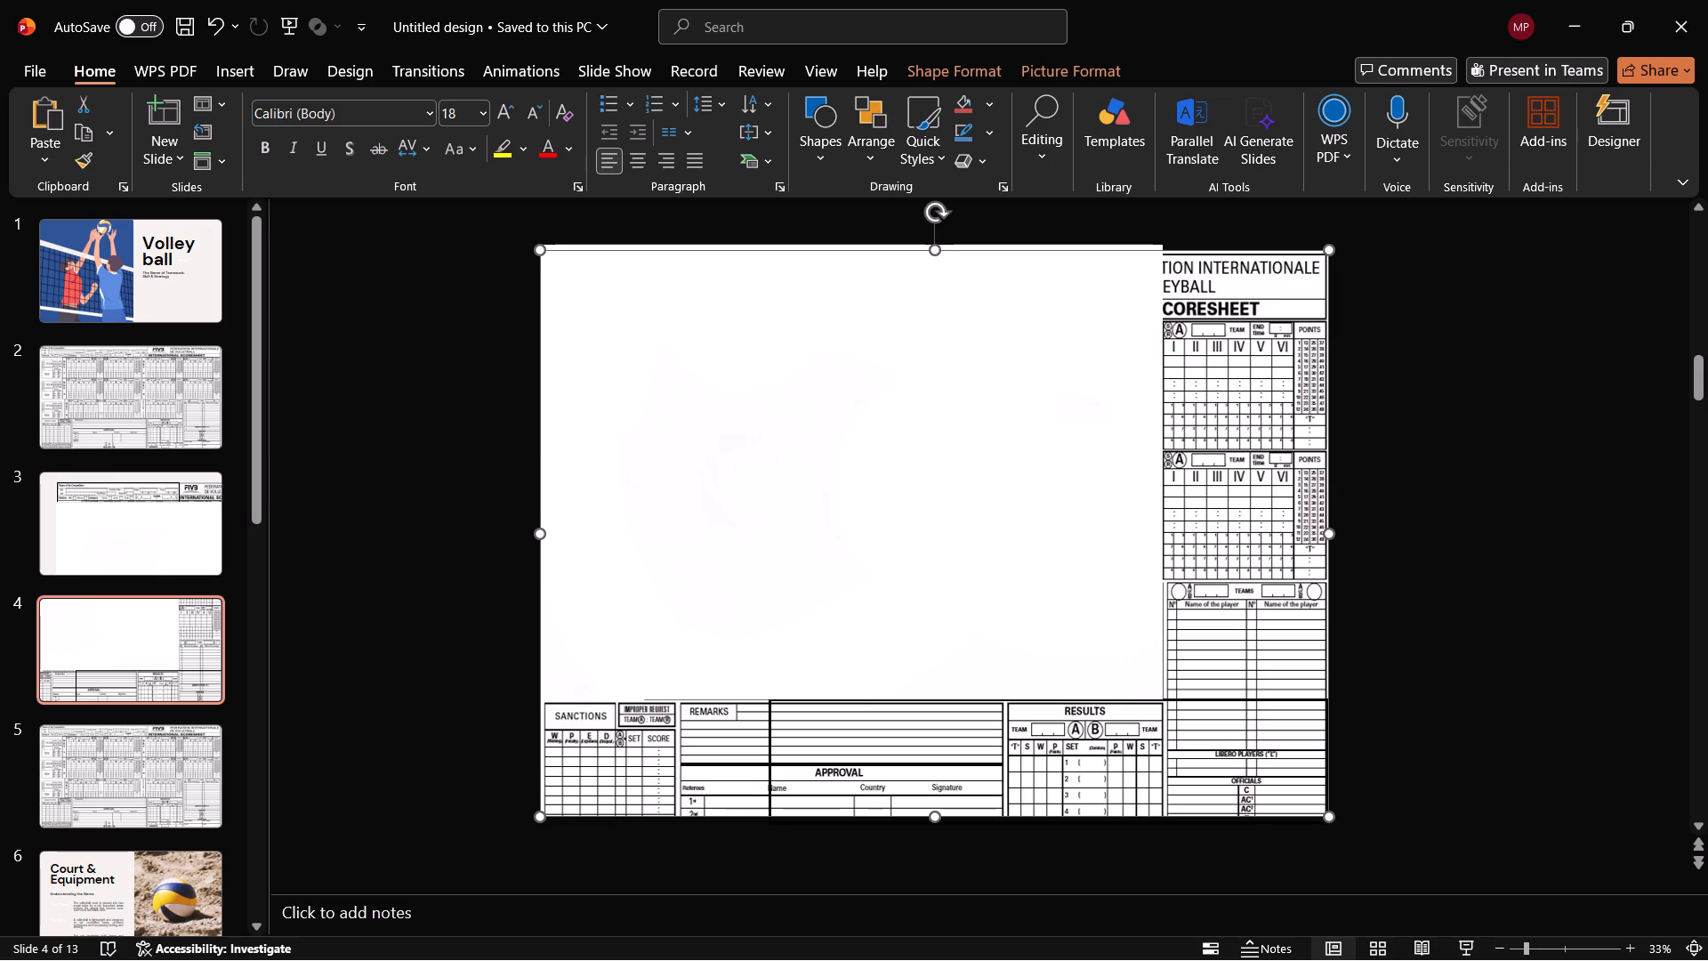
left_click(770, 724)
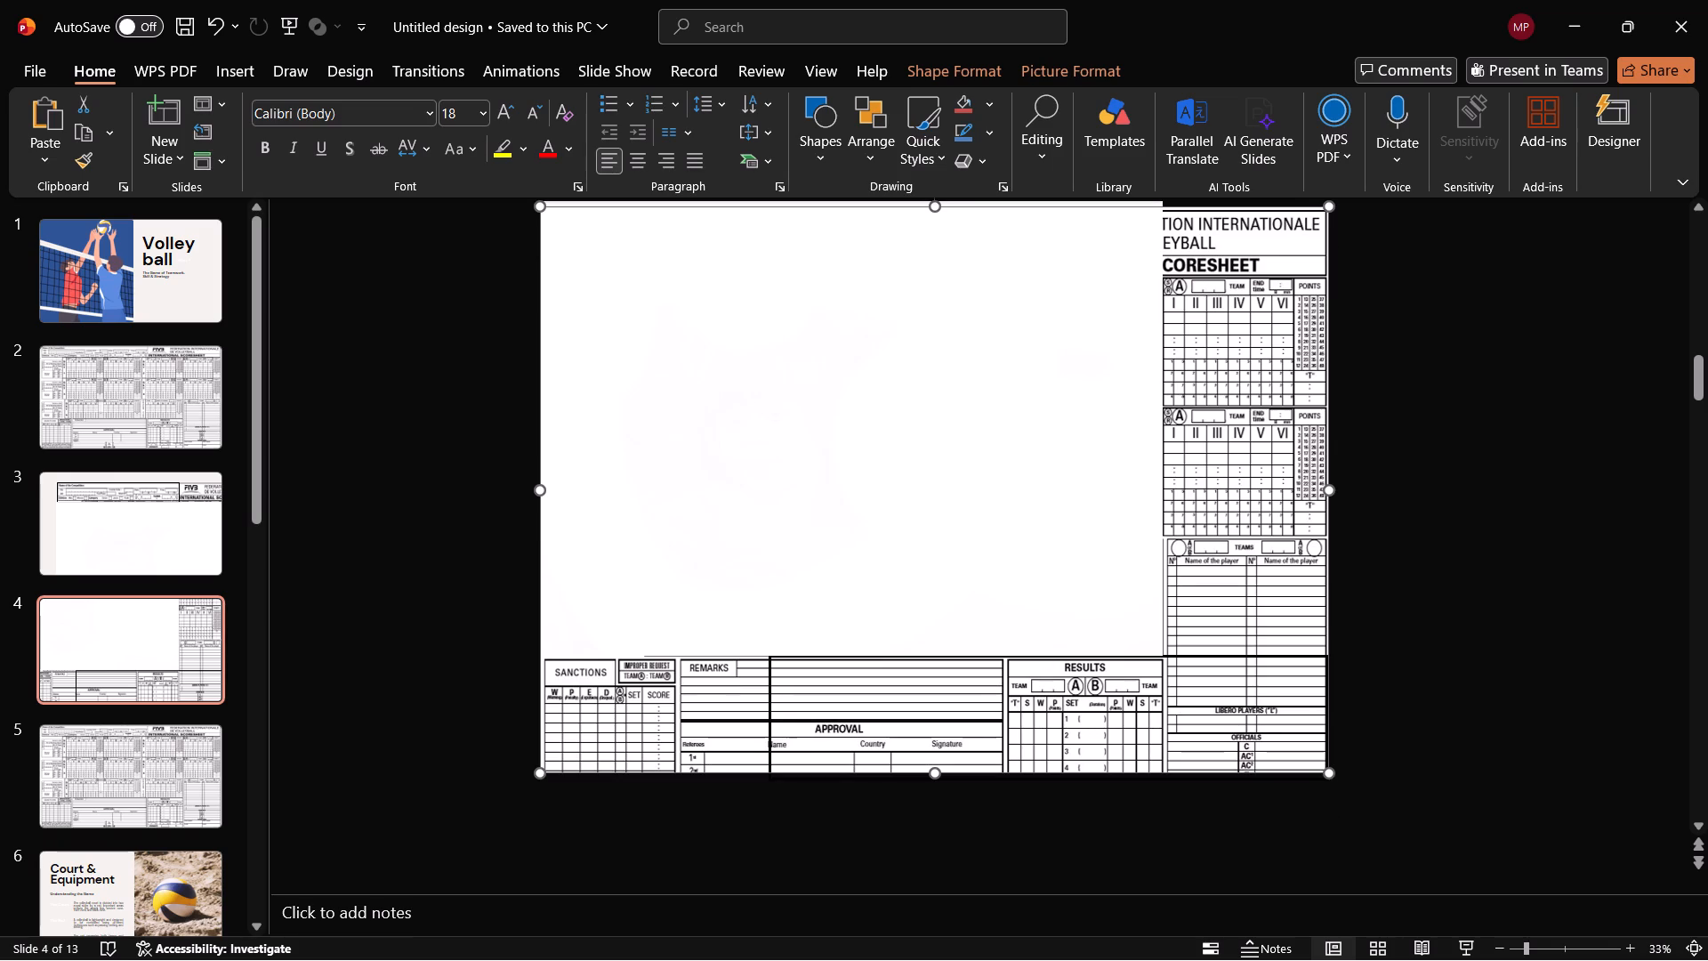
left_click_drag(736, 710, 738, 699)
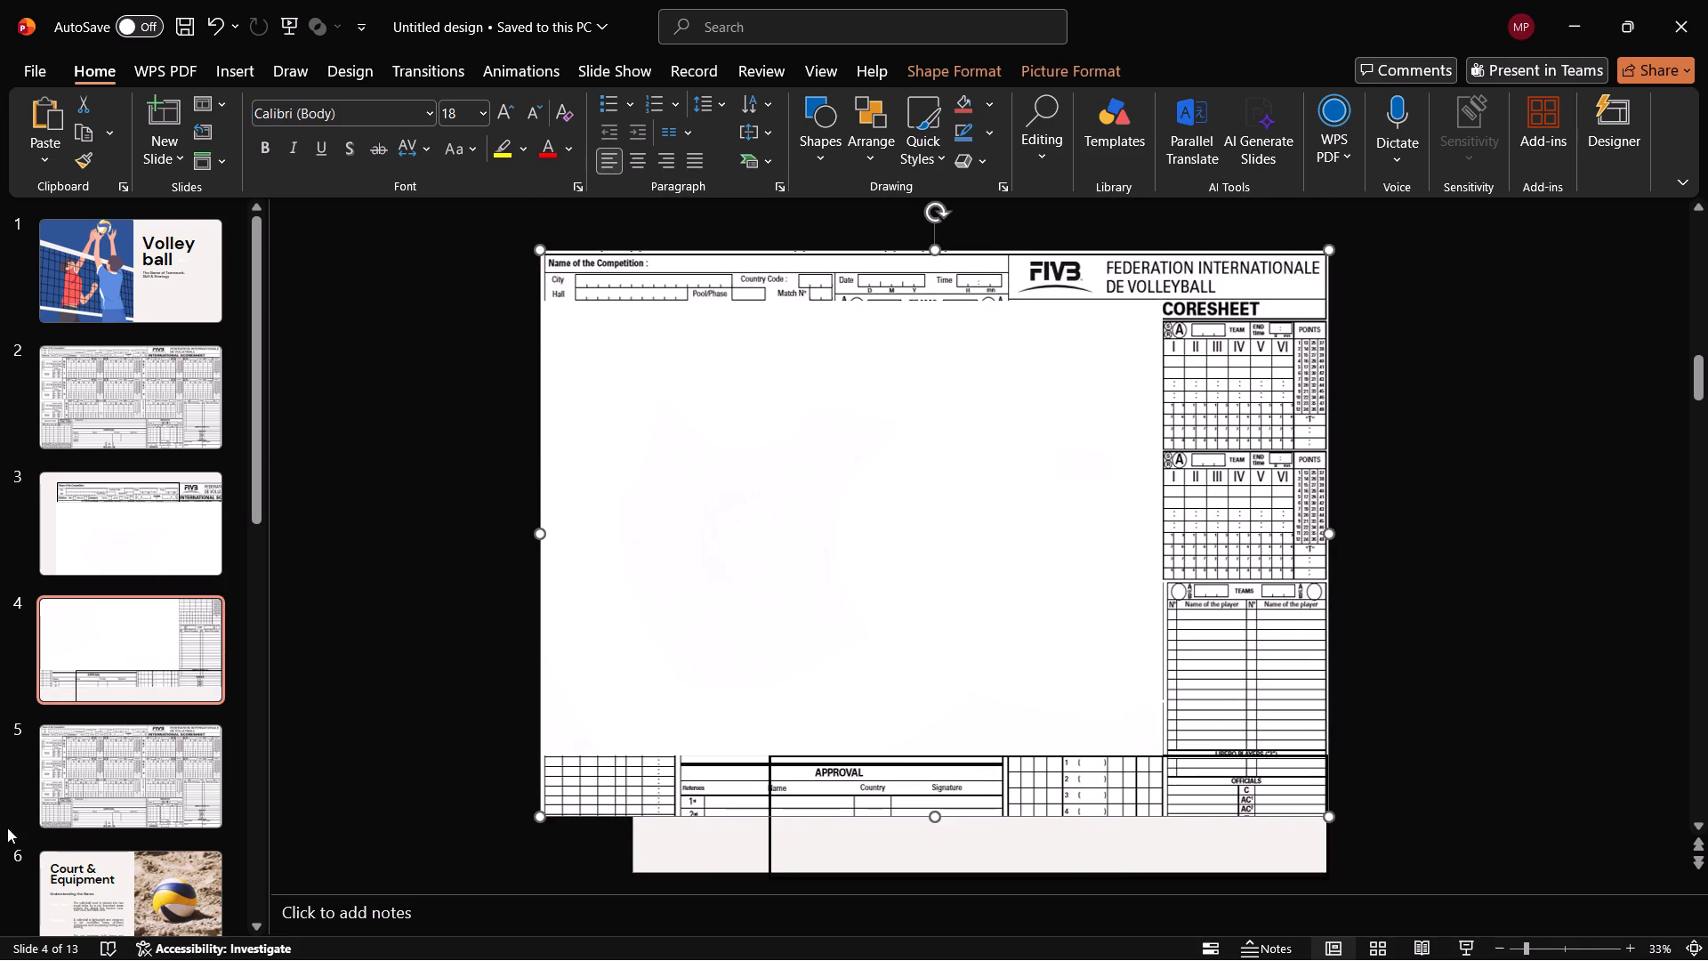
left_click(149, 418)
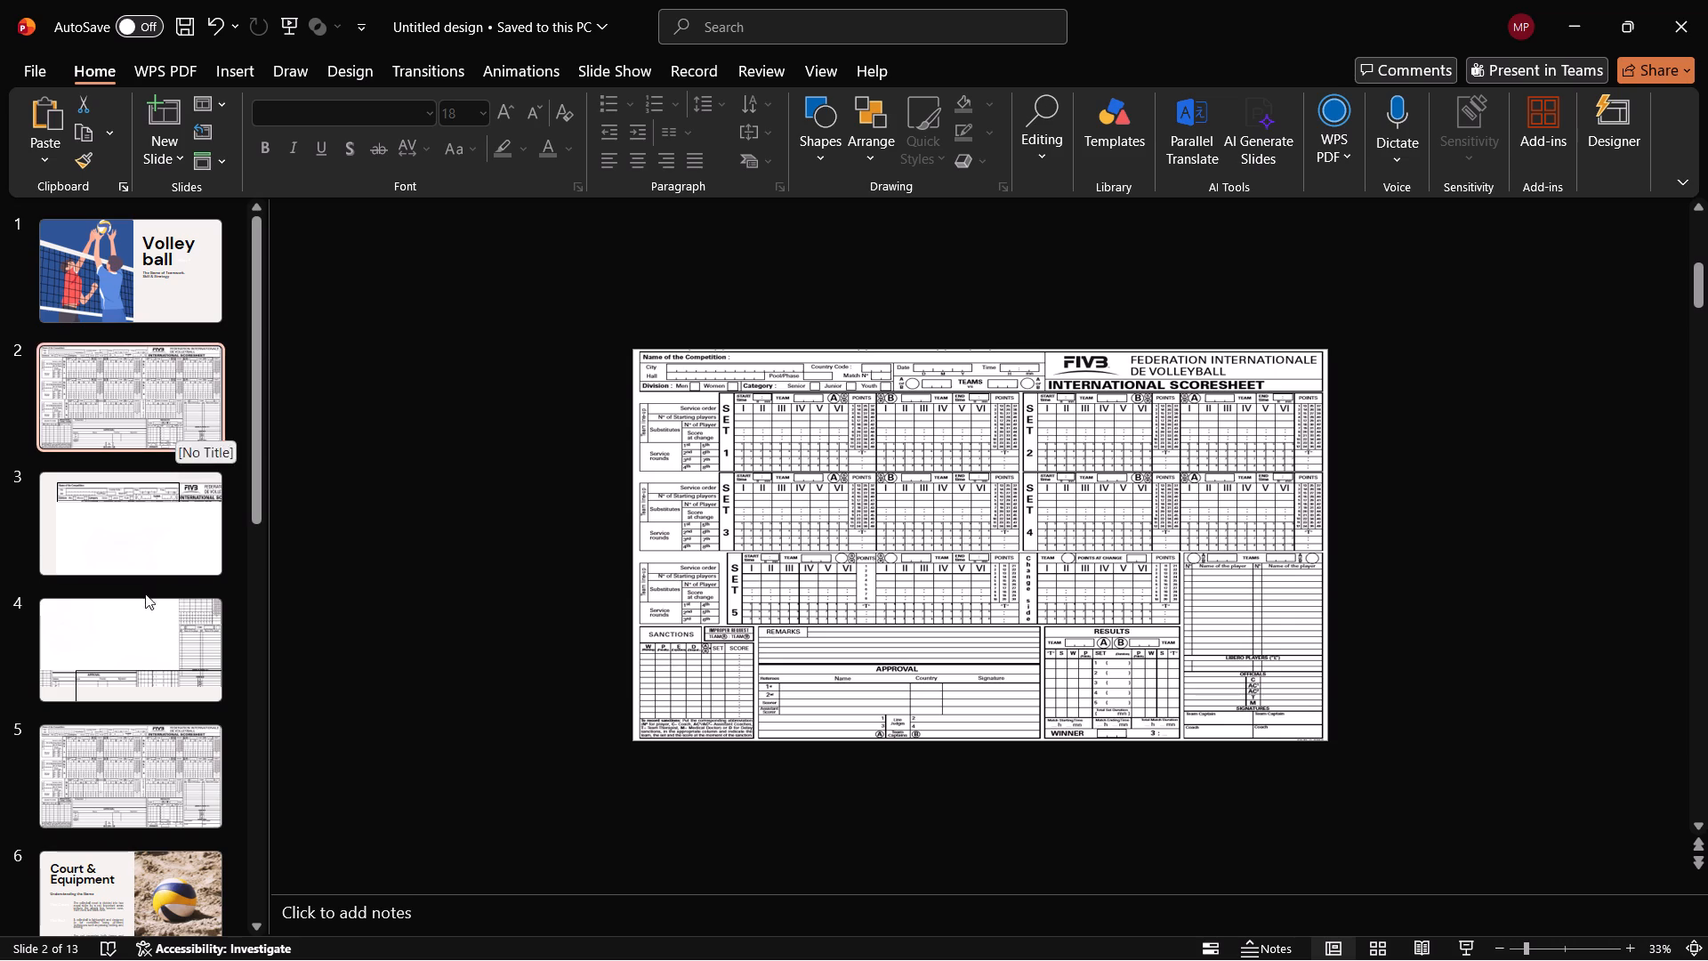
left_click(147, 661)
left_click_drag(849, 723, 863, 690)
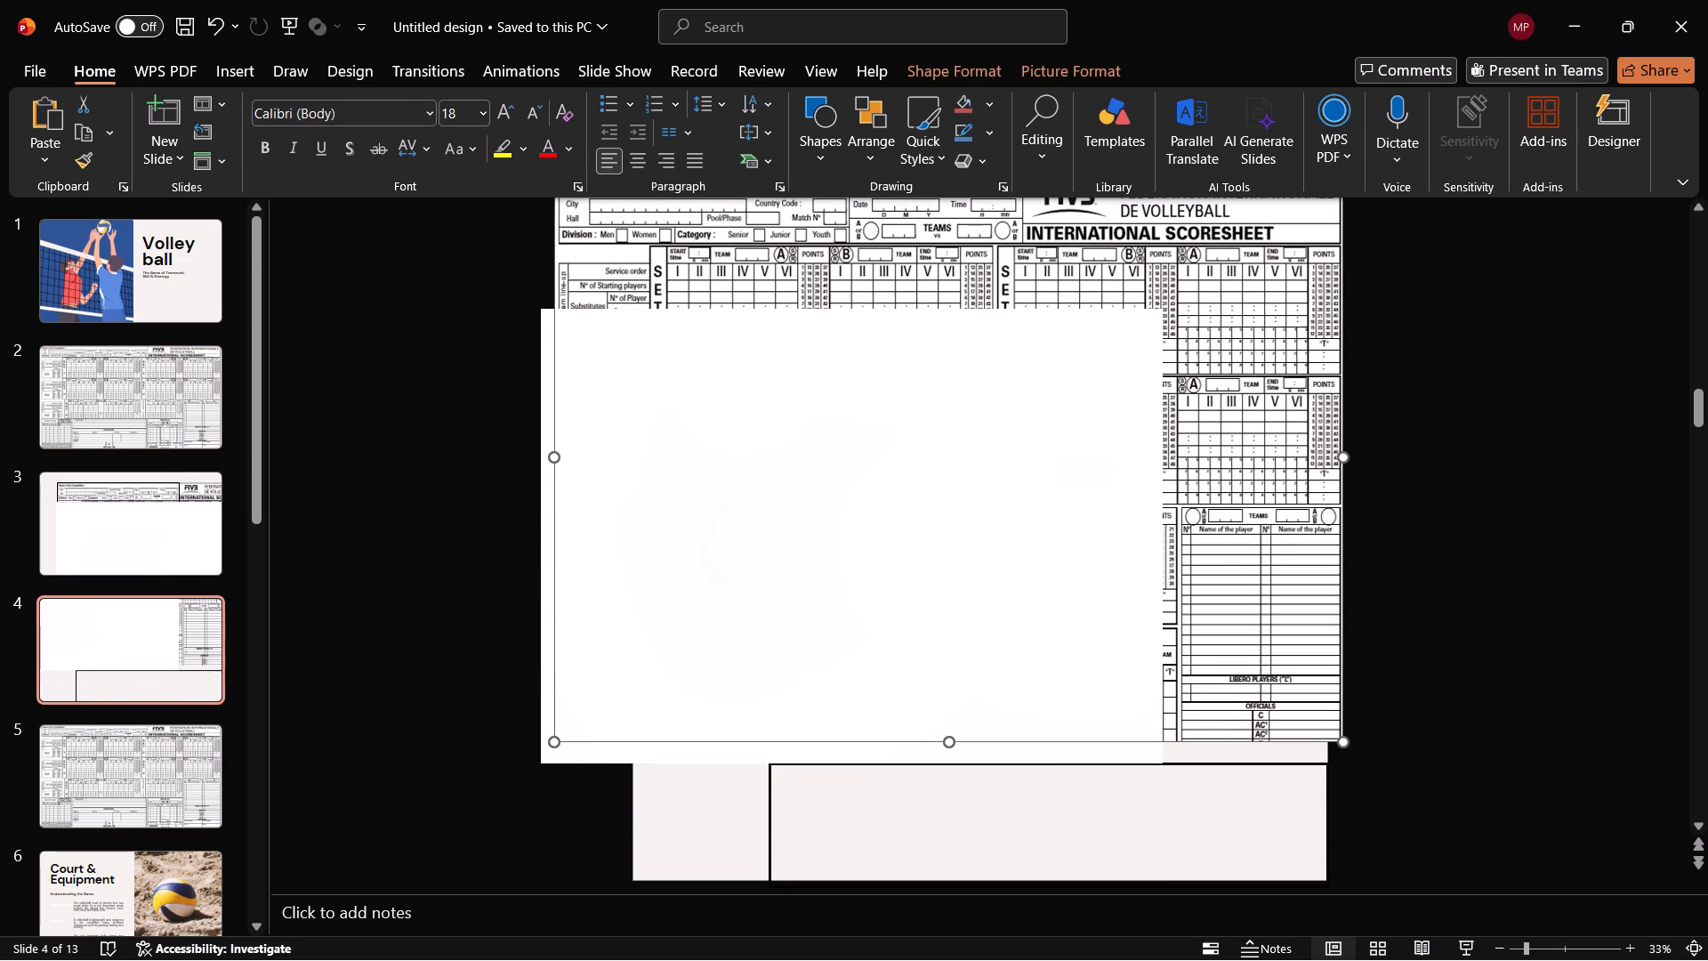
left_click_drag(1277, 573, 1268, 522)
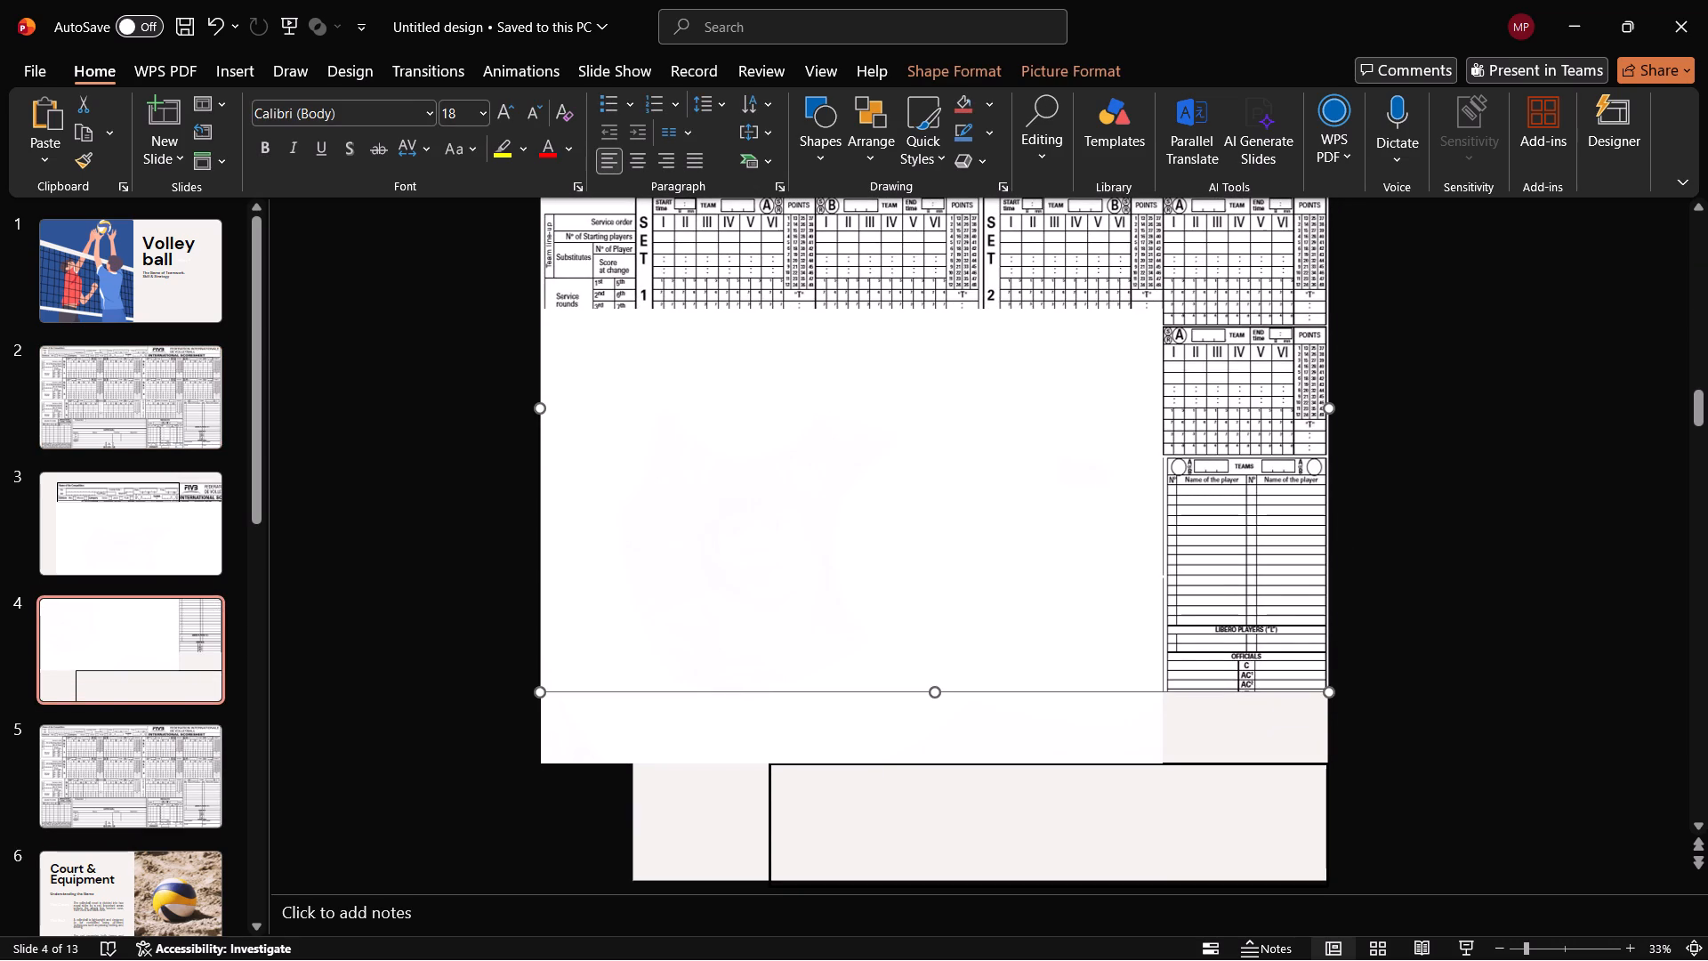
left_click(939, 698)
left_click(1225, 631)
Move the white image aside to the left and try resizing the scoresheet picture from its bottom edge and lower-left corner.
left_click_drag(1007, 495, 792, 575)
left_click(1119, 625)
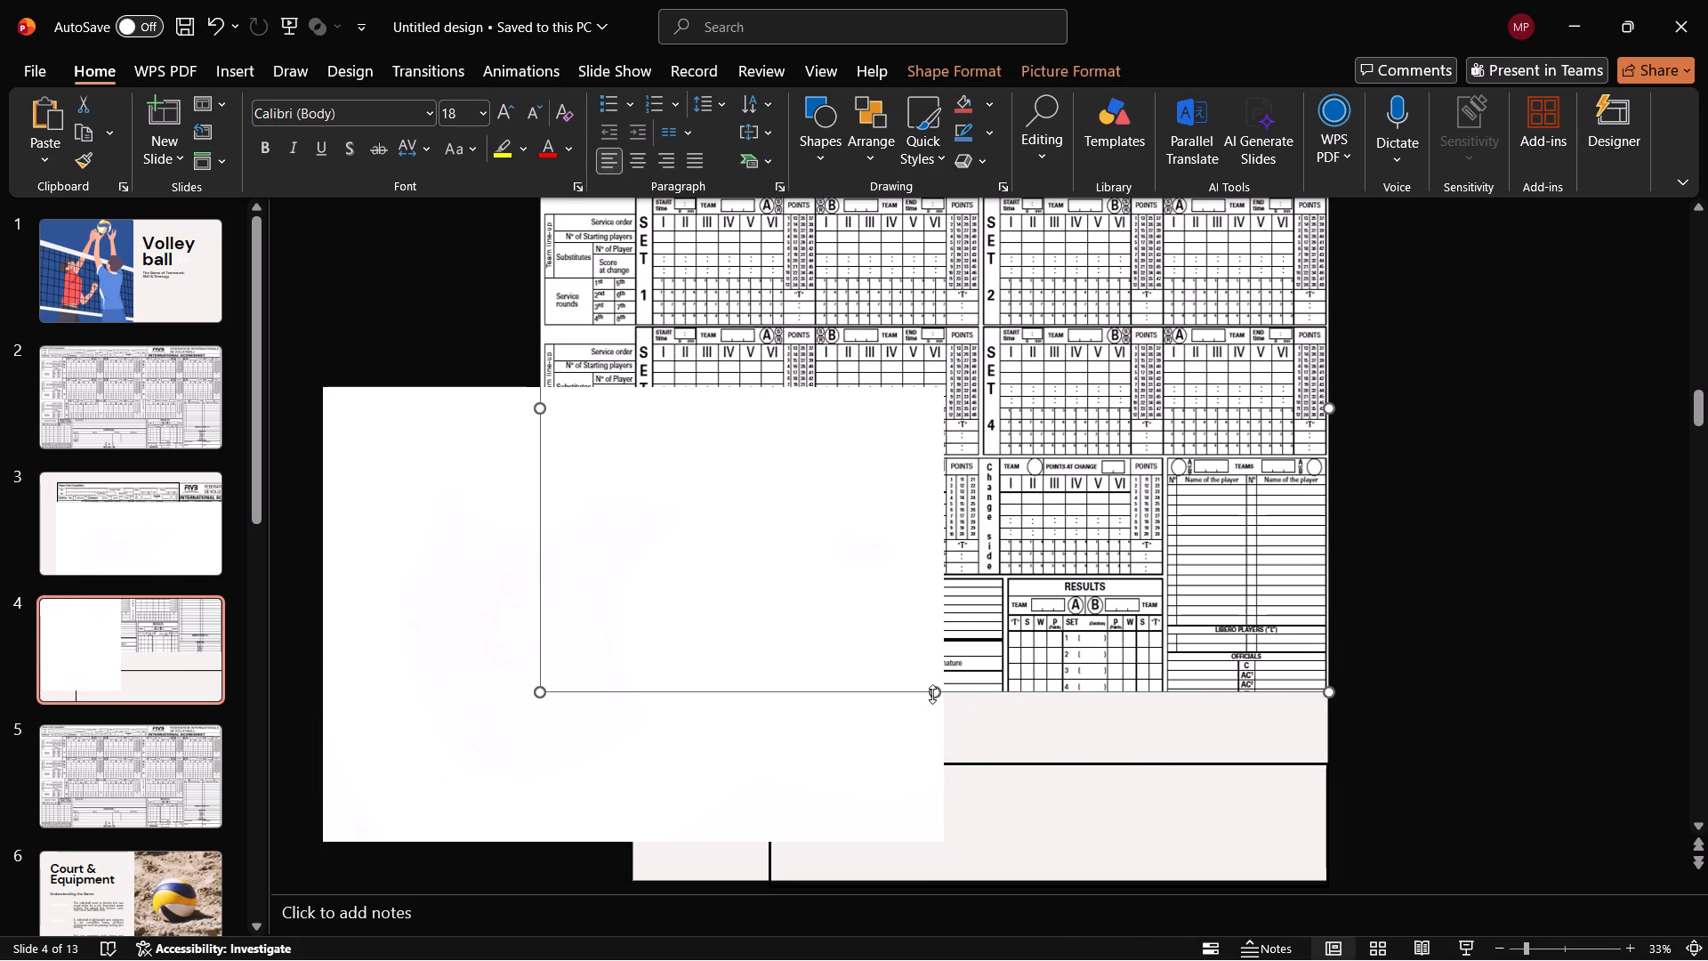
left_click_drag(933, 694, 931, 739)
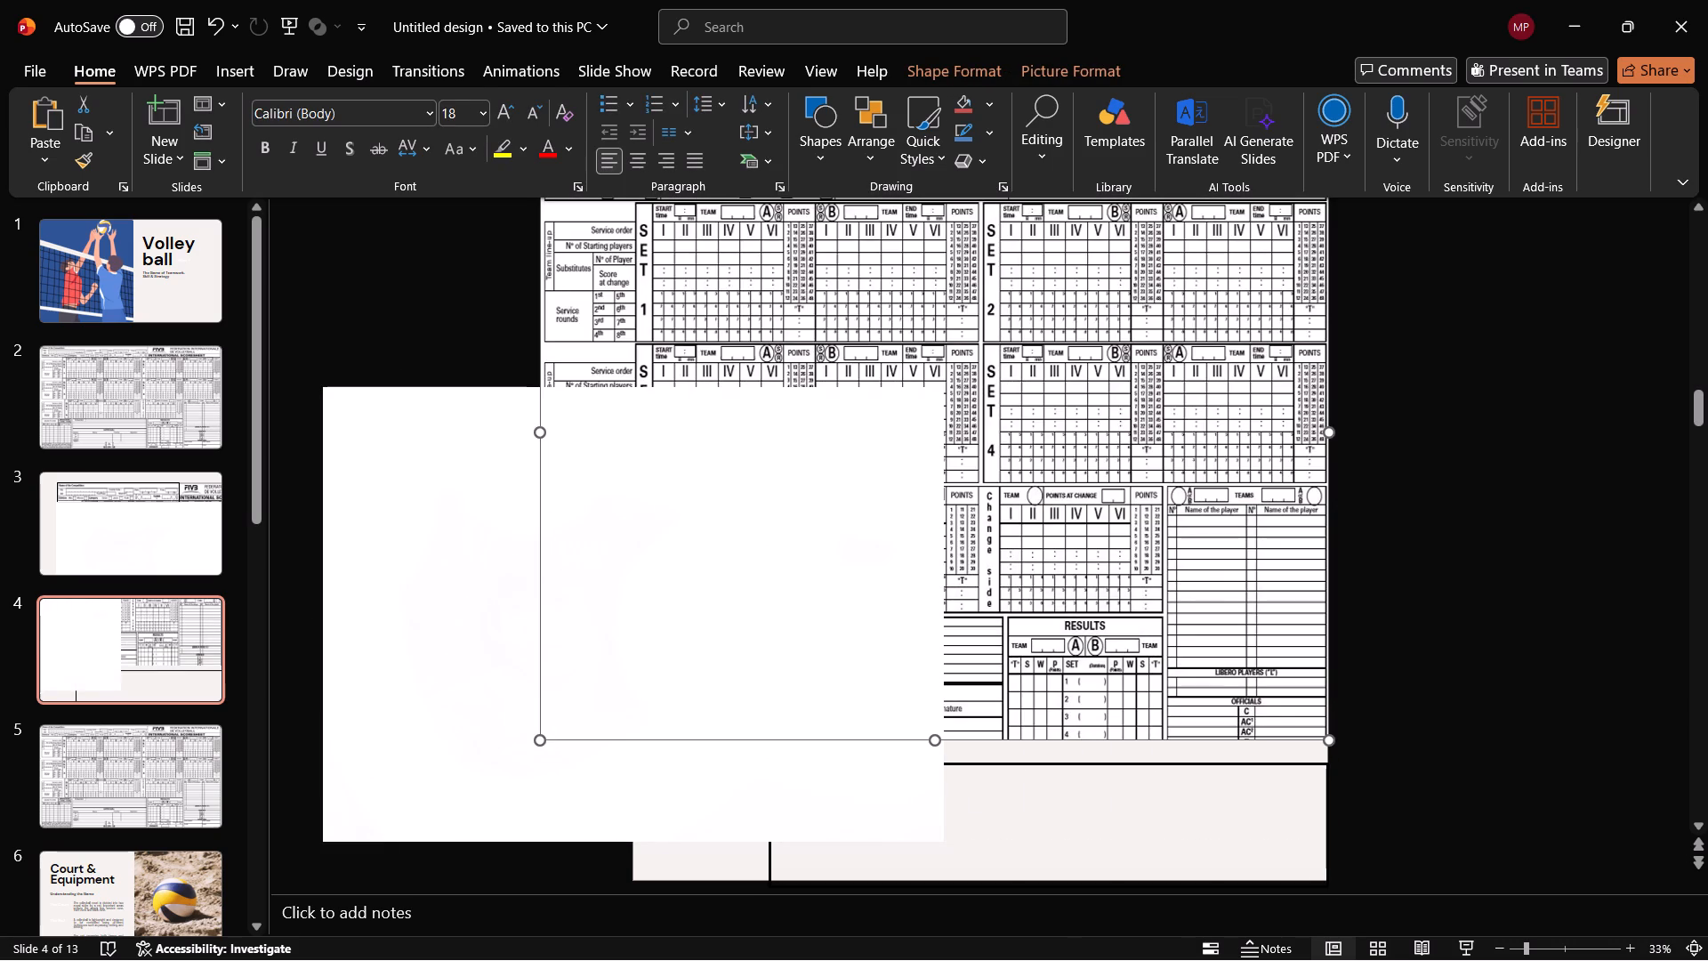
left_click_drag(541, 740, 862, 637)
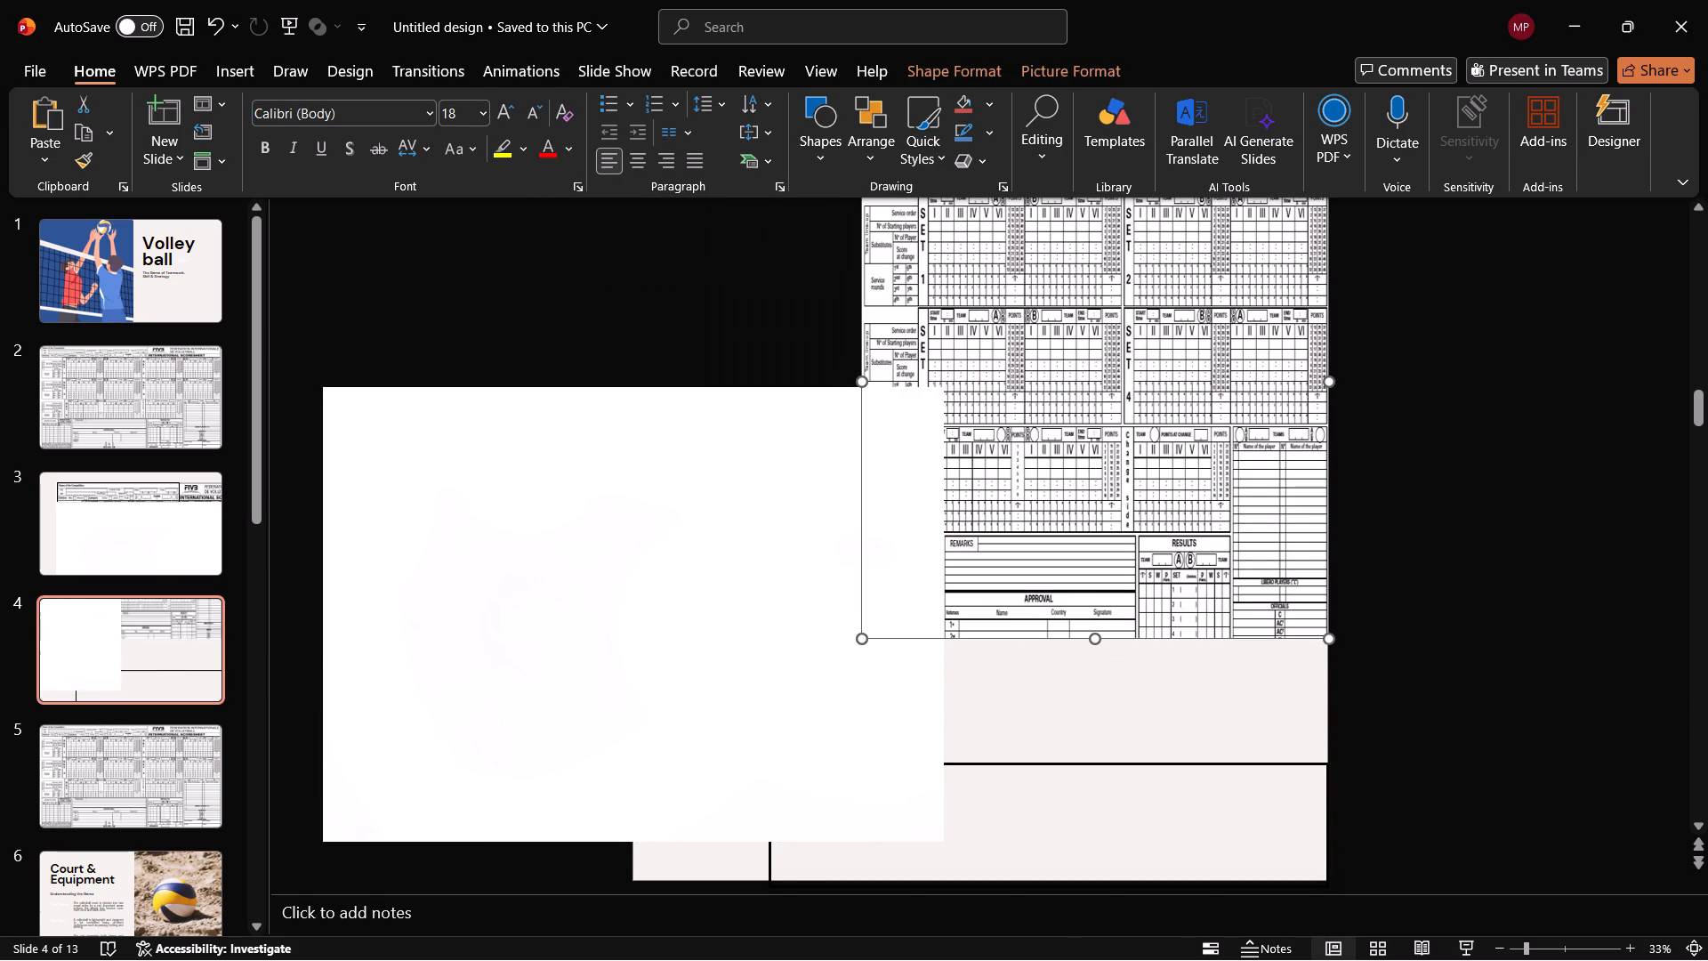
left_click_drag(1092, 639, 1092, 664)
Delete slide 4's distorted scoresheet picture and replace it with a copy of the full scoresheet from slide 2.
left_click(1101, 536)
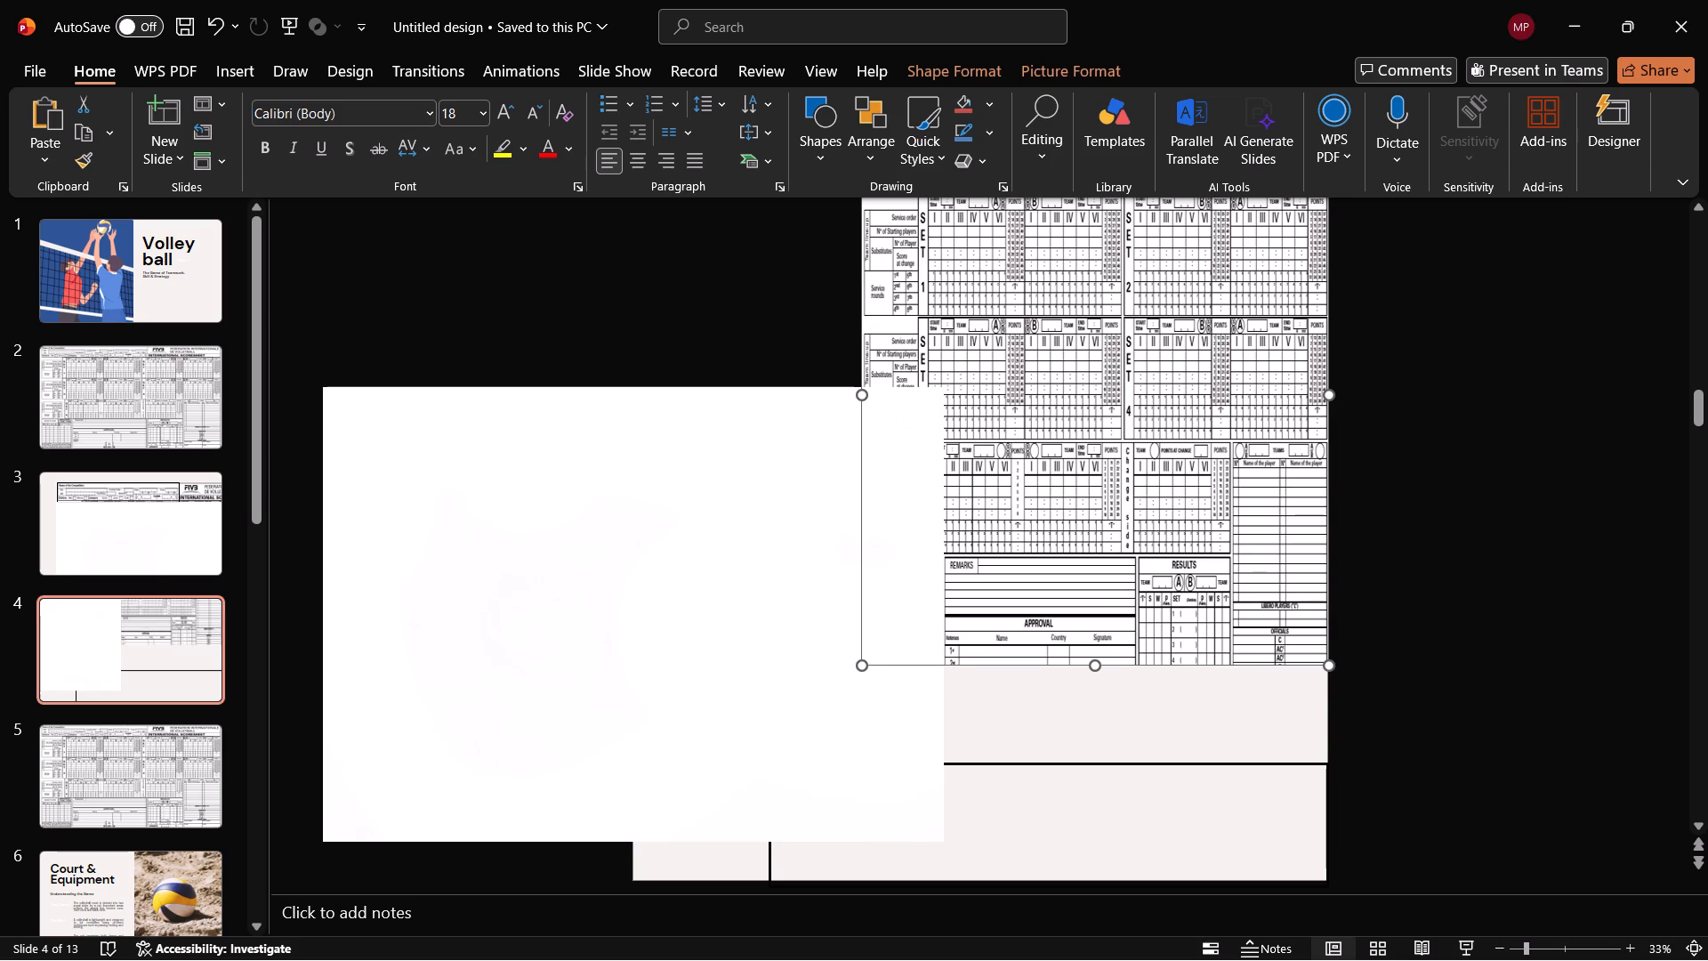
key("Delete")
left_click(162, 404)
left_click(889, 485)
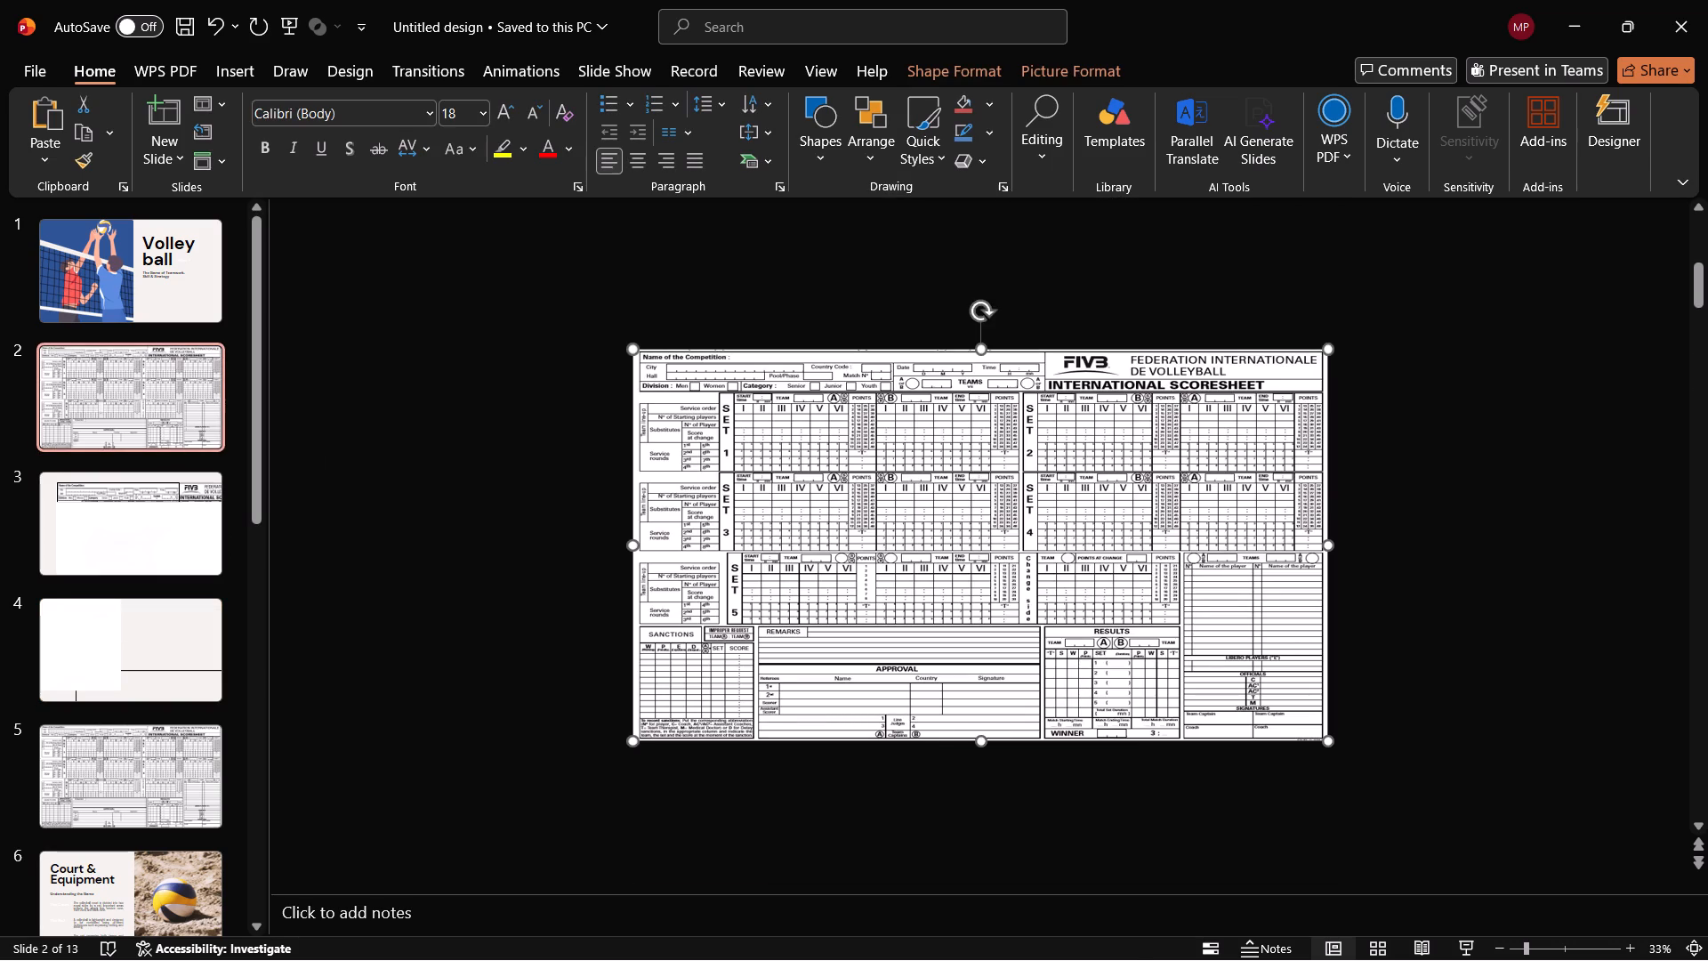
right_click(890, 485)
left_click(978, 431)
left_click(157, 658)
left_click(1129, 524)
key("ctrl+v")
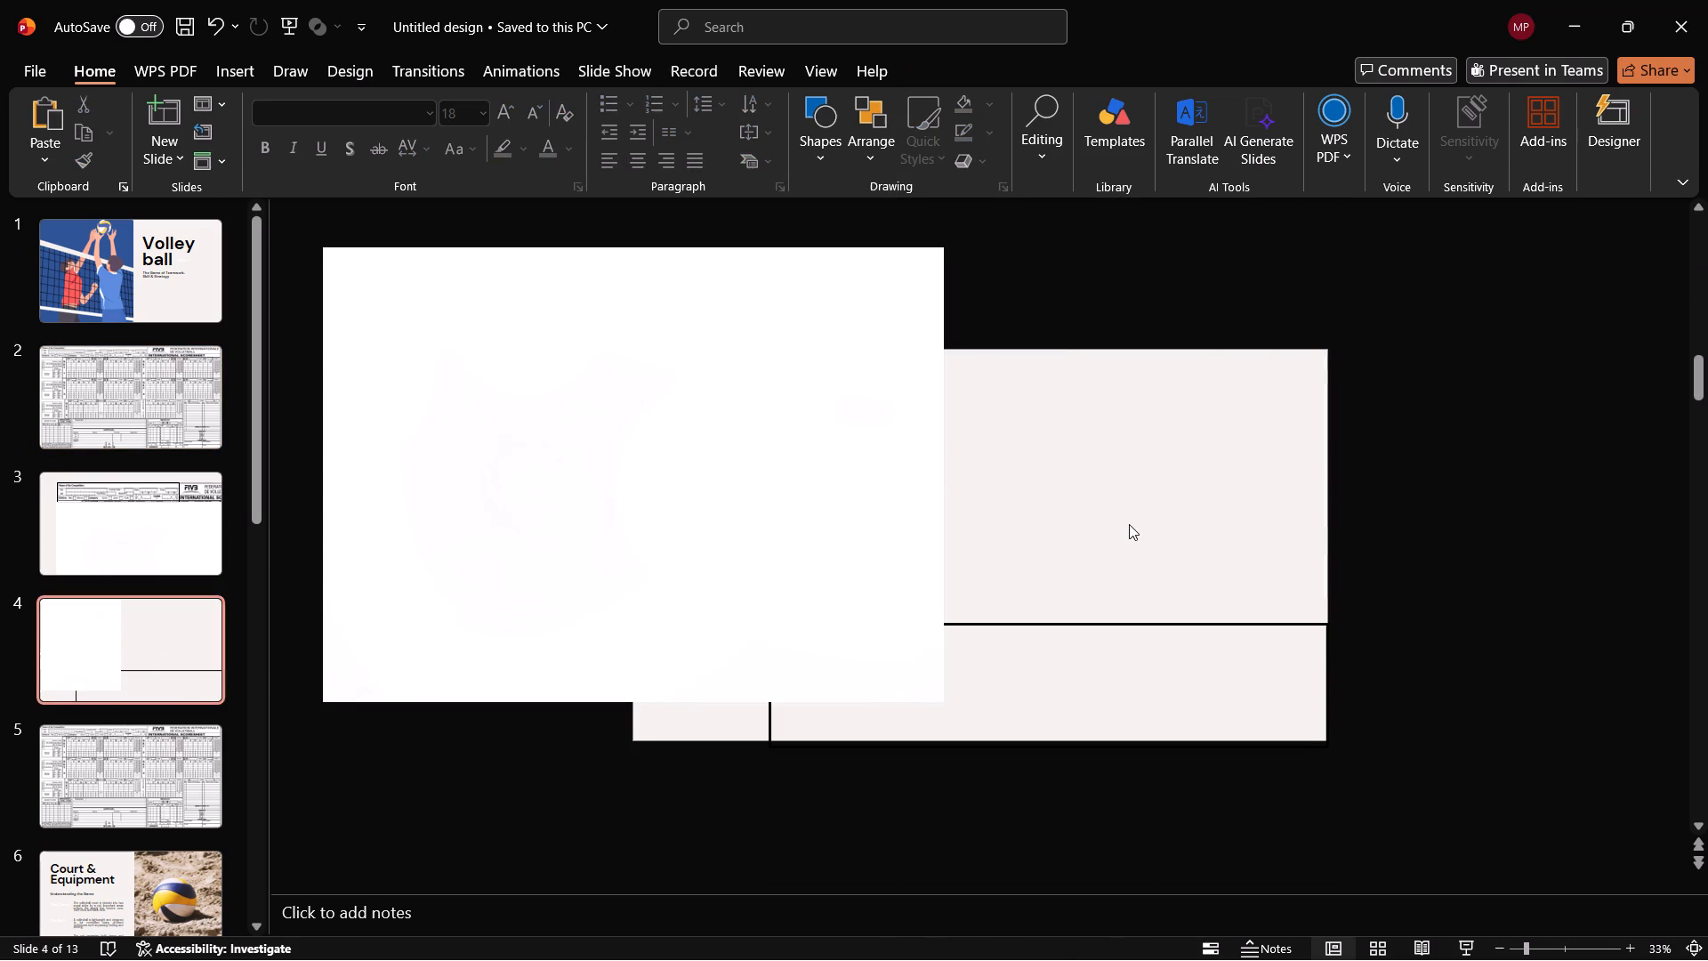
left_click(1005, 509)
Send the pasted scoresheet picture to the back, behind the white image and the black frame.
right_click(1003, 509)
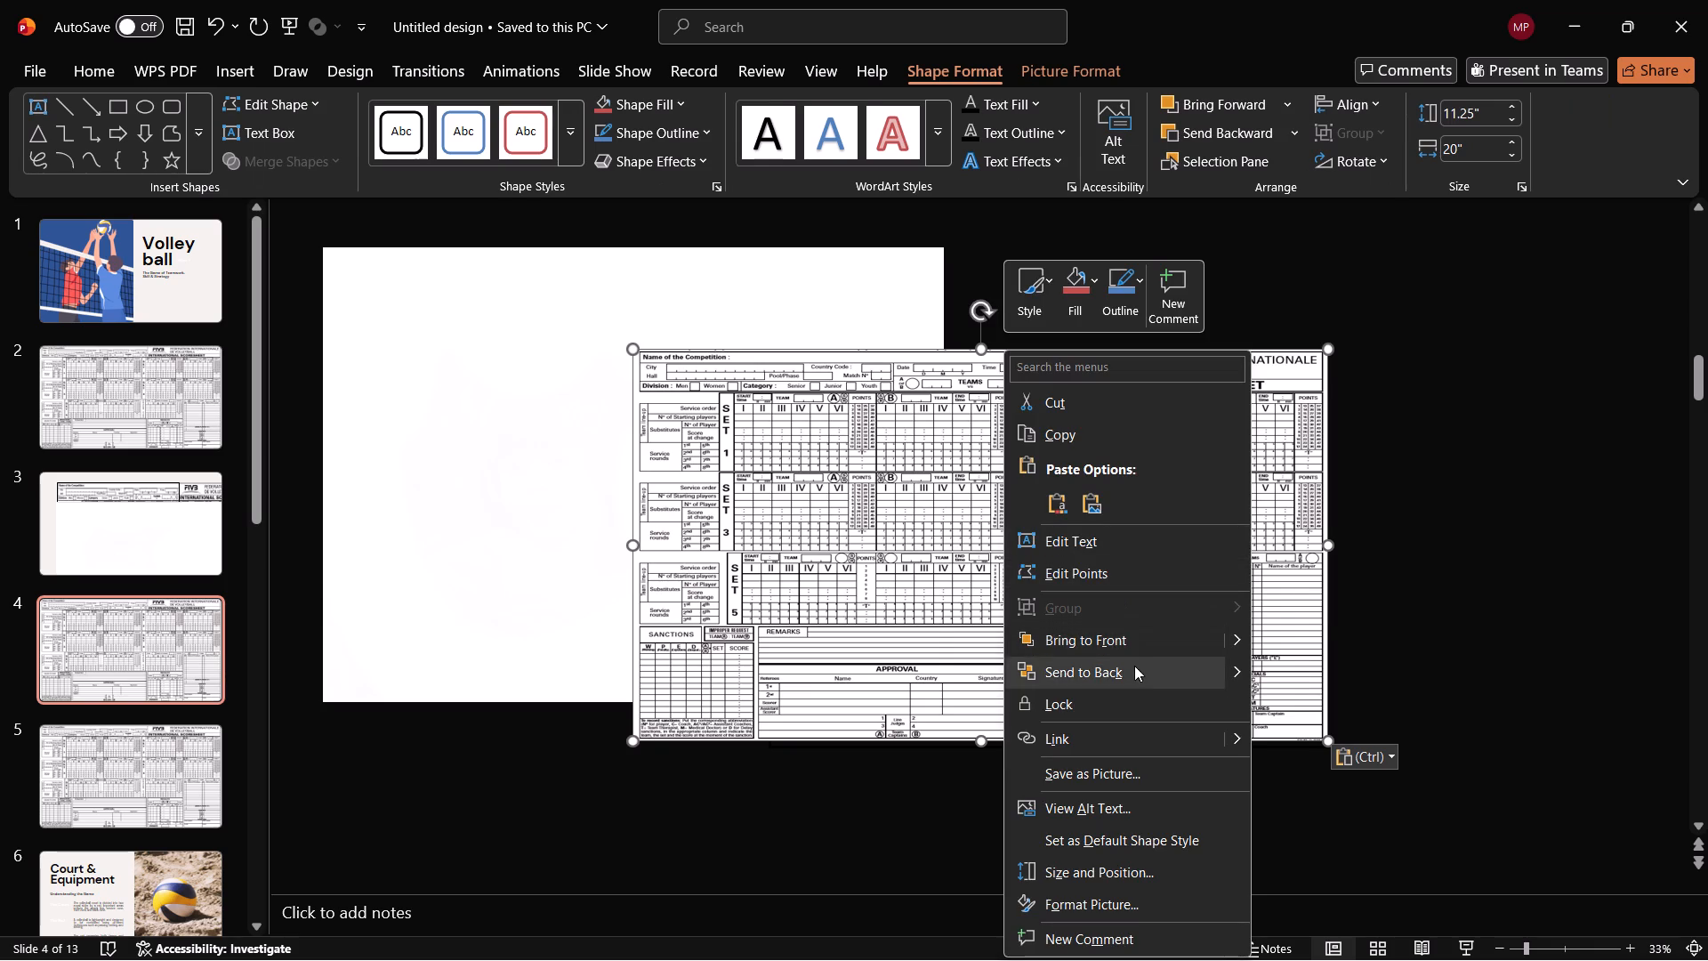
left_click(1134, 666)
left_click(1098, 519)
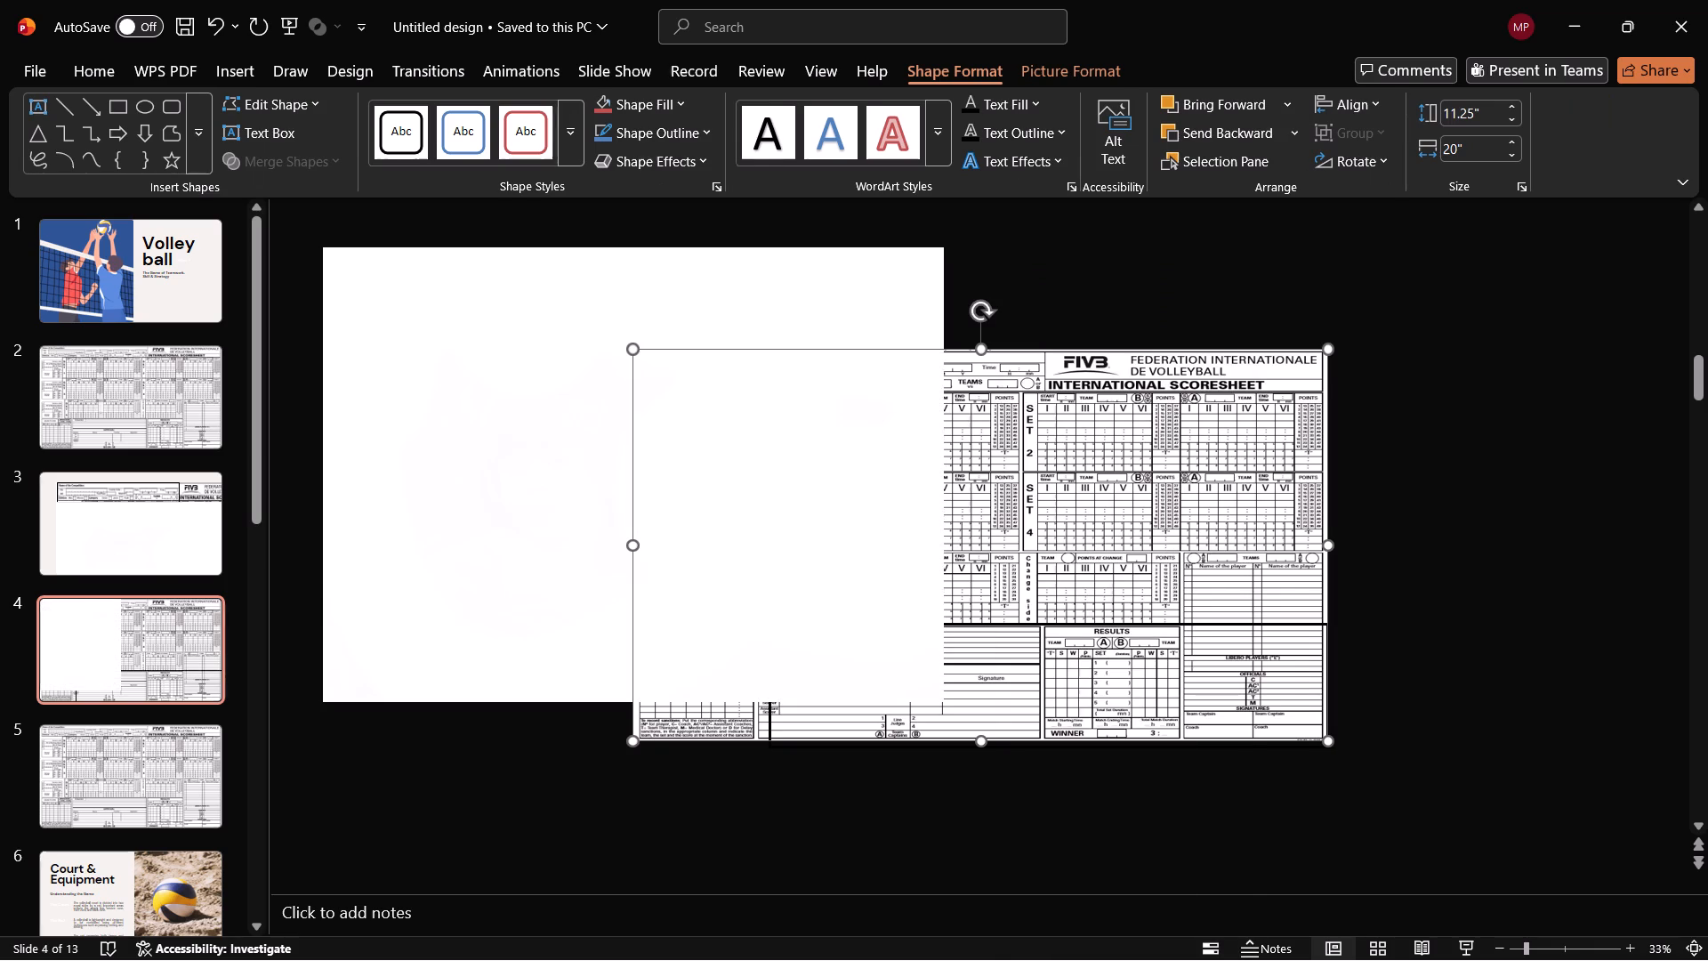
left_click(1136, 683)
left_click(1142, 528)
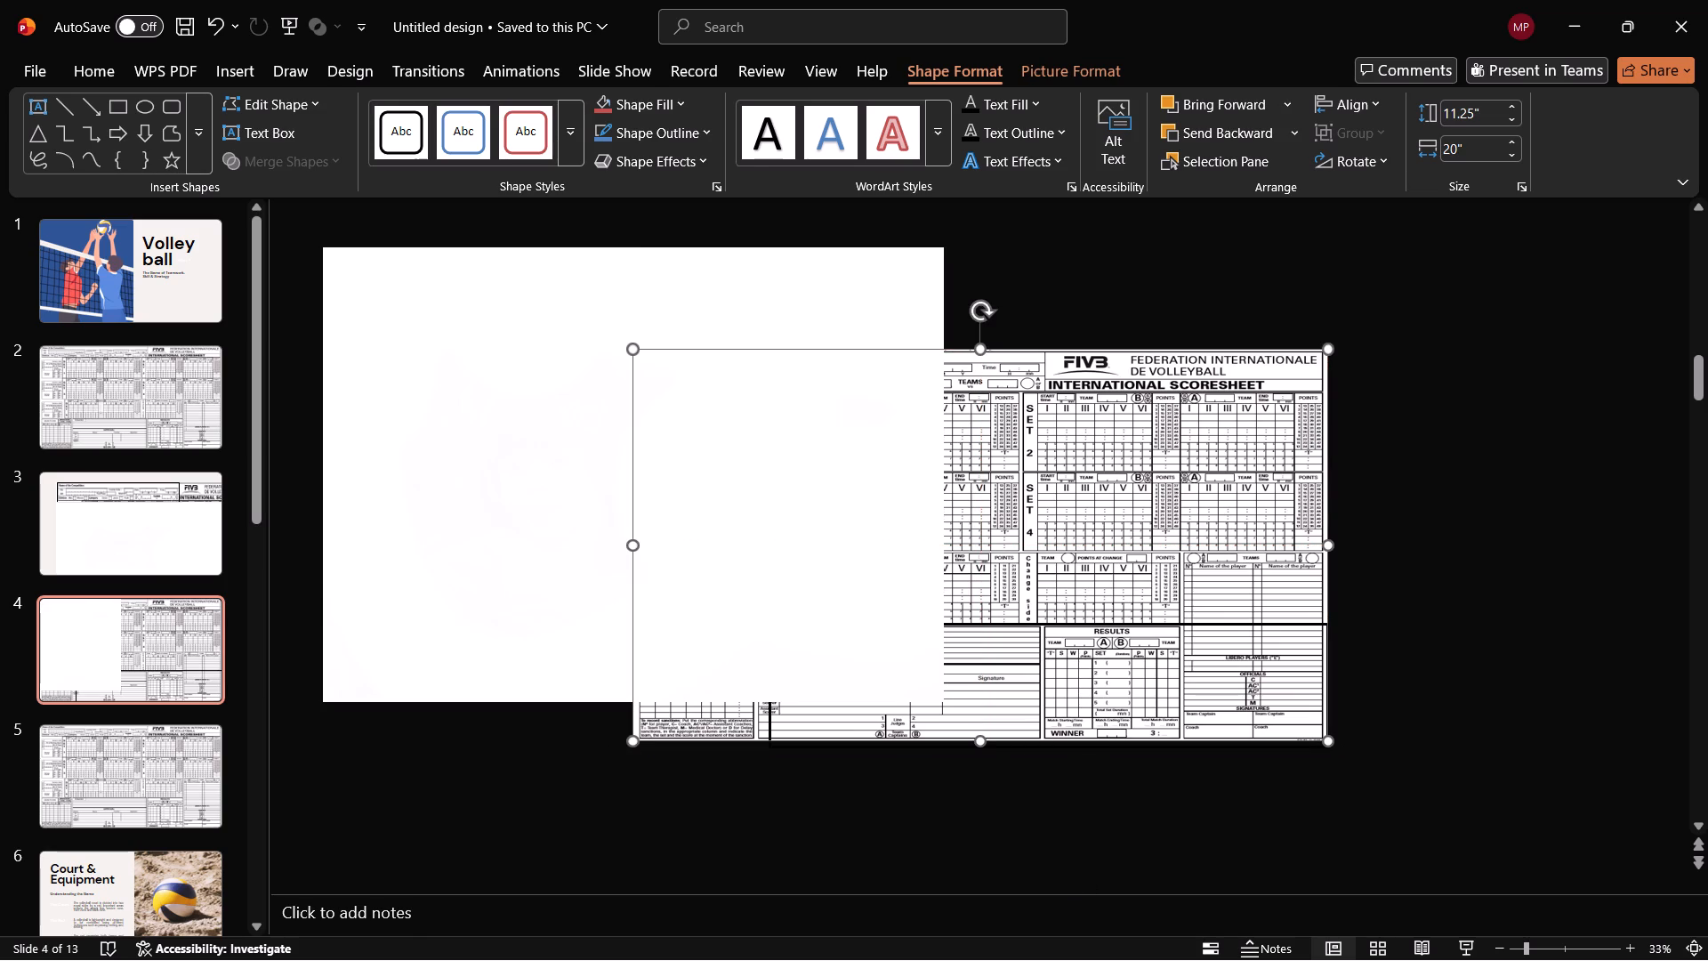
left_click(1151, 636)
left_click(1158, 627)
Move the white image back up over the upper-left part of slide 4's scoresheet, leaving the bottom sections uncovered.
left_click_drag(569, 472, 532, 496)
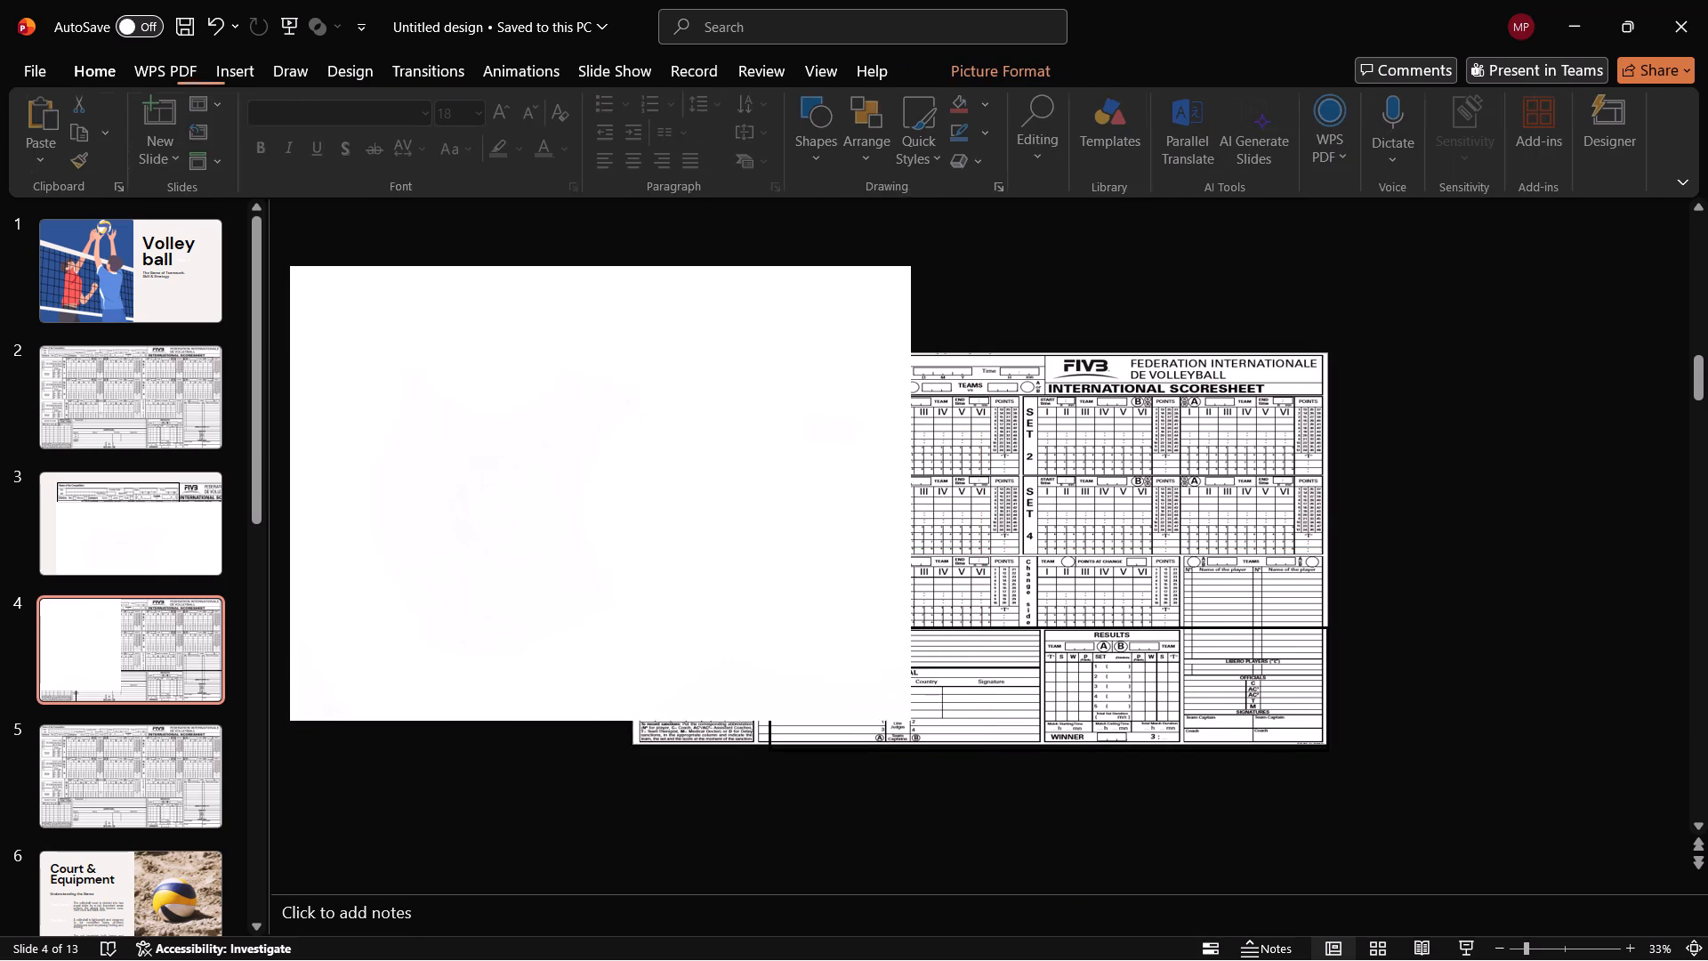
left_click_drag(532, 496, 830, 367)
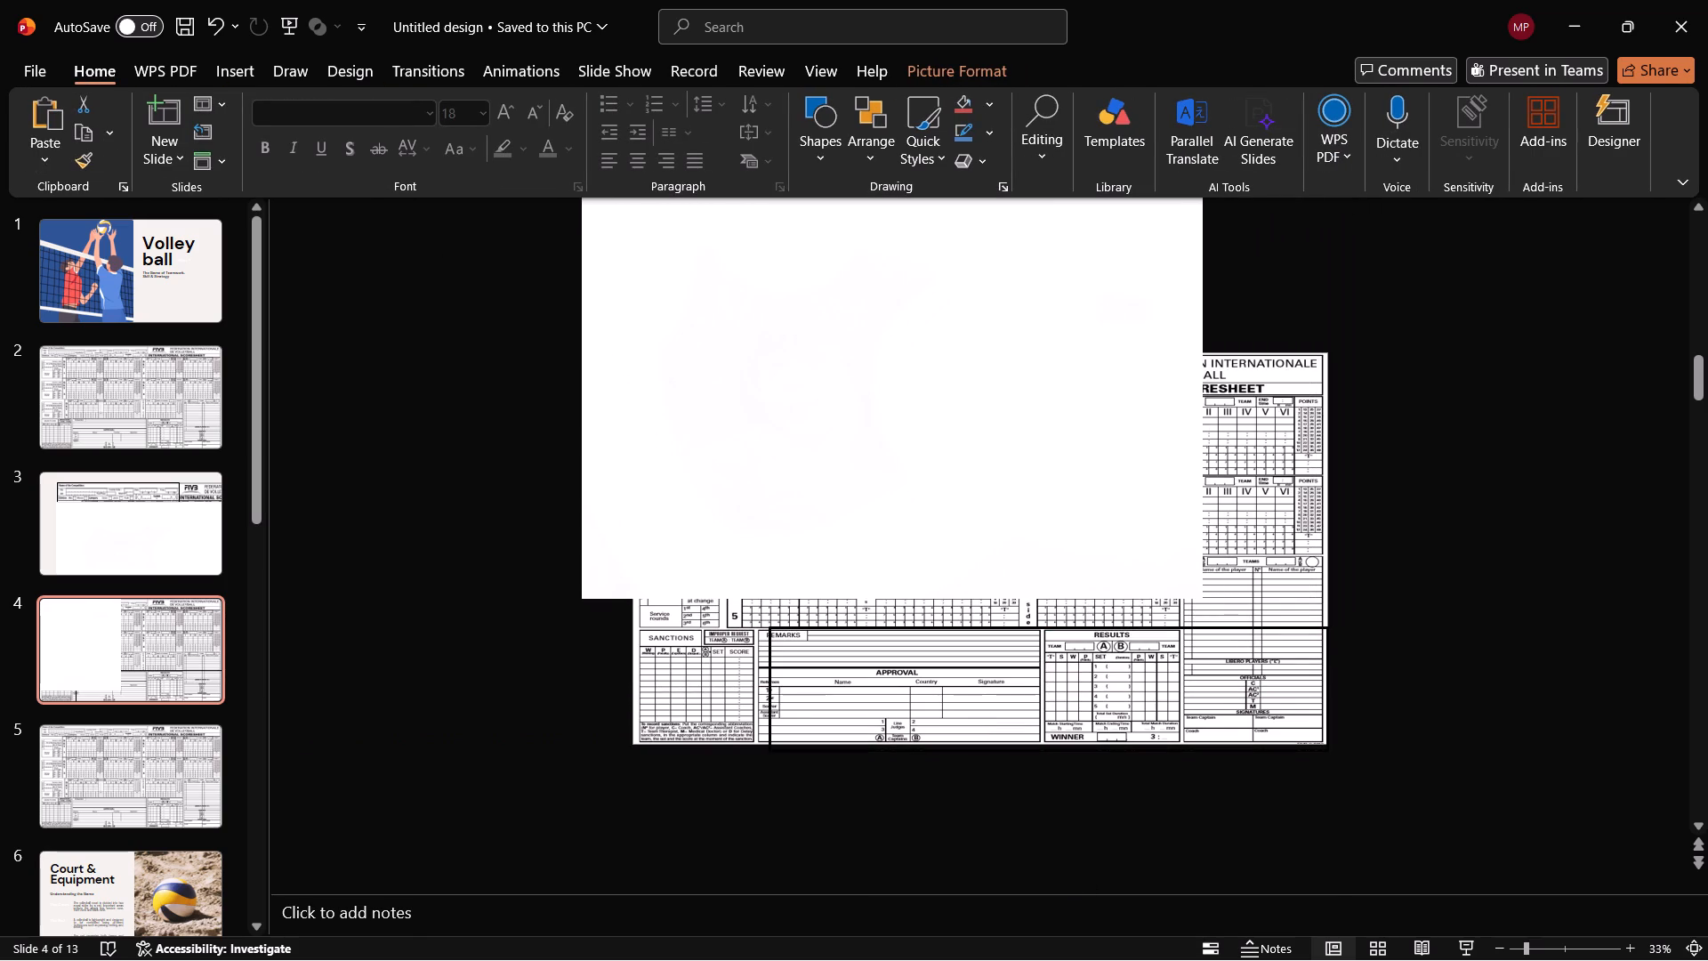
left_click_drag(830, 367, 741, 374)
Shift the white image and the scoresheet picture on slide 4 up and slightly right.
left_click(772, 796)
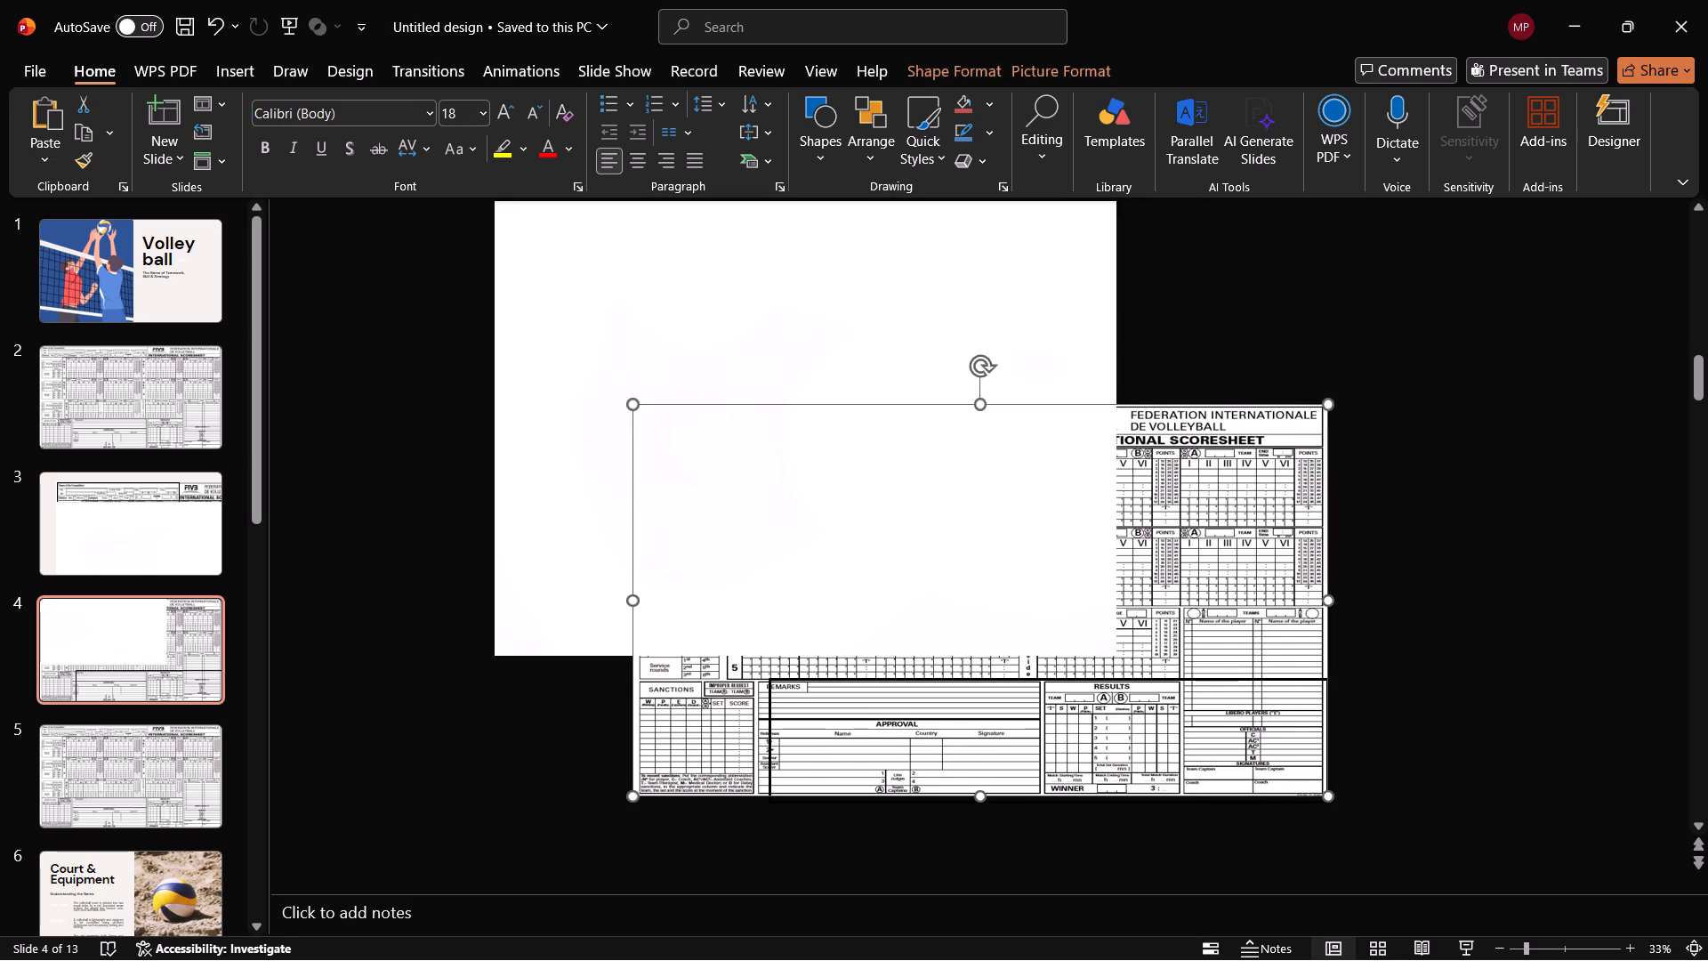
double_click(774, 739)
double_click(772, 687)
left_click_drag(897, 563, 916, 519)
left_click_drag(820, 727, 831, 682)
Narrow the black frame by bringing its left edge in to the Results table's left border.
left_click(763, 823)
left_click(771, 844)
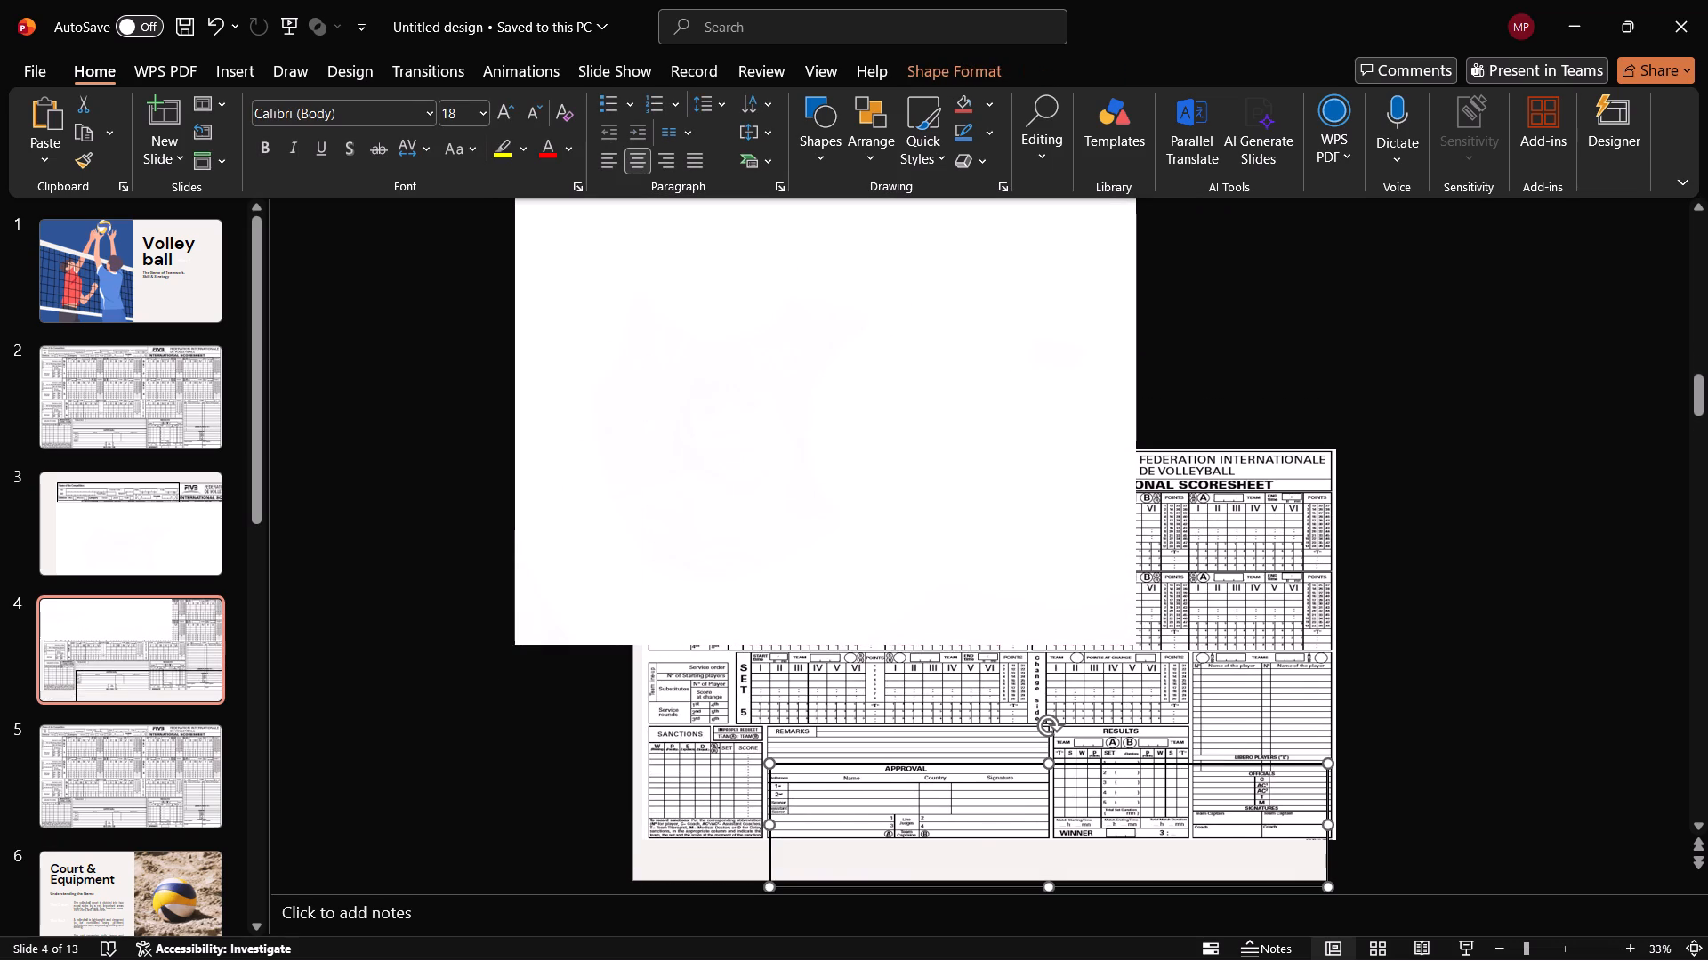
left_click_drag(771, 822, 1051, 803)
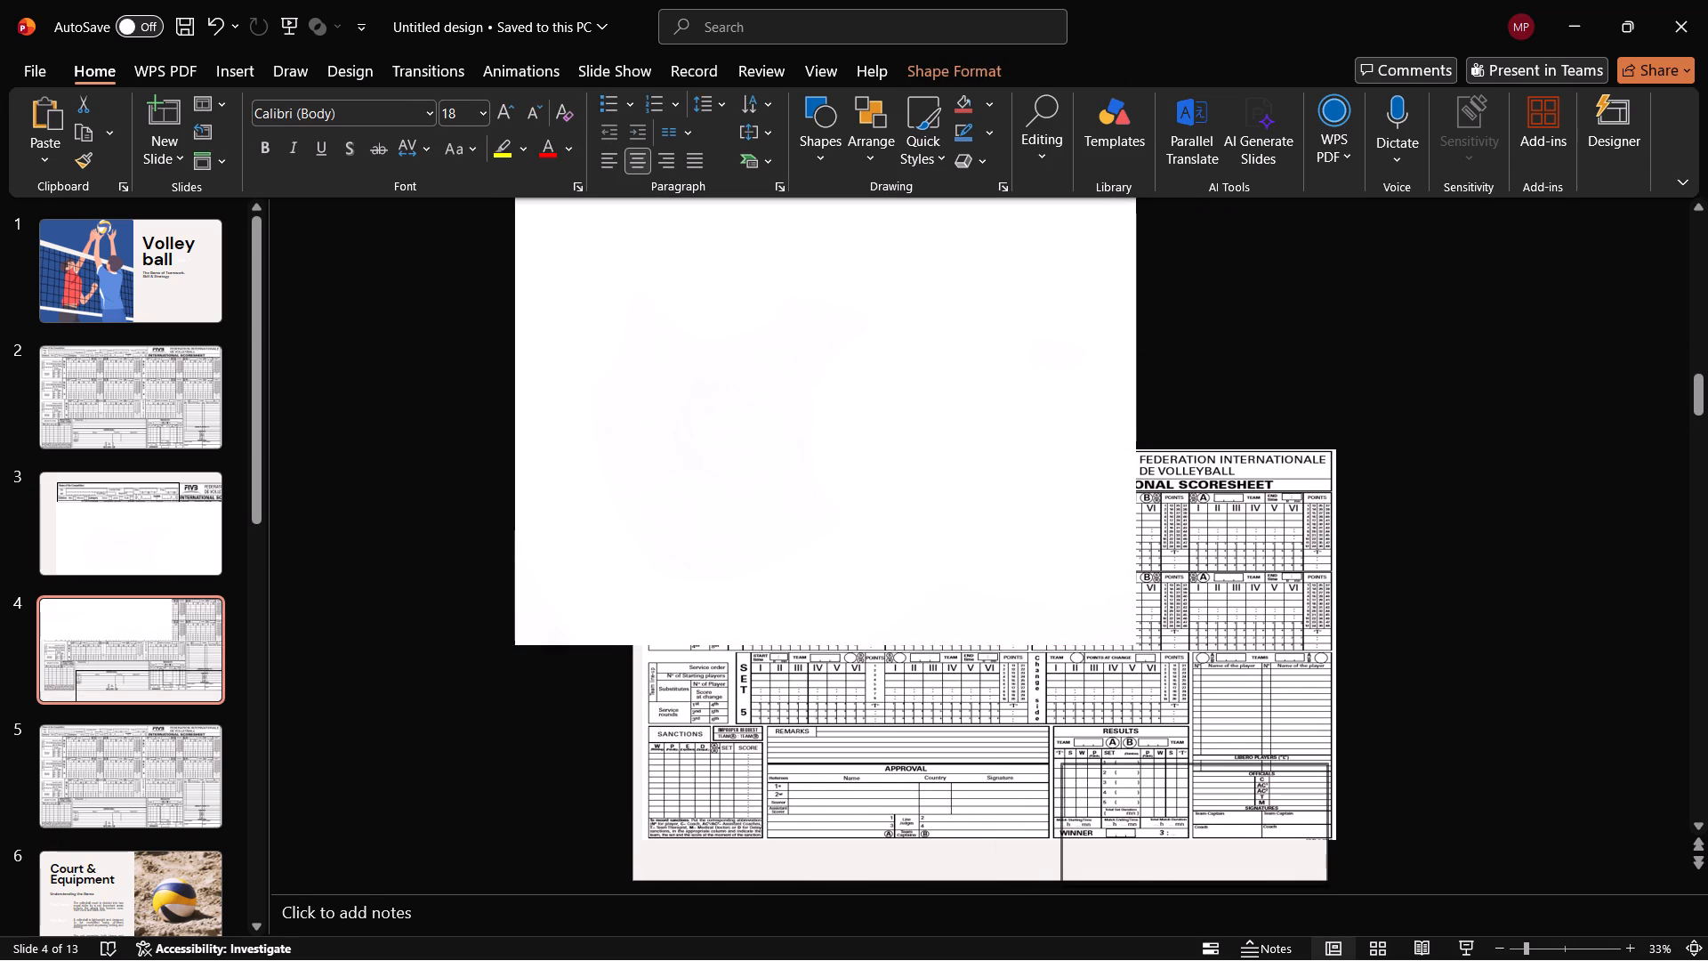
left_click_drag(1051, 803, 1047, 804)
left_click_drag(1047, 804, 1051, 810)
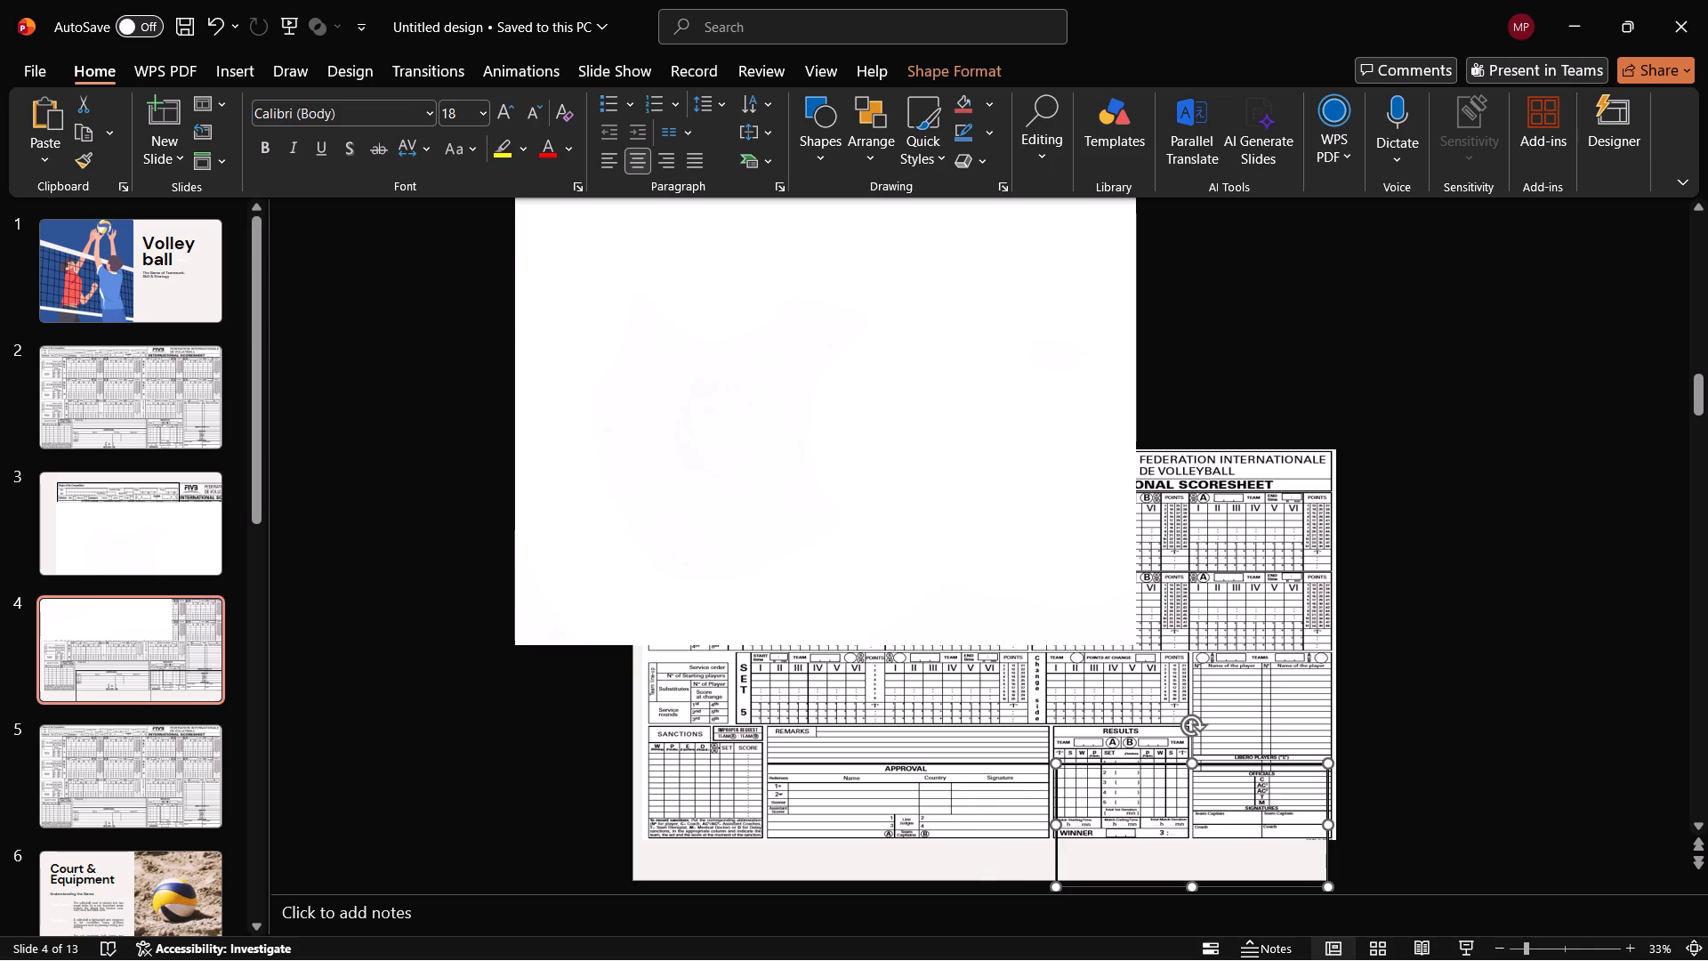
Extend the black frame up to the top of the Teams roster and slightly left past the Results table's border.
left_click_drag(1187, 763, 1213, 650)
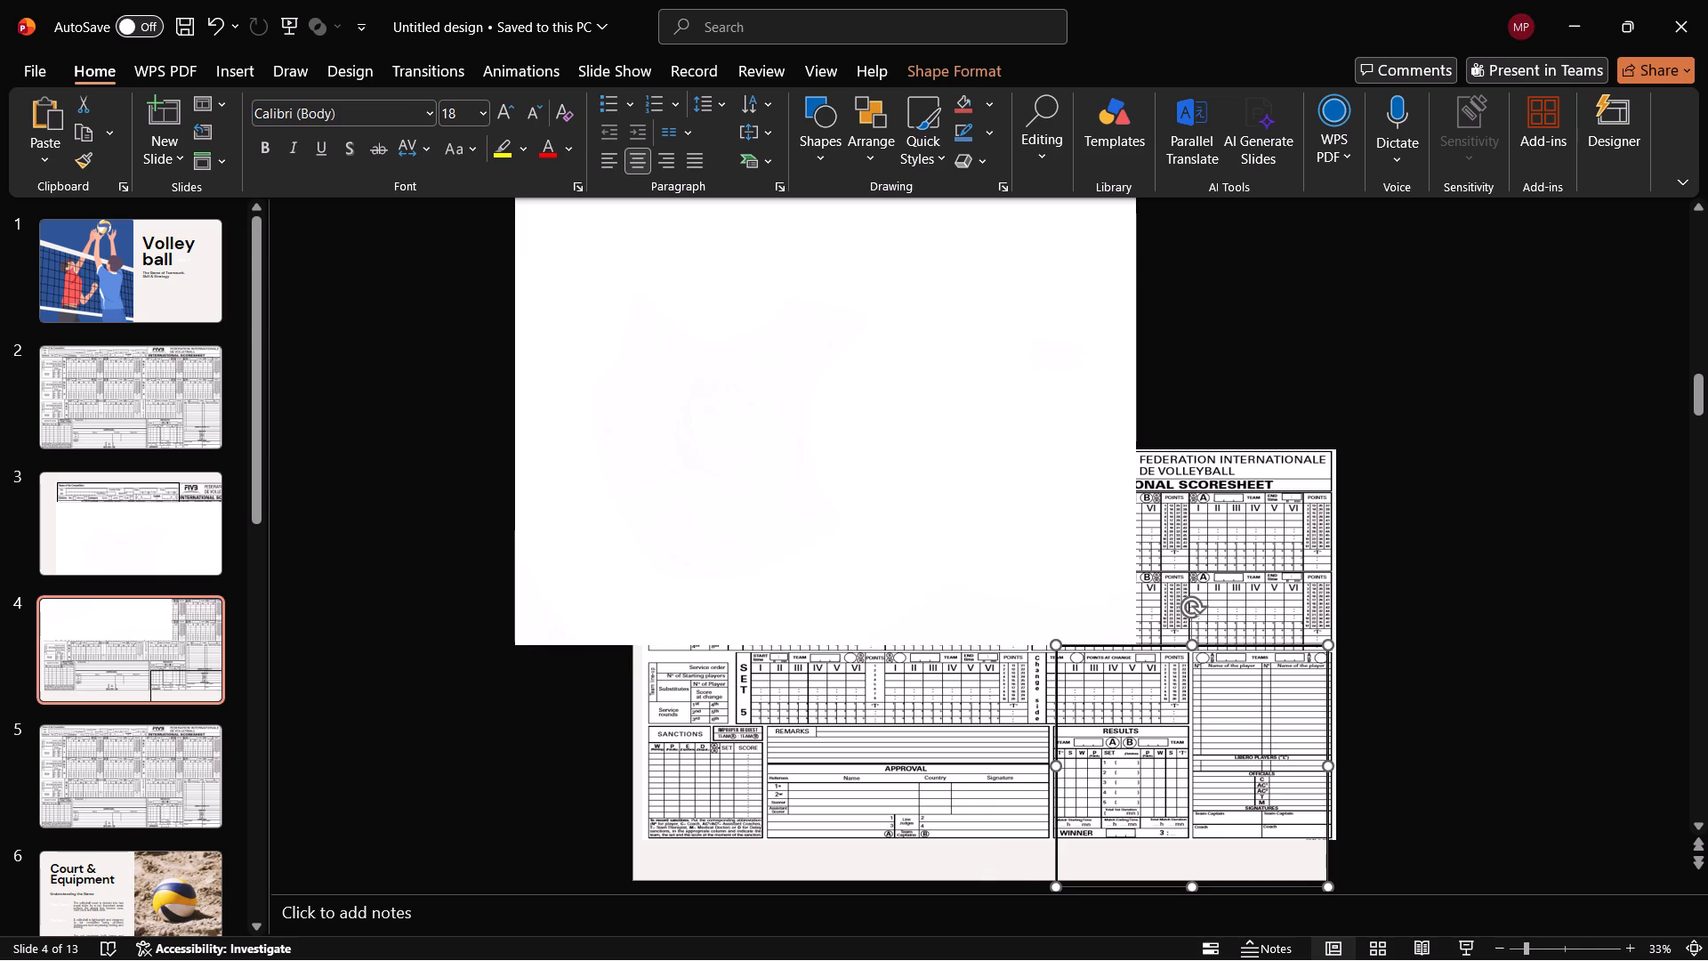
left_click_drag(1054, 766, 1047, 777)
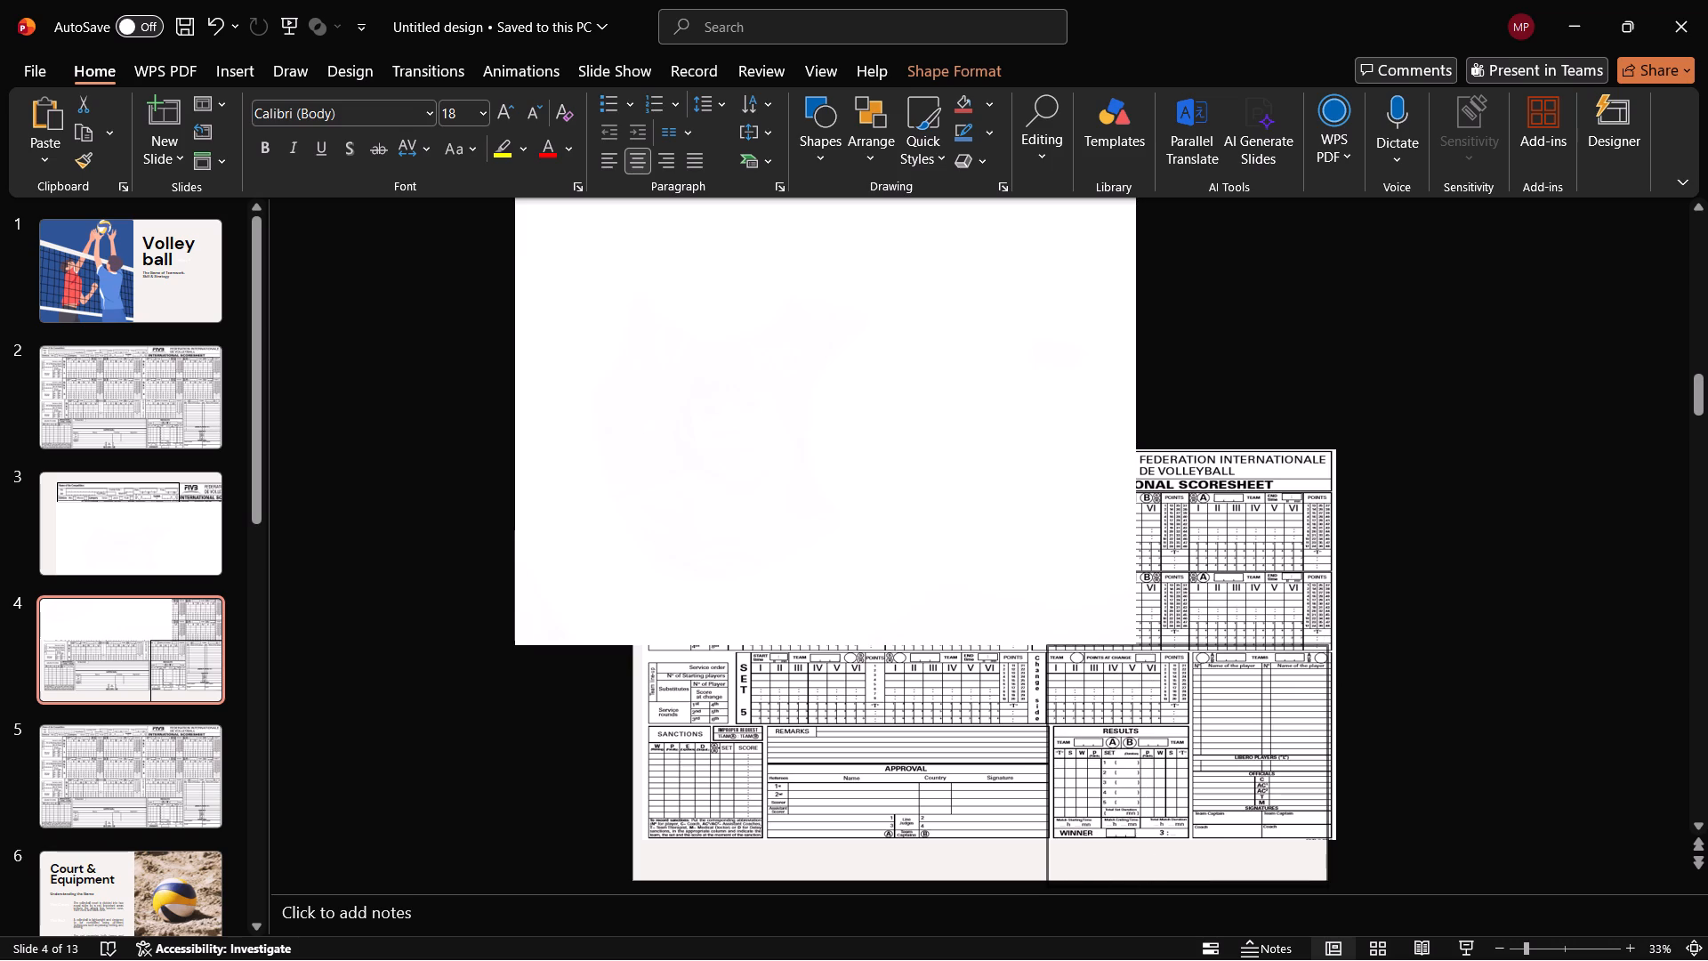
left_click_drag(1047, 777, 1046, 776)
Move the scoresheet picture on slide 4 left, enlarge it proportionally, and align its right edge with the slide's right edge.
left_click_drag(964, 732, 964, 737)
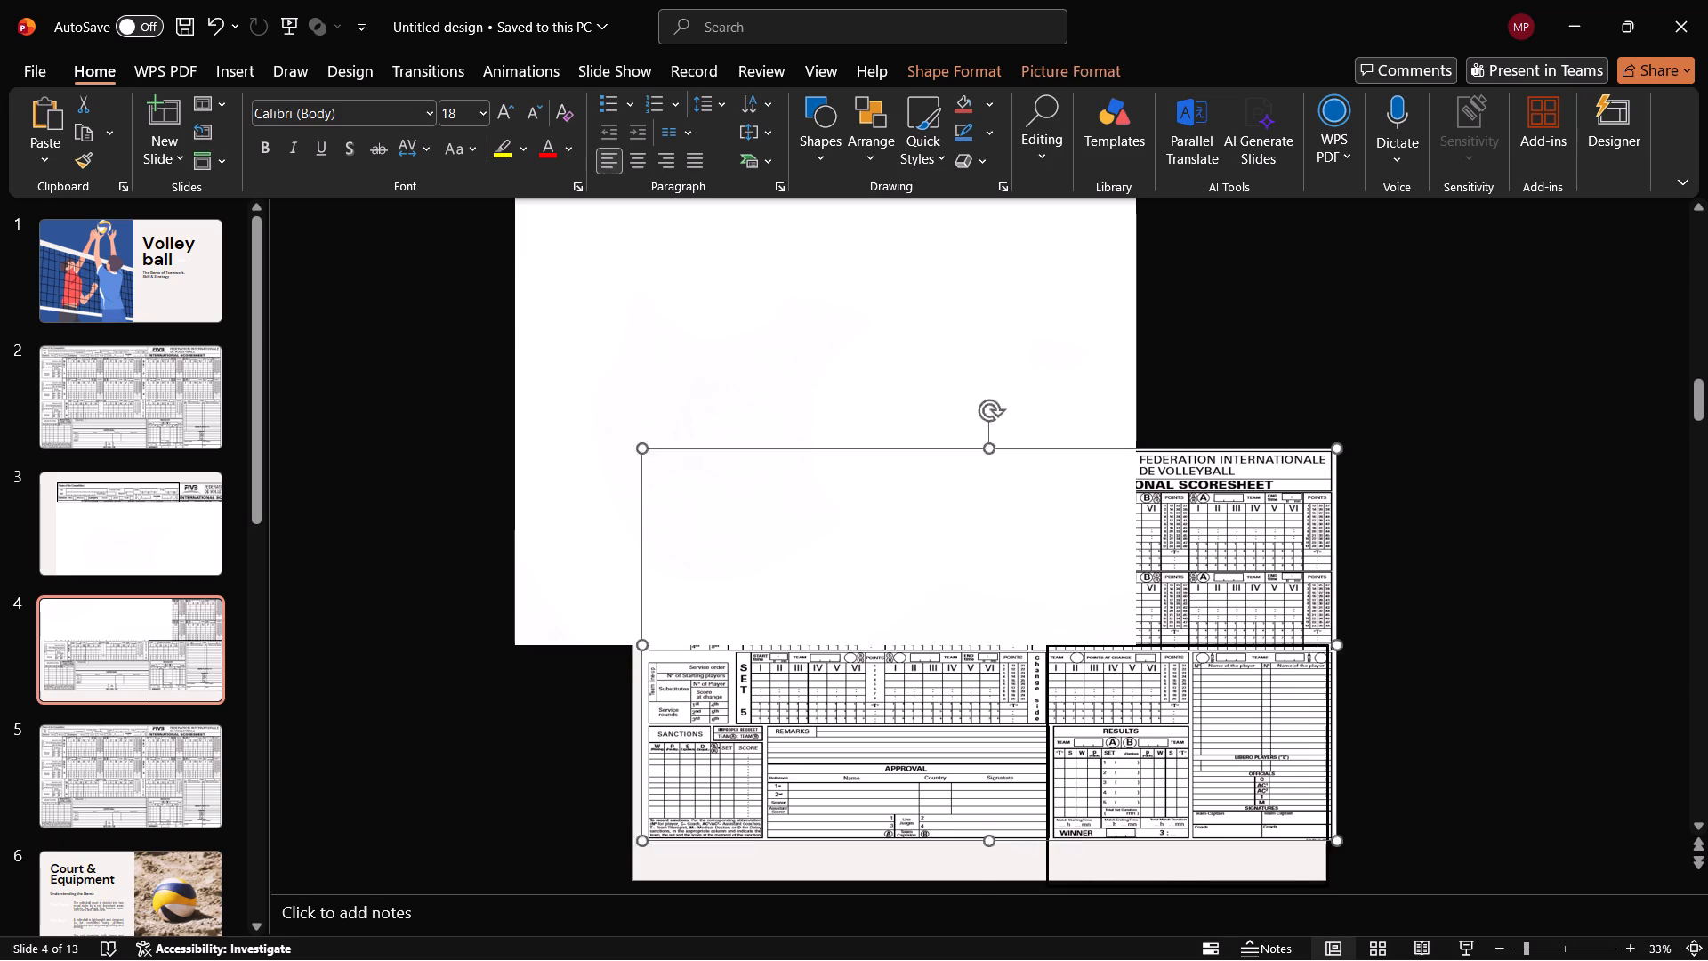
left_click_drag(964, 737, 950, 756)
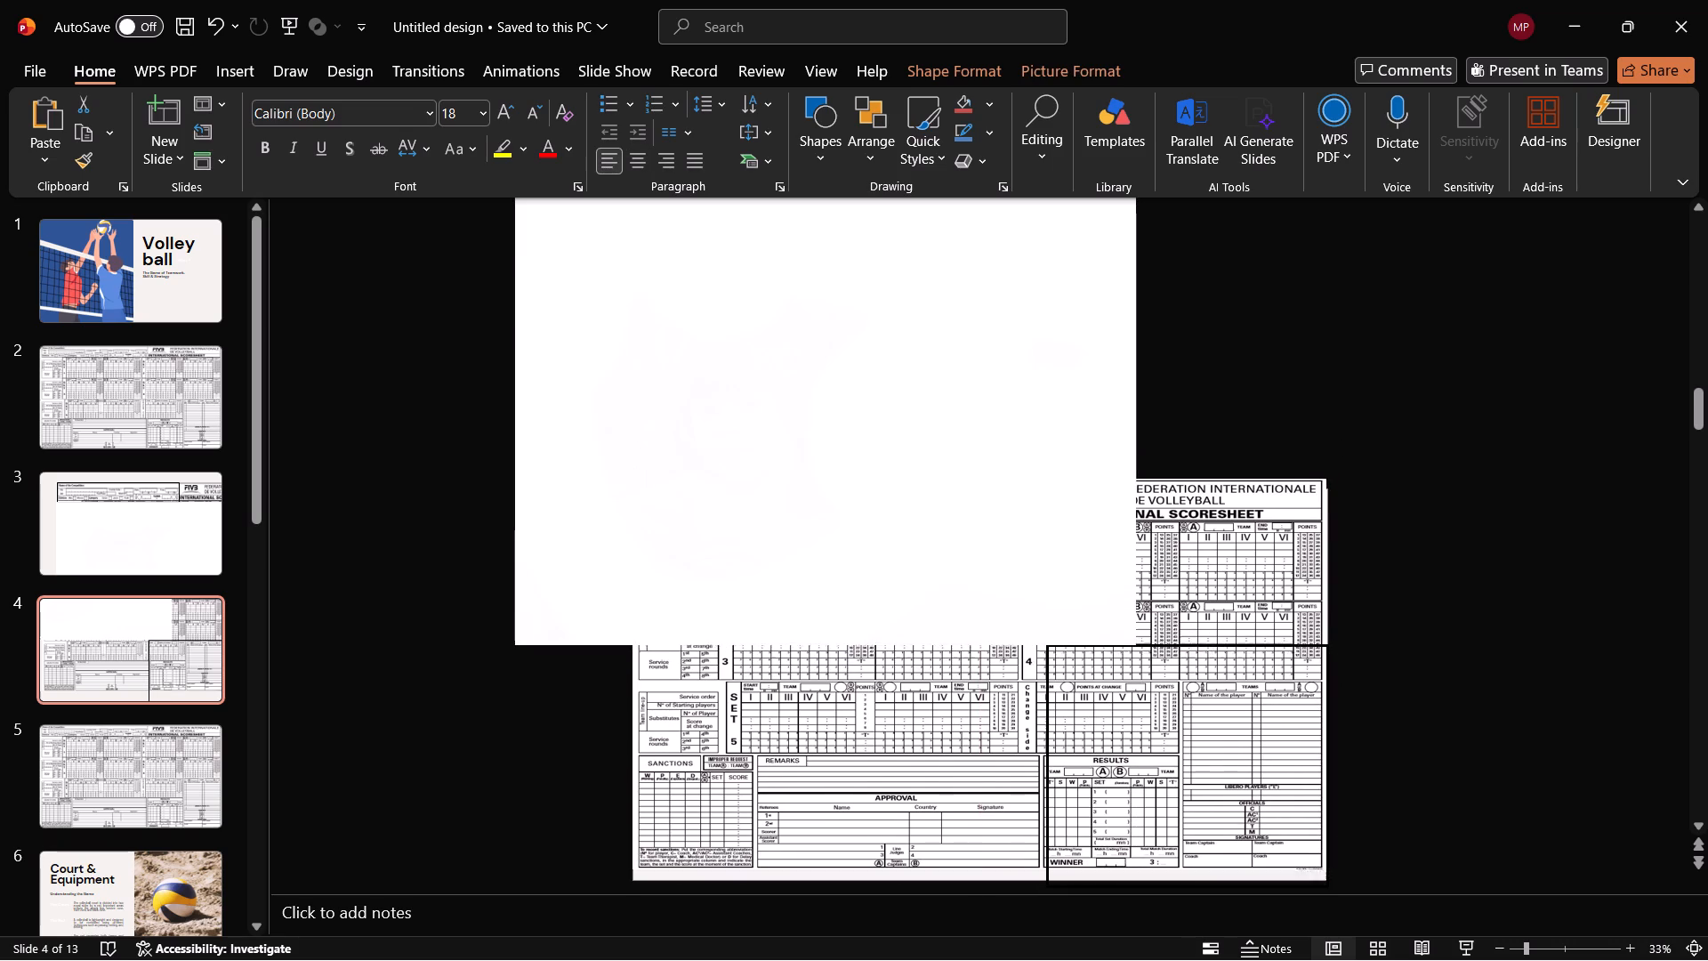
left_click_drag(950, 756, 890, 728)
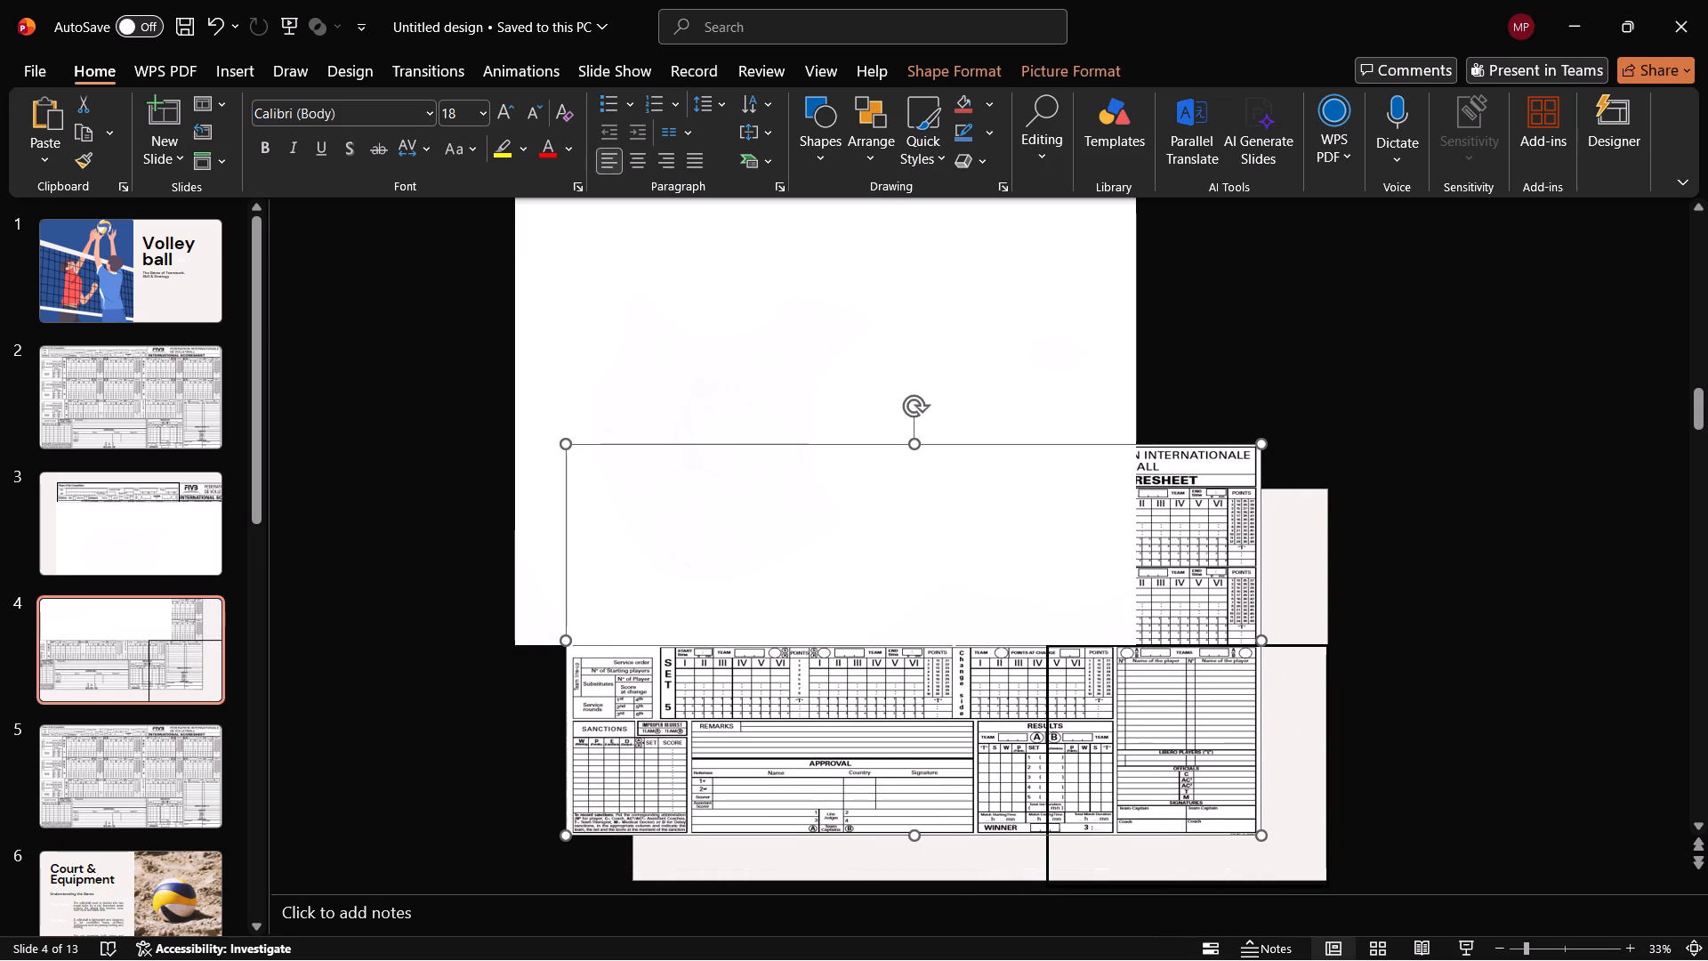
left_click_drag(1255, 834, 1320, 879)
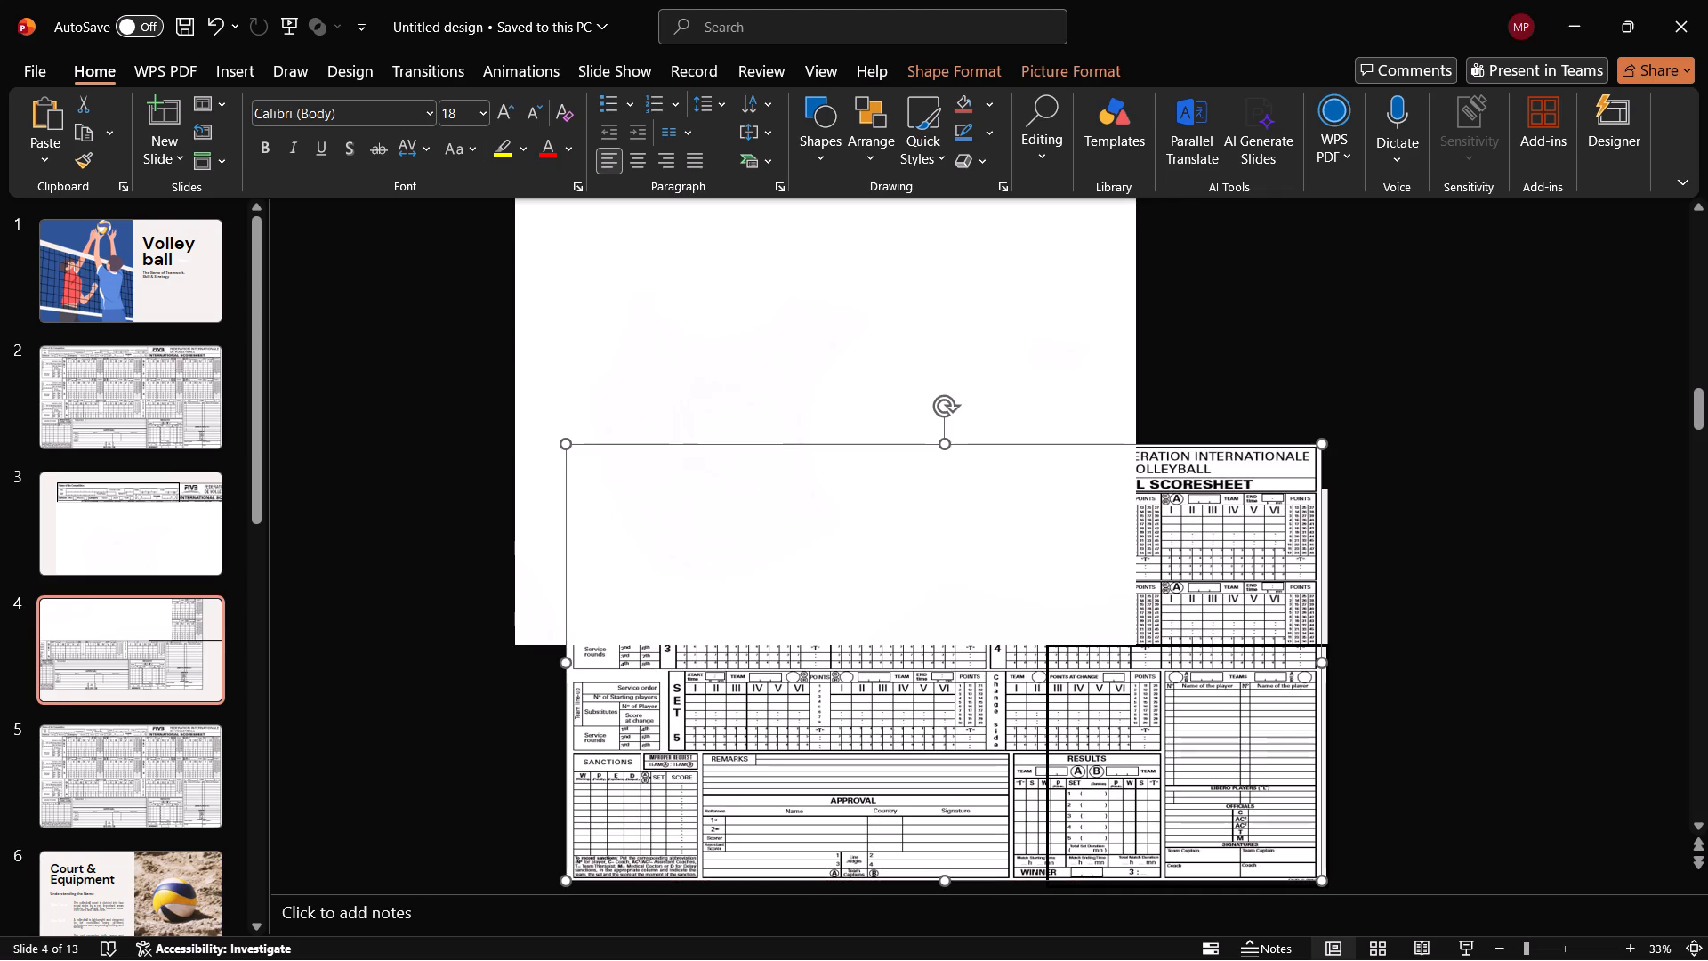
left_click(959, 747)
left_click(1054, 751)
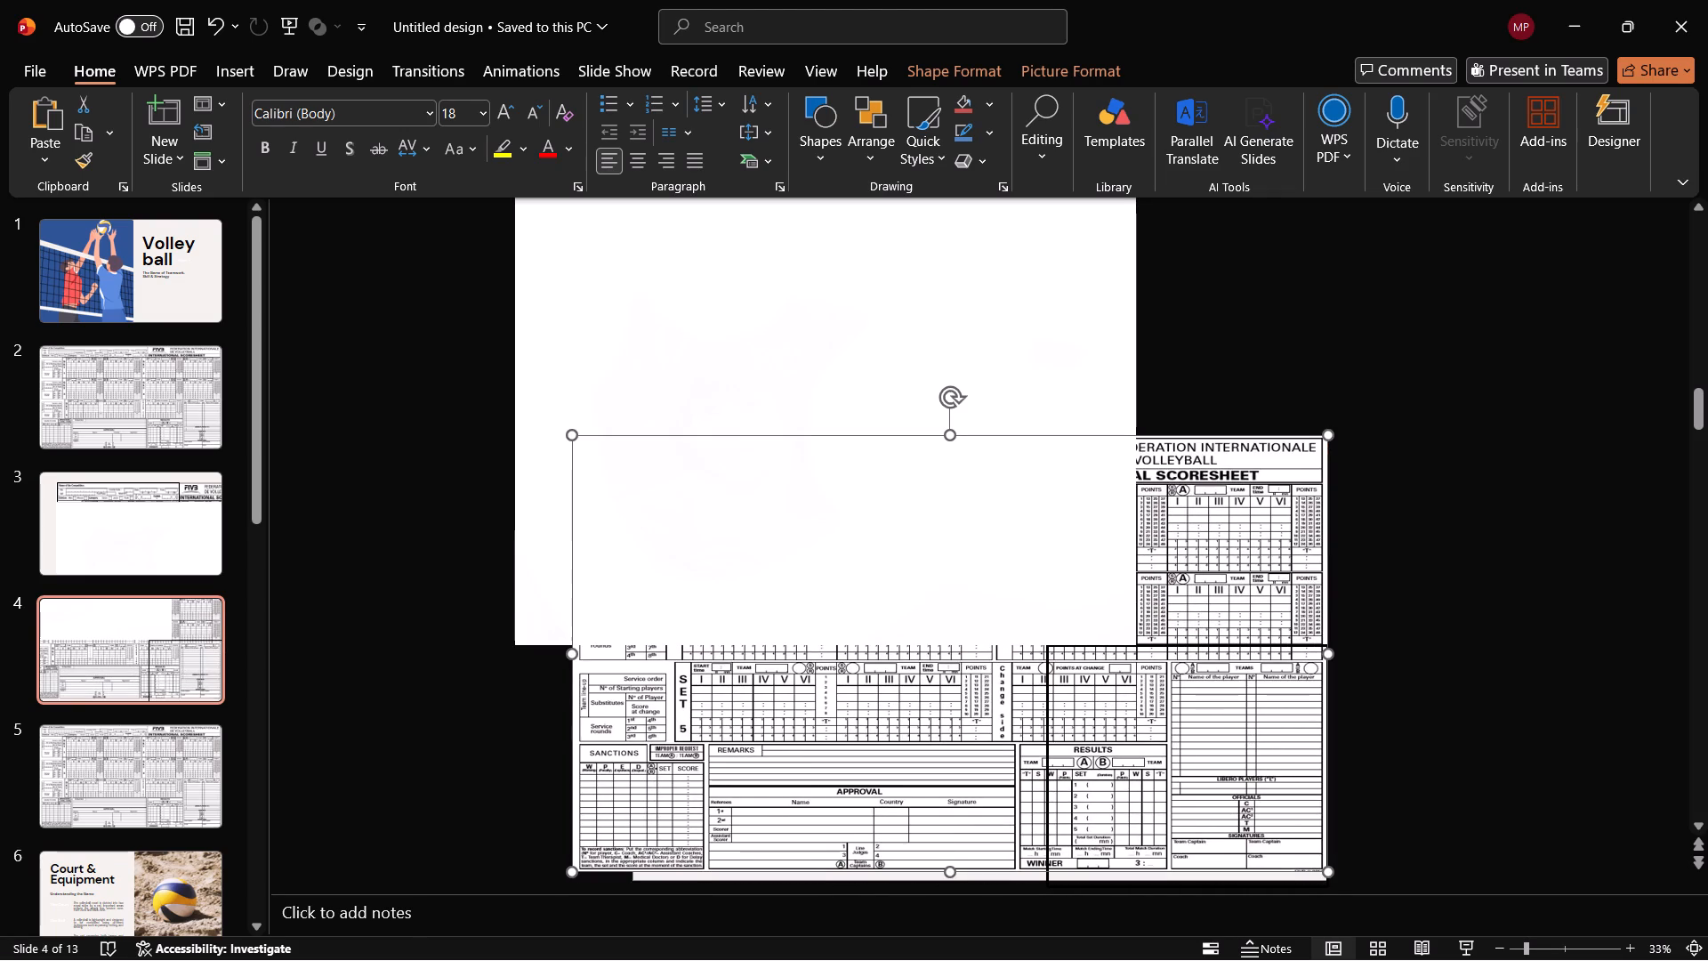
left_click(1044, 763)
left_click(1329, 650)
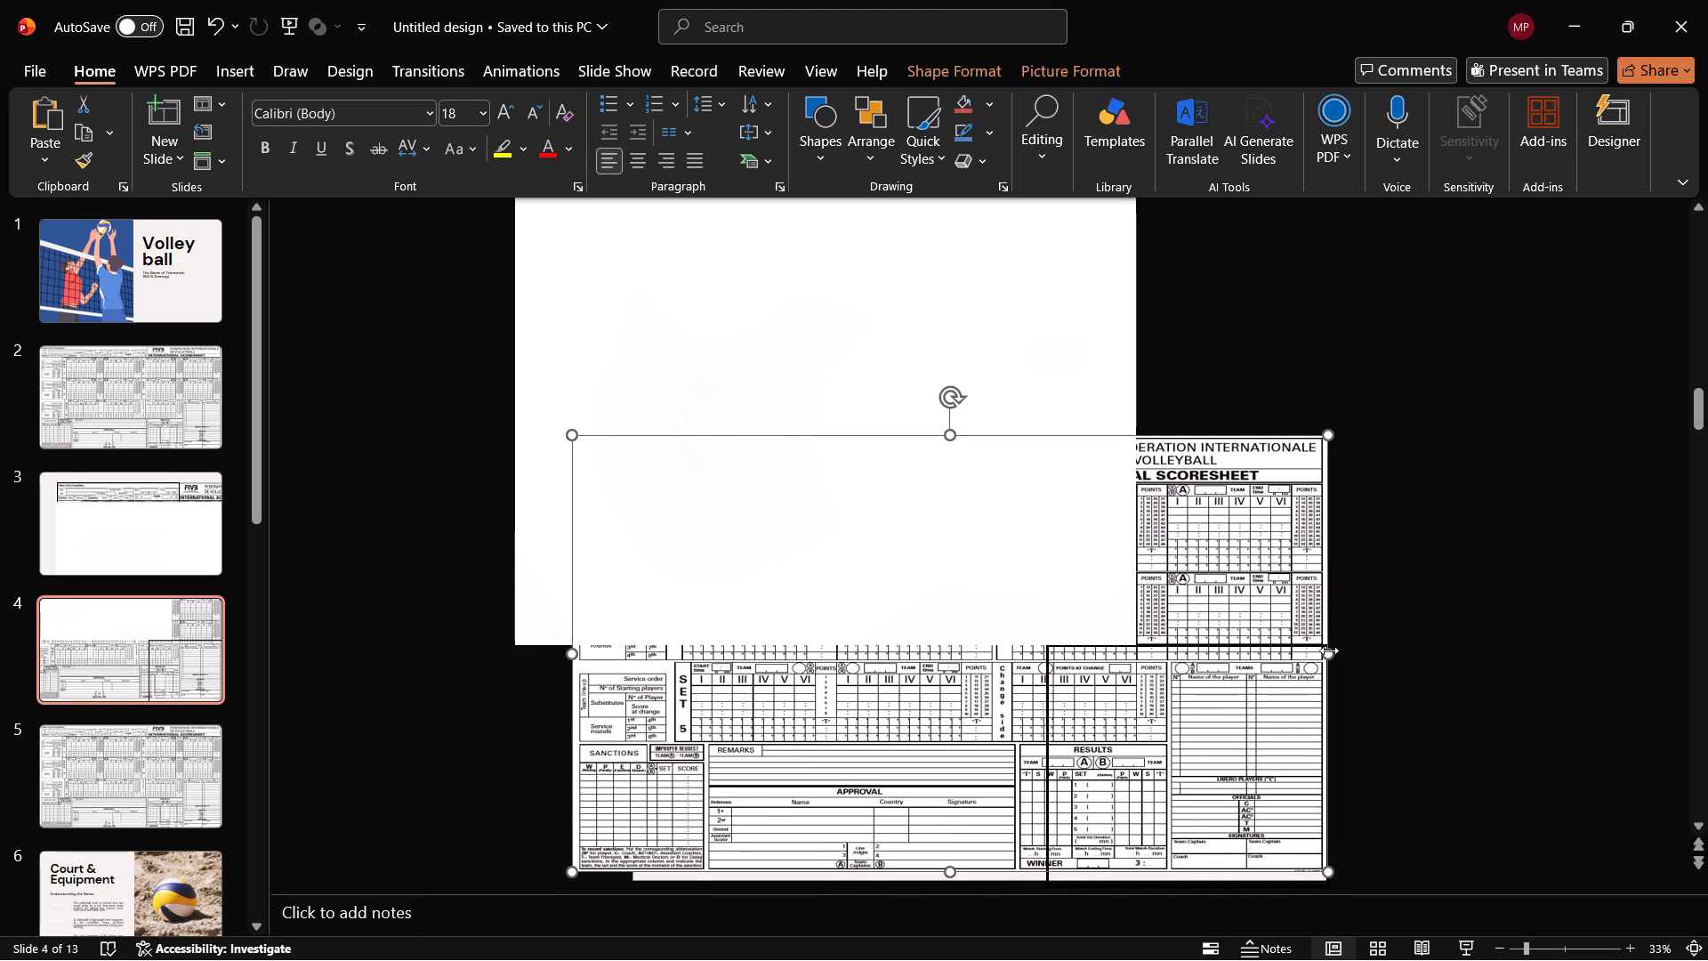
left_click_drag(1327, 651, 1344, 665)
left_click(1337, 665)
left_click_drag(1343, 657, 1321, 660)
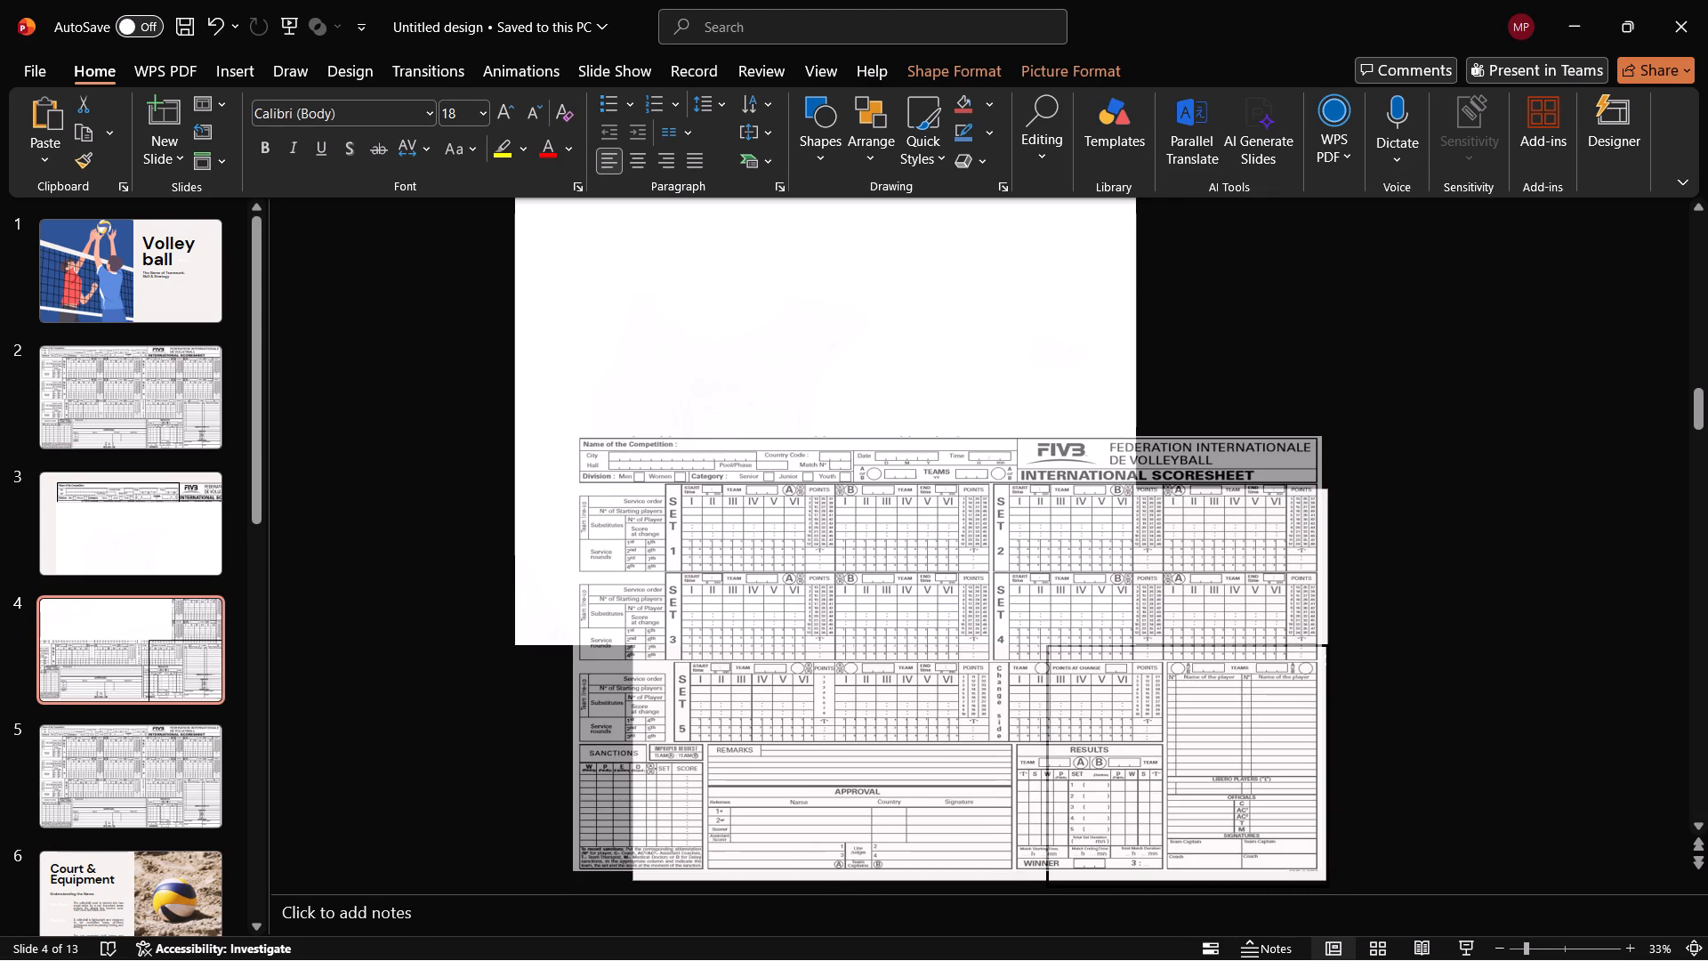
left_click_drag(1321, 660, 1327, 663)
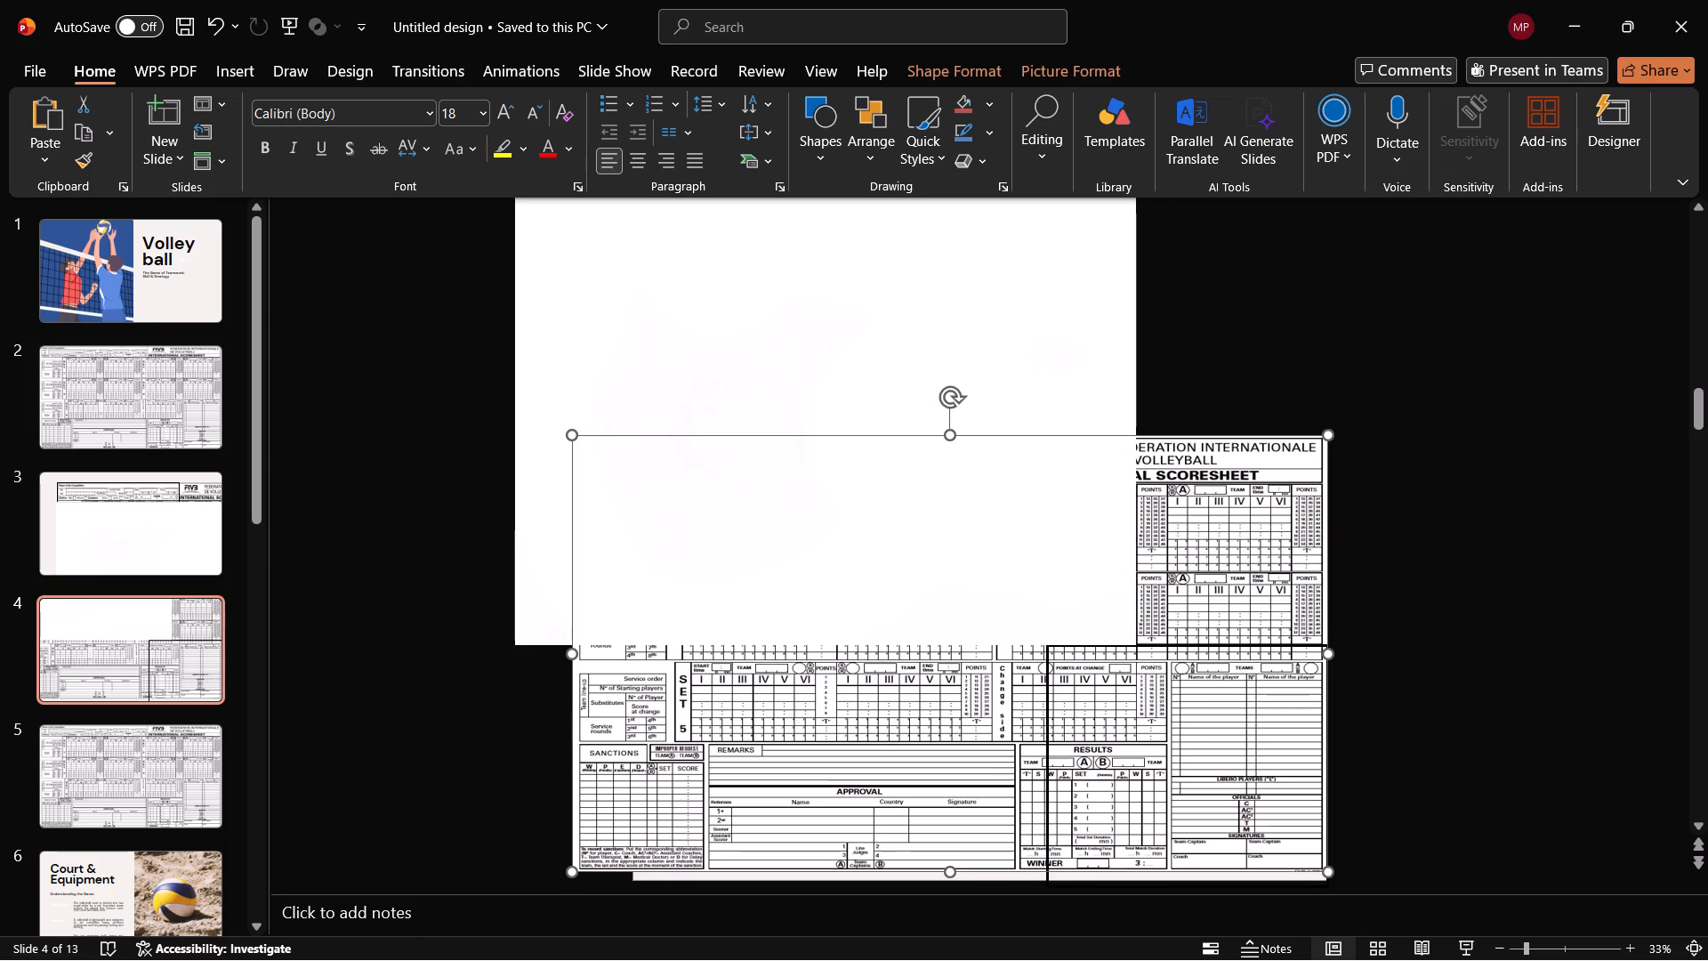
Widen the black frame by moving its left edge out to the enlarged Results table's left border.
left_click(1393, 755)
left_click(1154, 773)
left_click(1036, 787)
left_click(1045, 795)
left_click(1046, 883)
left_click_drag(1051, 768, 1027, 768)
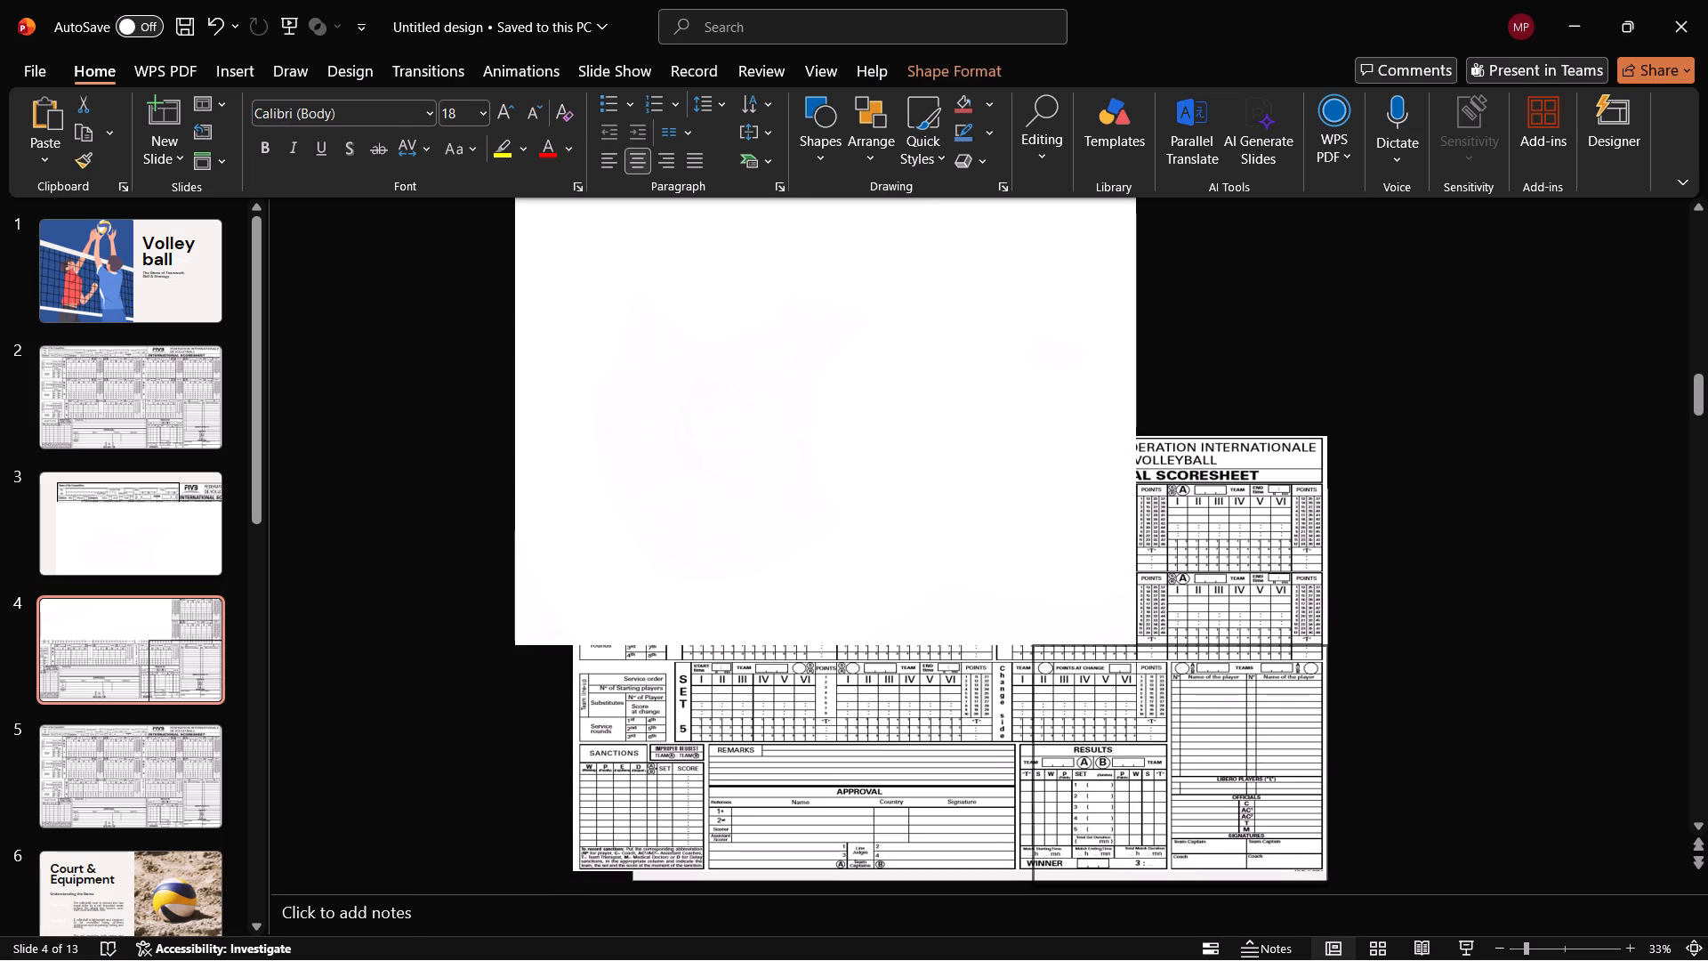
left_click_drag(1027, 768, 1011, 770)
Stretch the scoresheet picture down to the slide's bottom edge.
left_click(930, 836)
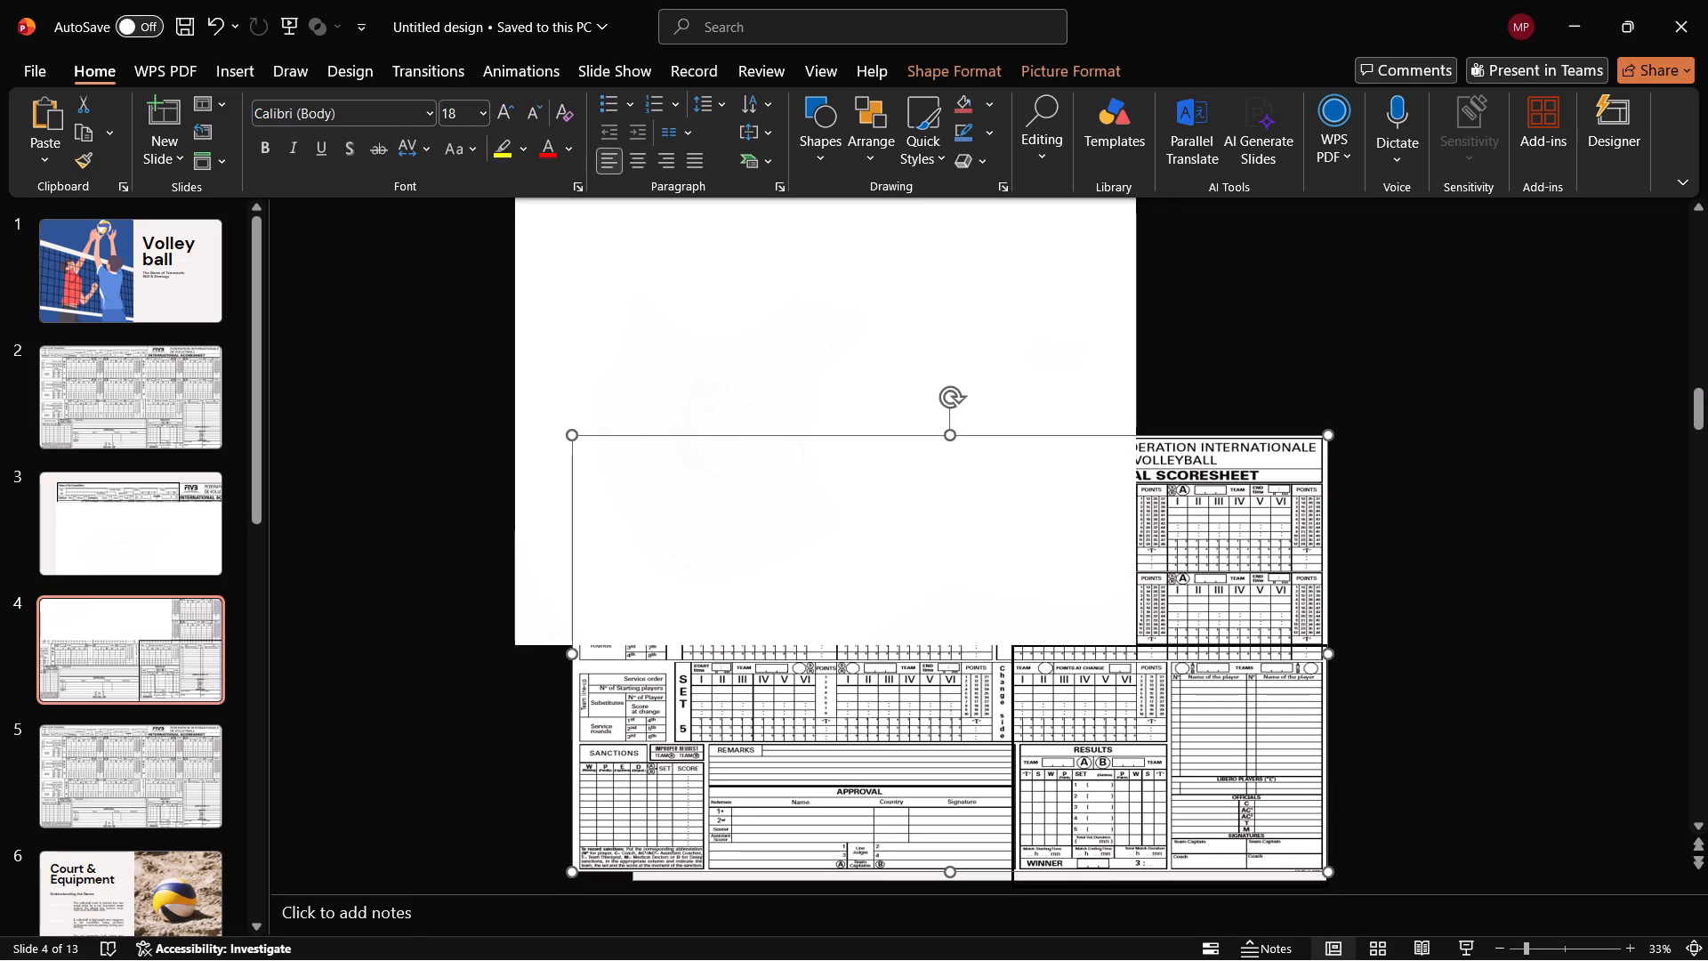
left_click(1328, 872)
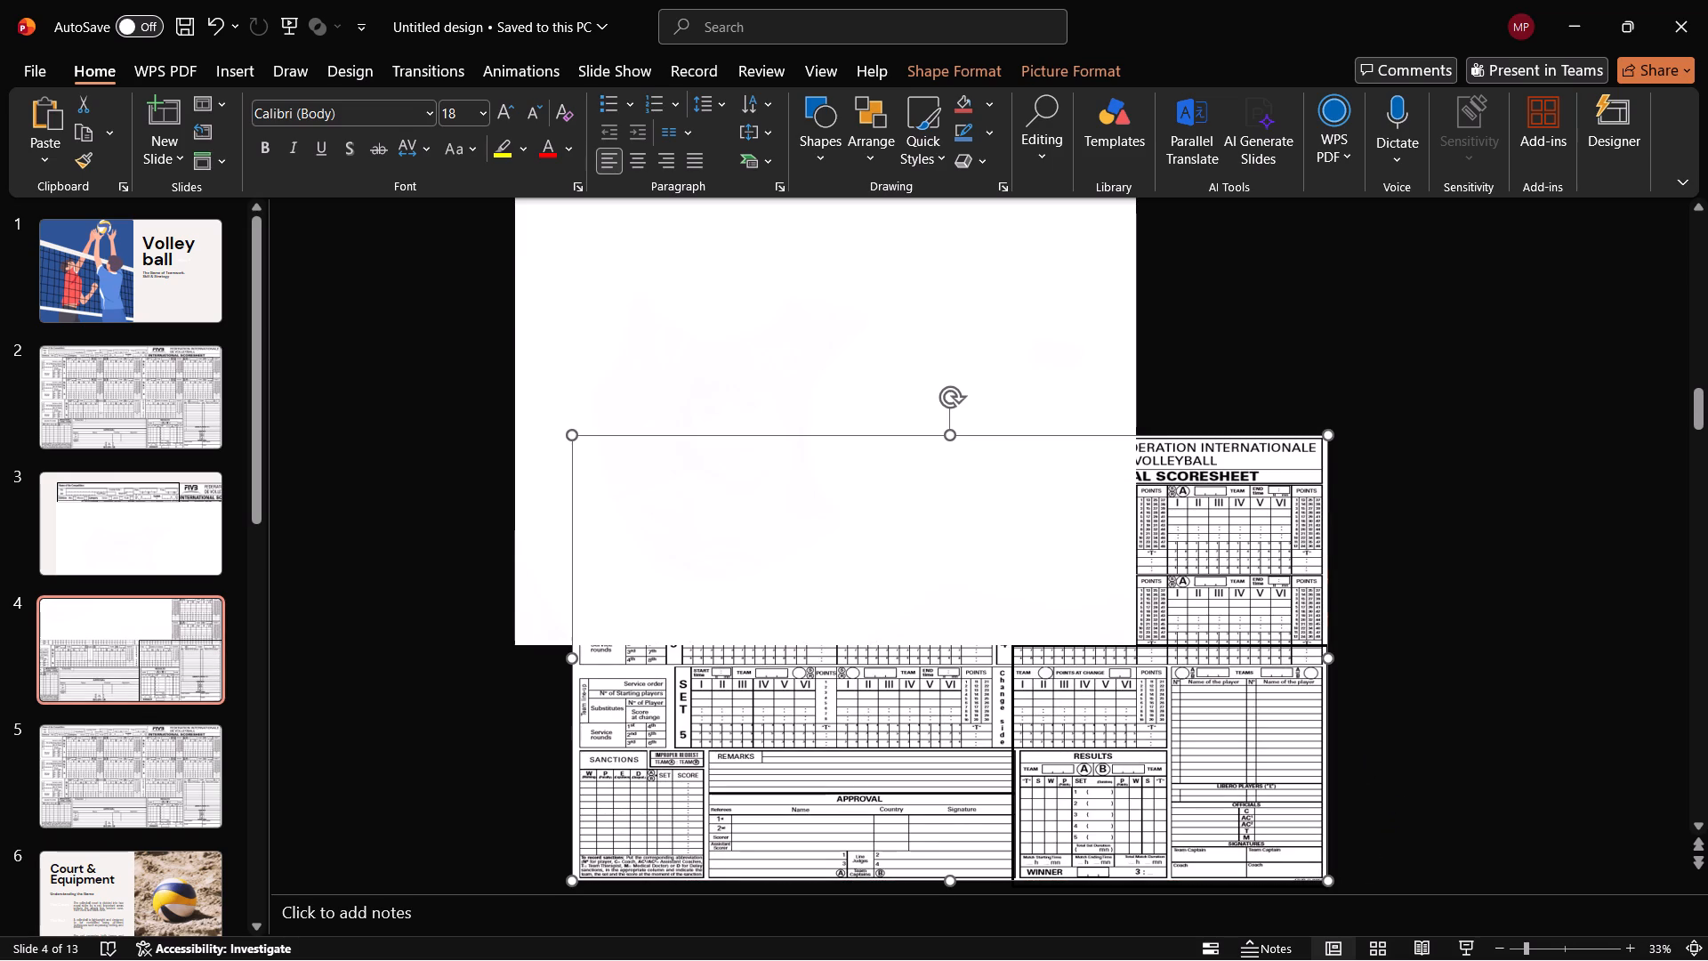
Move the white image down to the top of the Results table and resize it to about 17.21" by 9.02", matching the scoresheet's upper-left corner.
left_click_drag(948, 338, 972, 440)
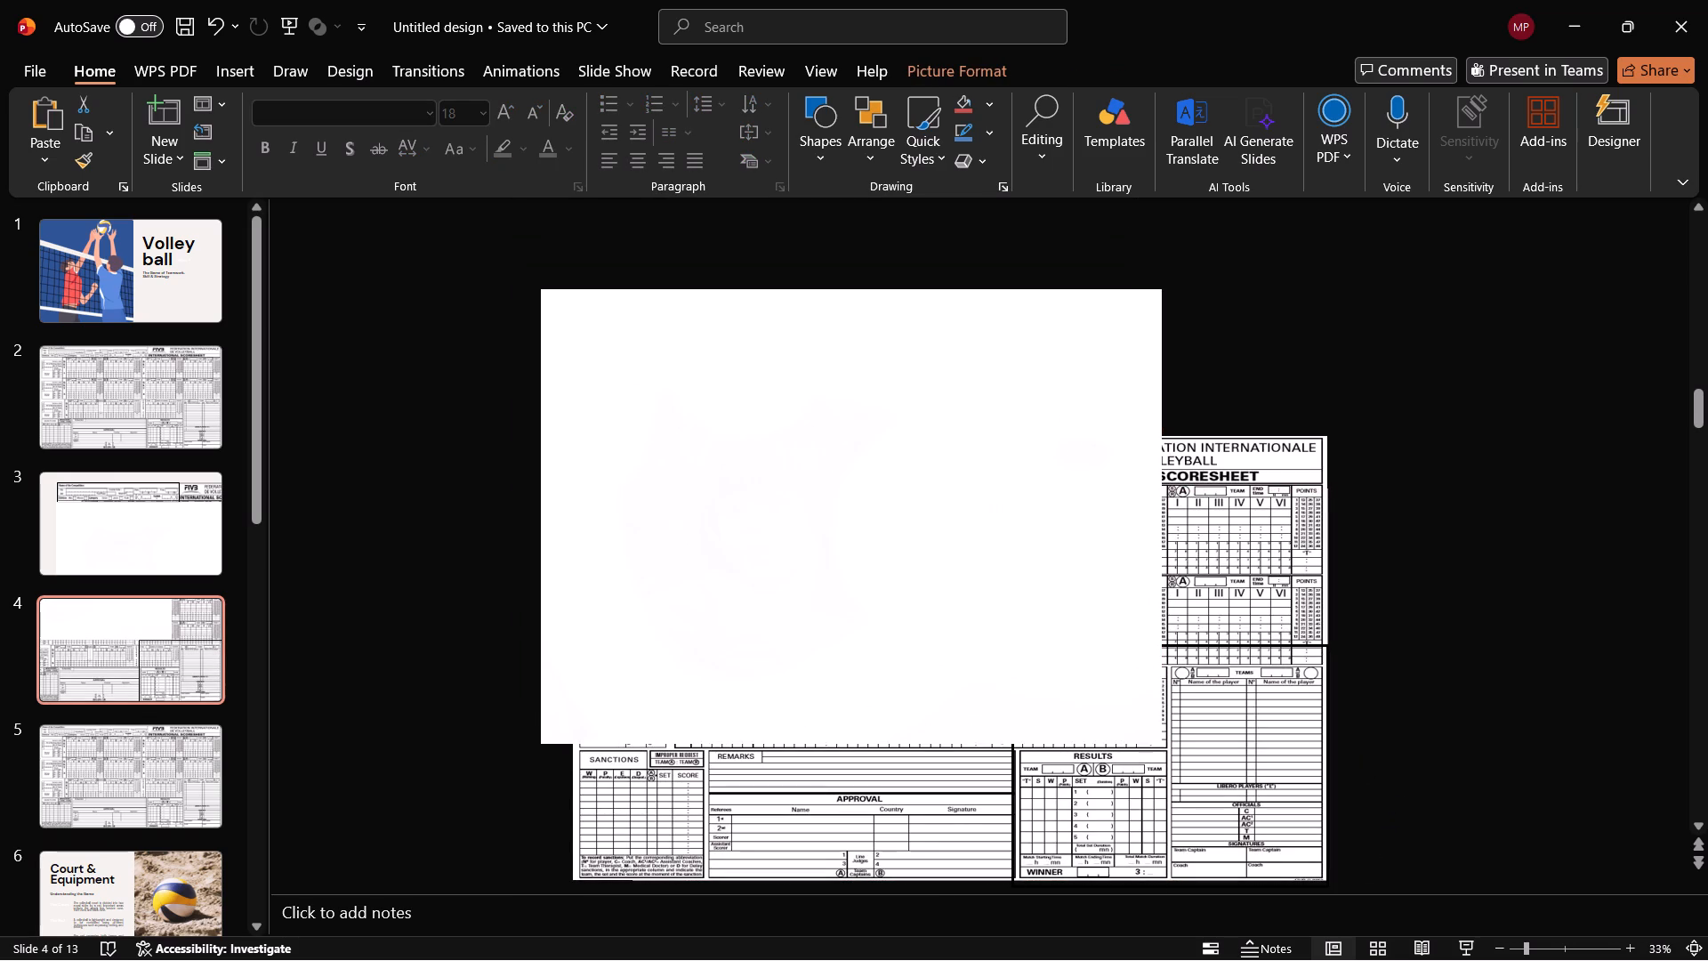
left_click_drag(972, 440, 981, 442)
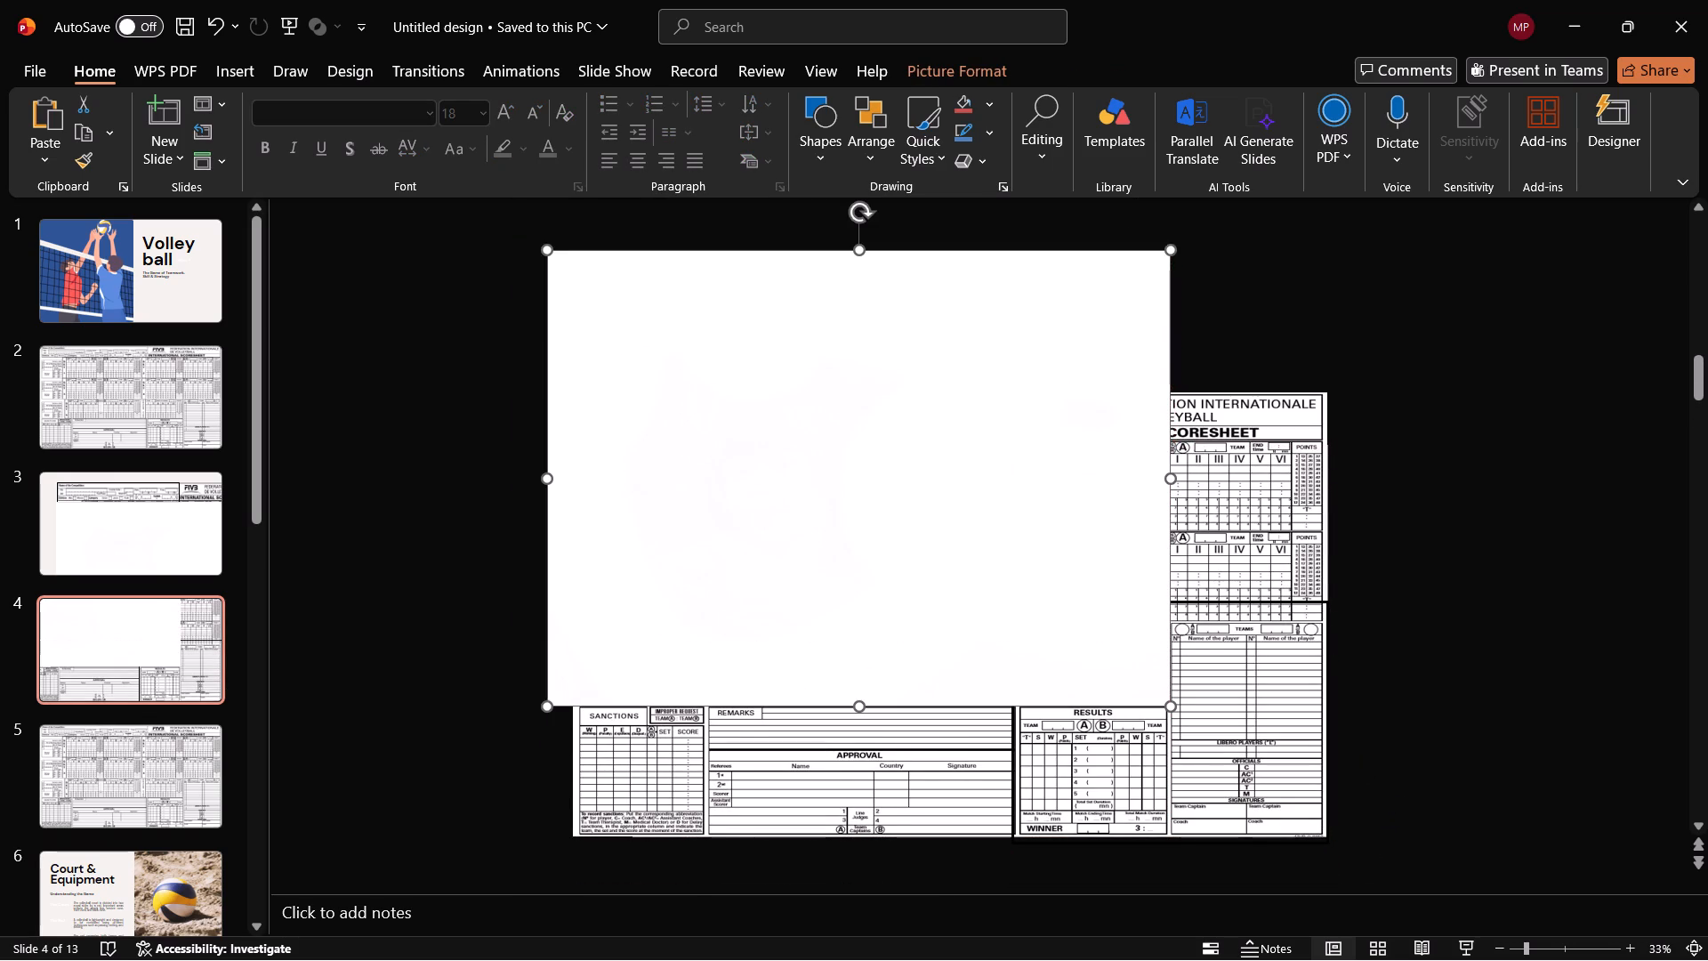
right_click(728, 368)
left_click(876, 449)
left_click_drag(552, 249, 571, 320)
left_click_drag(870, 253, 850, 376)
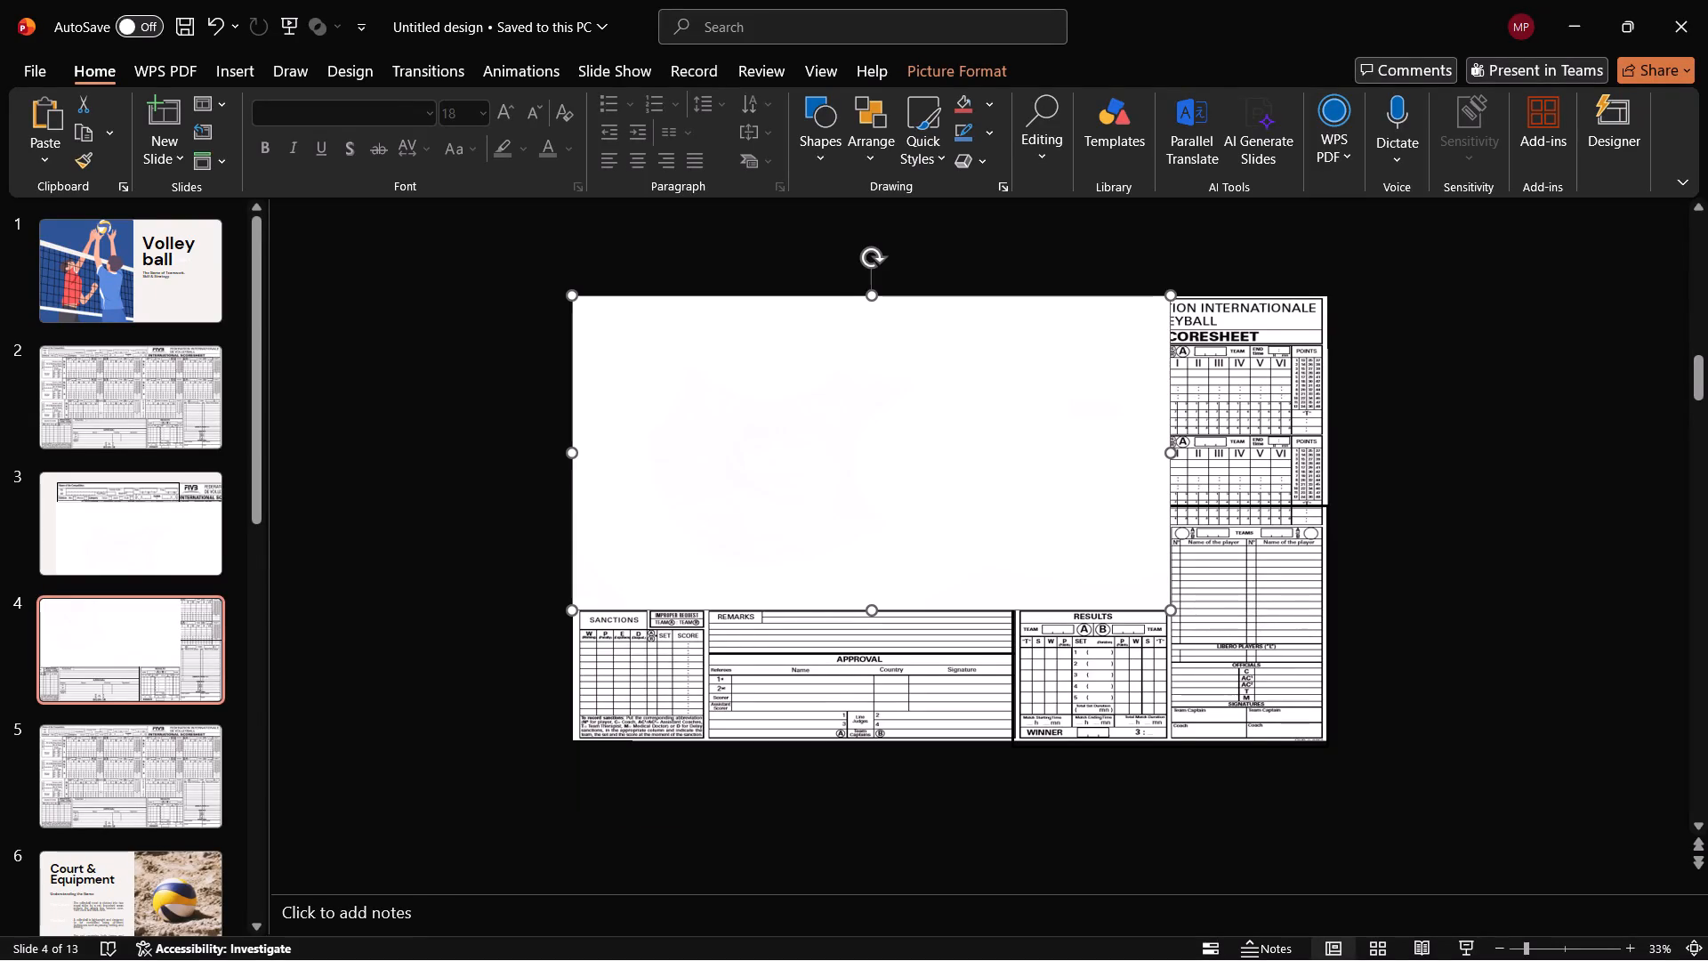
Duplicate the white image, place the copy over the scoresheet's upper right, and shrink it to about 12.88" by 6.75".
key("ctrl+c")
key("ctrl+v")
left_click_drag(994, 495, 1058, 436)
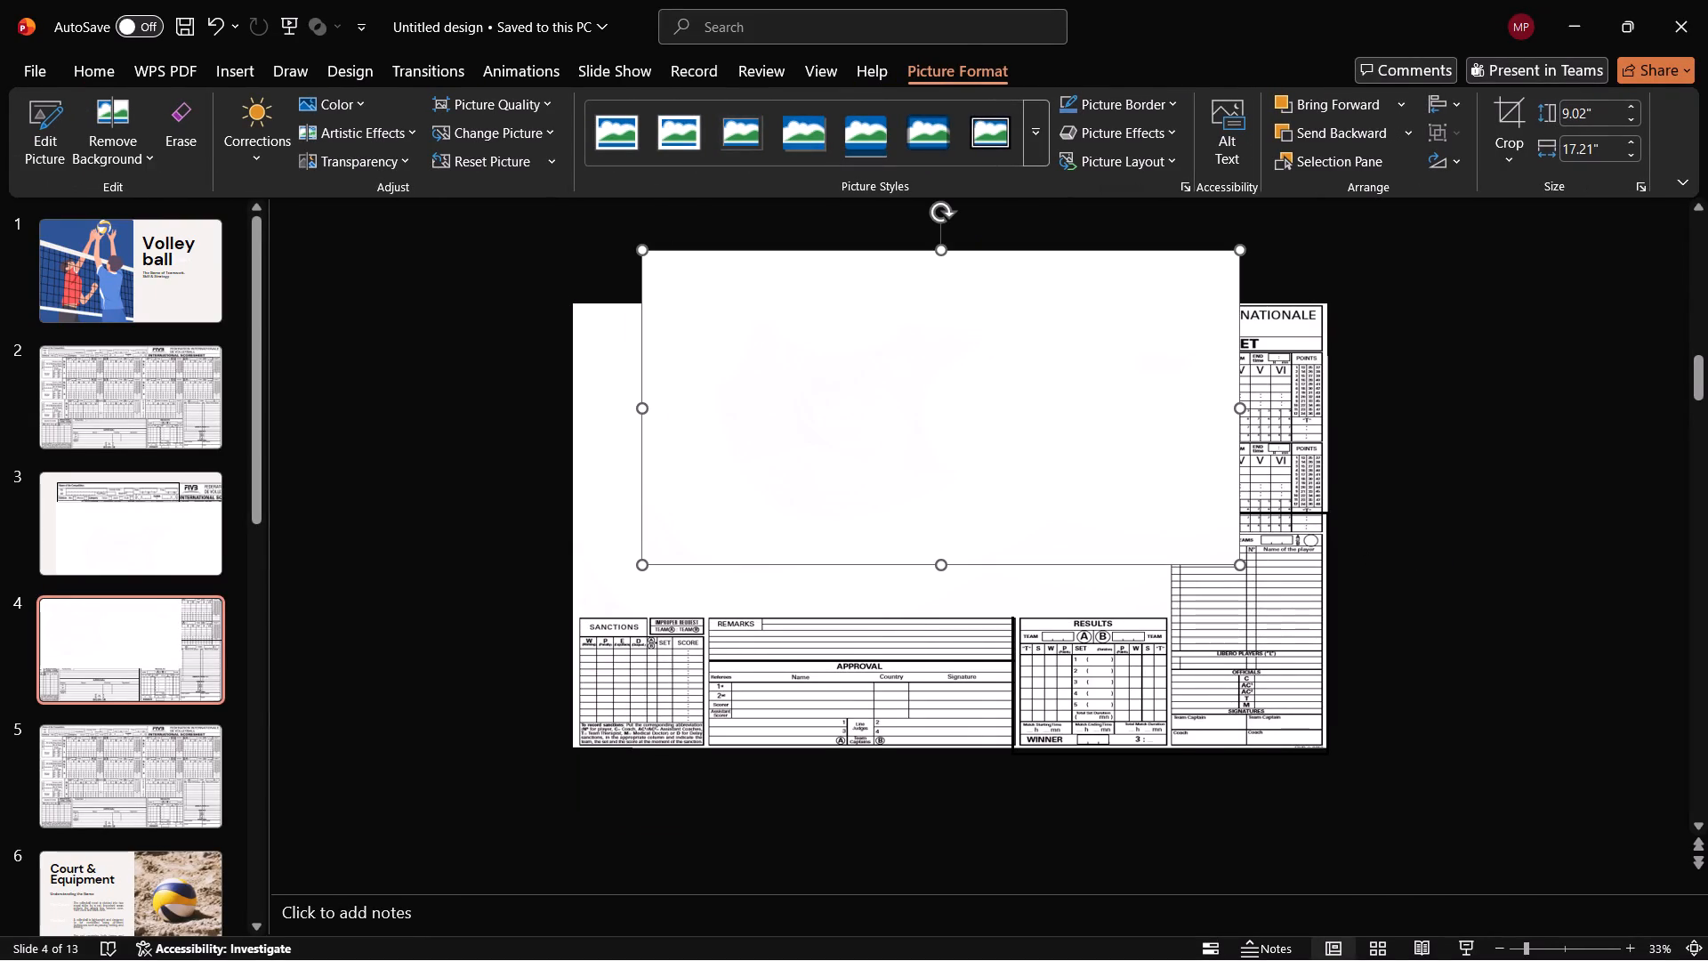
left_click_drag(640, 562, 1003, 486)
Paste another white image copy and fit it at about 12.77" by 4.29" over the Sanctions, Remarks and Approval sections.
key("ctrl+v")
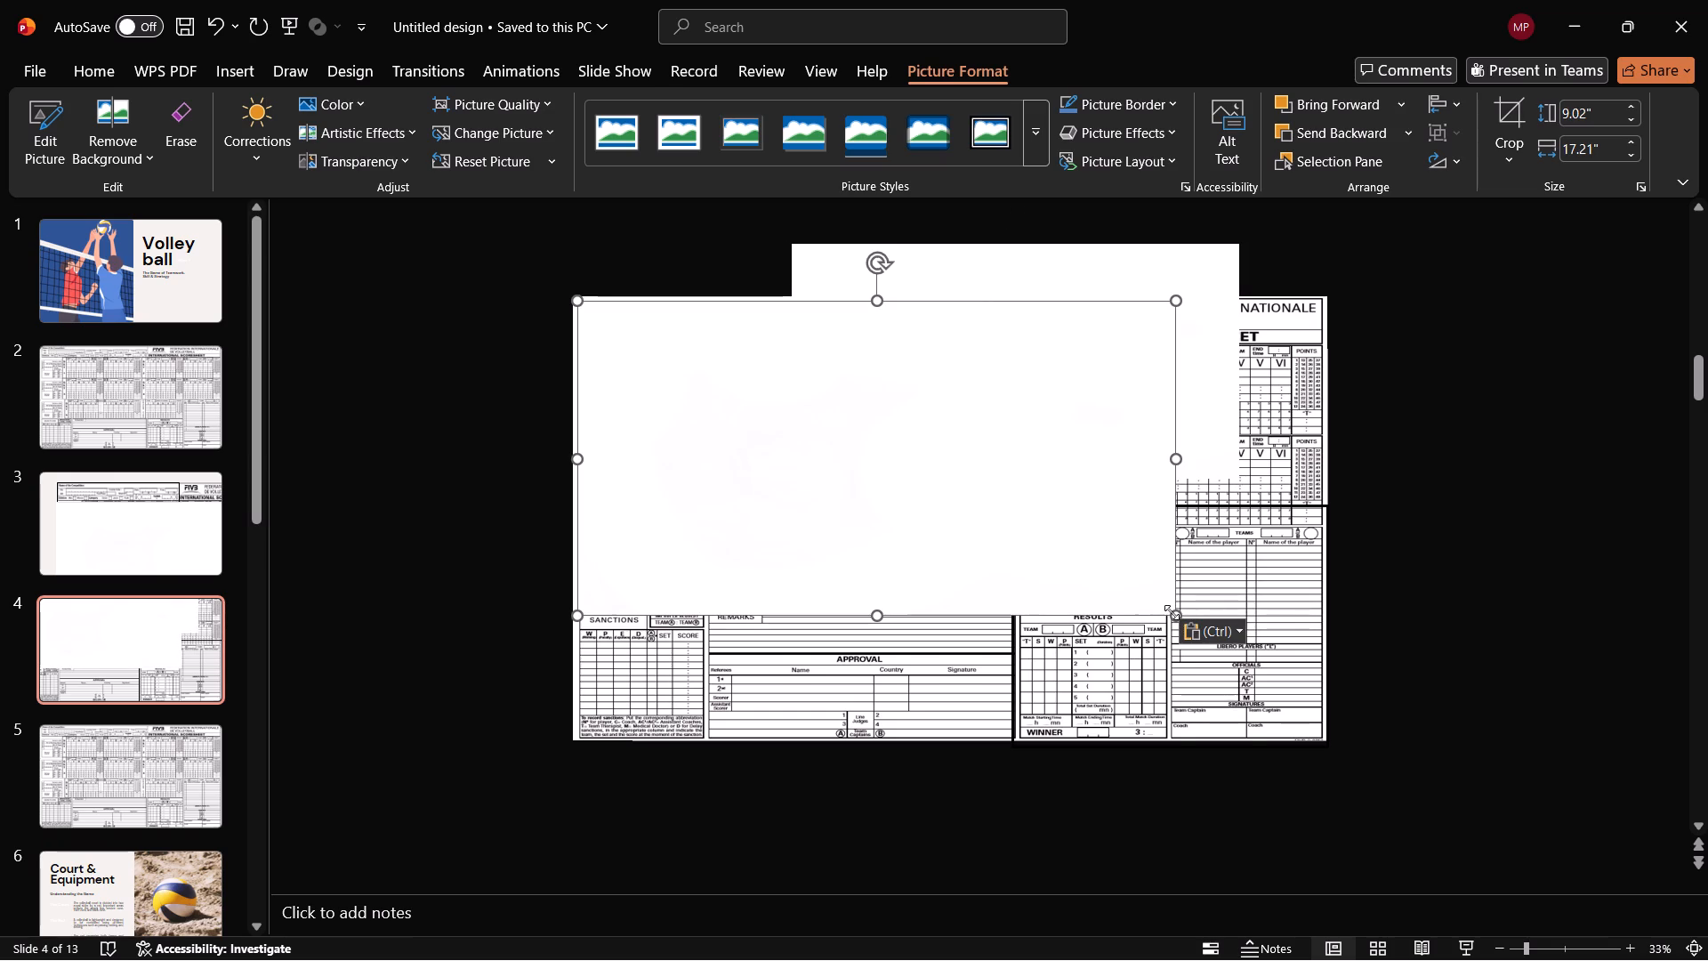
left_click_drag(1173, 615, 806, 477)
left_click_drag(844, 424, 870, 662)
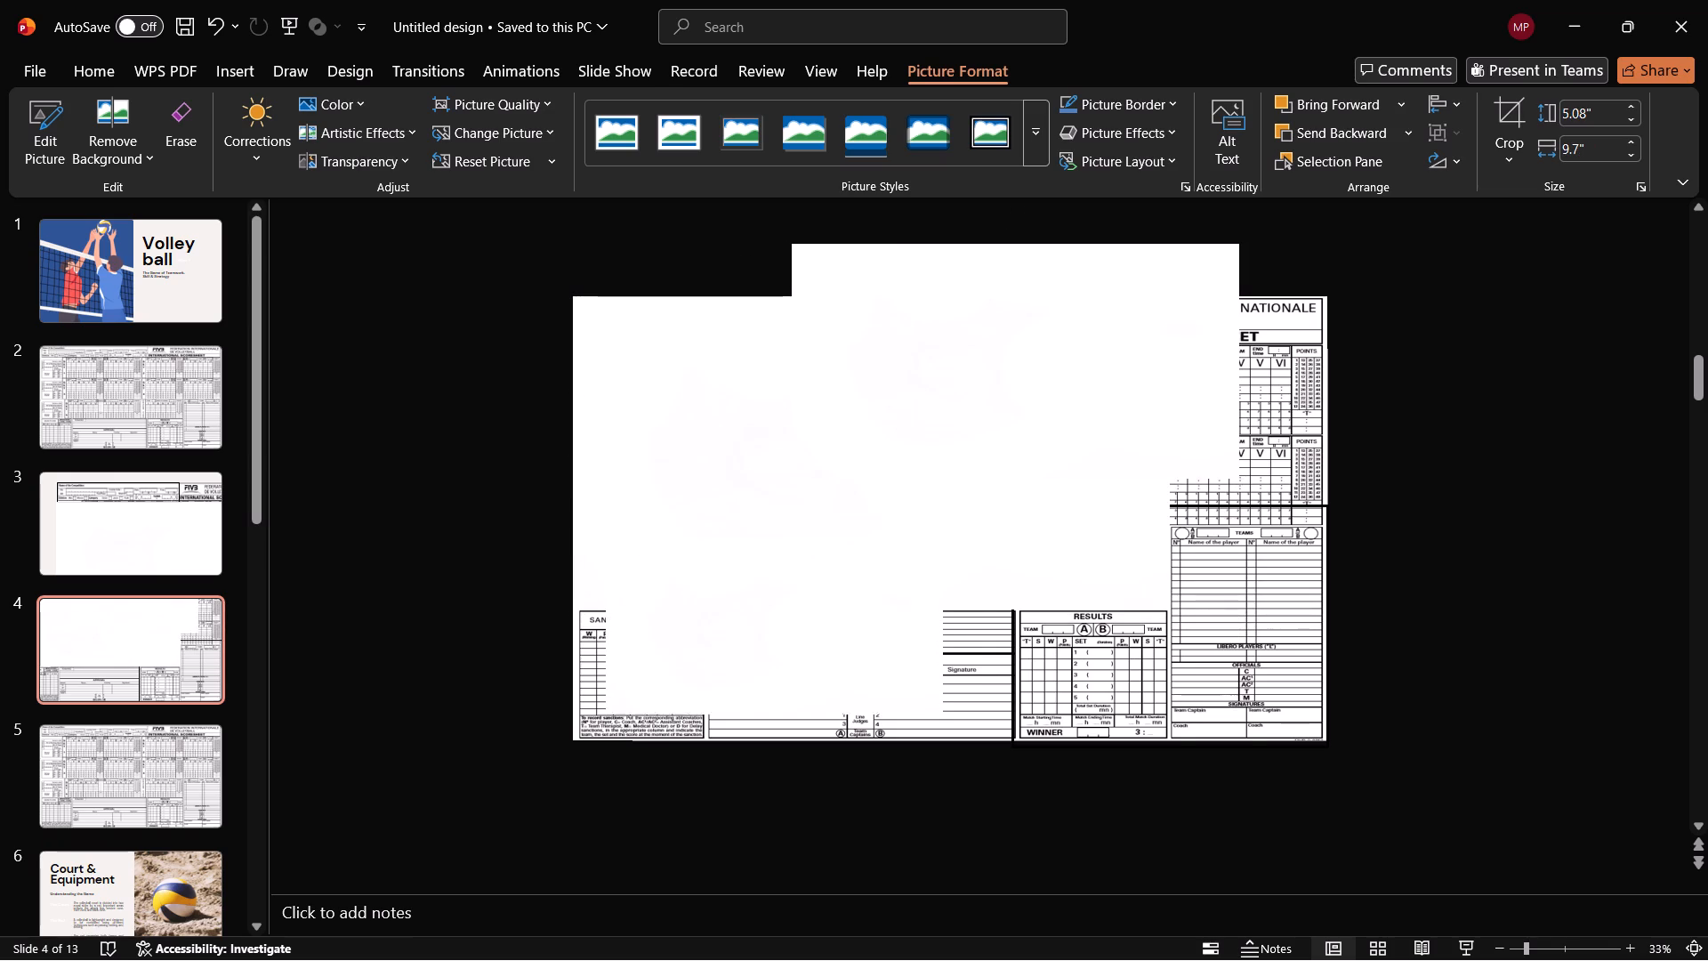
left_click_drag(870, 662, 866, 696)
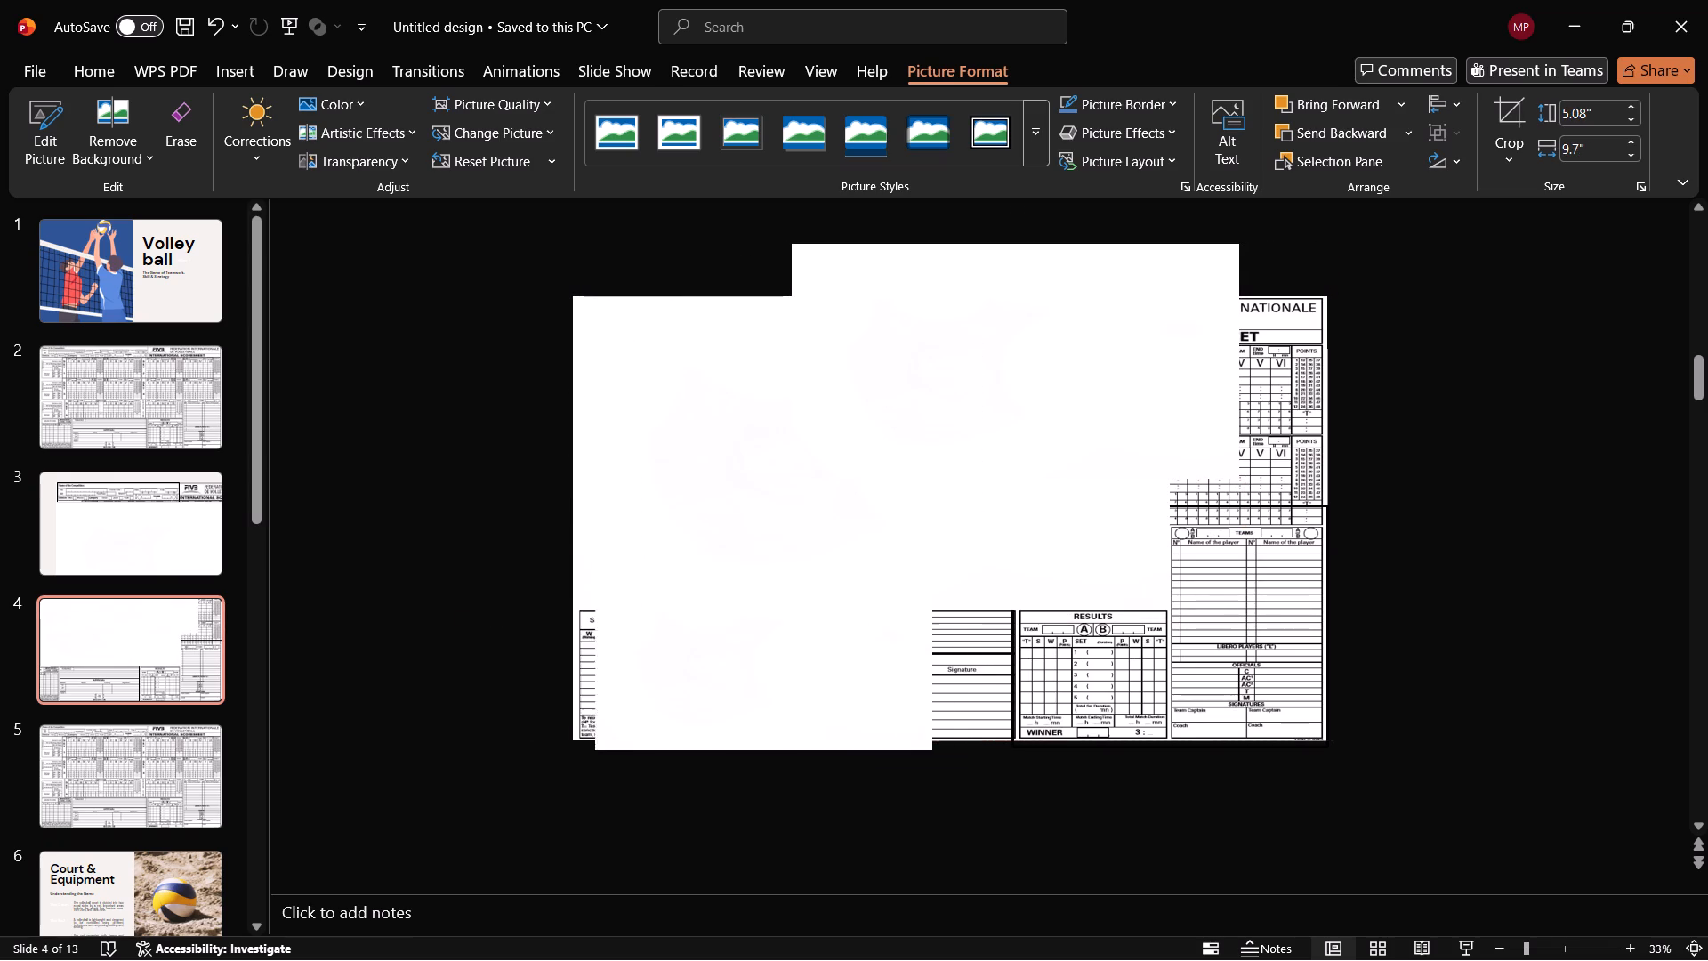
left_click_drag(866, 696, 948, 680)
left_click_drag(675, 650, 653, 653)
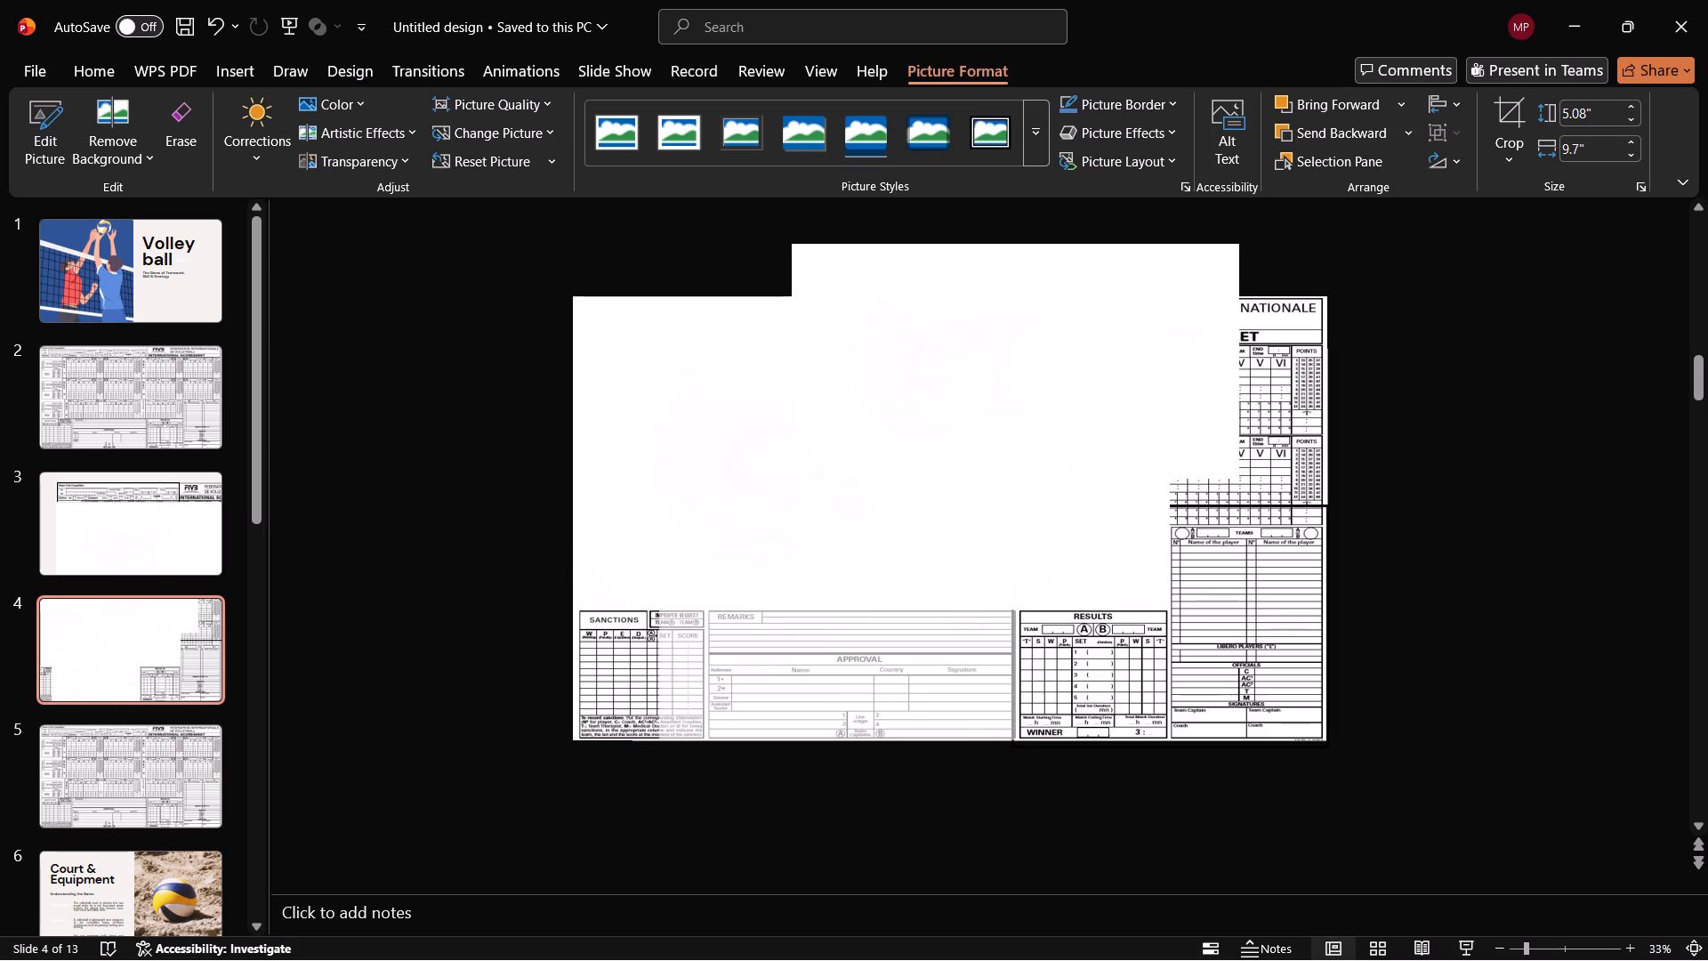
left_click_drag(653, 653, 576, 655)
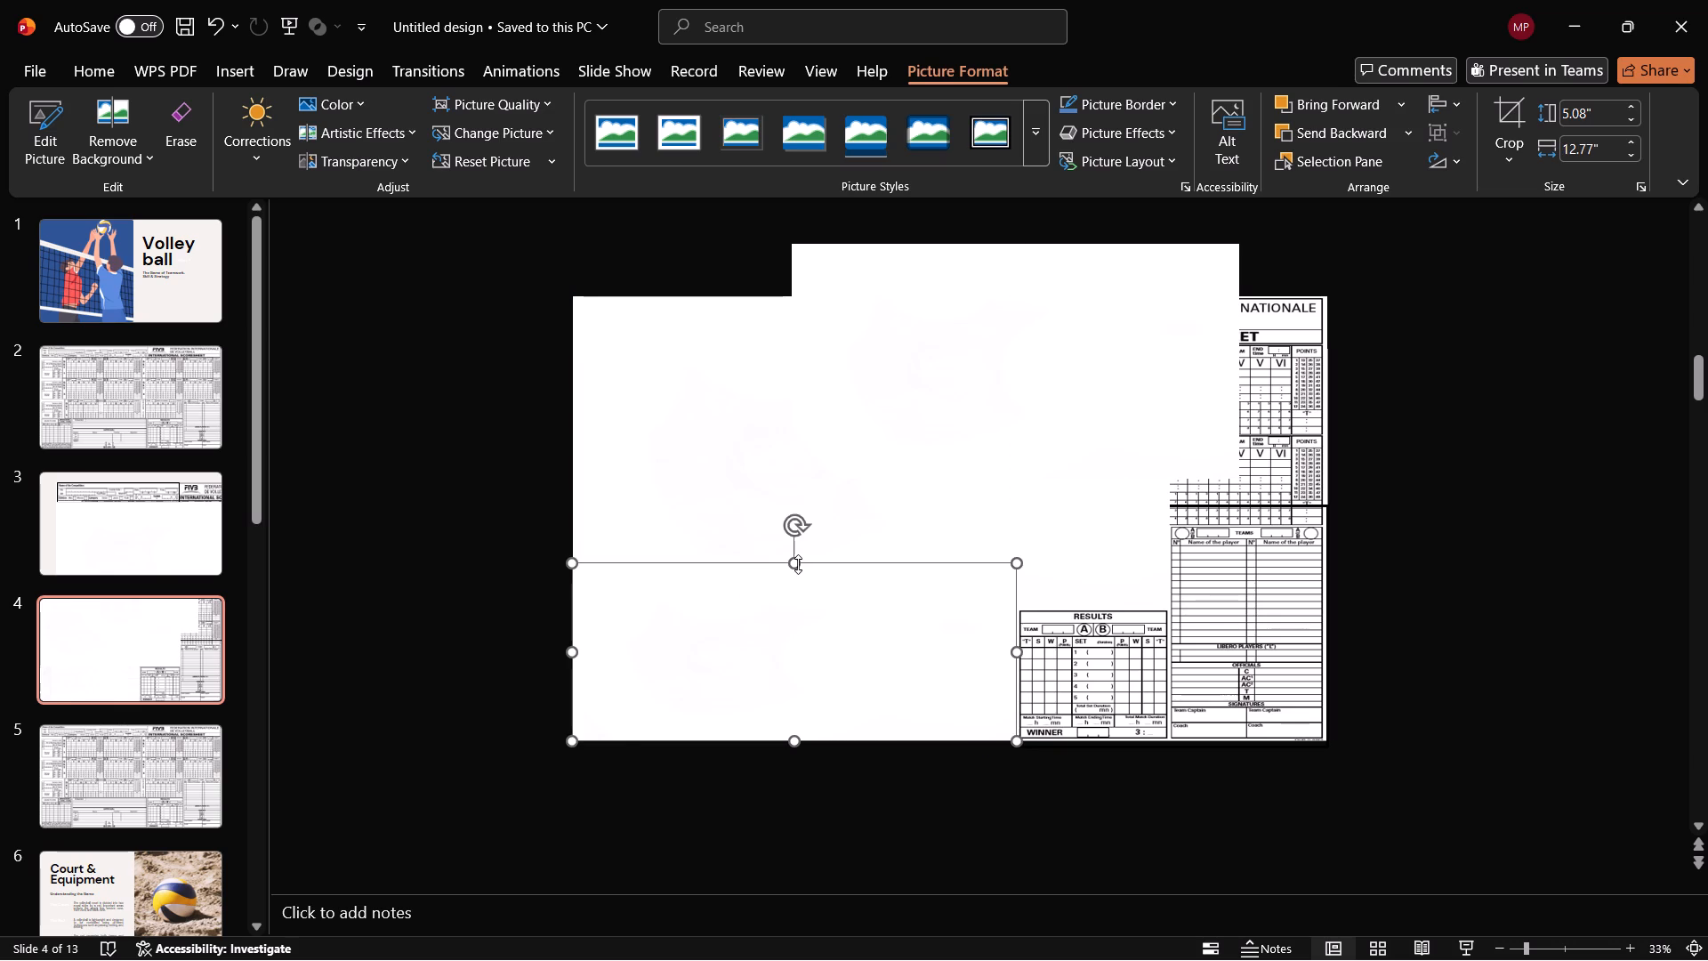
left_click_drag(798, 564, 797, 592)
Resize the upper-right white copy to about 4.54" by 6.56" and fit it over the scoresheet area above the Teams roster.
left_click(1210, 304)
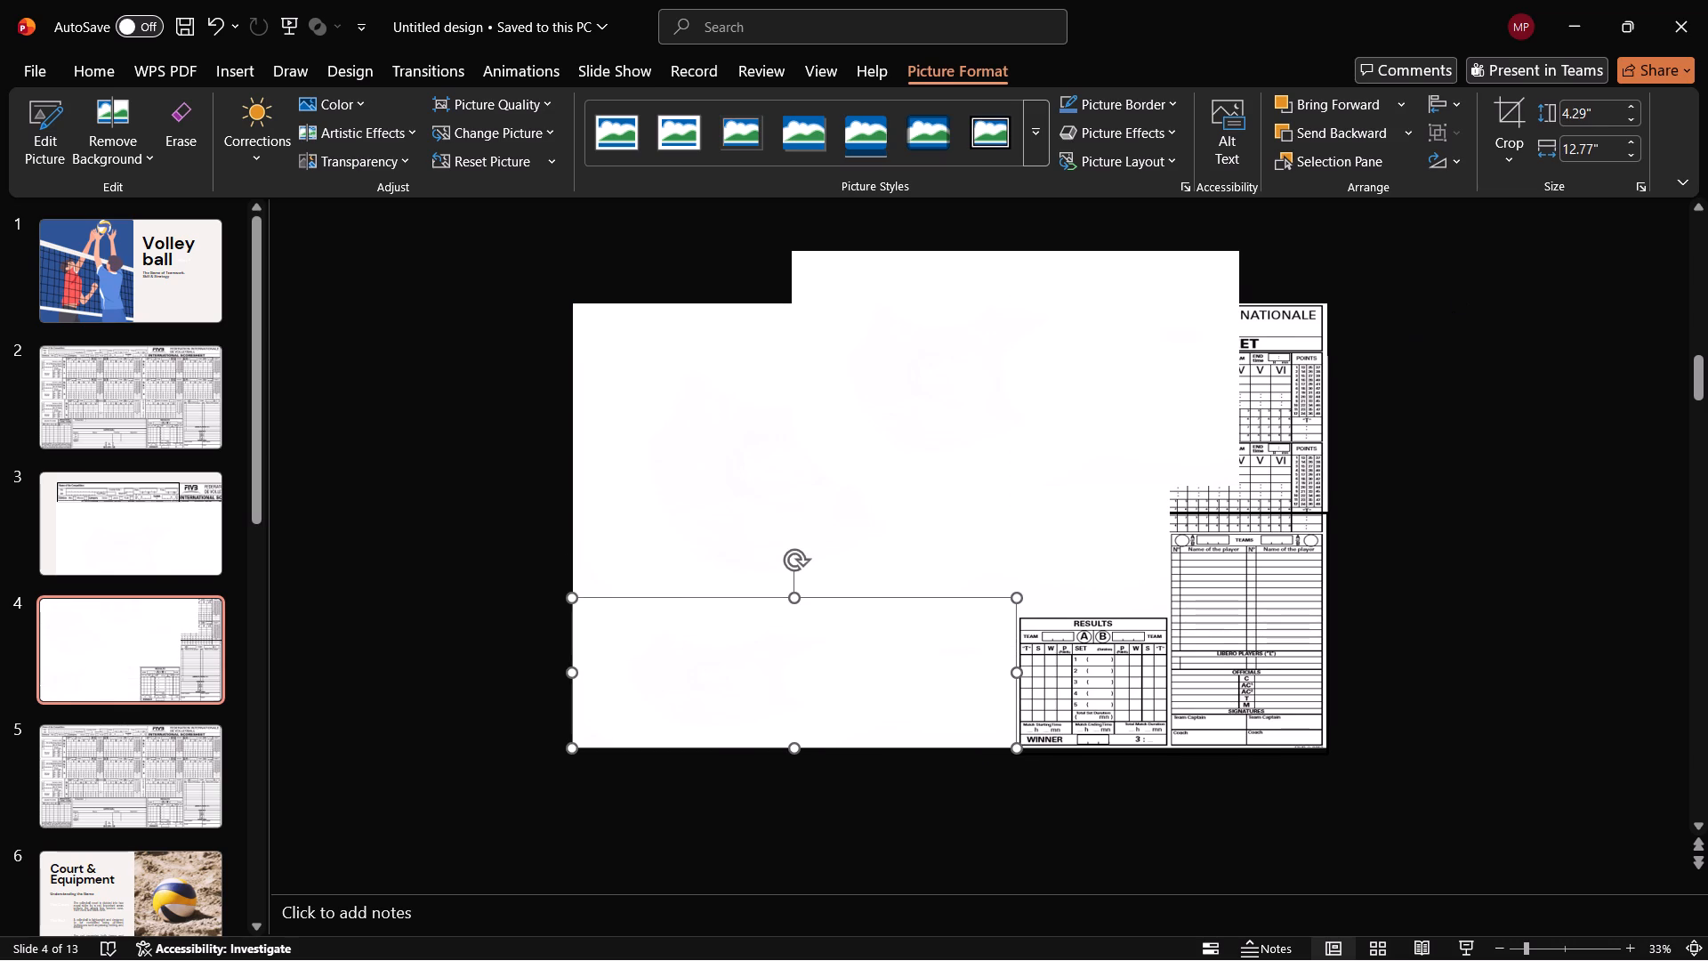
left_click_drag(791, 372, 1065, 408)
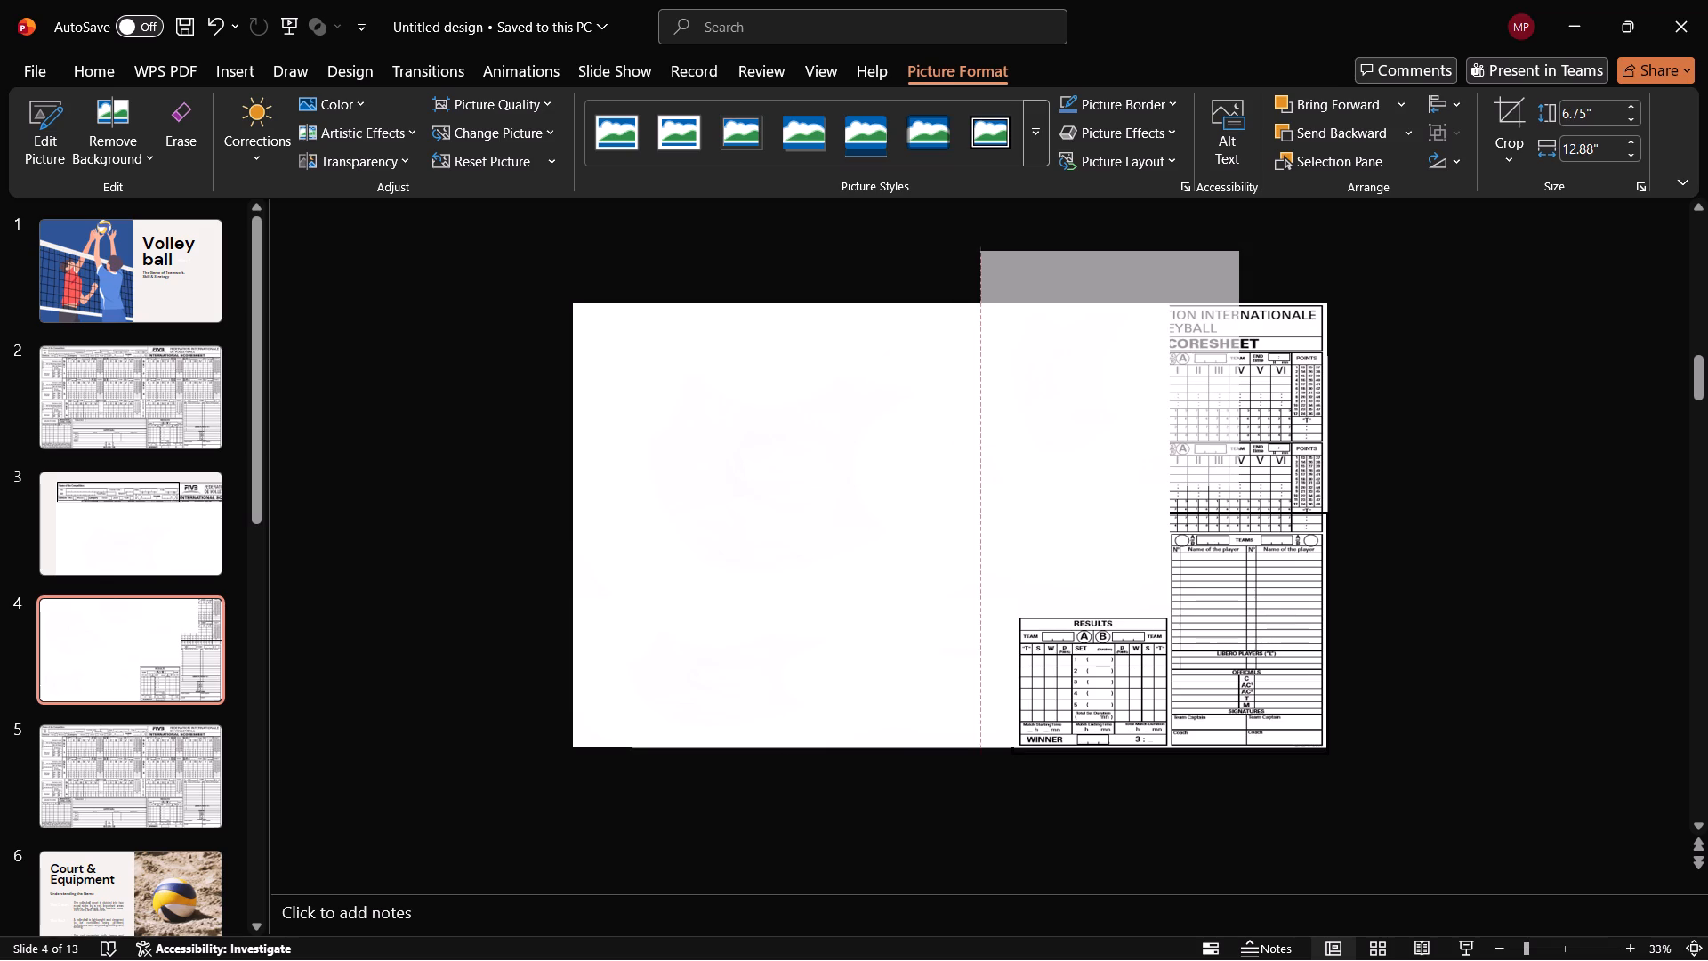
left_click_drag(1065, 408, 1094, 413)
left_click_drag(1194, 372, 1277, 409)
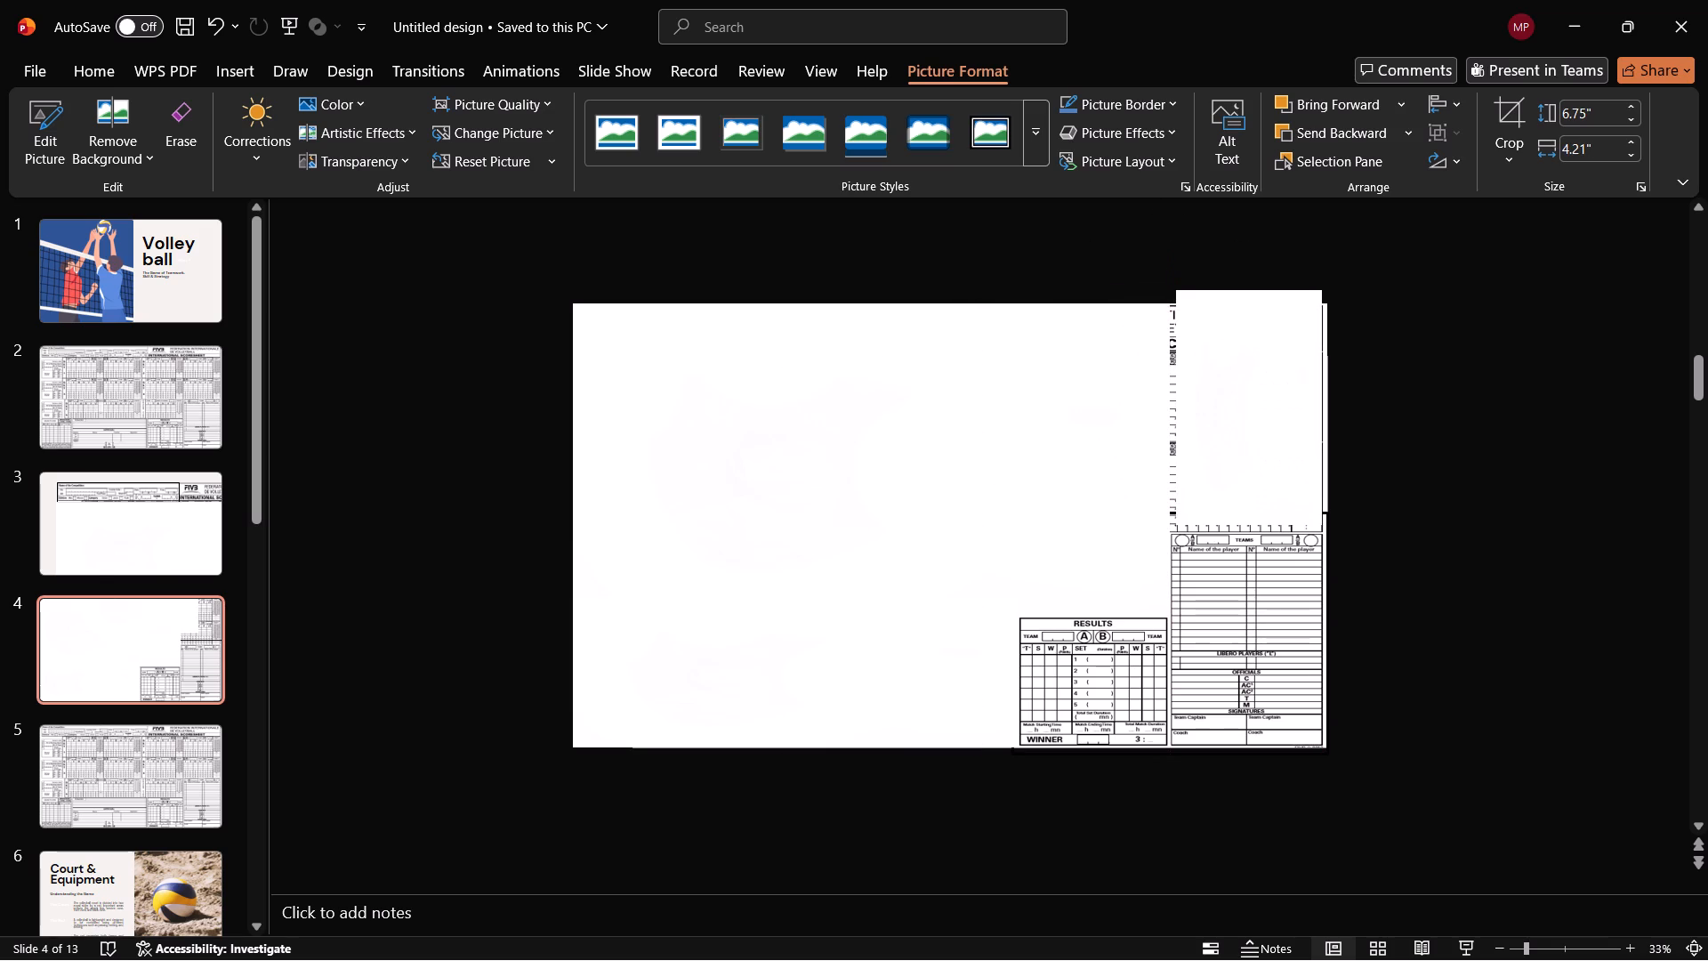
left_click_drag(1277, 409, 1280, 424)
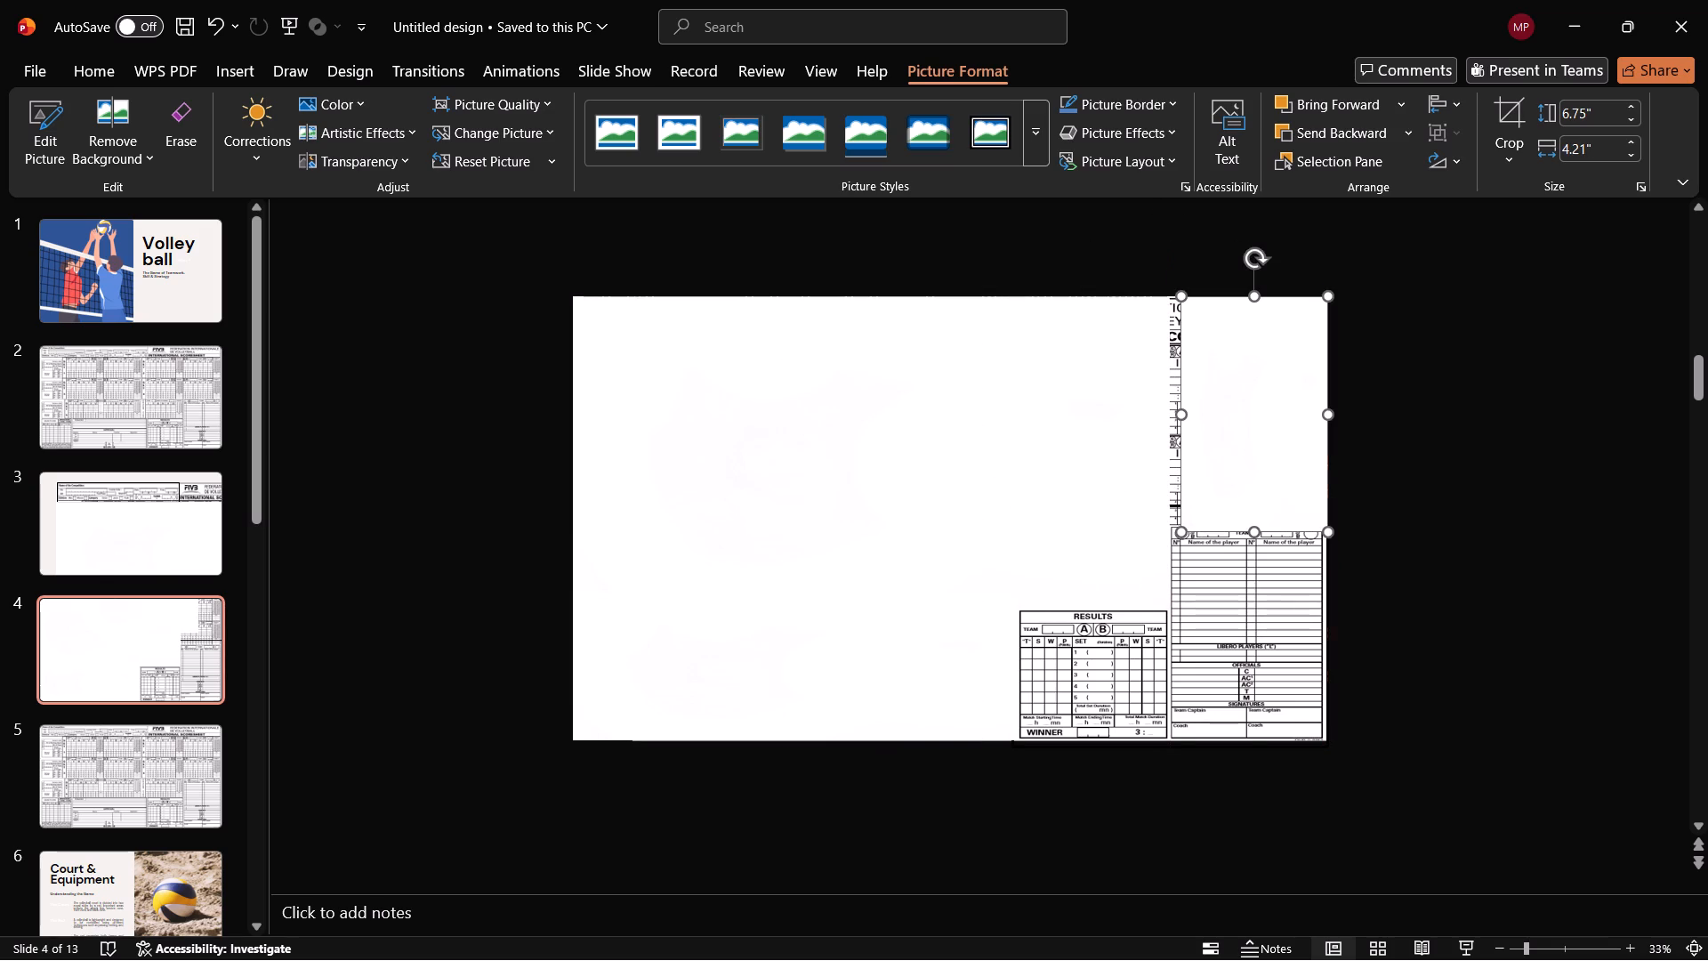
left_click_drag(1180, 414, 1164, 421)
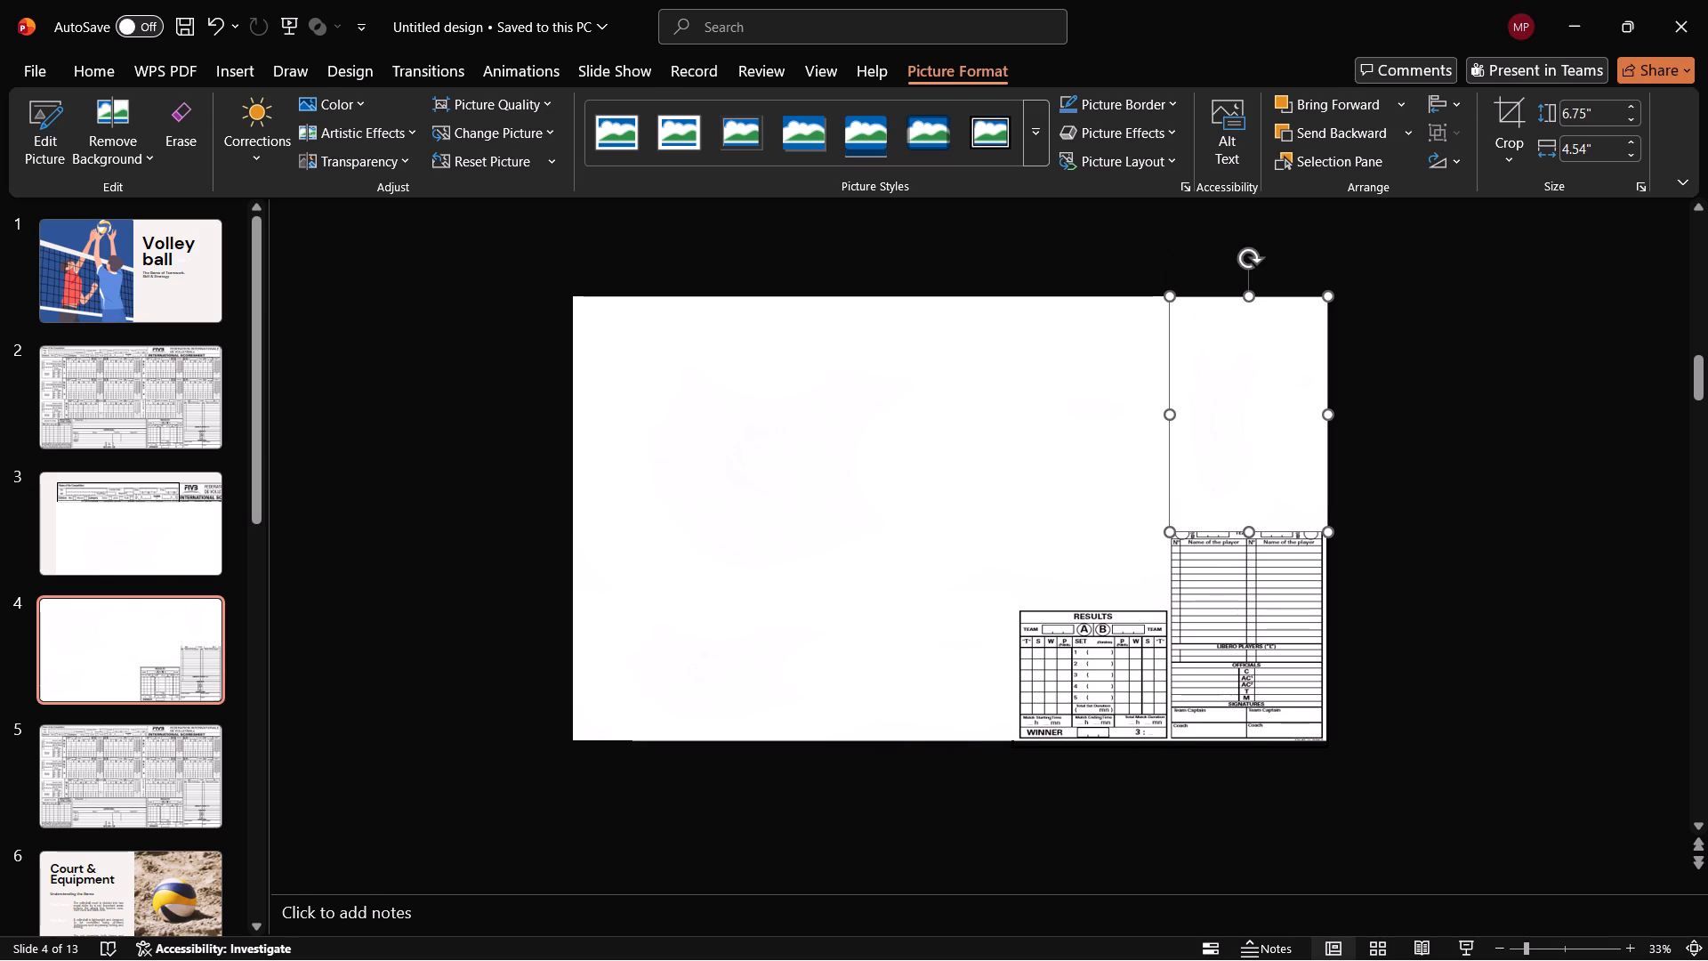
left_click(1247, 530)
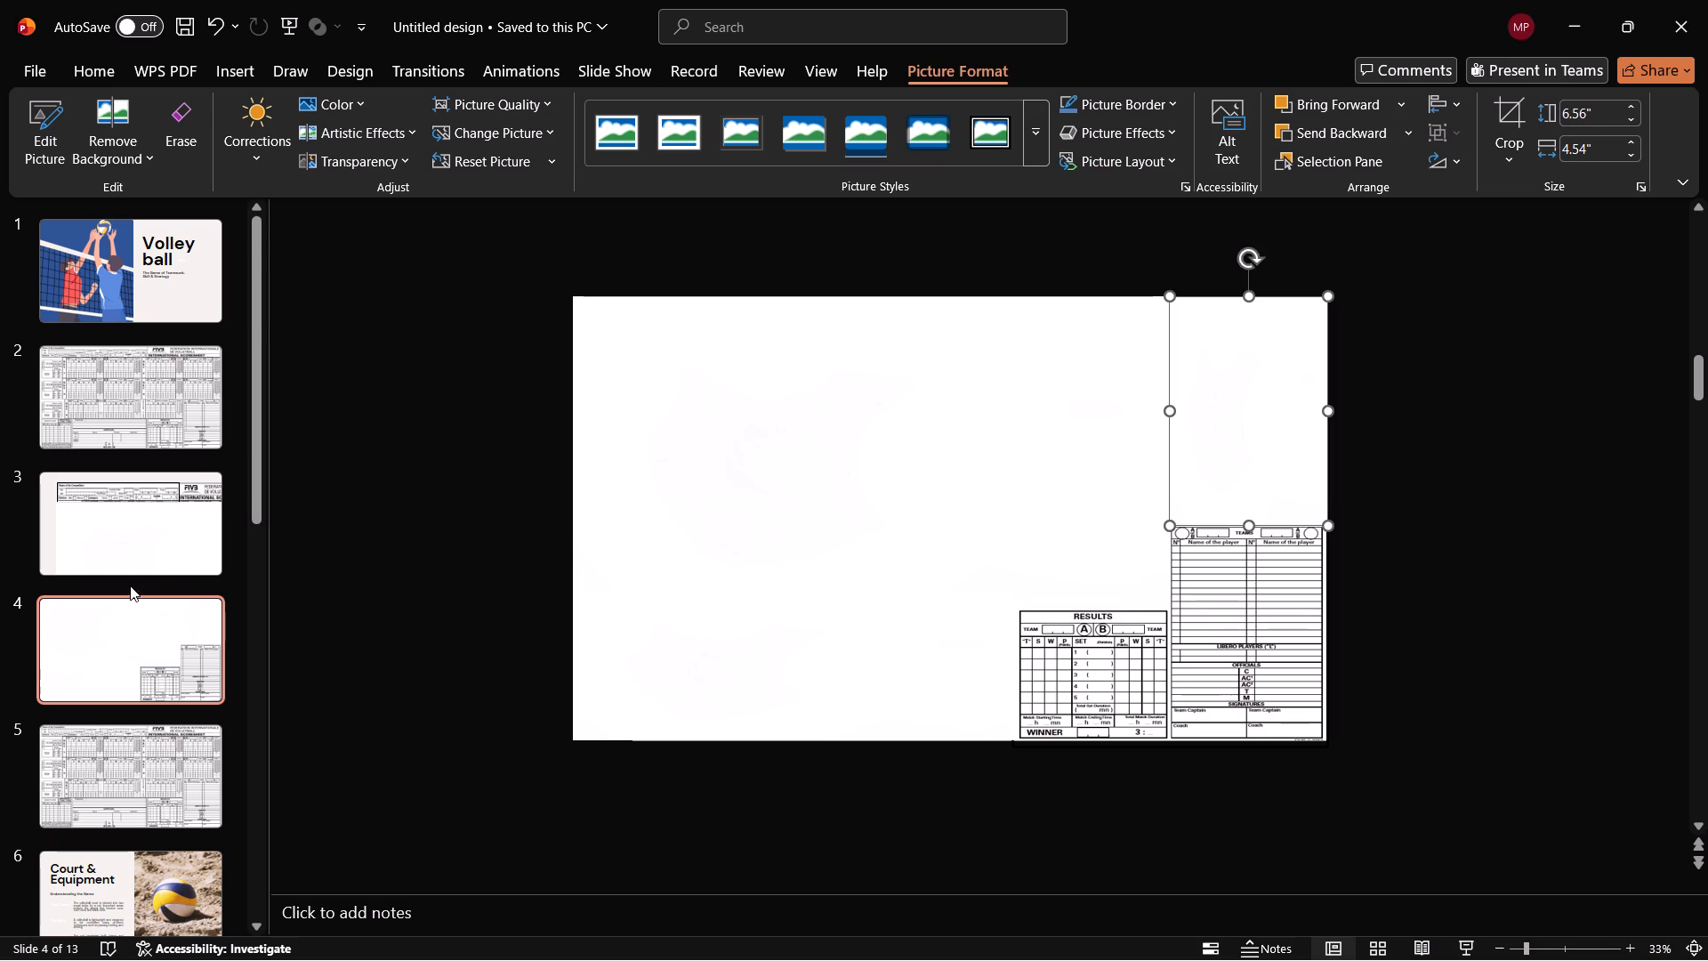
Preview slides 2 through 4 in the slide show, ending it on slide 4.
left_click(123, 380)
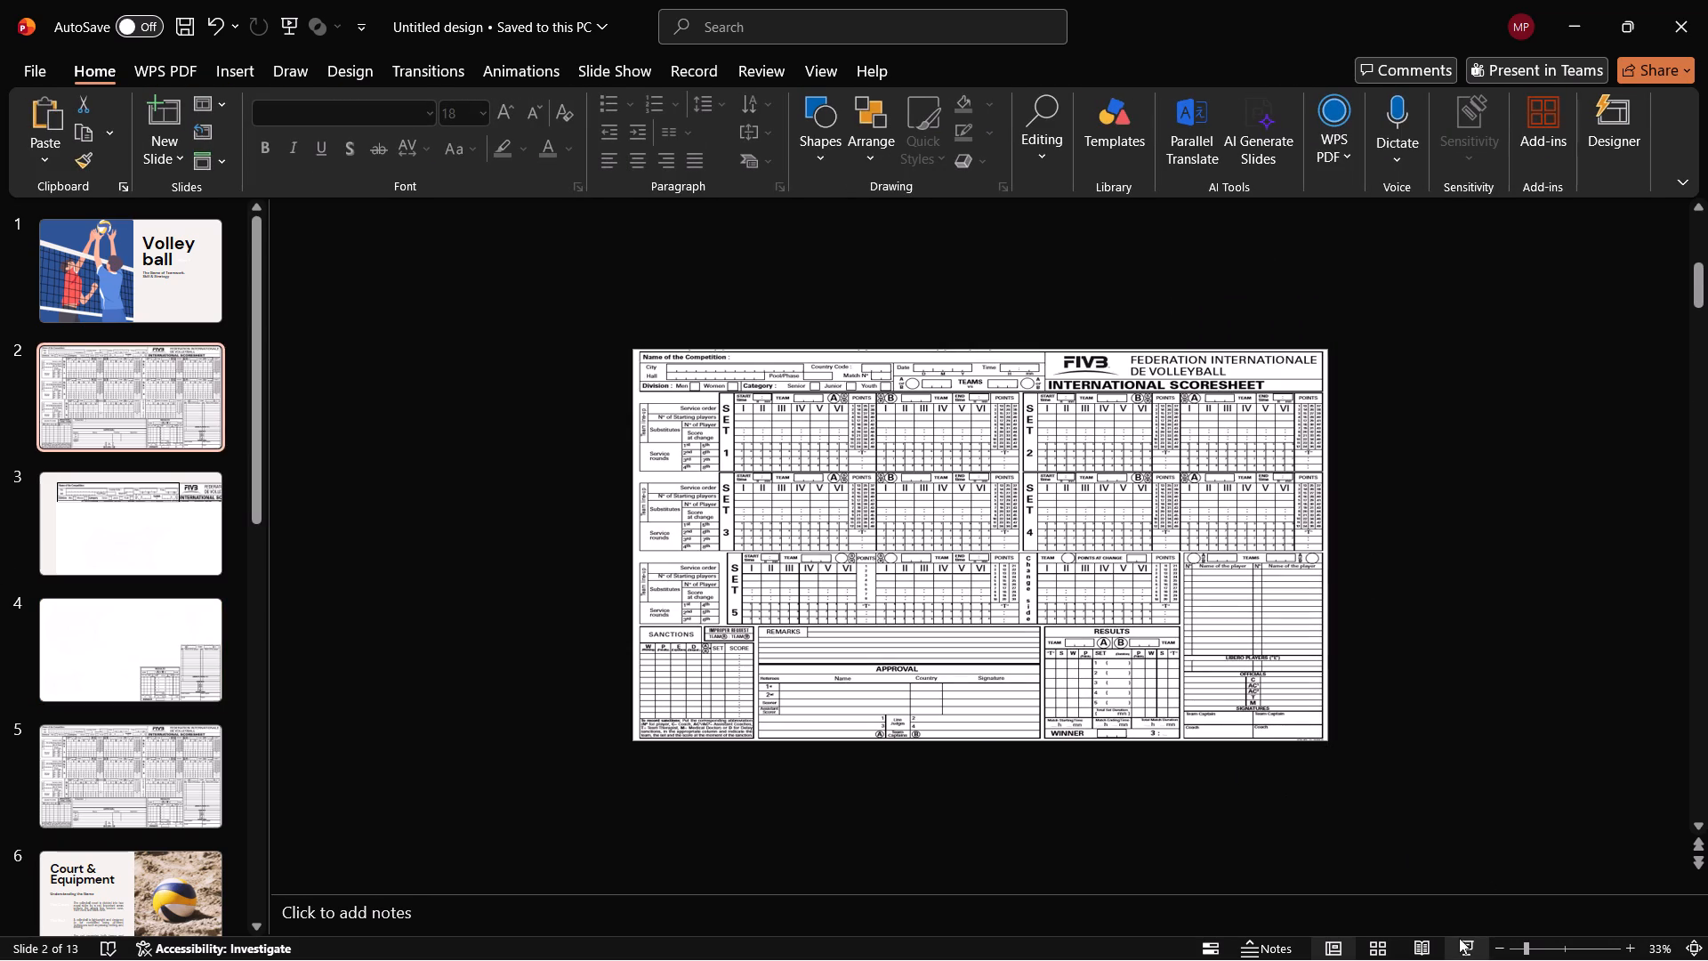
left_click(1462, 943)
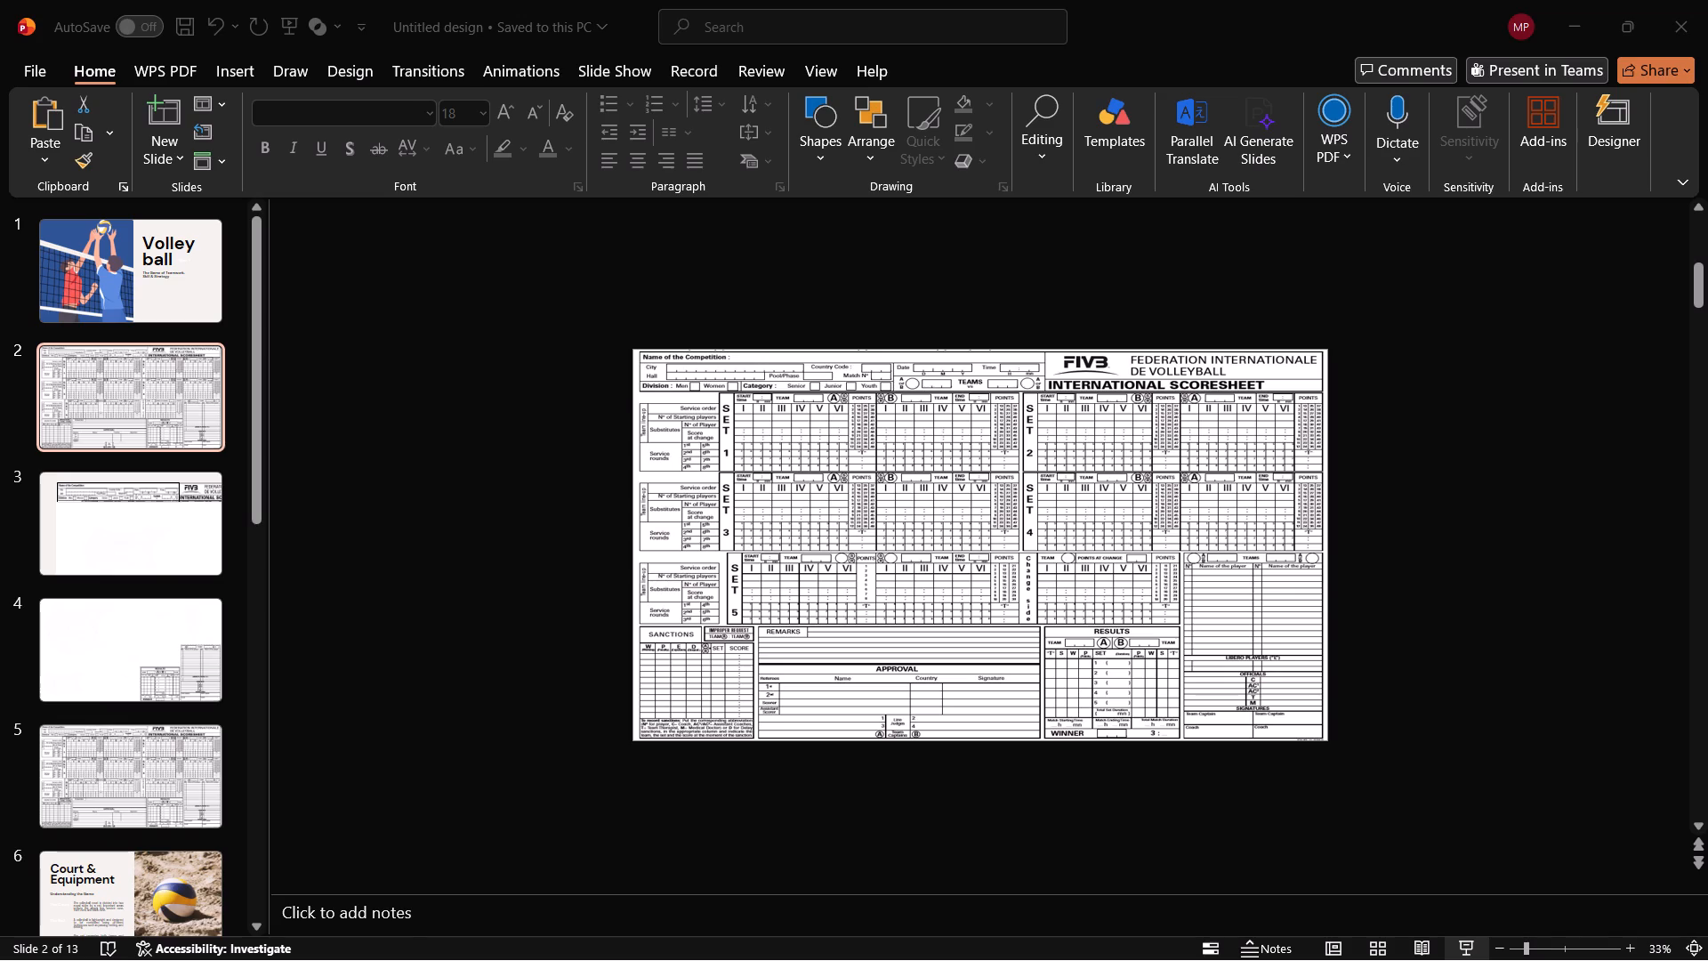
key("Right")
key("Right")
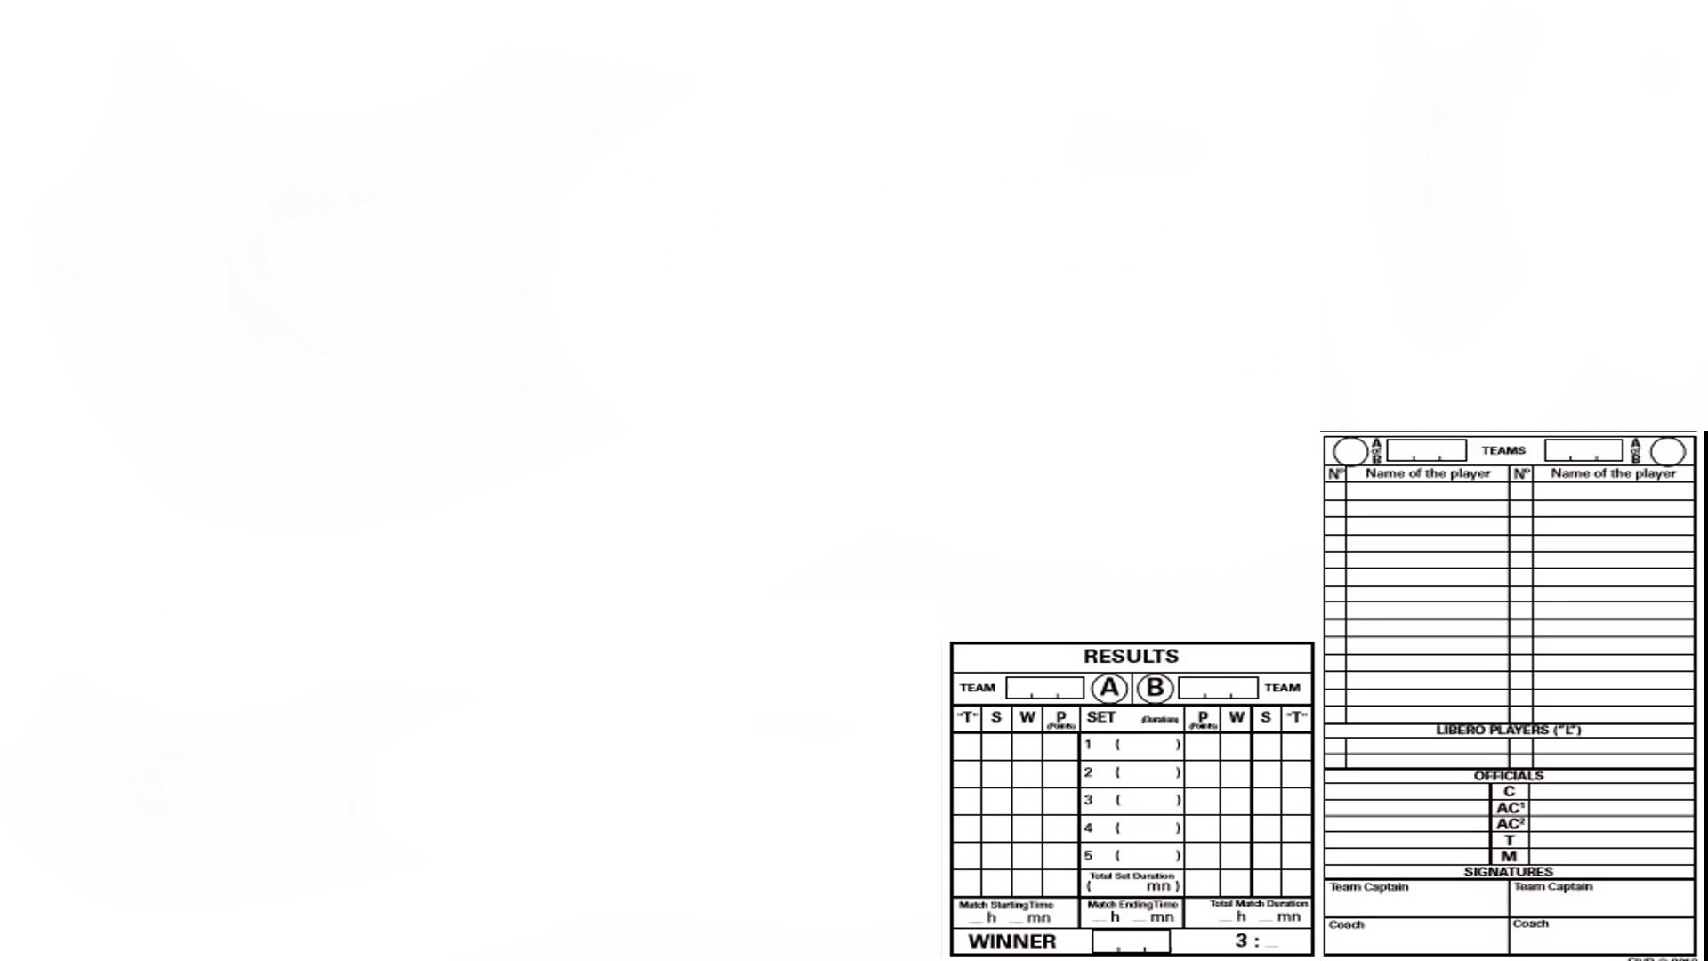
key("Escape")
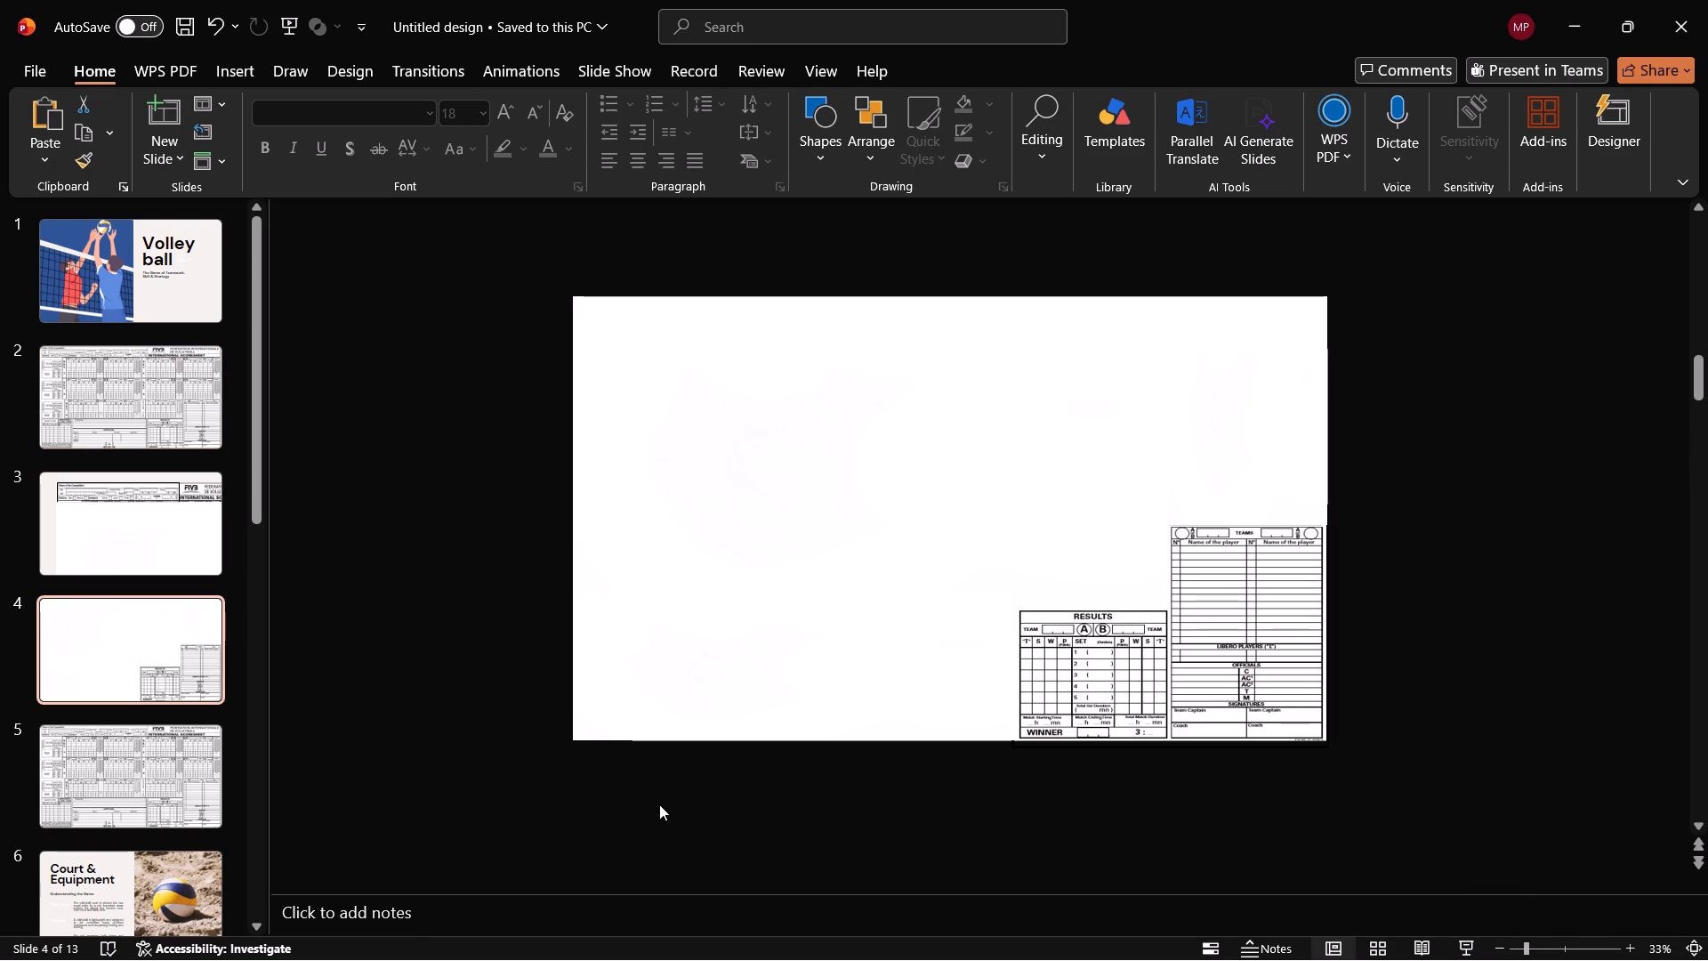
Move the large white image up and left, and shift the black-outlined rectangle toward the slide's lower right corner.
left_click(883, 450)
left_click(900, 452)
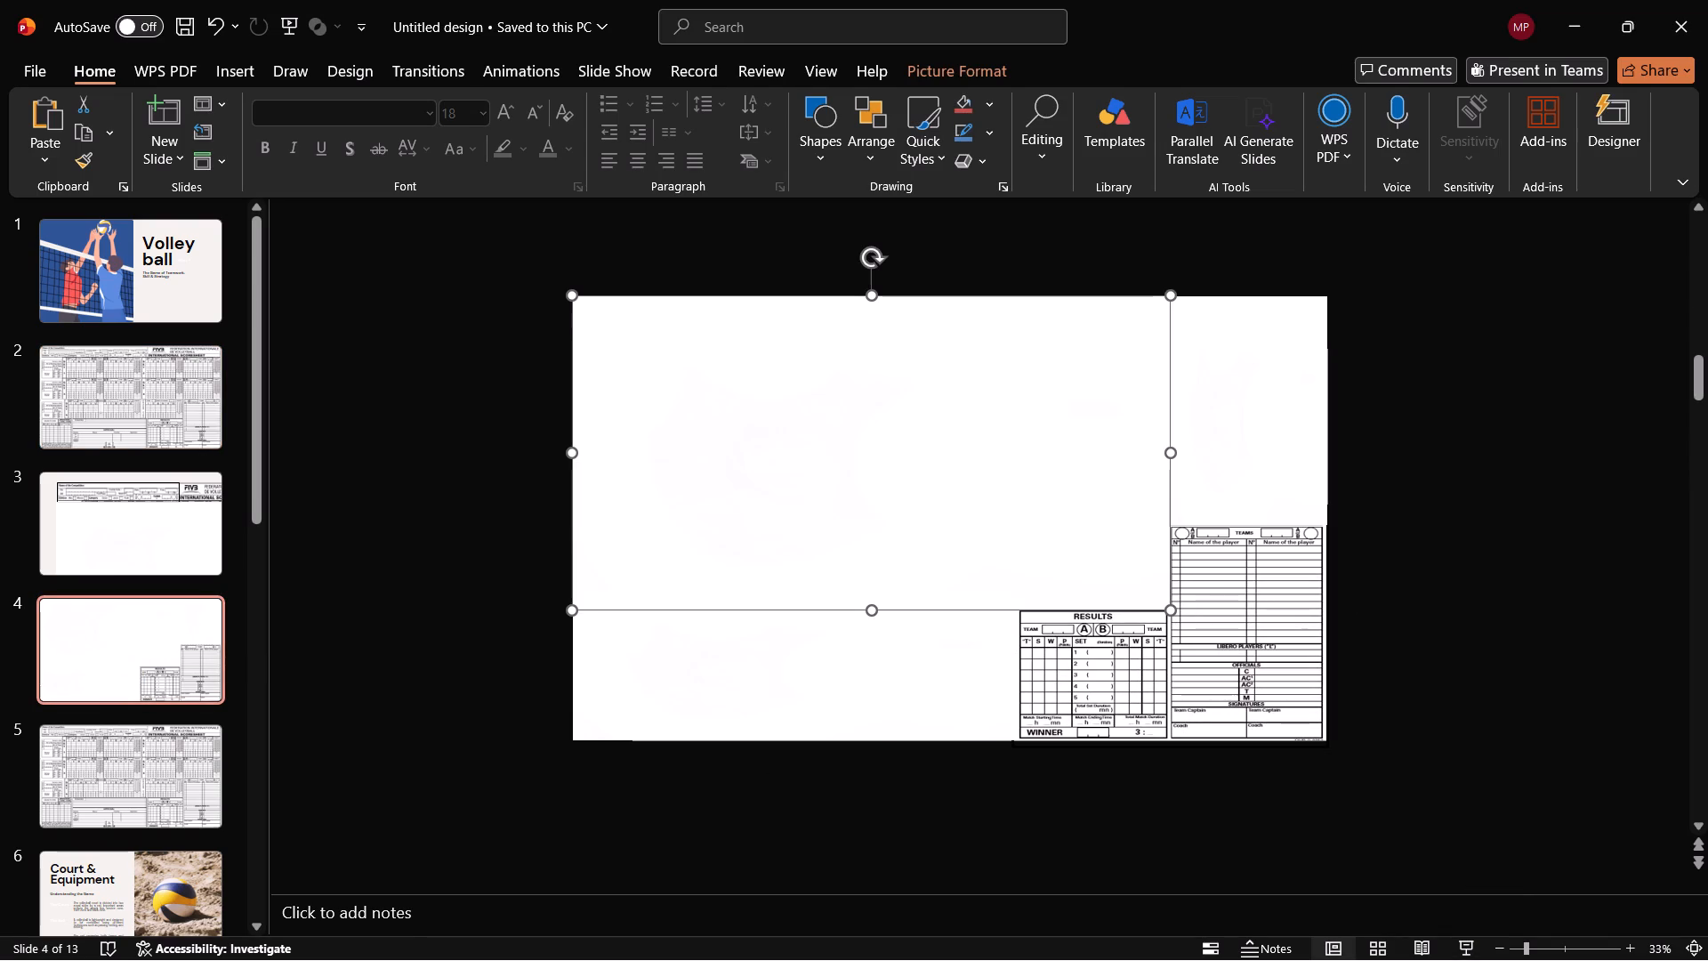
left_click_drag(900, 452, 748, 380)
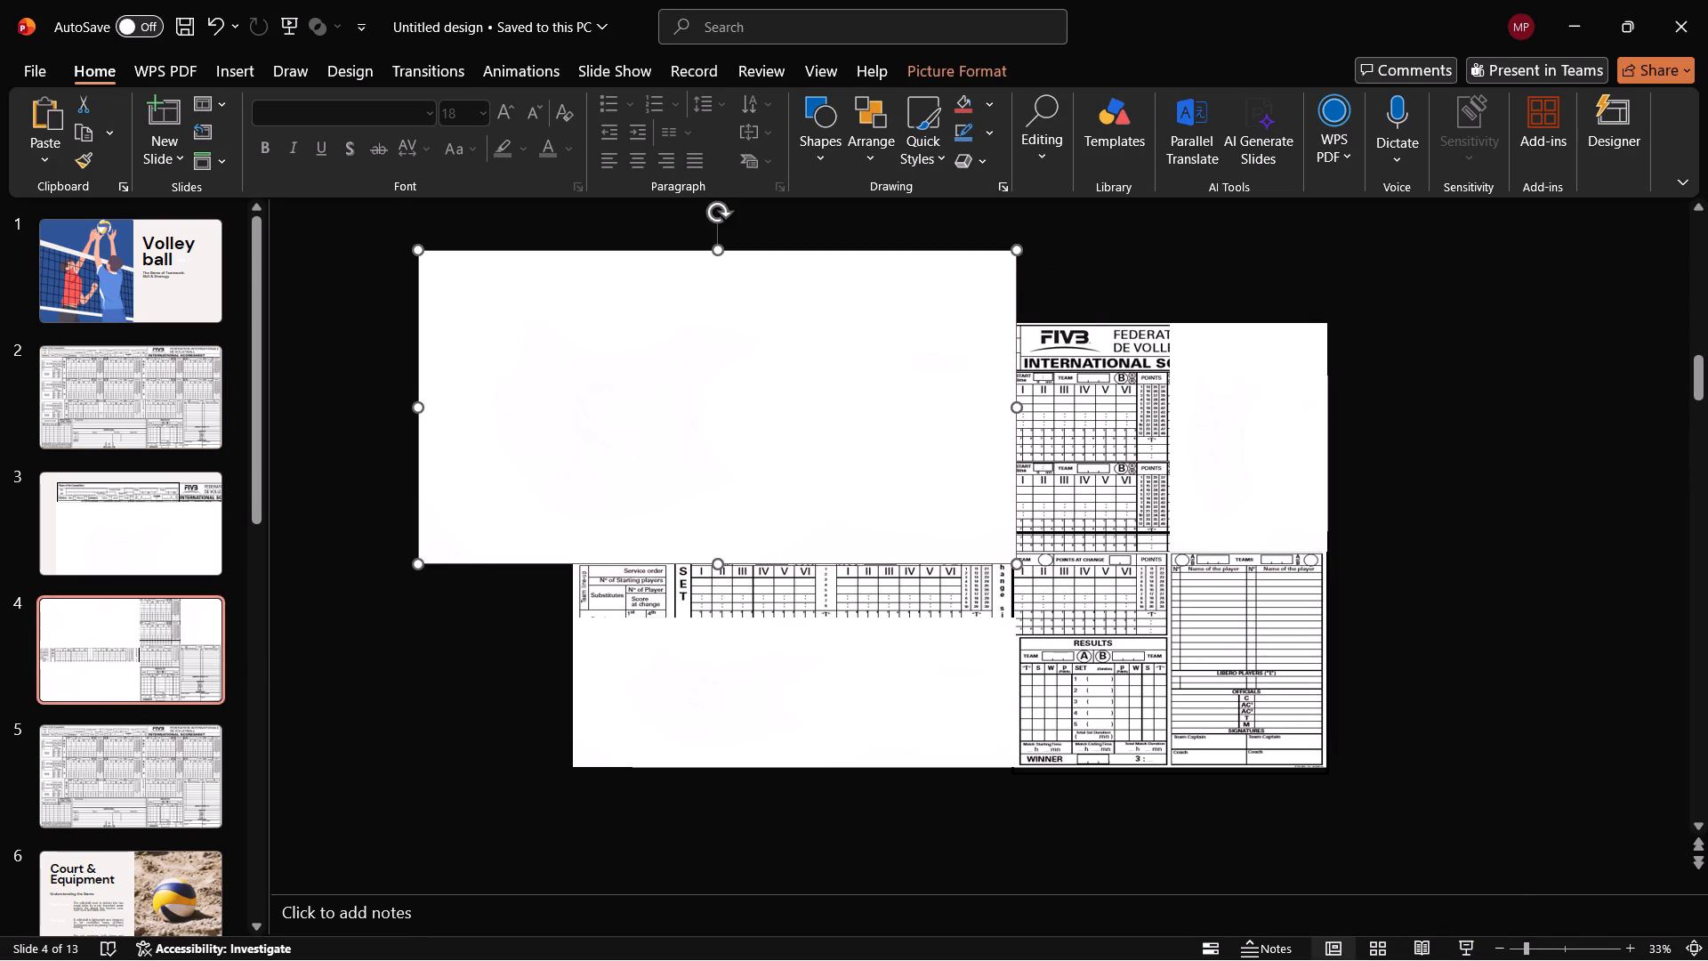
left_click_drag(1110, 531, 1305, 458)
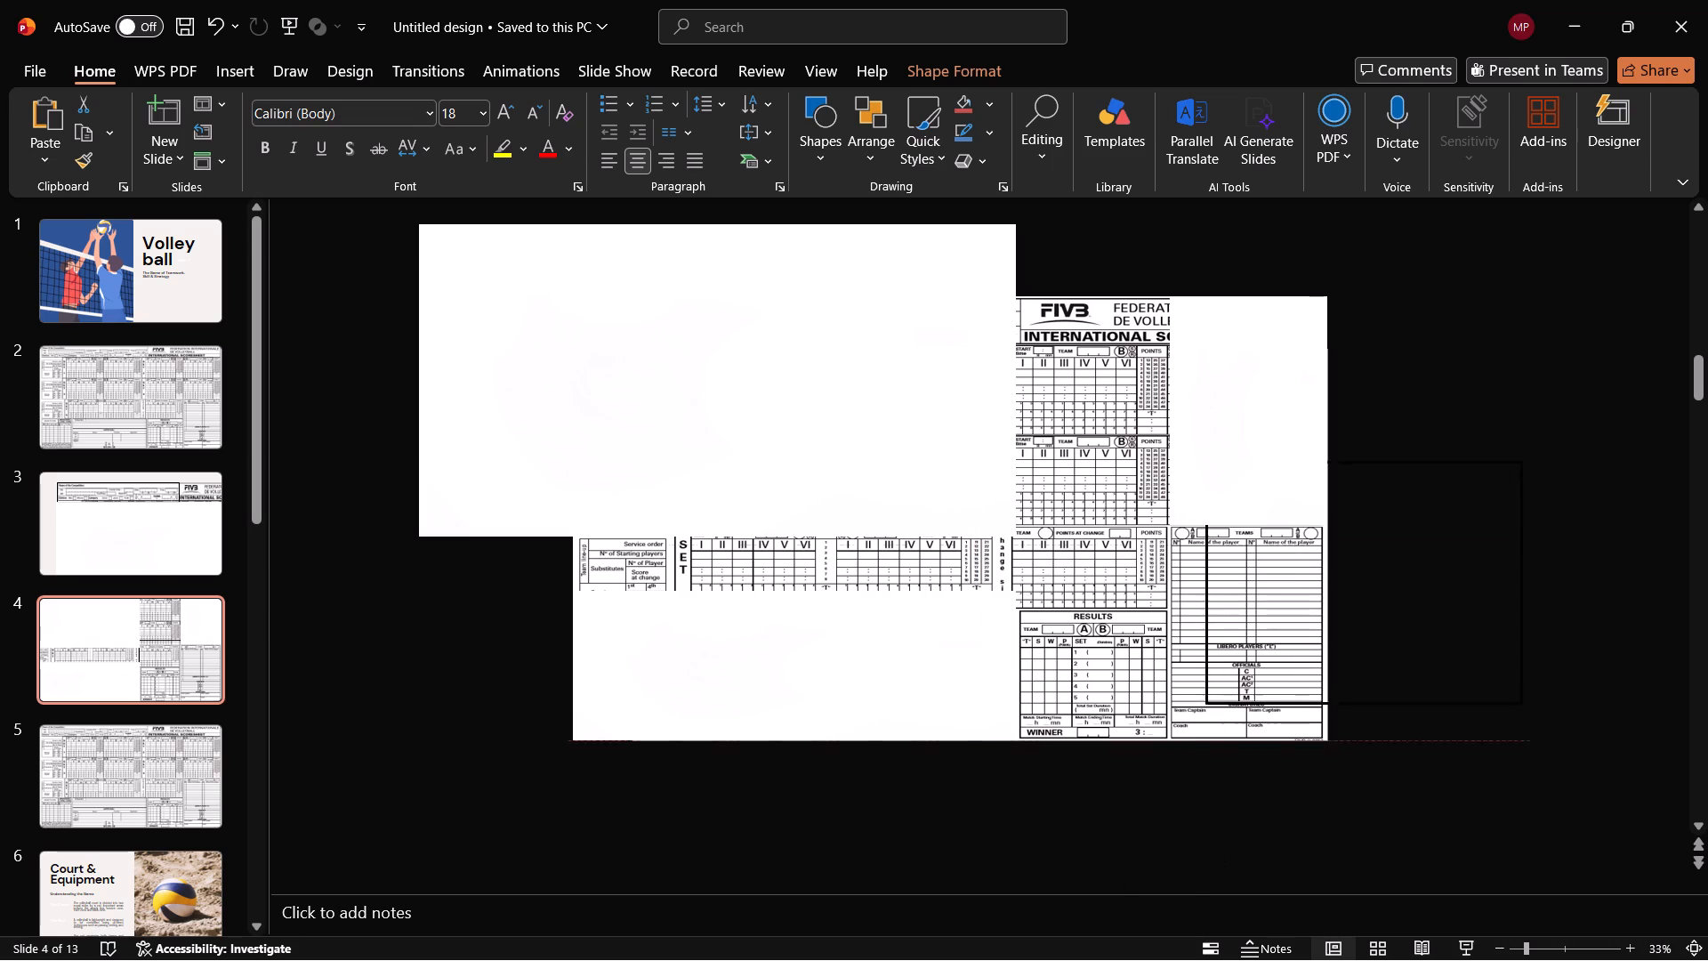
left_click_drag(1305, 458, 1154, 545)
Shift the scoresheet image up and left, and move the lower white image off its Sanctions, Remarks and Approval sections.
left_click_drag(1090, 429, 1013, 392)
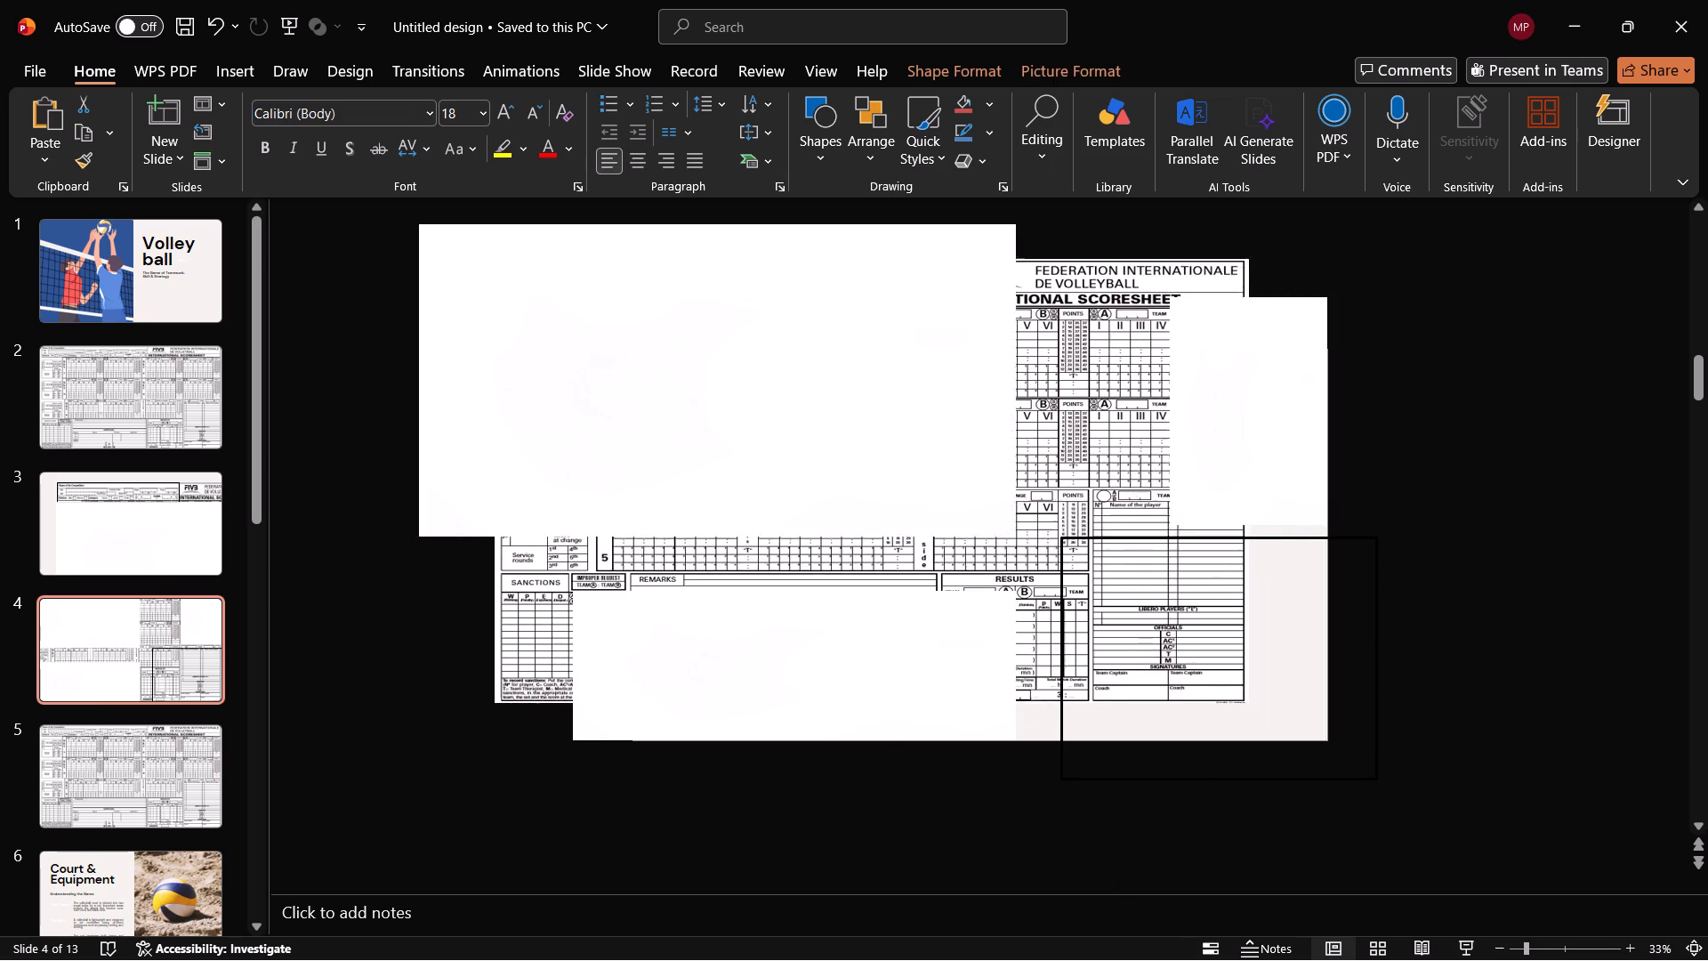
left_click_drag(1013, 392, 956, 393)
left_click_drag(792, 363, 762, 359)
left_click(762, 359)
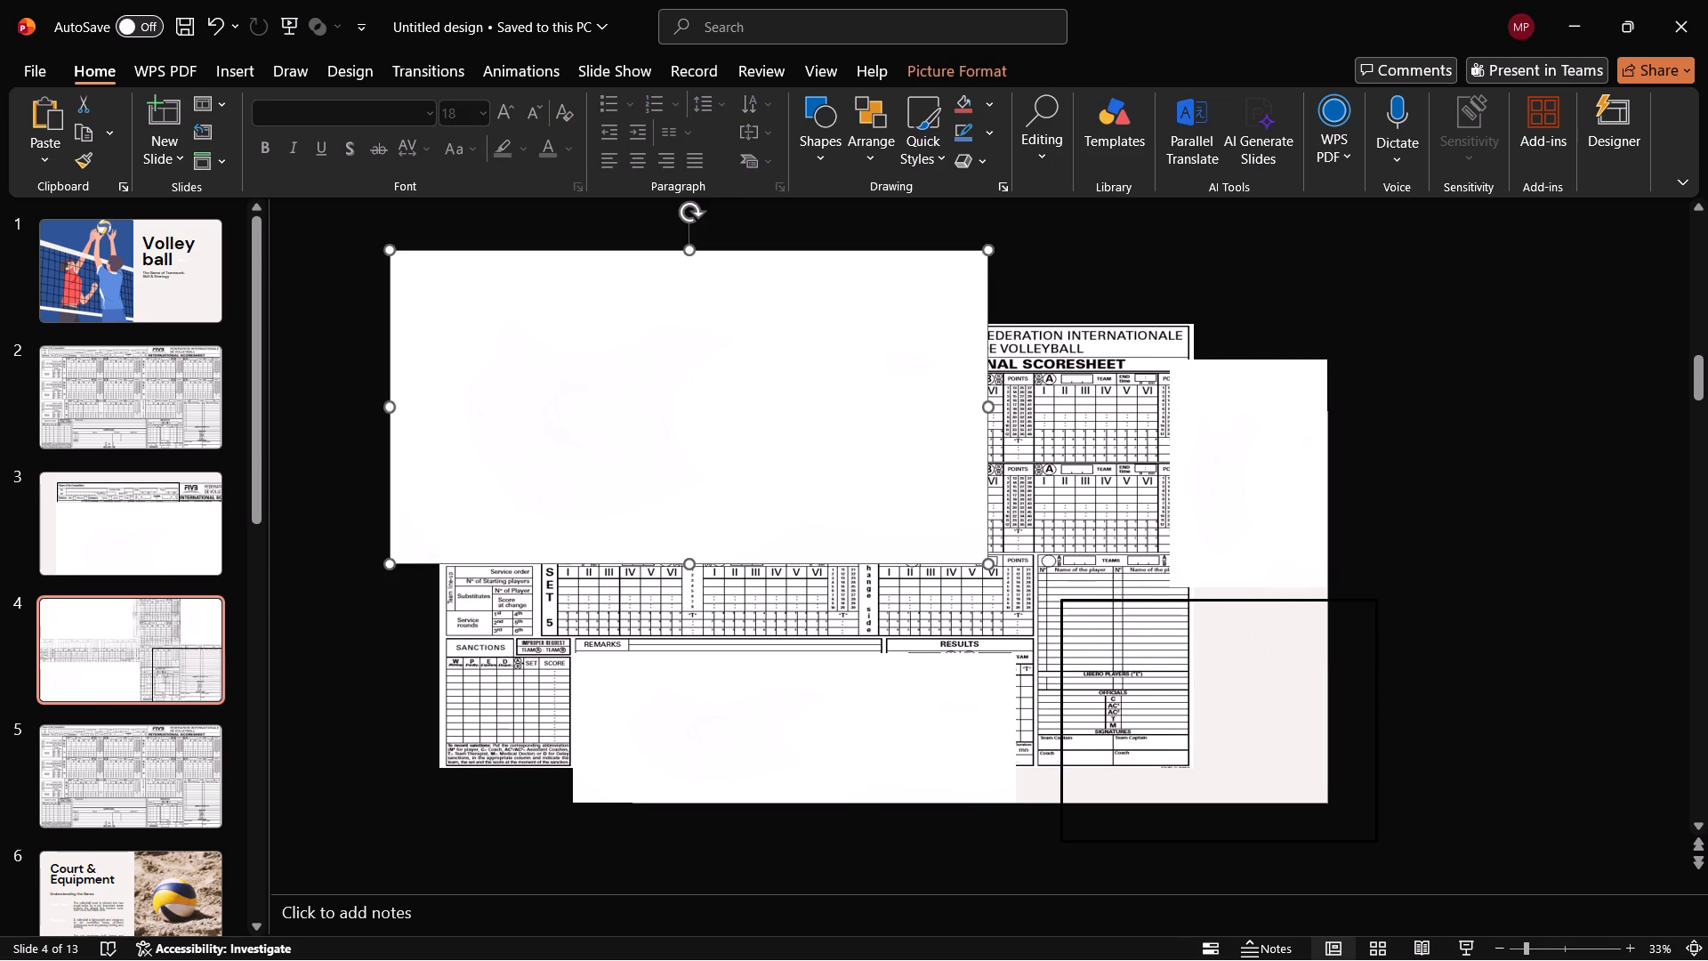
left_click(884, 731)
left_click_drag(884, 731, 844, 623)
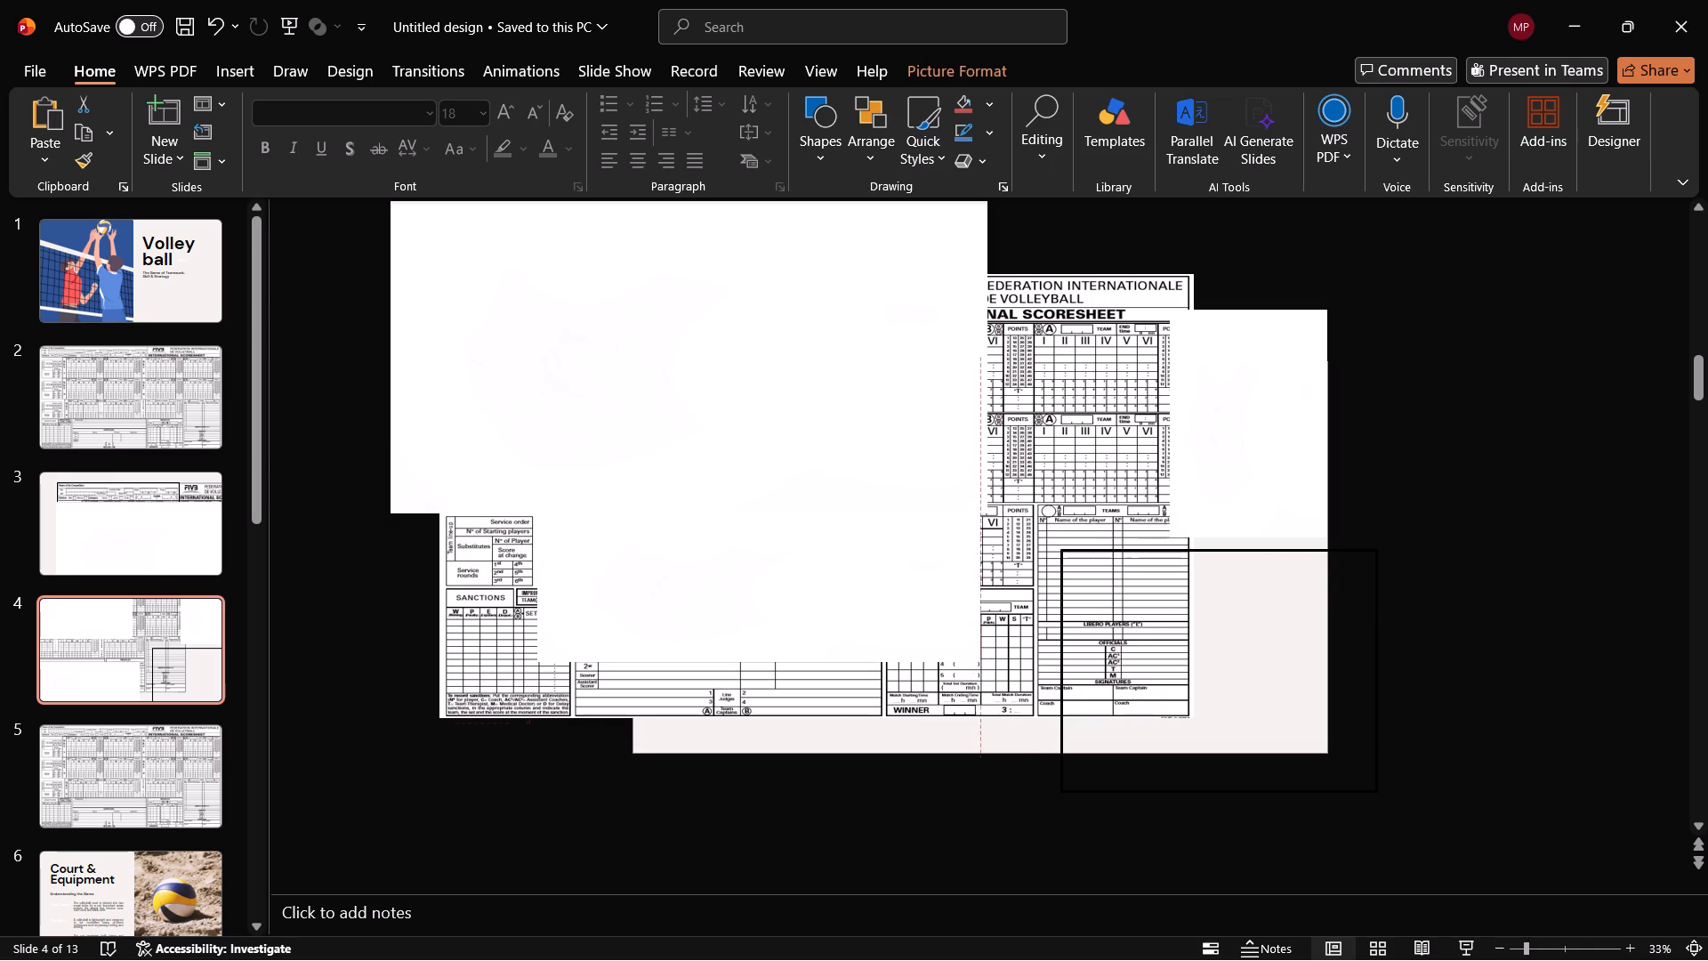
left_click_drag(844, 623, 821, 535)
Enlarge the scoresheet image, move it farther up and left, and stretch its left edge outward past the slide.
left_click(895, 664)
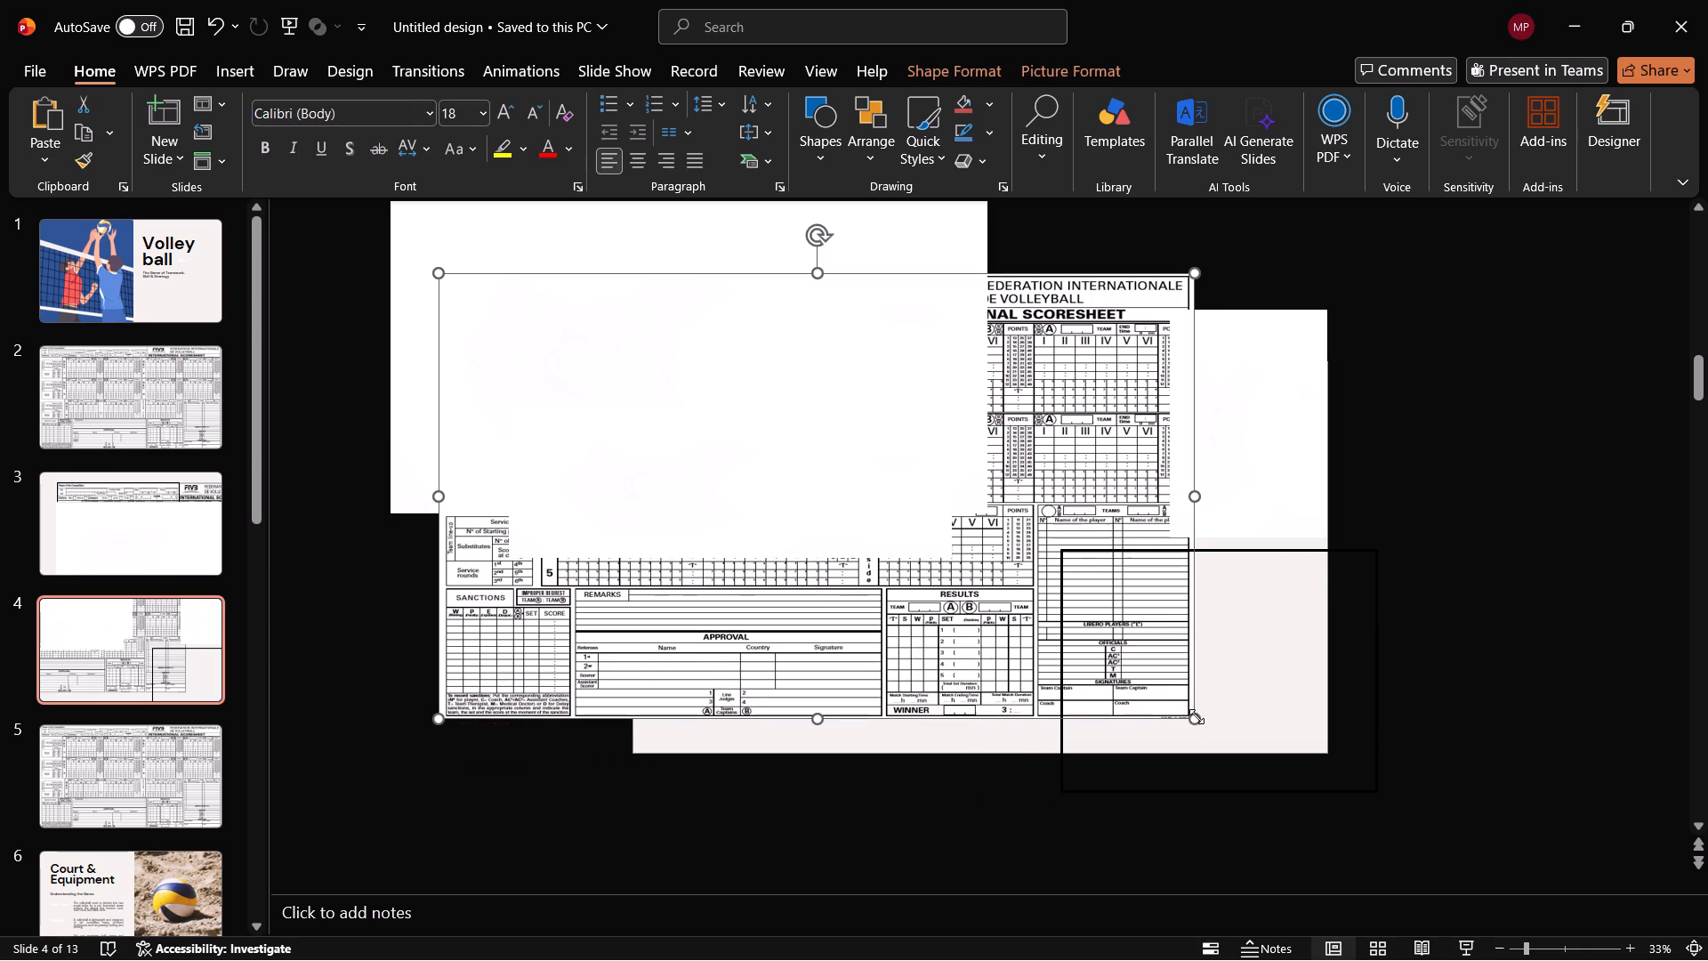
left_click_drag(1200, 721, 1269, 752)
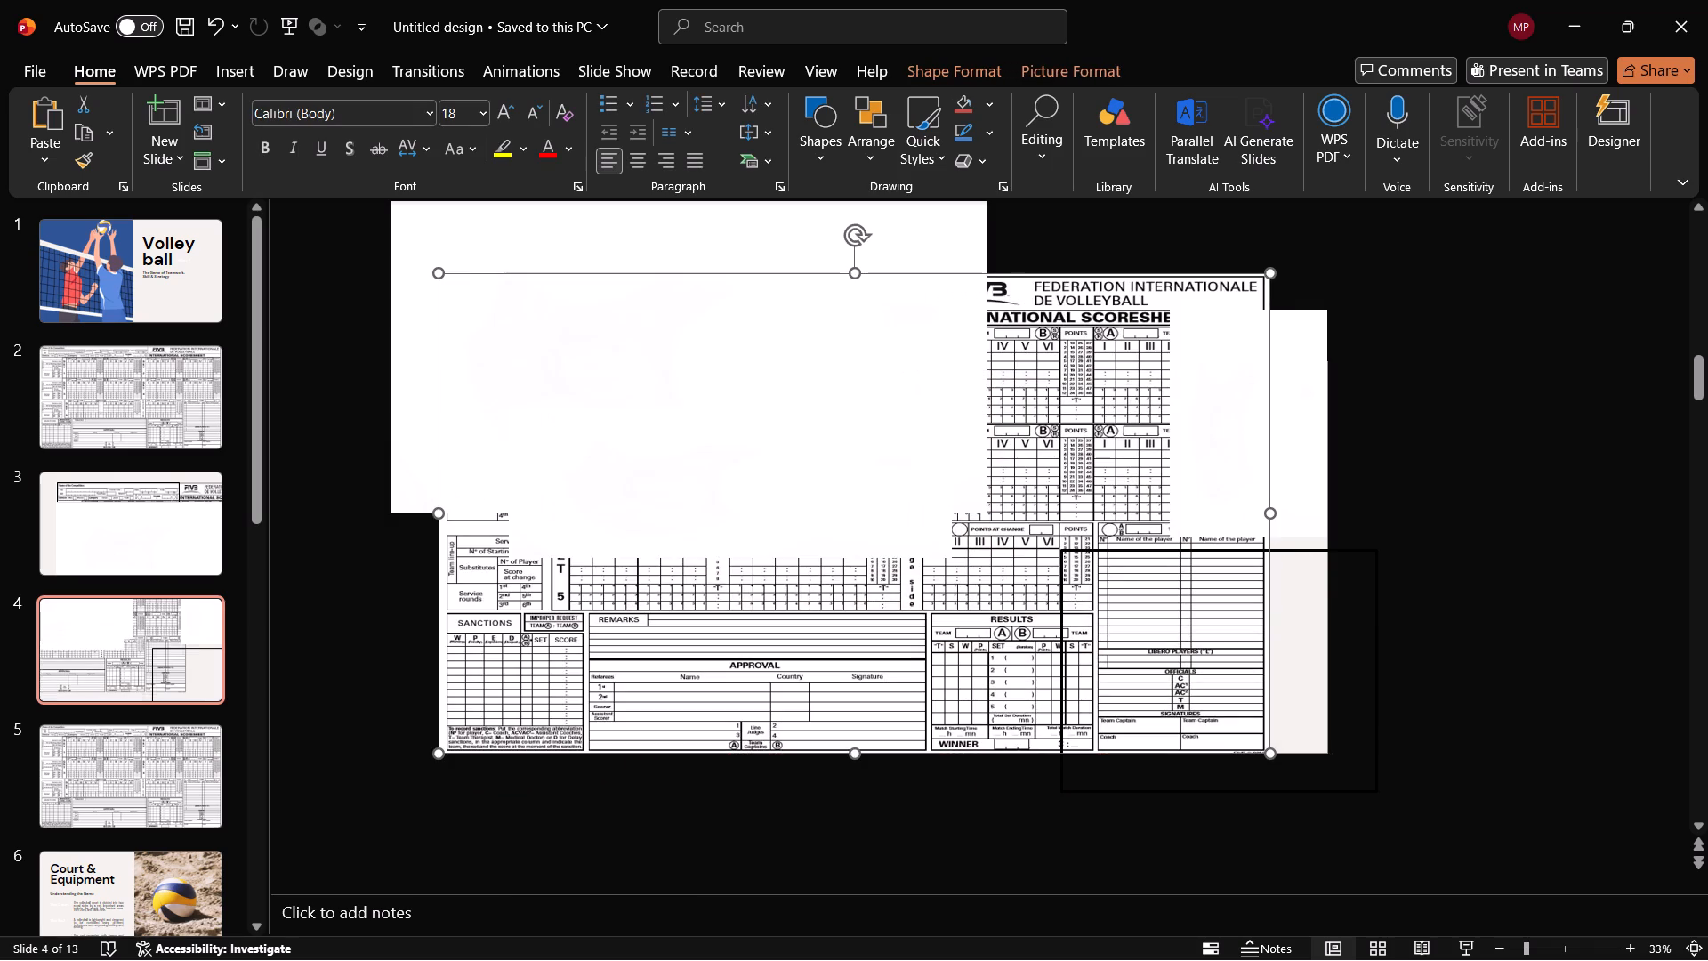
left_click_drag(947, 638, 879, 623)
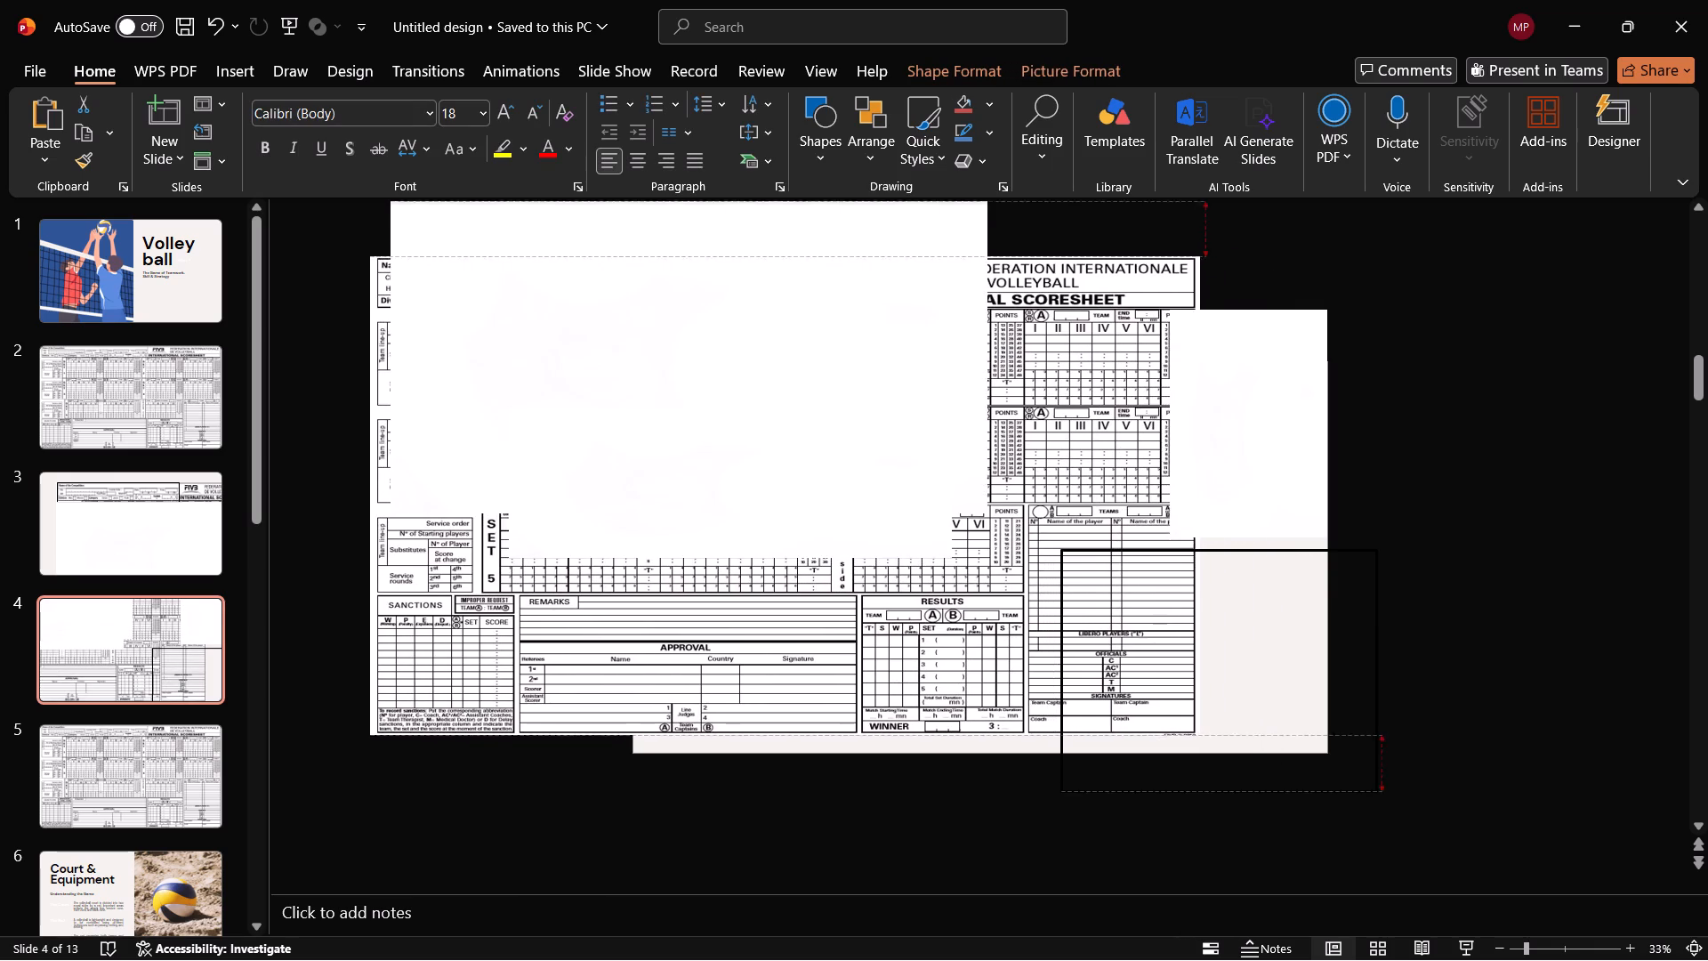
left_click_drag(879, 623, 879, 587)
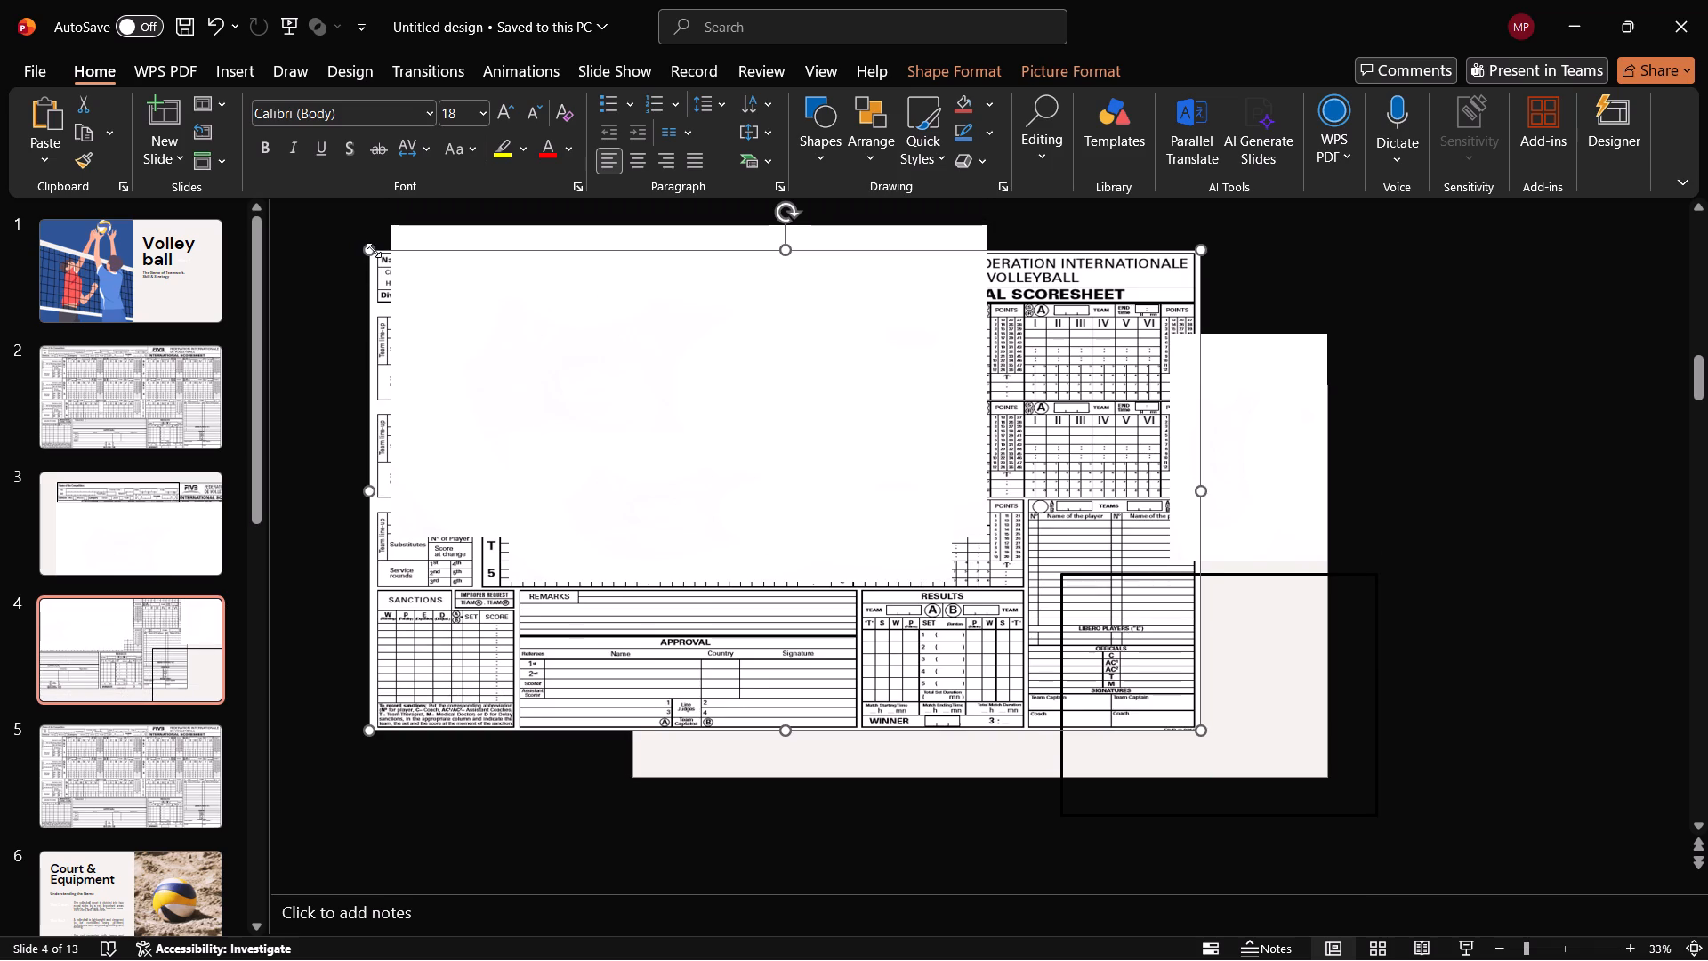
left_click_drag(372, 250, 331, 251)
Reposition the large white image over the scoresheet's set tables, with its lower edge just above the Remarks and Results sections.
left_click(726, 314)
left_click_drag(796, 358, 939, 432)
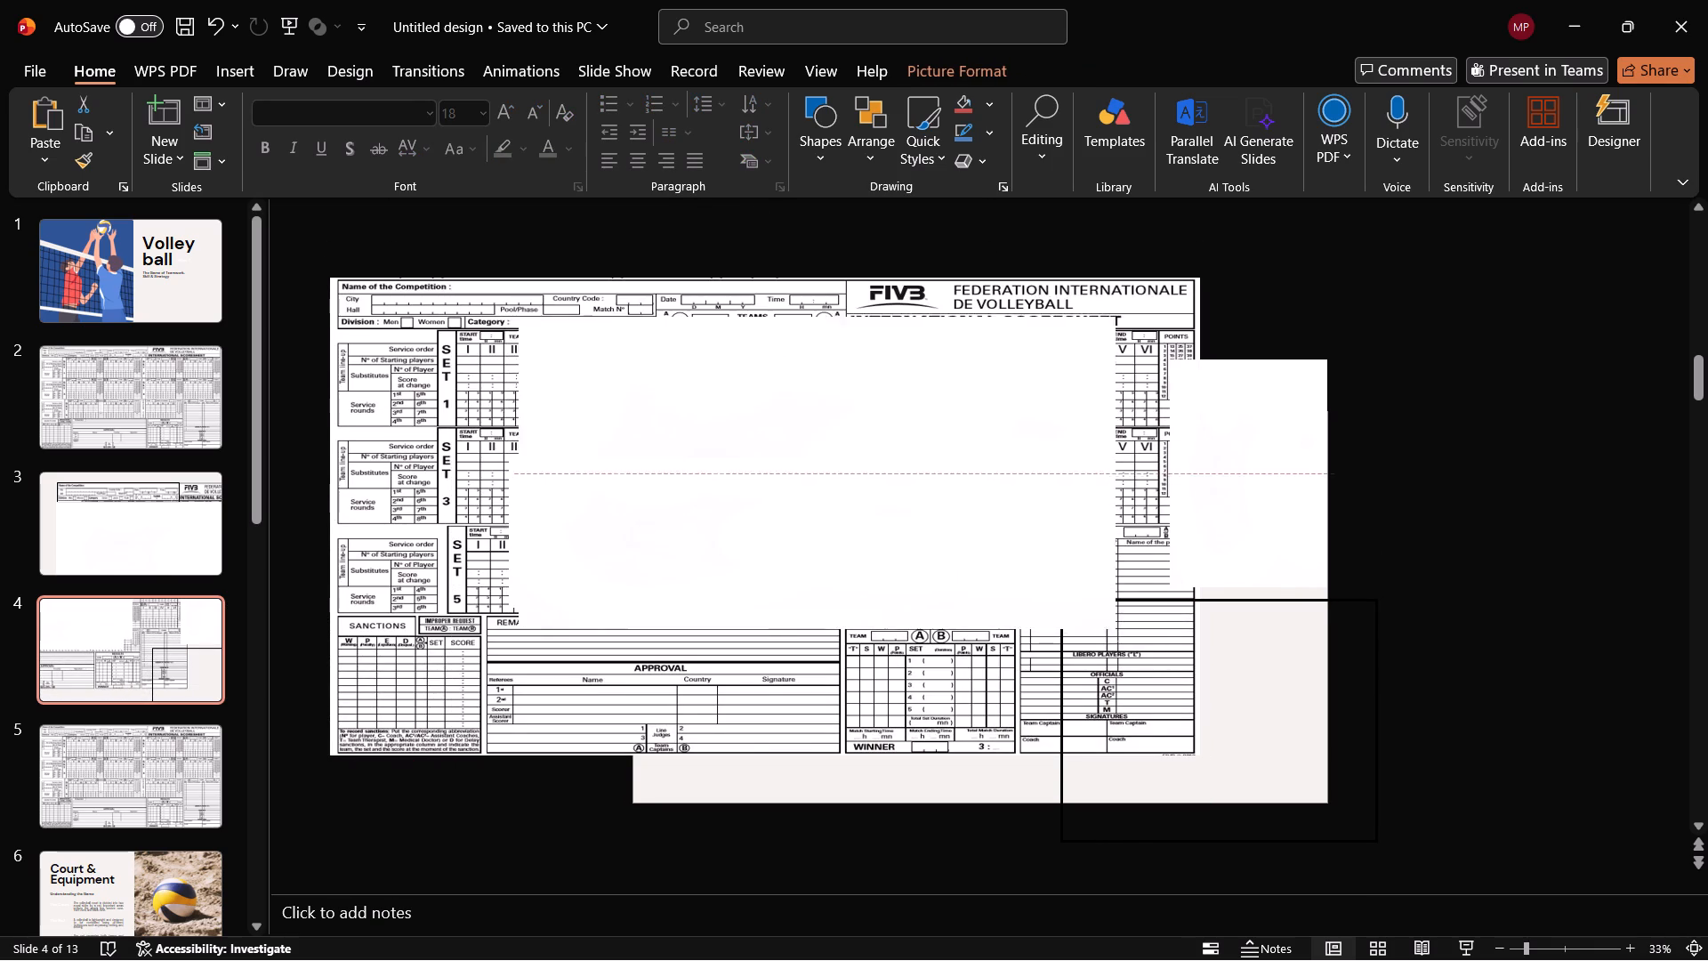
left_click_drag(939, 432, 965, 431)
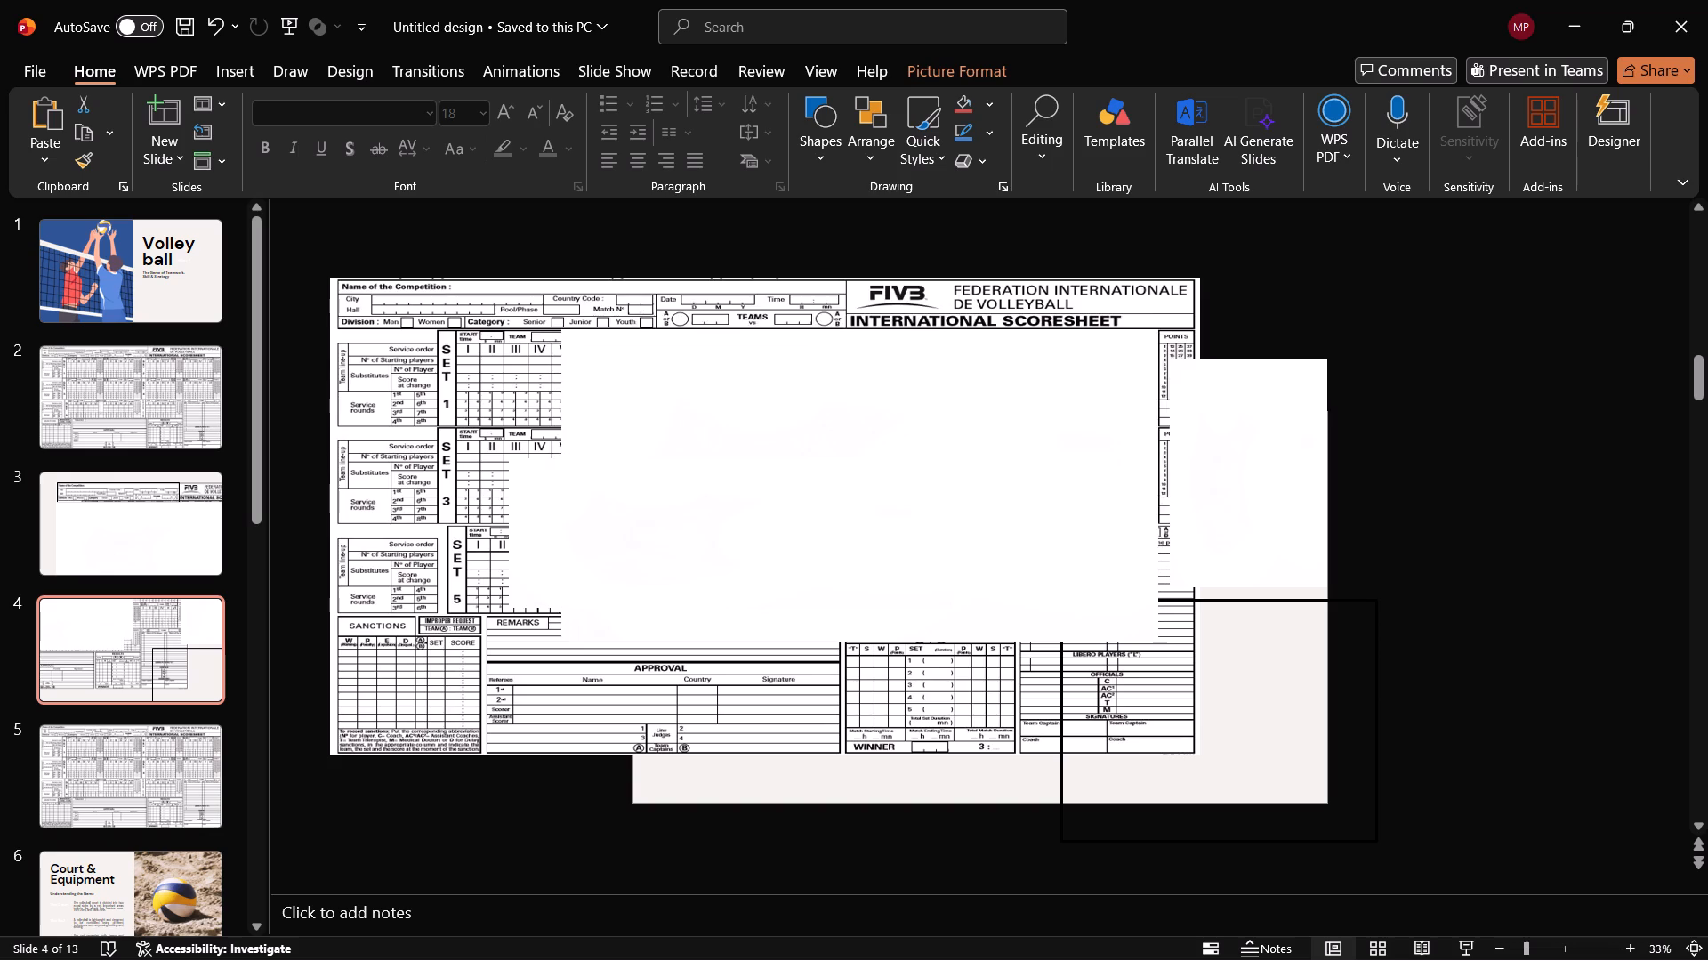
left_click_drag(965, 431, 971, 388)
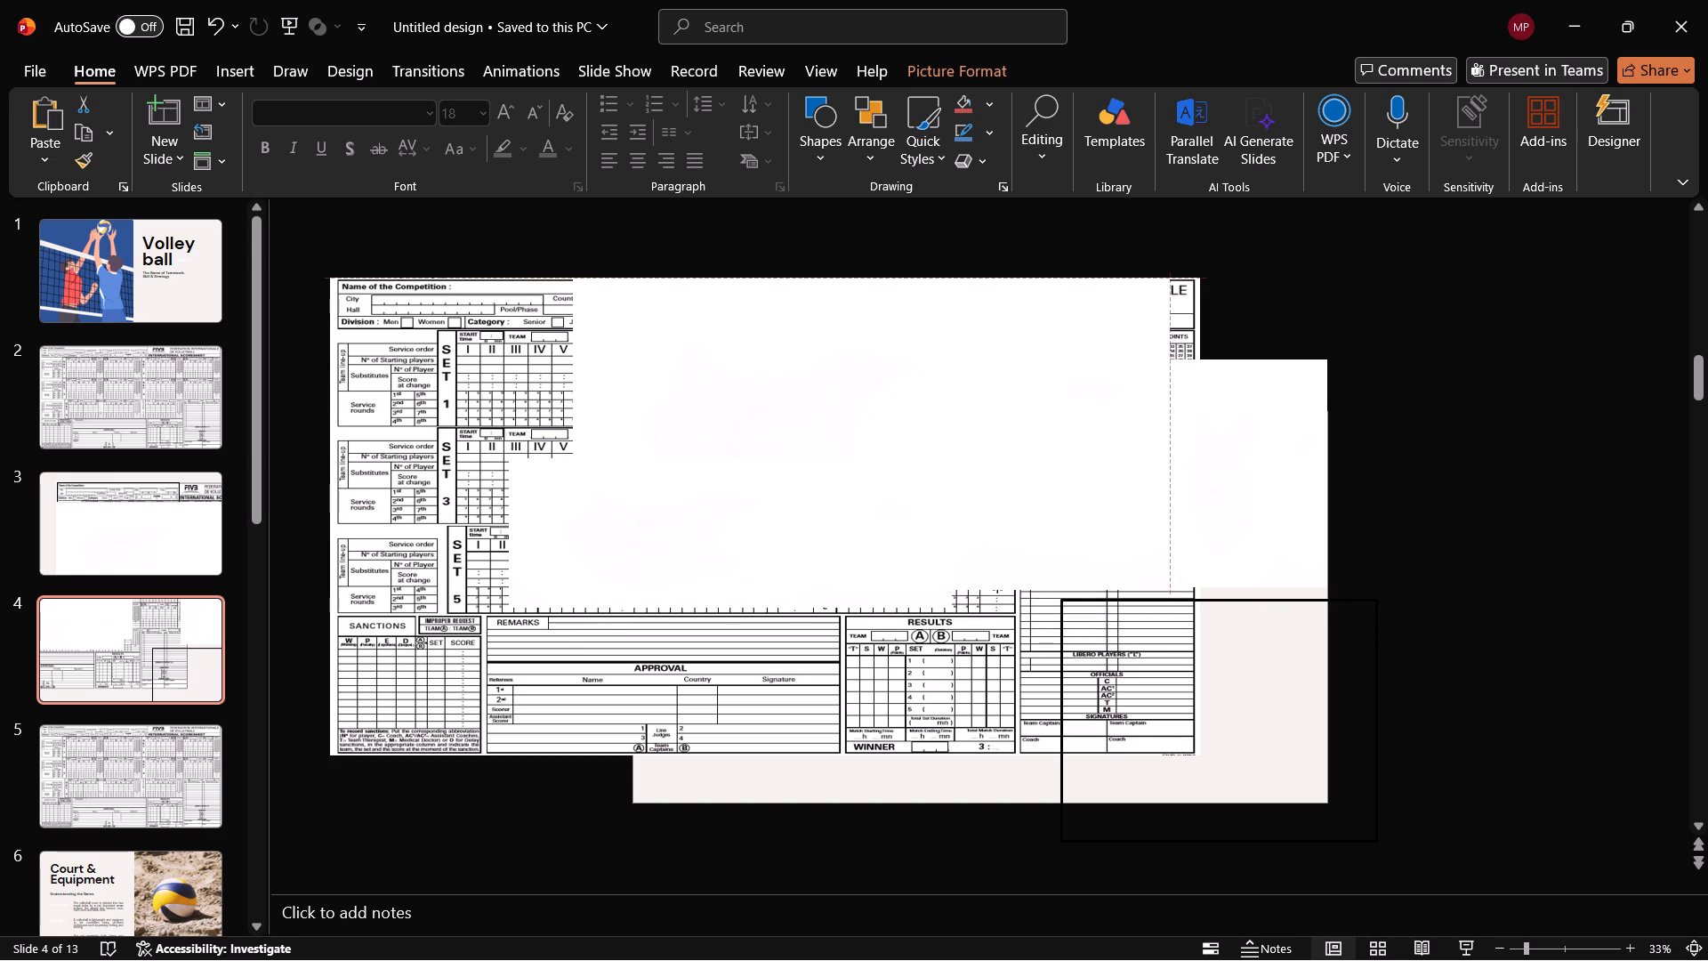
left_click_drag(971, 388, 792, 380)
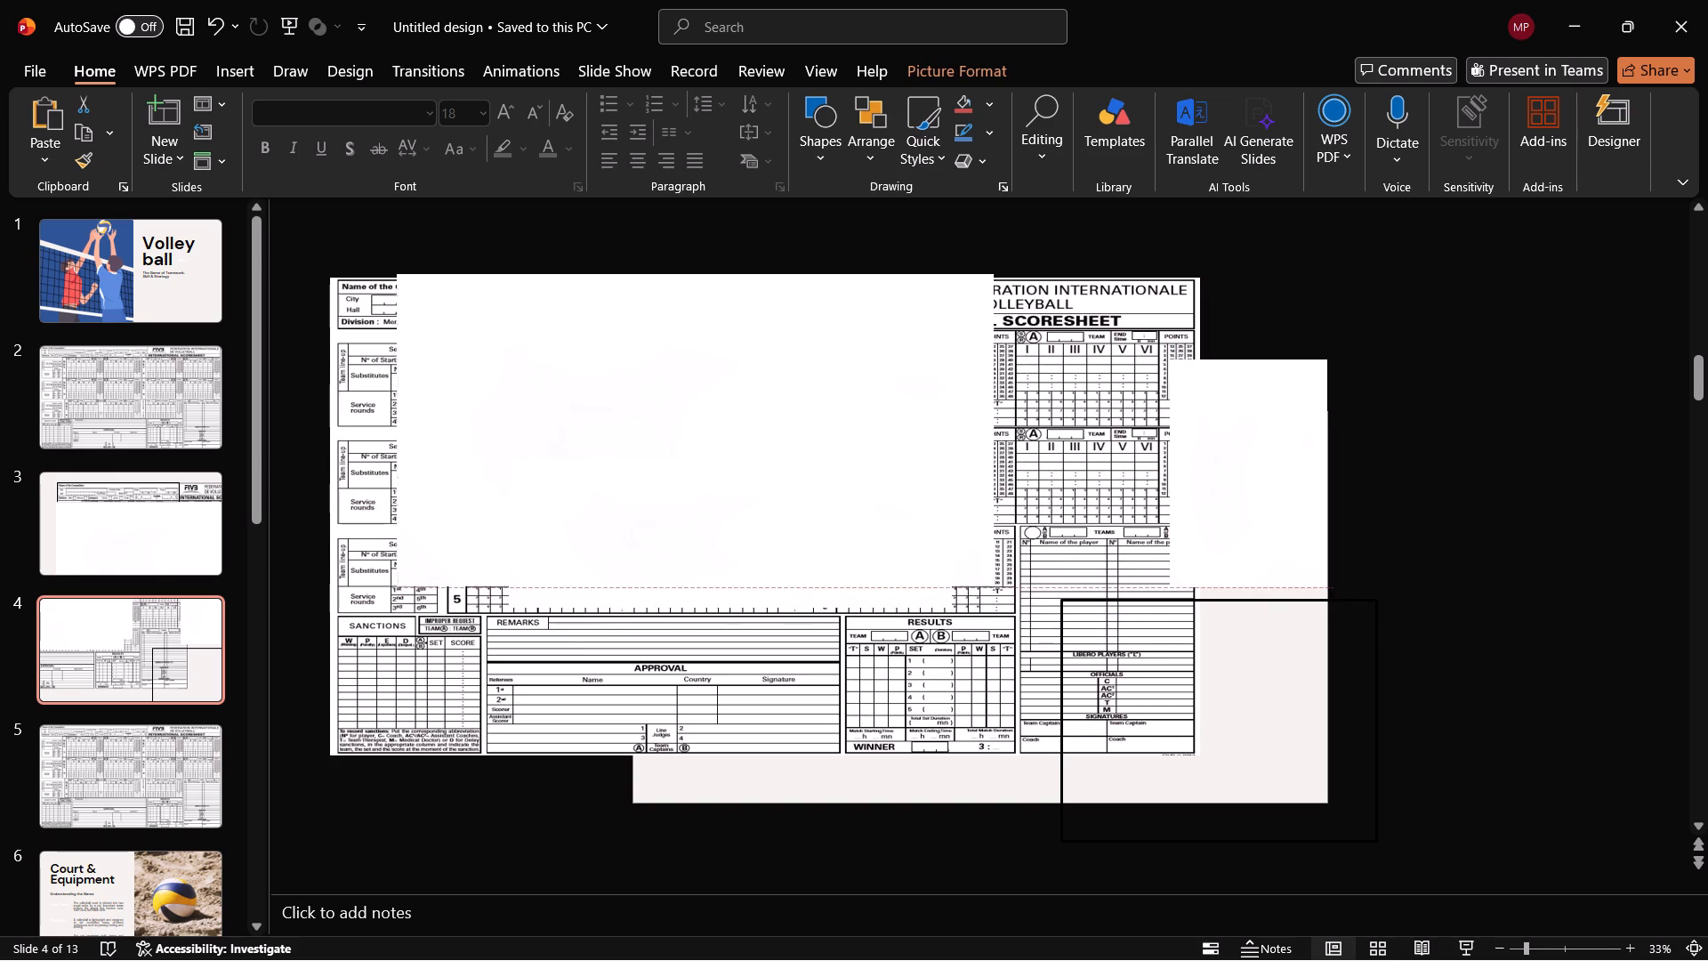
left_click_drag(792, 380, 828, 400)
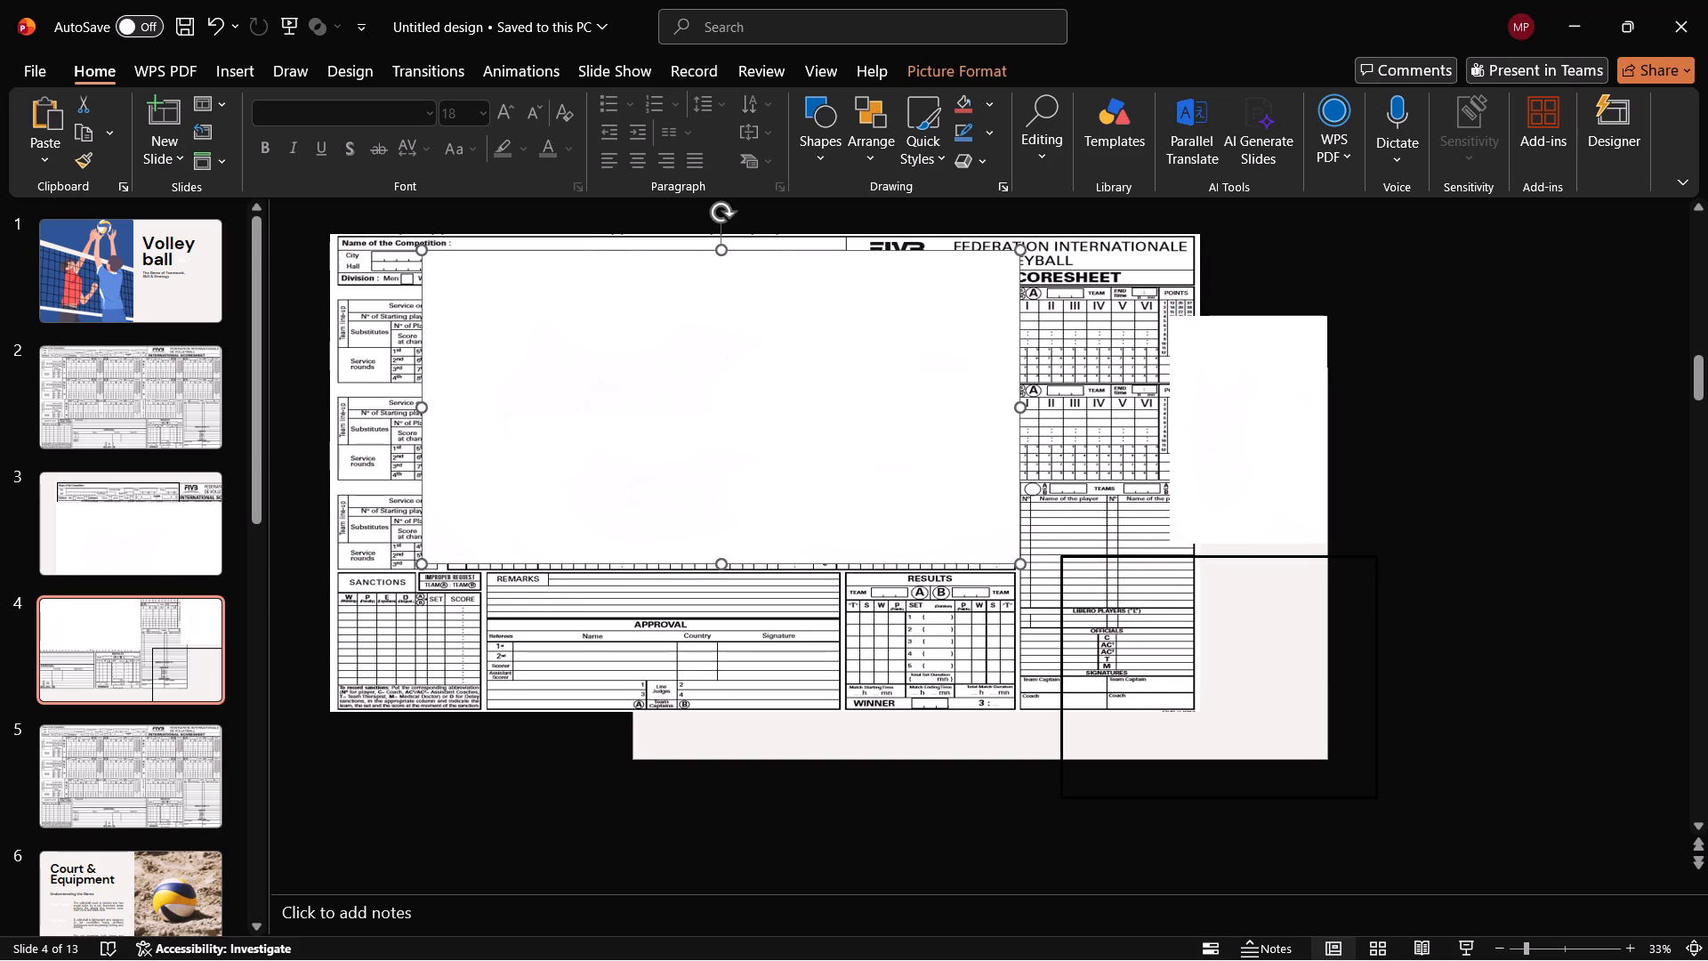
Place the lower white image over the Remarks and Approval sections, ending beside the Results table.
left_click_drag(595, 468, 467, 592)
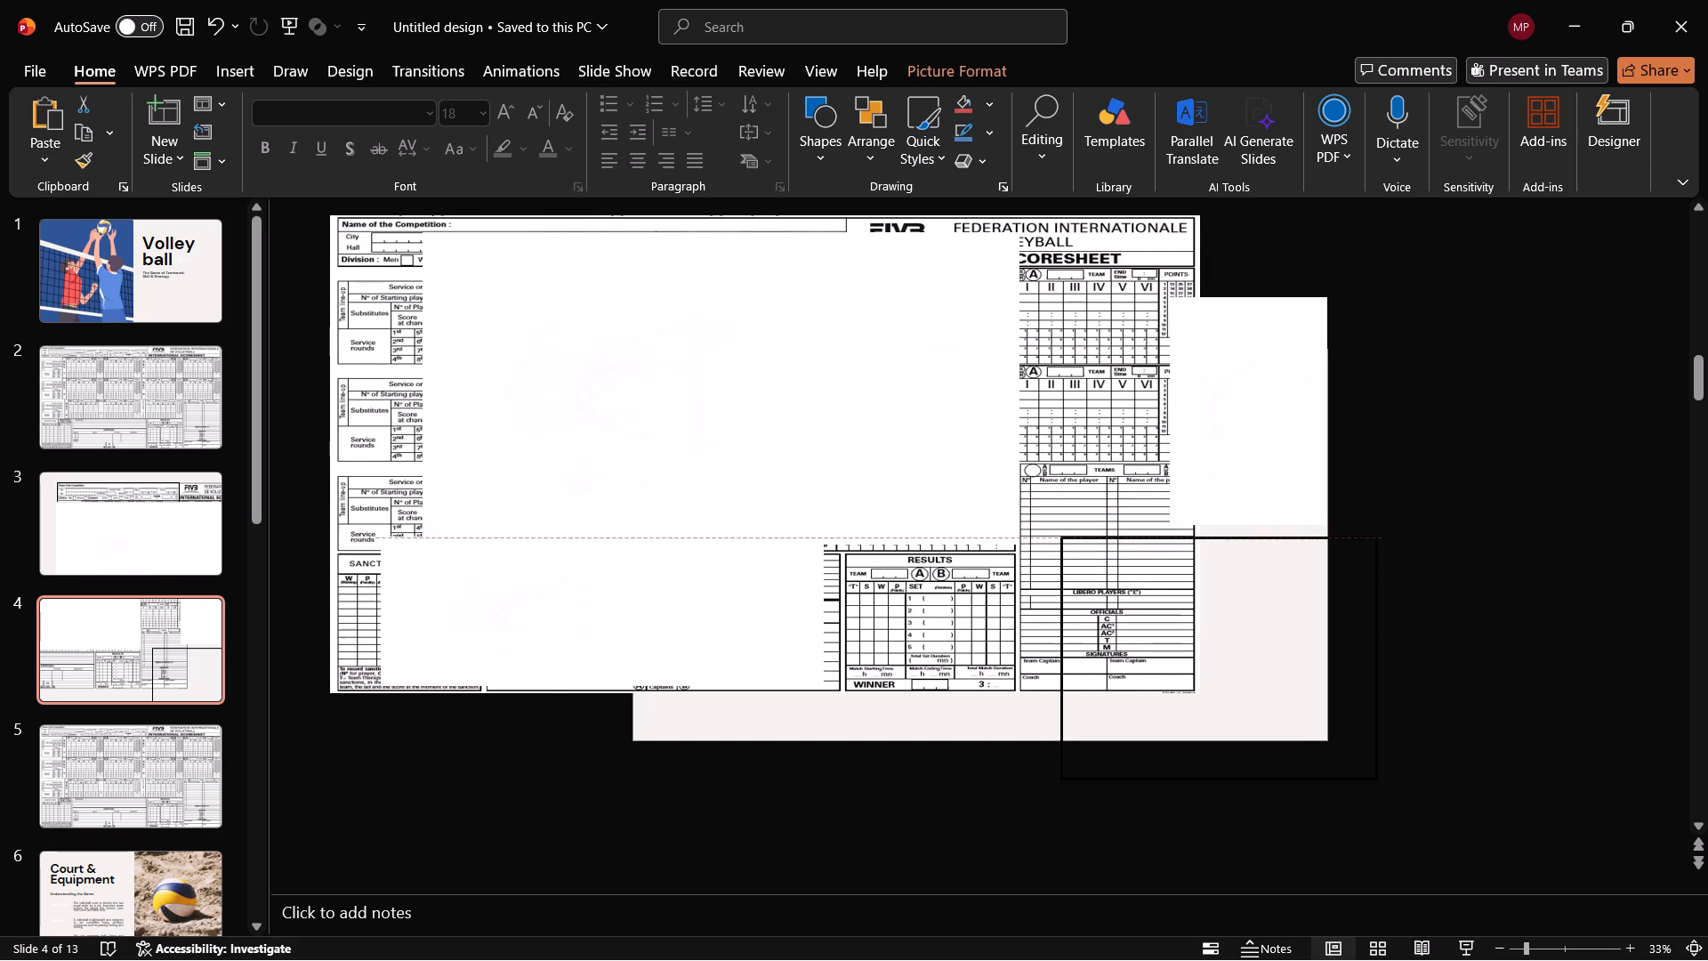
left_click_drag(467, 592, 489, 600)
left_click(583, 400)
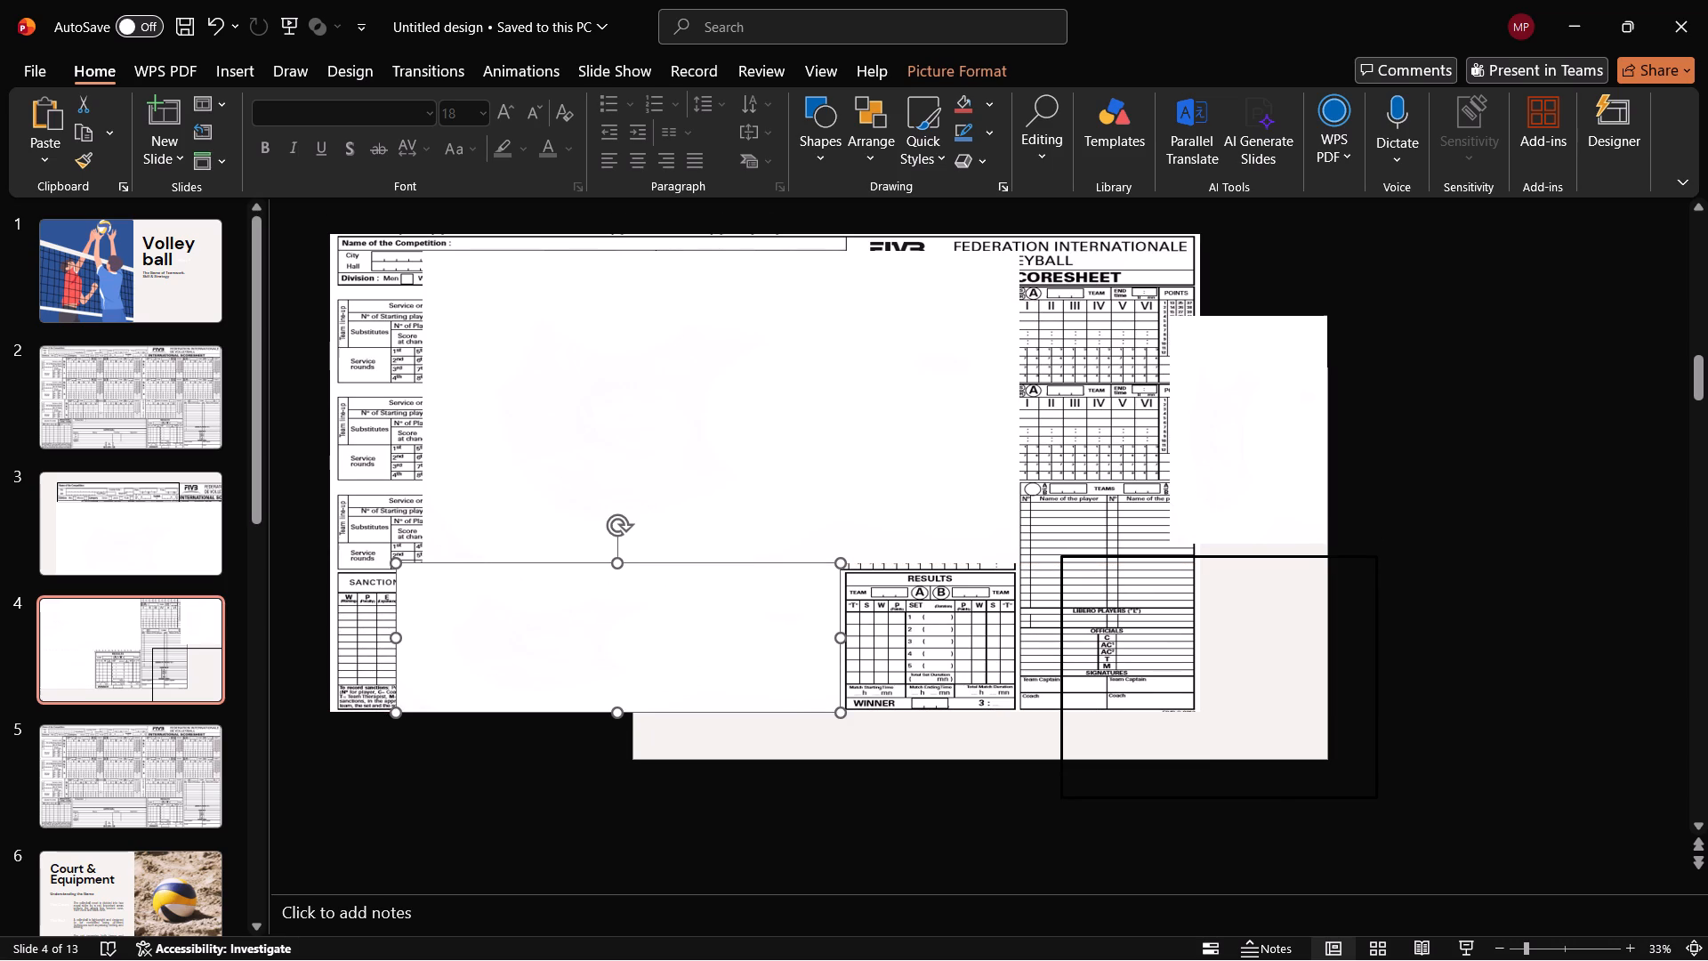
Fit the narrow white image over the scoresheet area above the Teams roster and widen it to the scoresheet's right edge.
left_click_drag(1232, 416, 1074, 323)
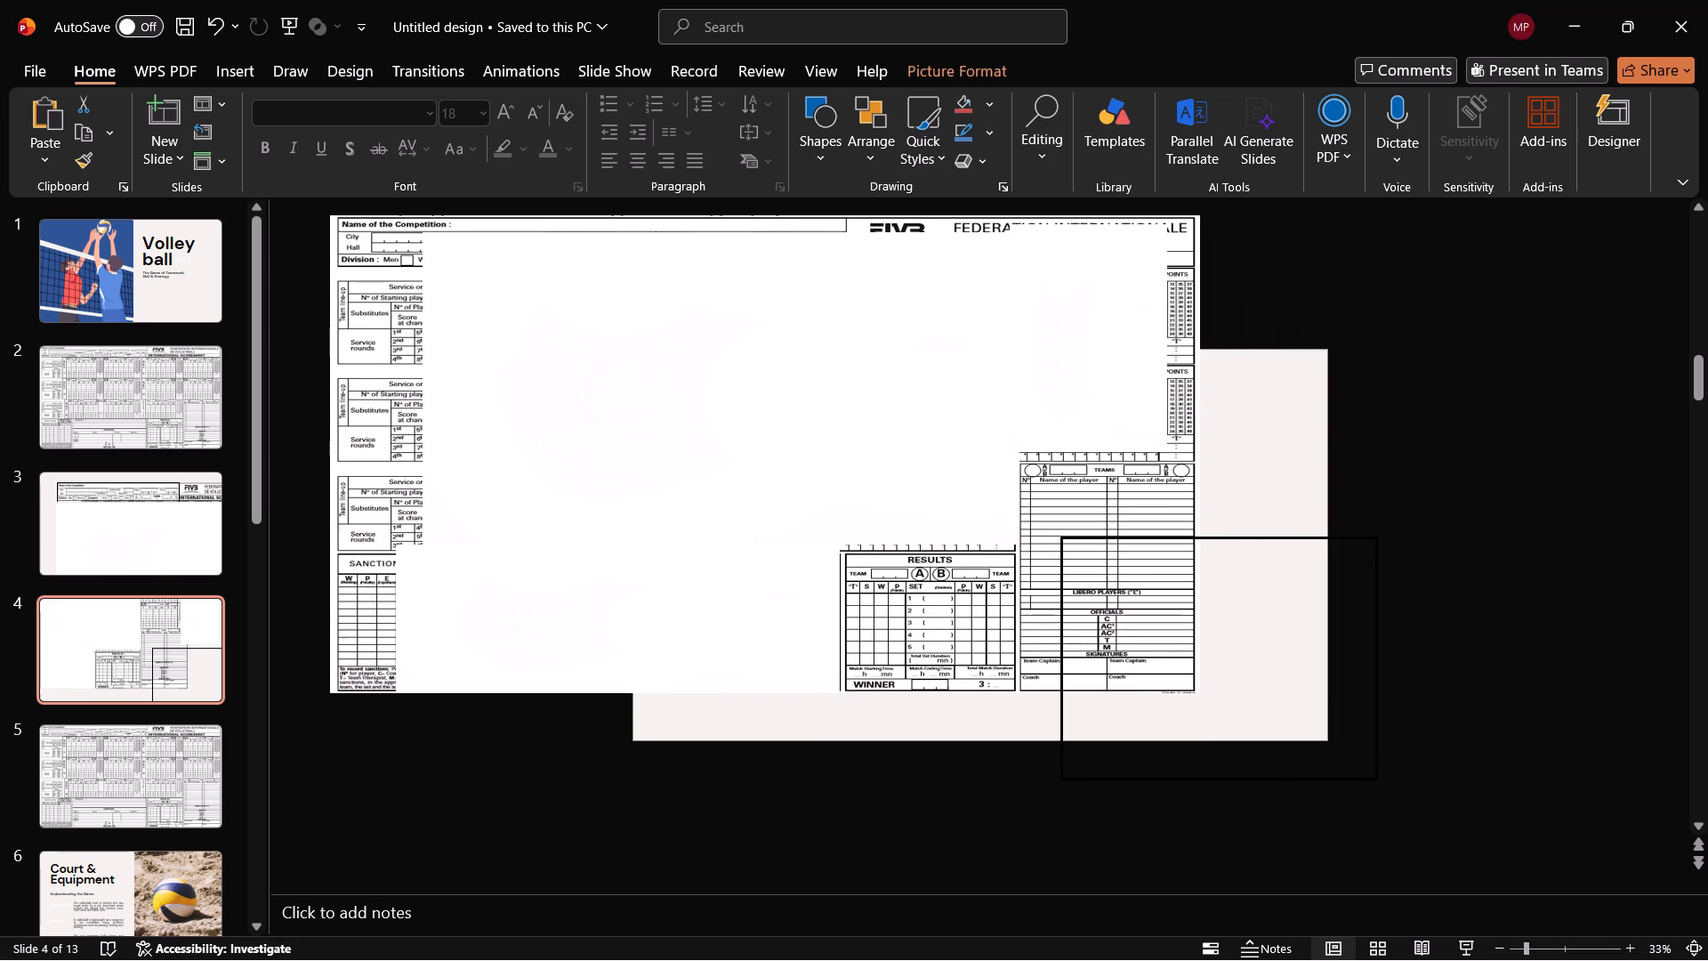
left_click_drag(1074, 323, 1088, 331)
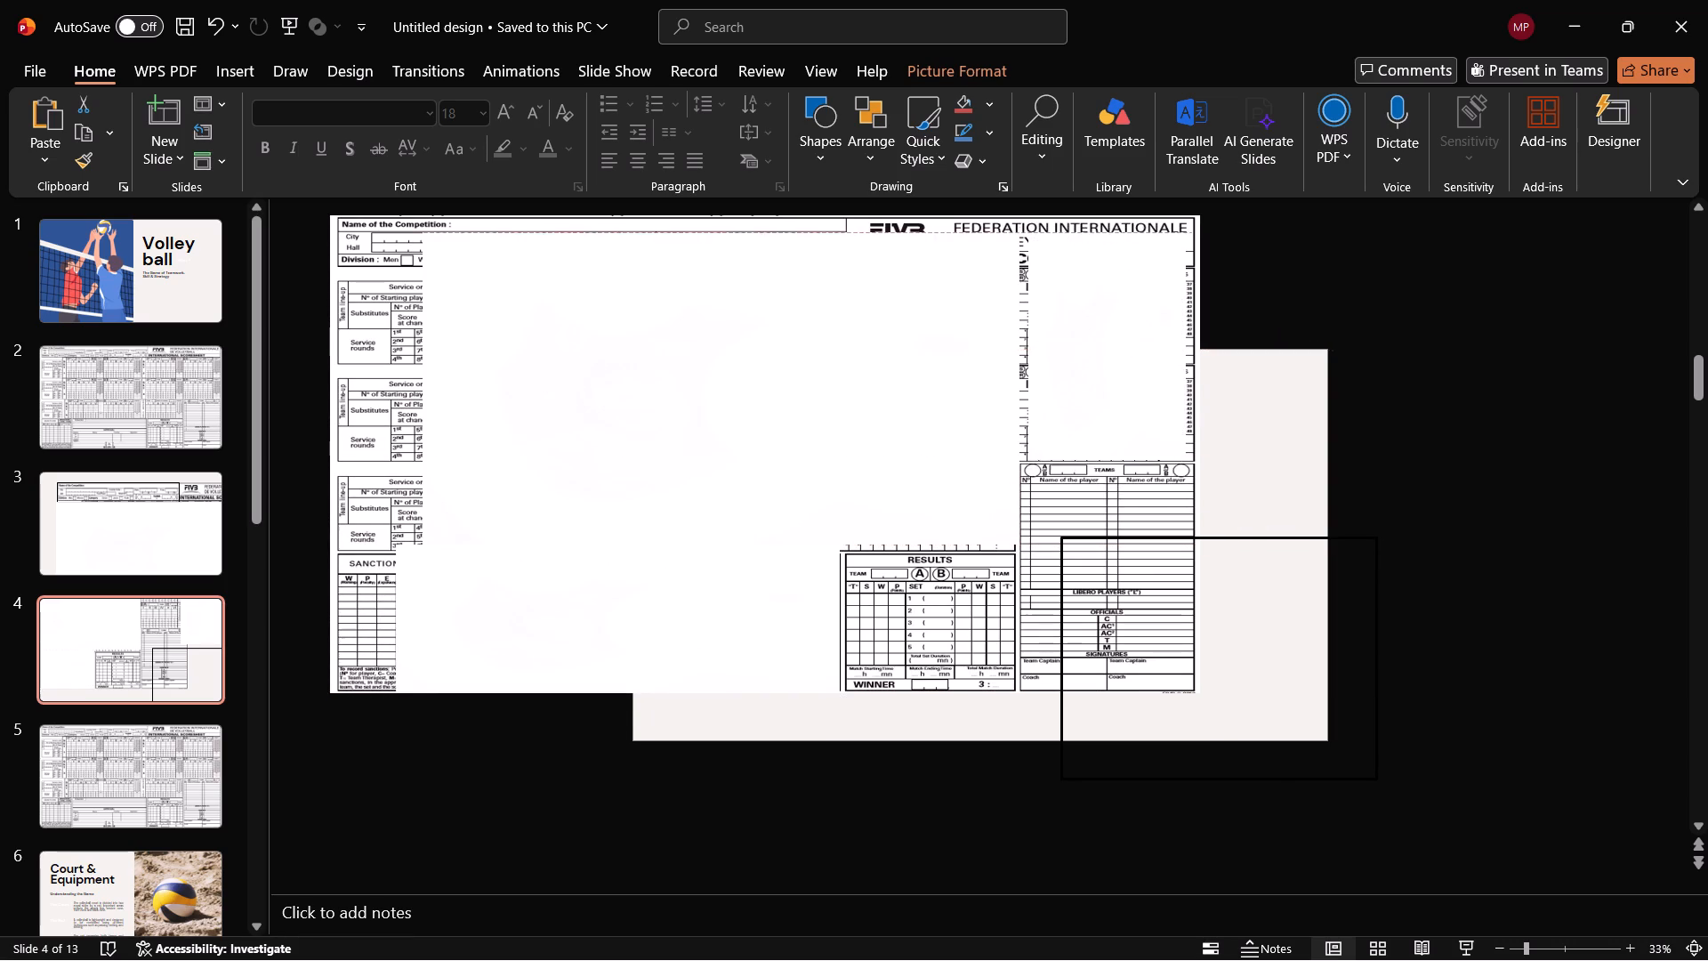
left_click_drag(1088, 331, 1073, 332)
left_click_drag(1172, 363, 1193, 370)
Bring the black-outlined rectangle to the front, move it around the Results and Teams sections, and widen it to frame both.
left_click(1260, 551)
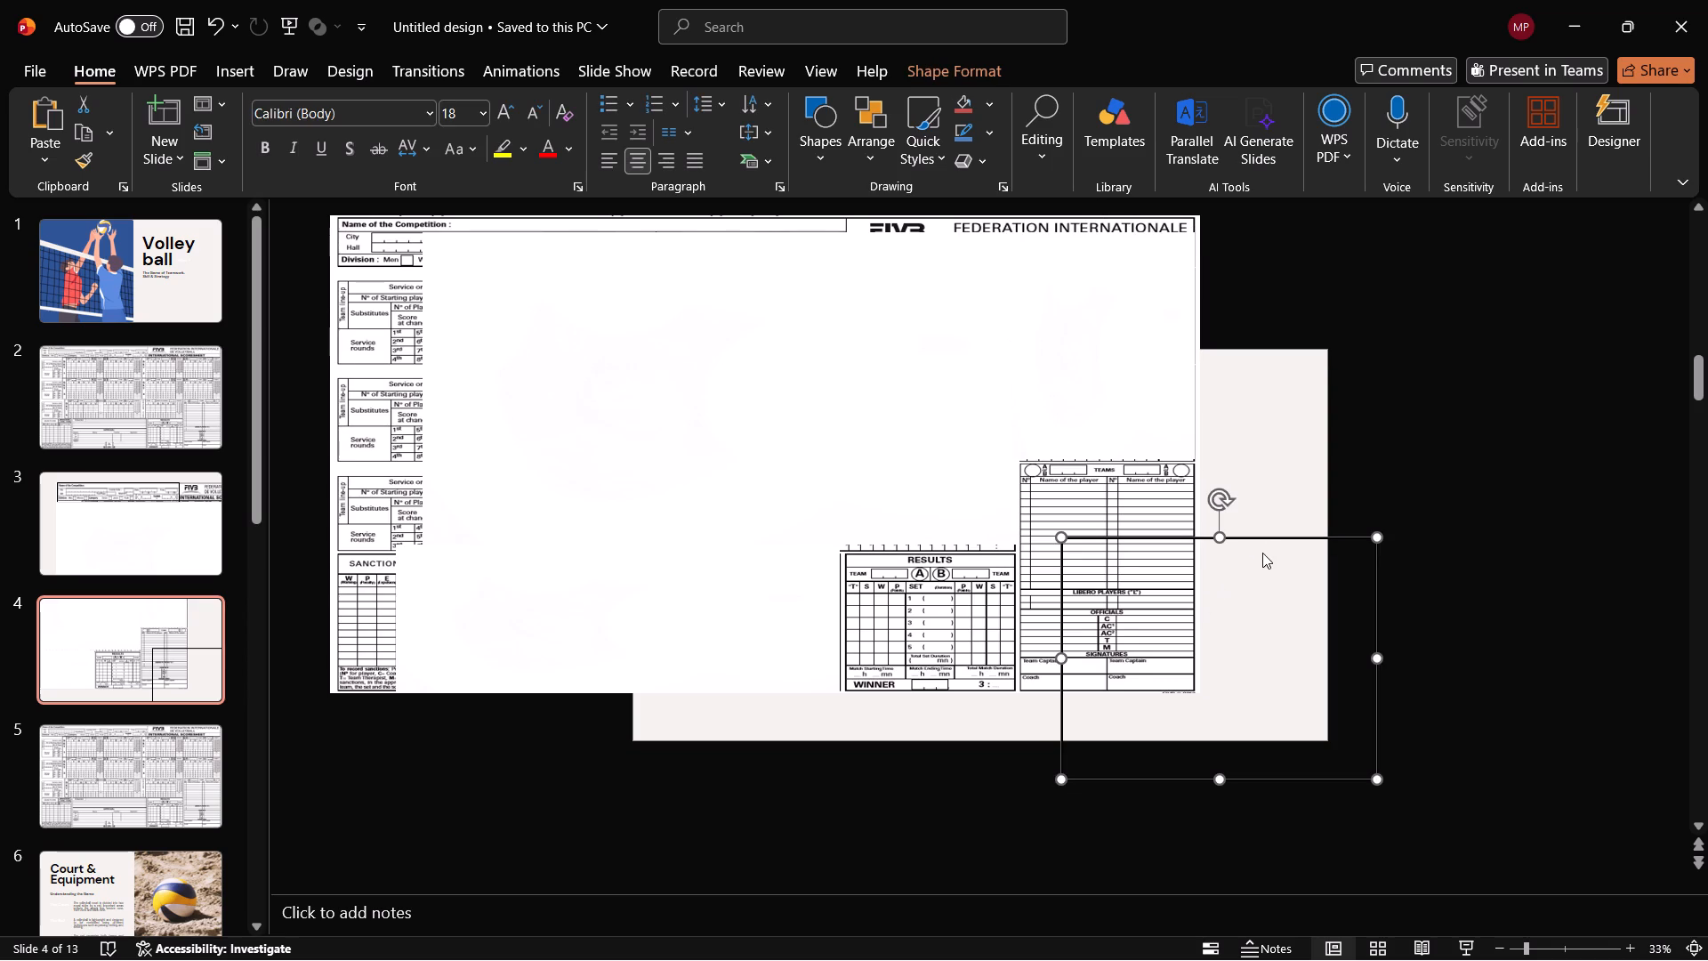
left_click_drag(1269, 544, 1224, 516)
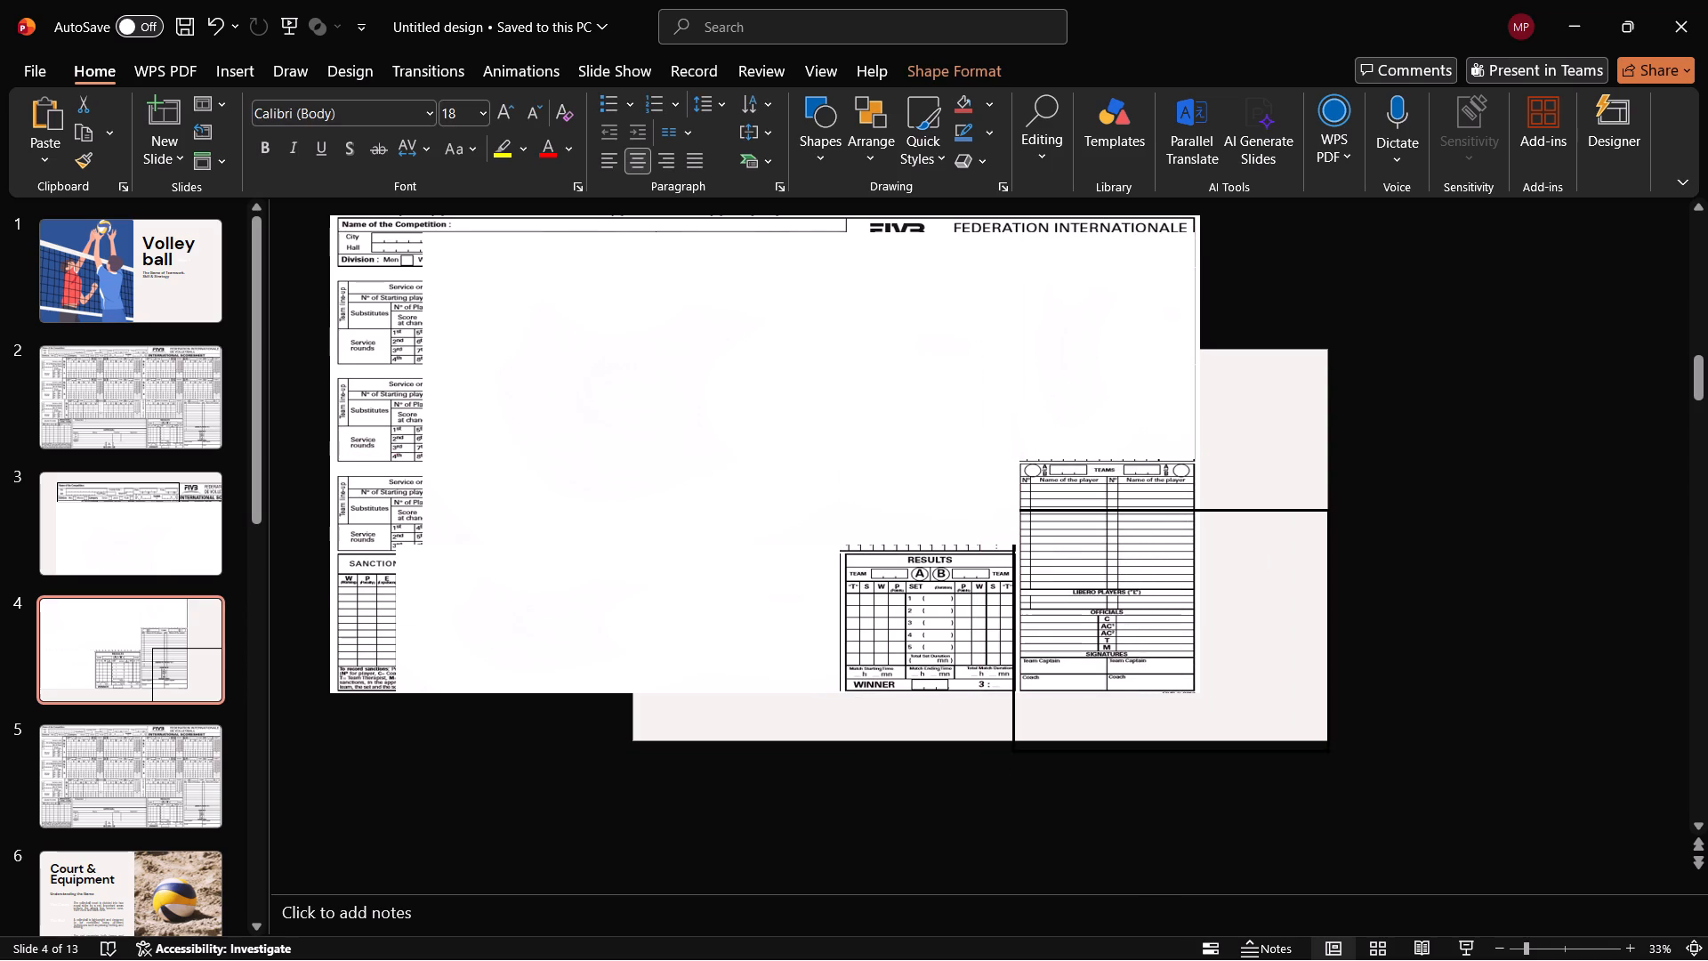
left_click_drag(1224, 516, 1226, 517)
right_click(1235, 508)
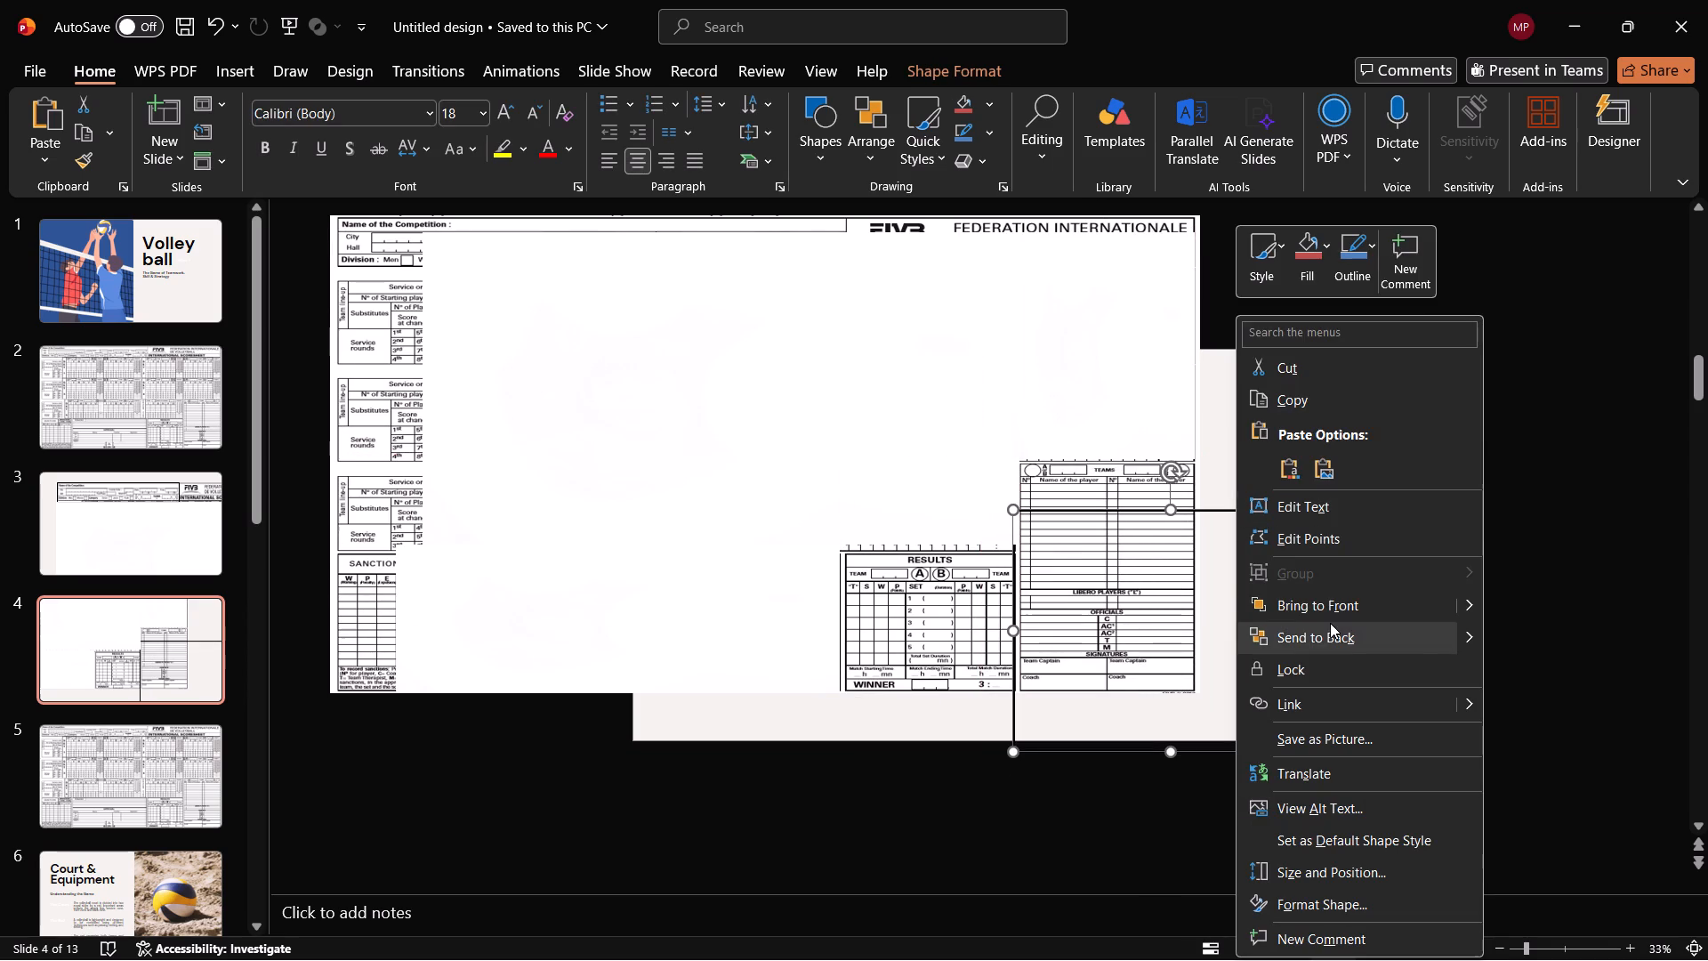
left_click(1329, 610)
left_click_drag(1136, 510, 1095, 501)
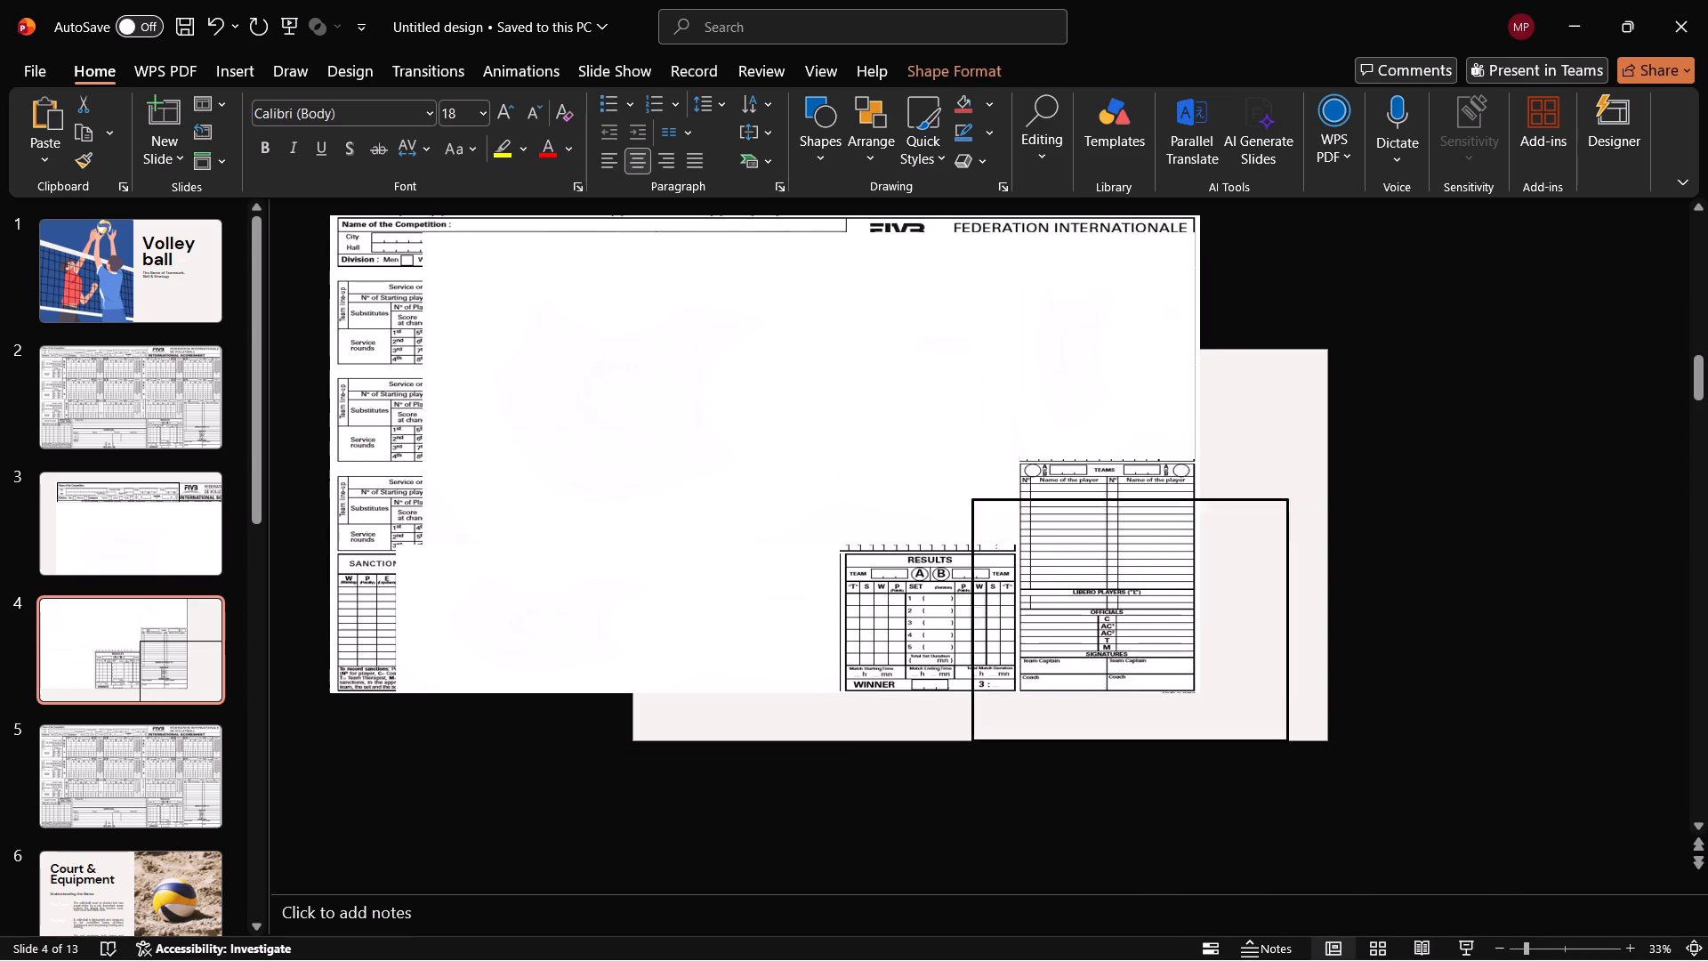
left_click_drag(1095, 501, 957, 456)
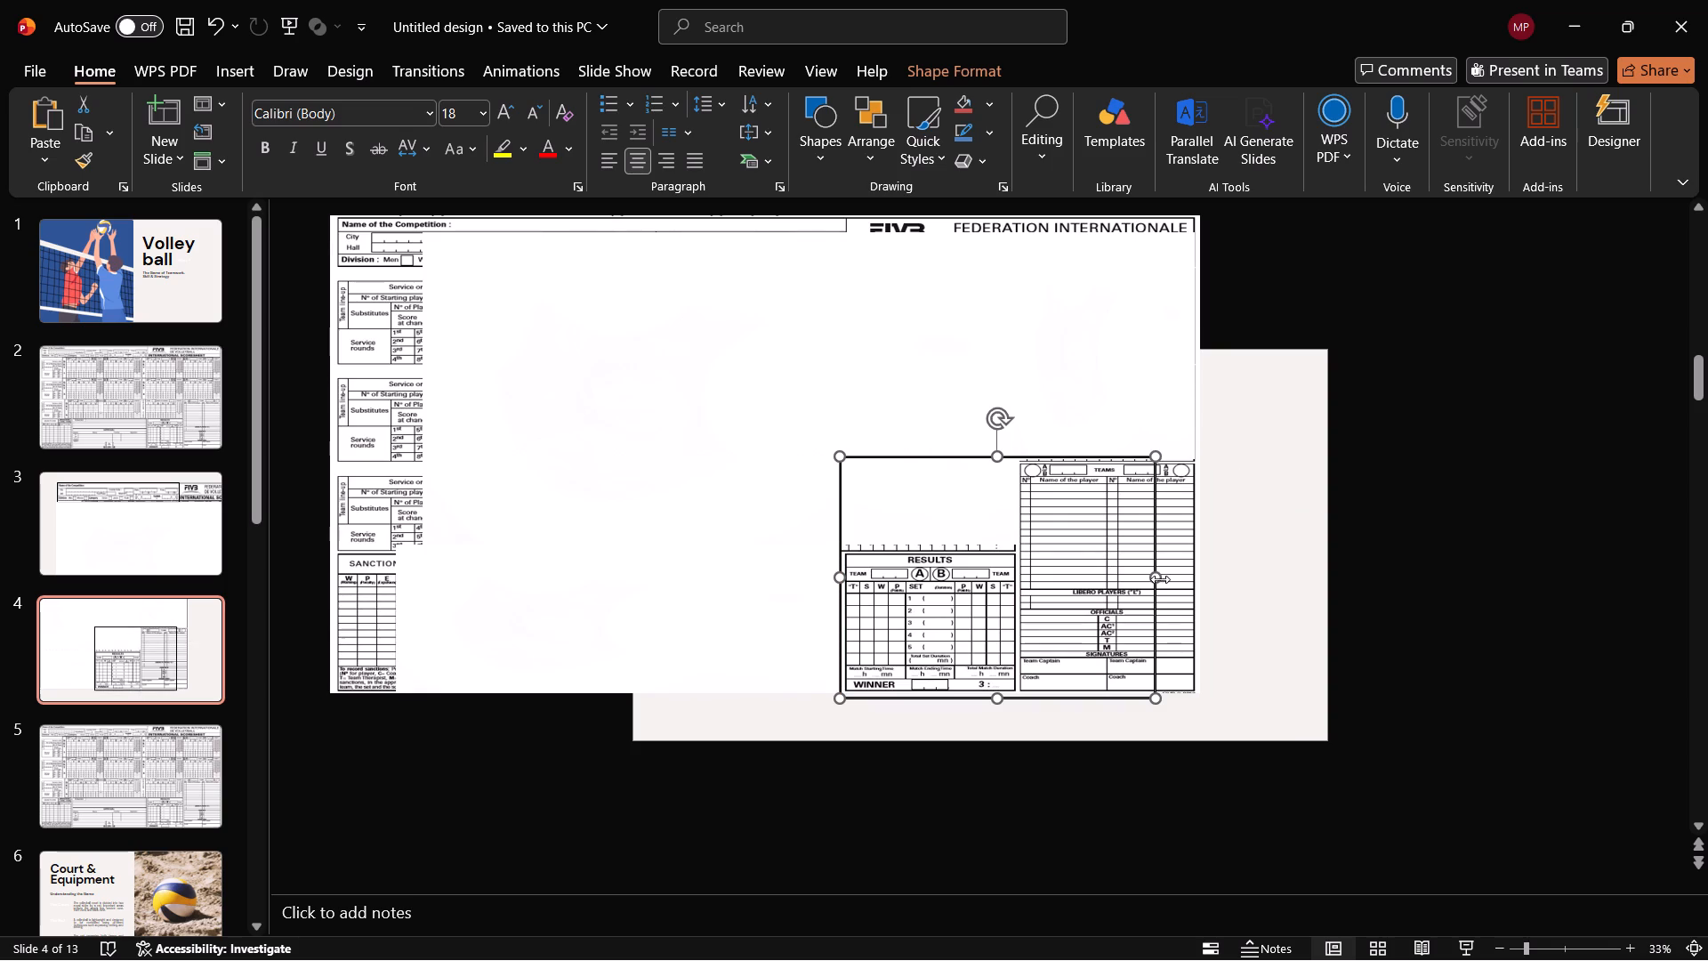
left_click_drag(1159, 579, 1198, 581)
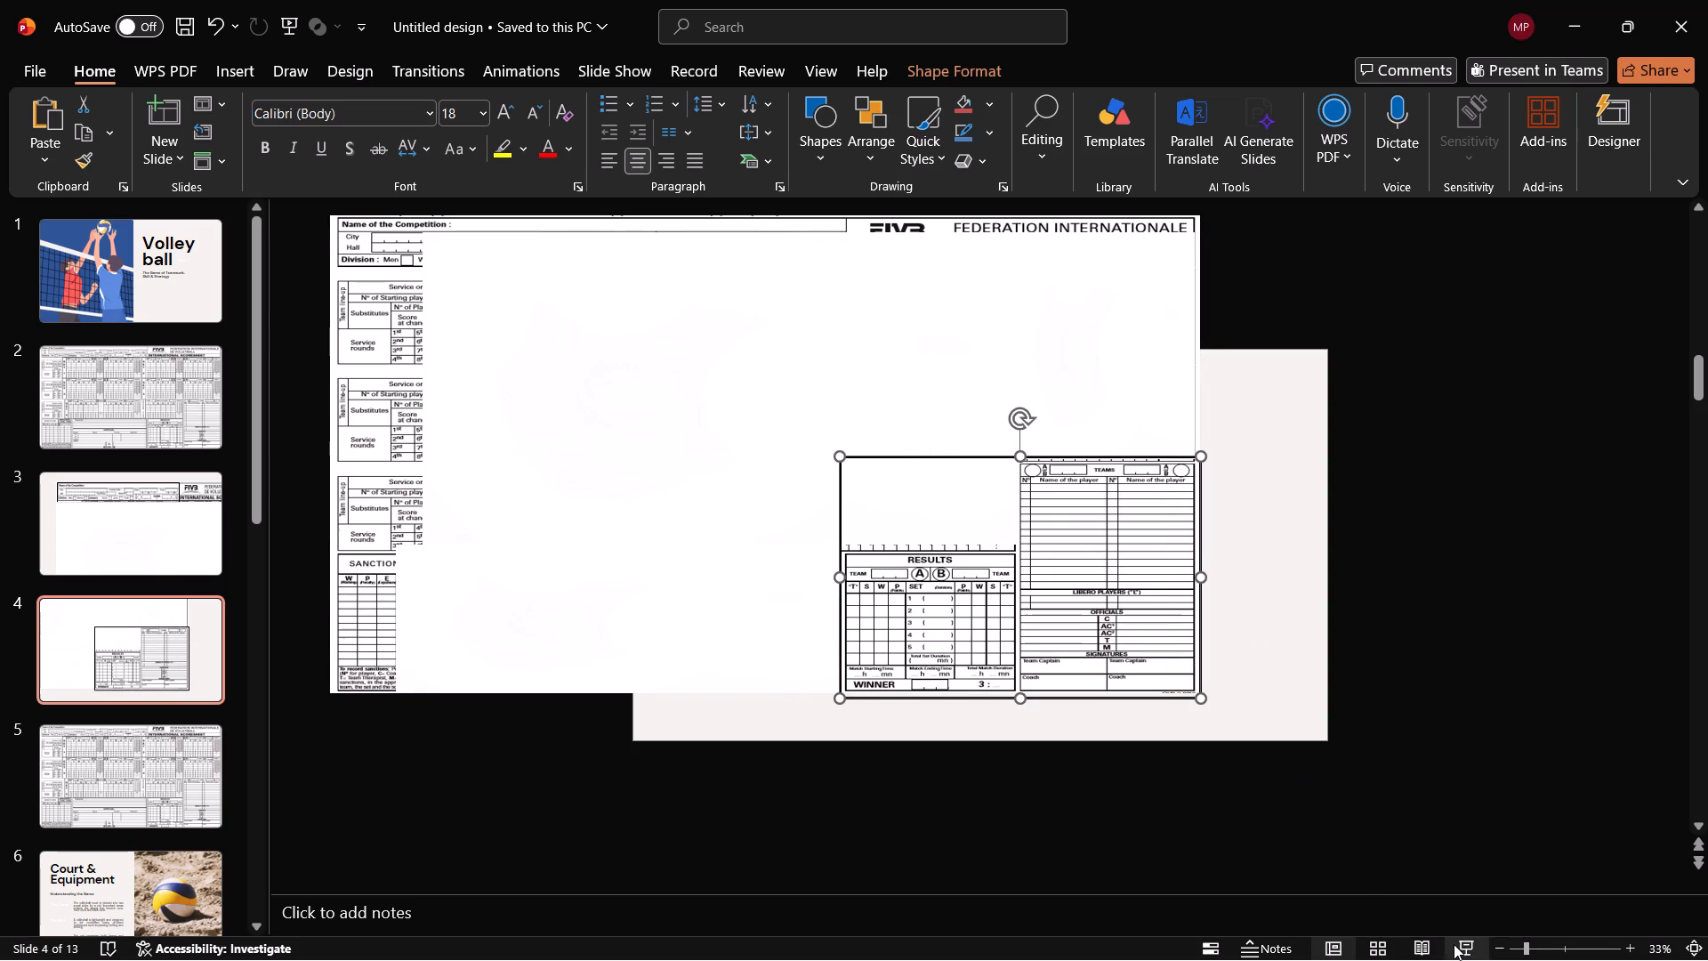
Preview slide 4 in the slide show.
left_click(1454, 944)
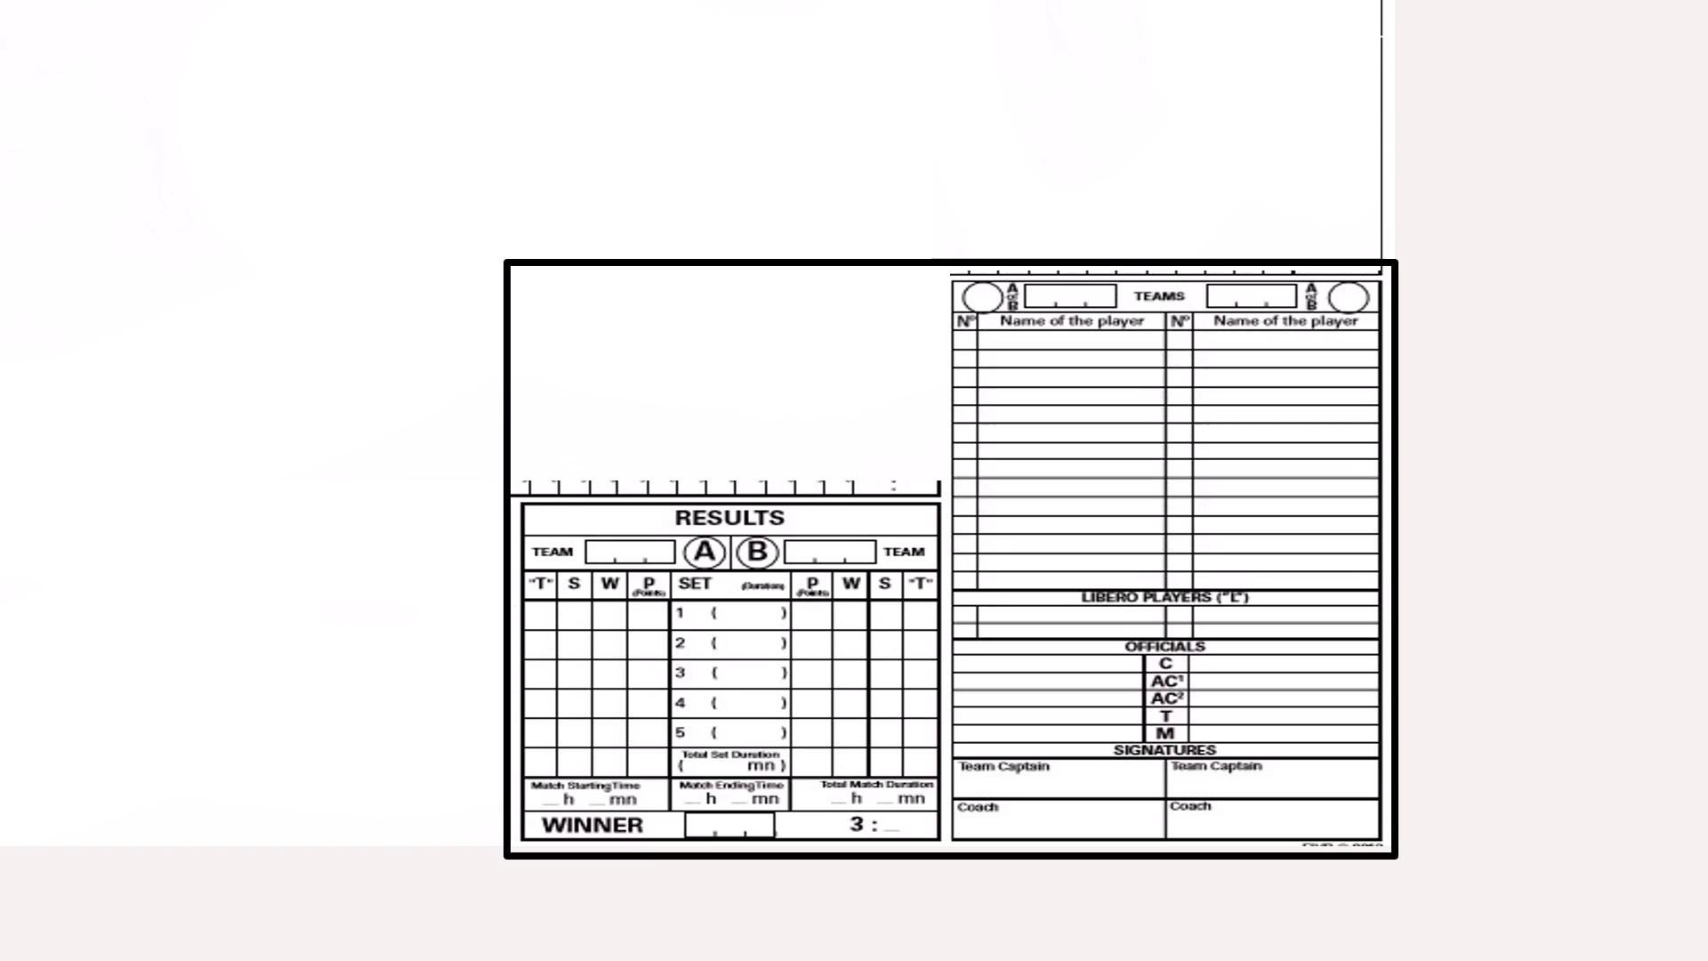
key("Escape")
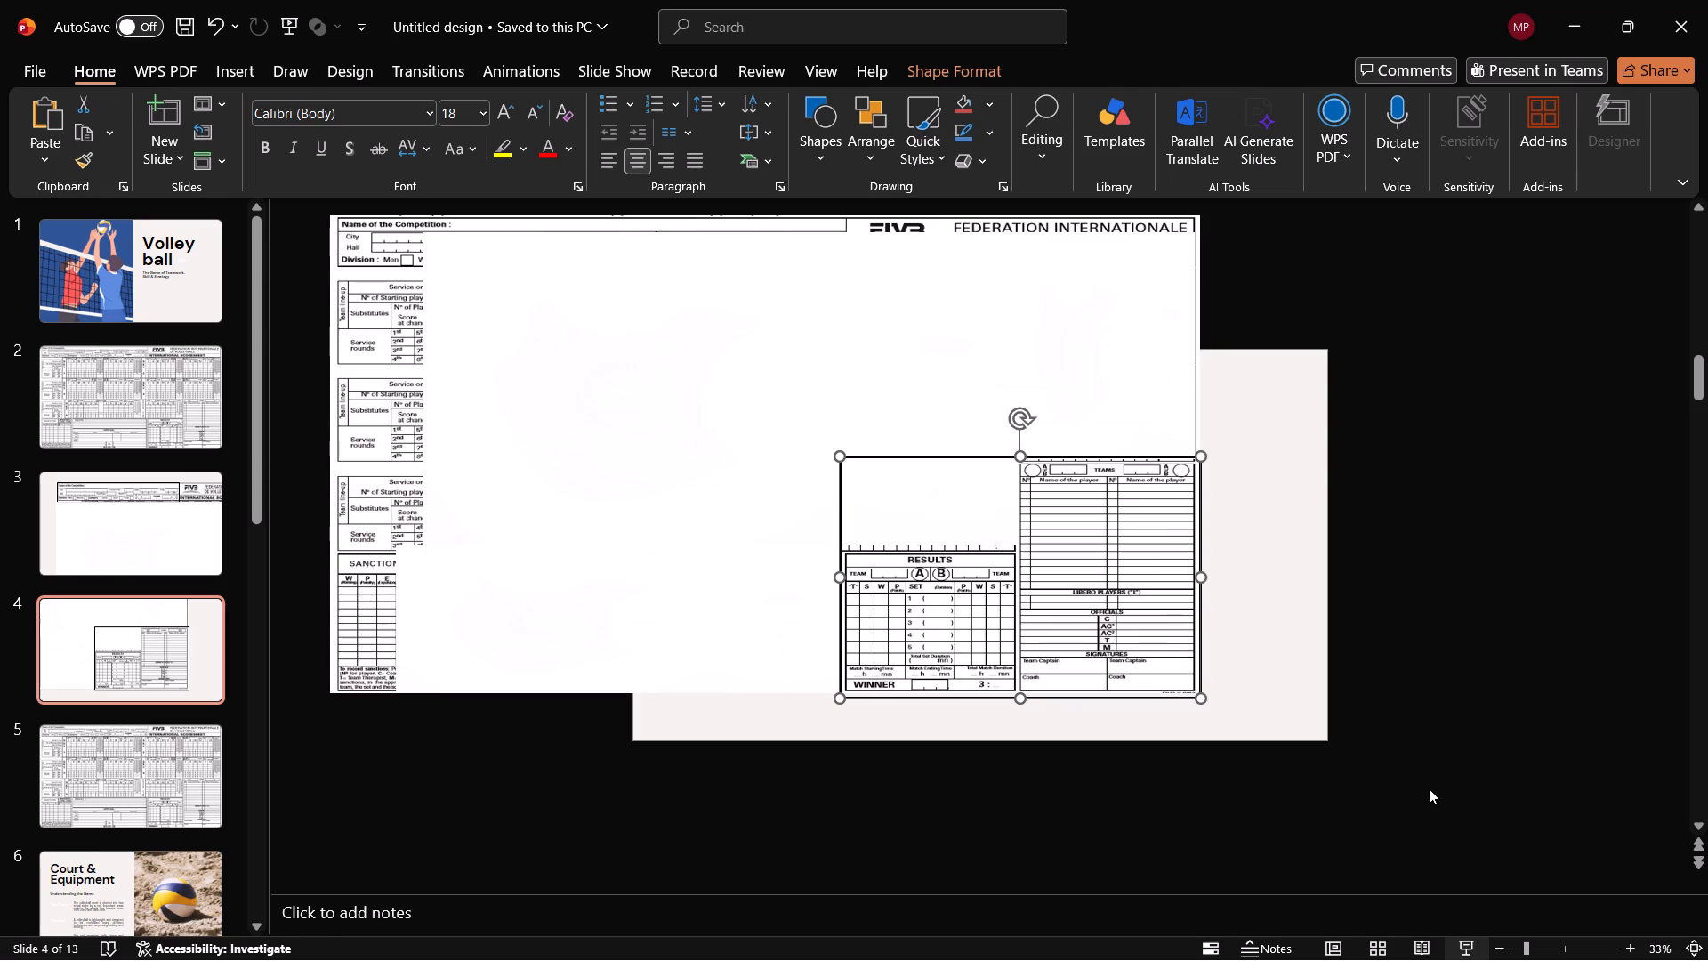
Nudge the large white image and the one above the Teams roster slightly down over the leftover tick marks, and preview slide 4.
left_click(946, 520)
left_click(946, 520)
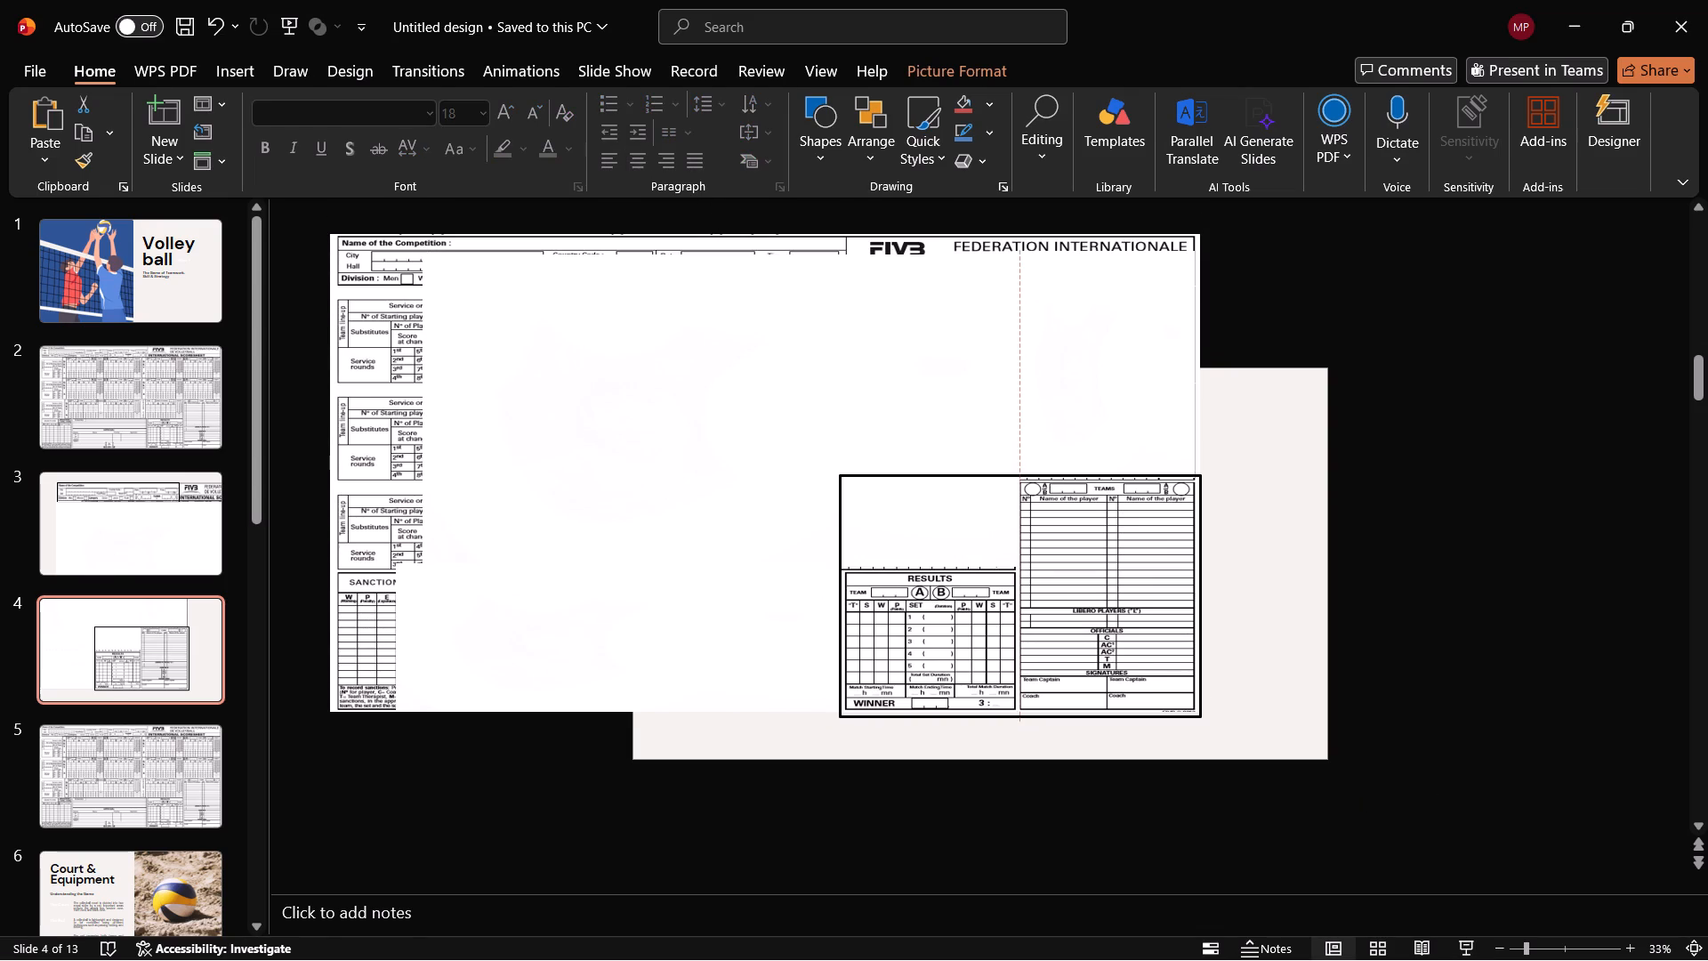
left_click(1114, 421)
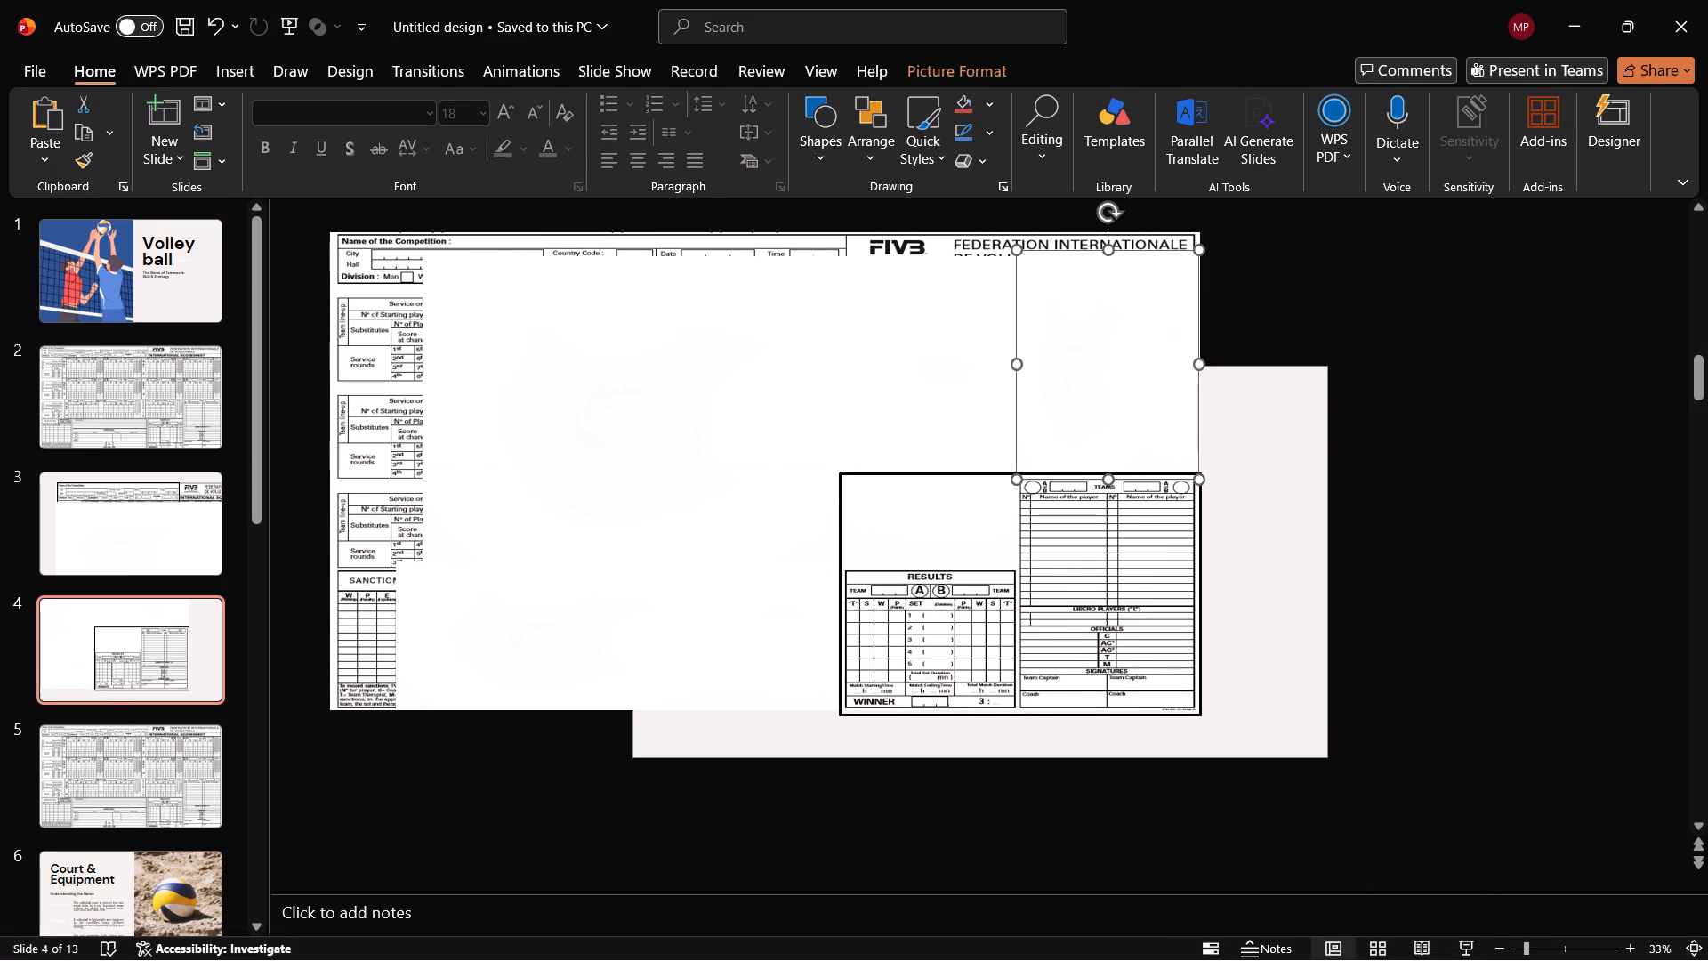
left_click(1470, 952)
key("Escape")
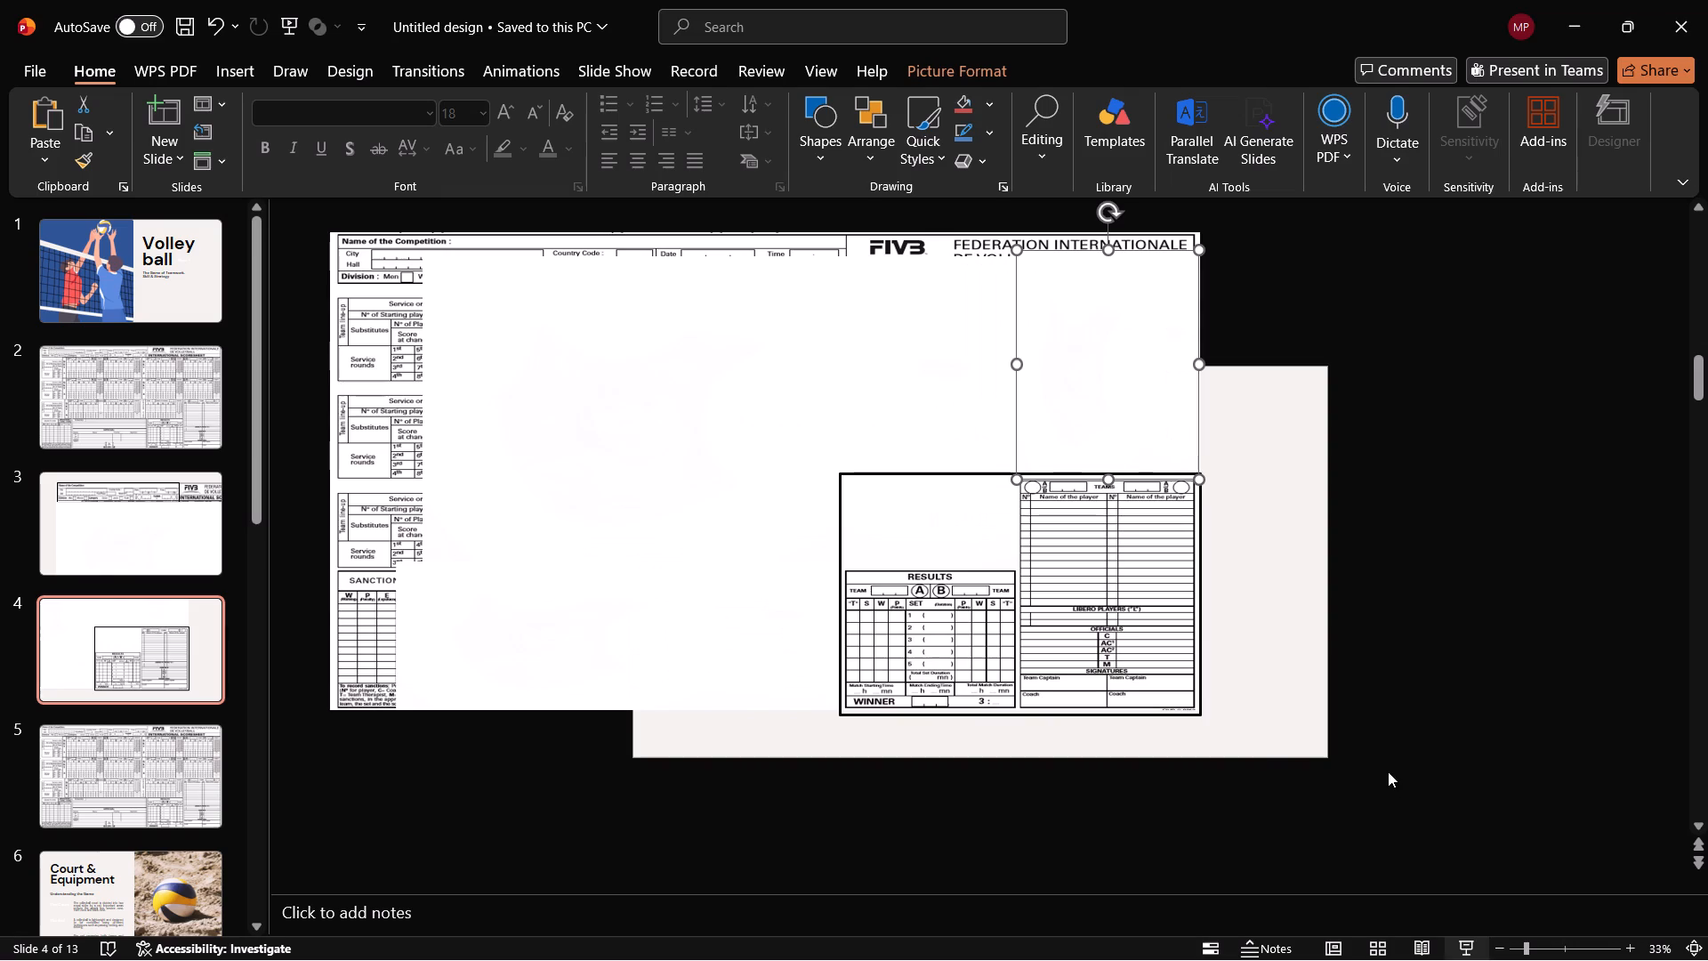
Enlarge the scoresheet image slightly from its lower right corner so it fills the black outline.
left_click(1195, 700)
left_click_drag(1199, 727, 1223, 741)
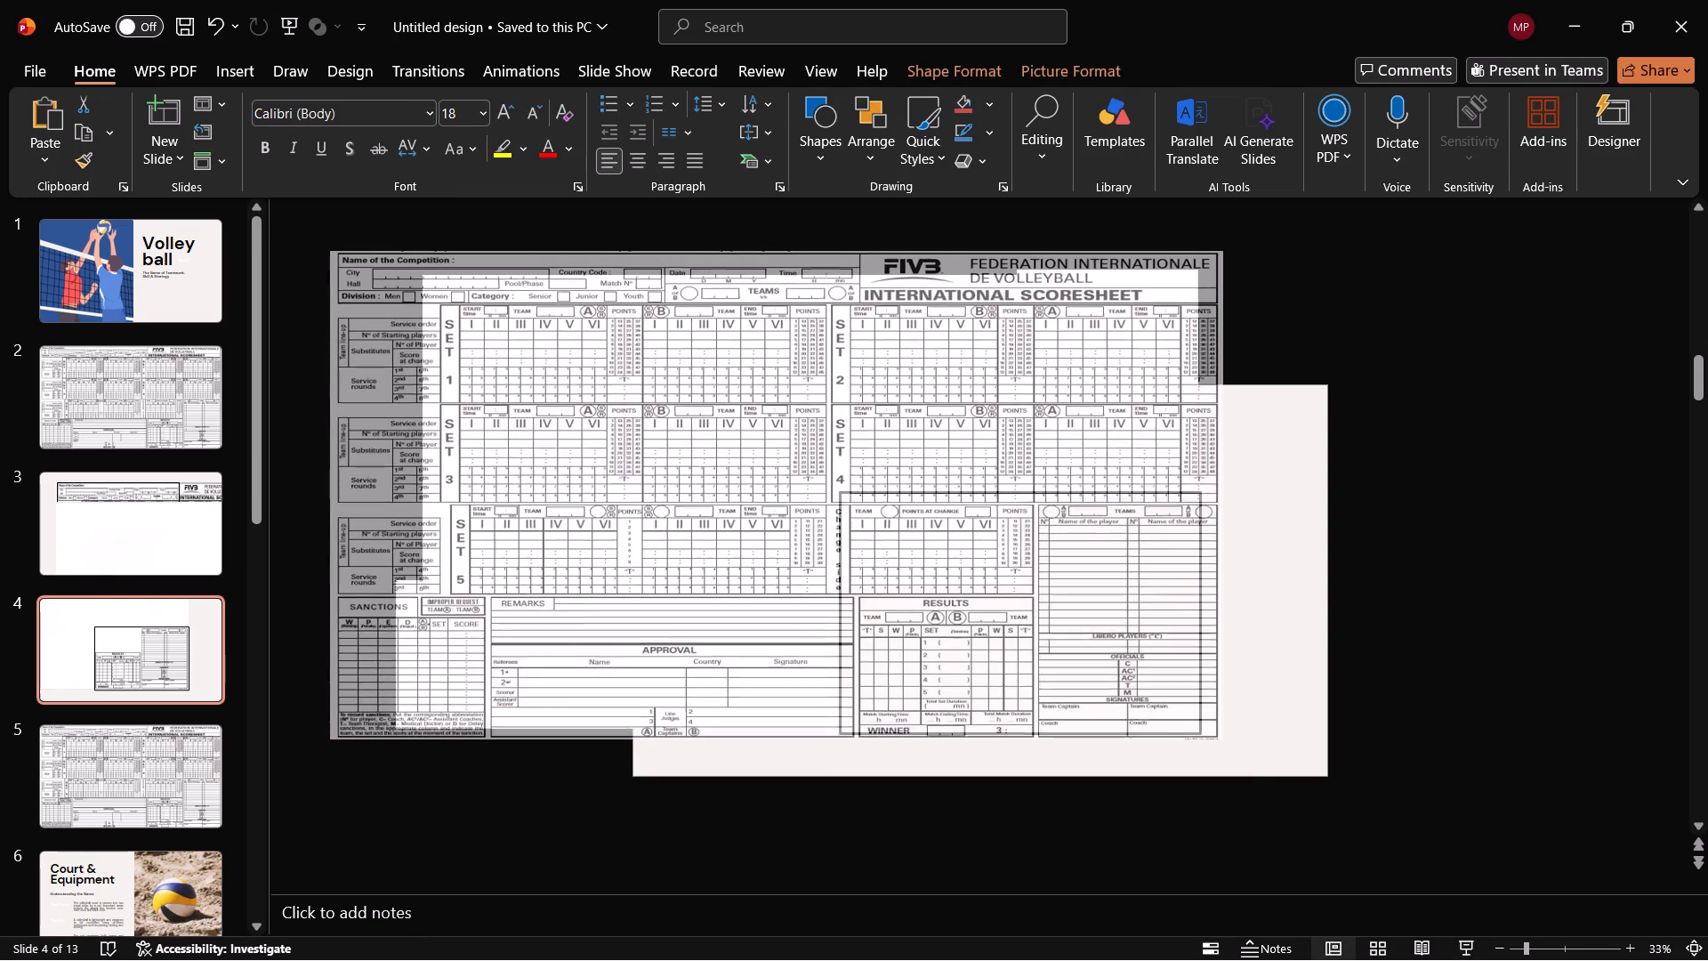
left_click_drag(1223, 741, 1207, 741)
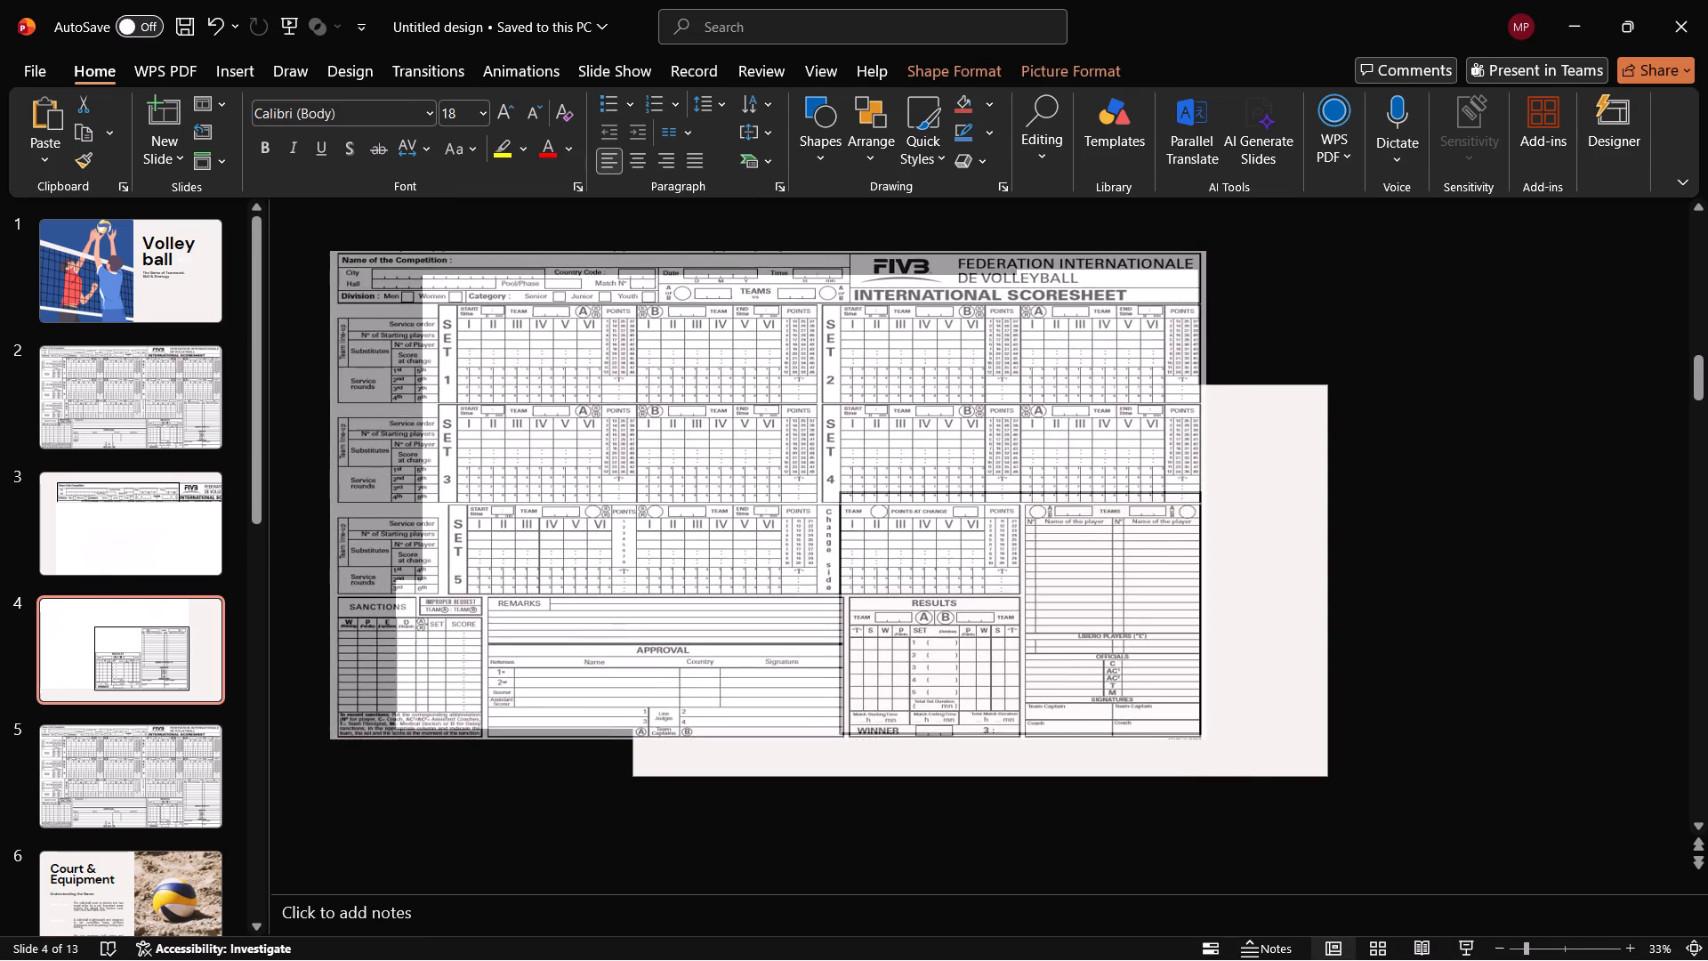
left_click_drag(1207, 741, 1208, 742)
Reposition the three white images around the Results and Teams sections to cover the leftover tick marks and Remarks and Sanctions remnants.
left_click_drag(760, 662, 760, 666)
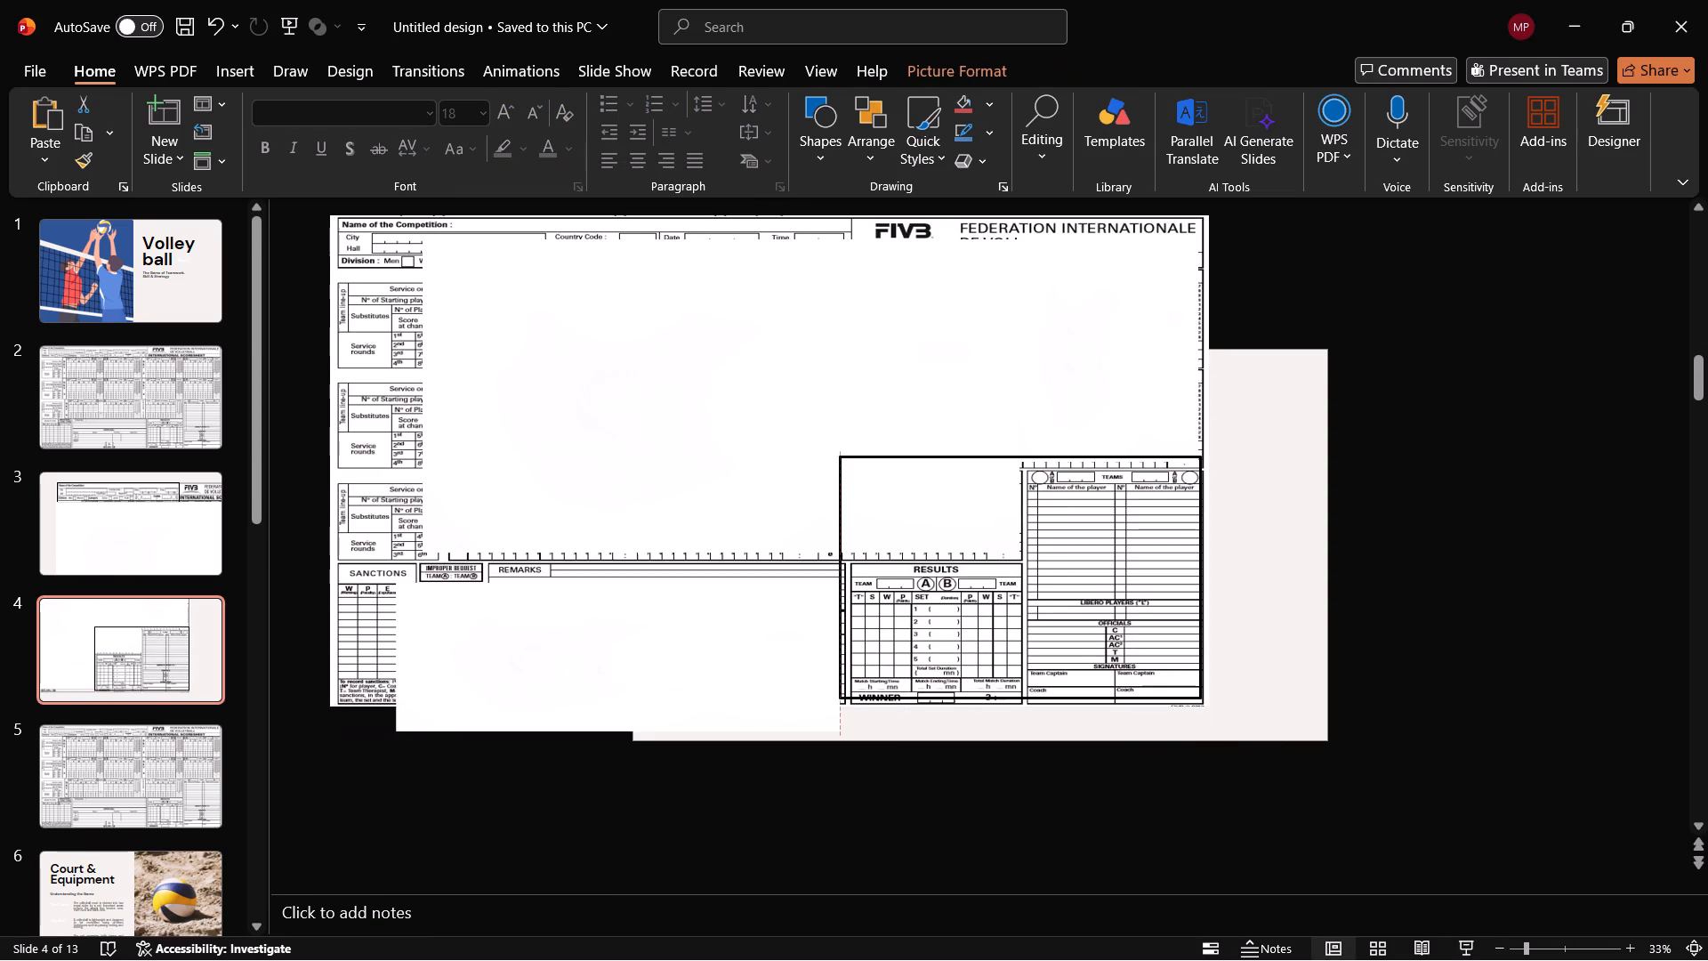
left_click_drag(760, 666, 764, 650)
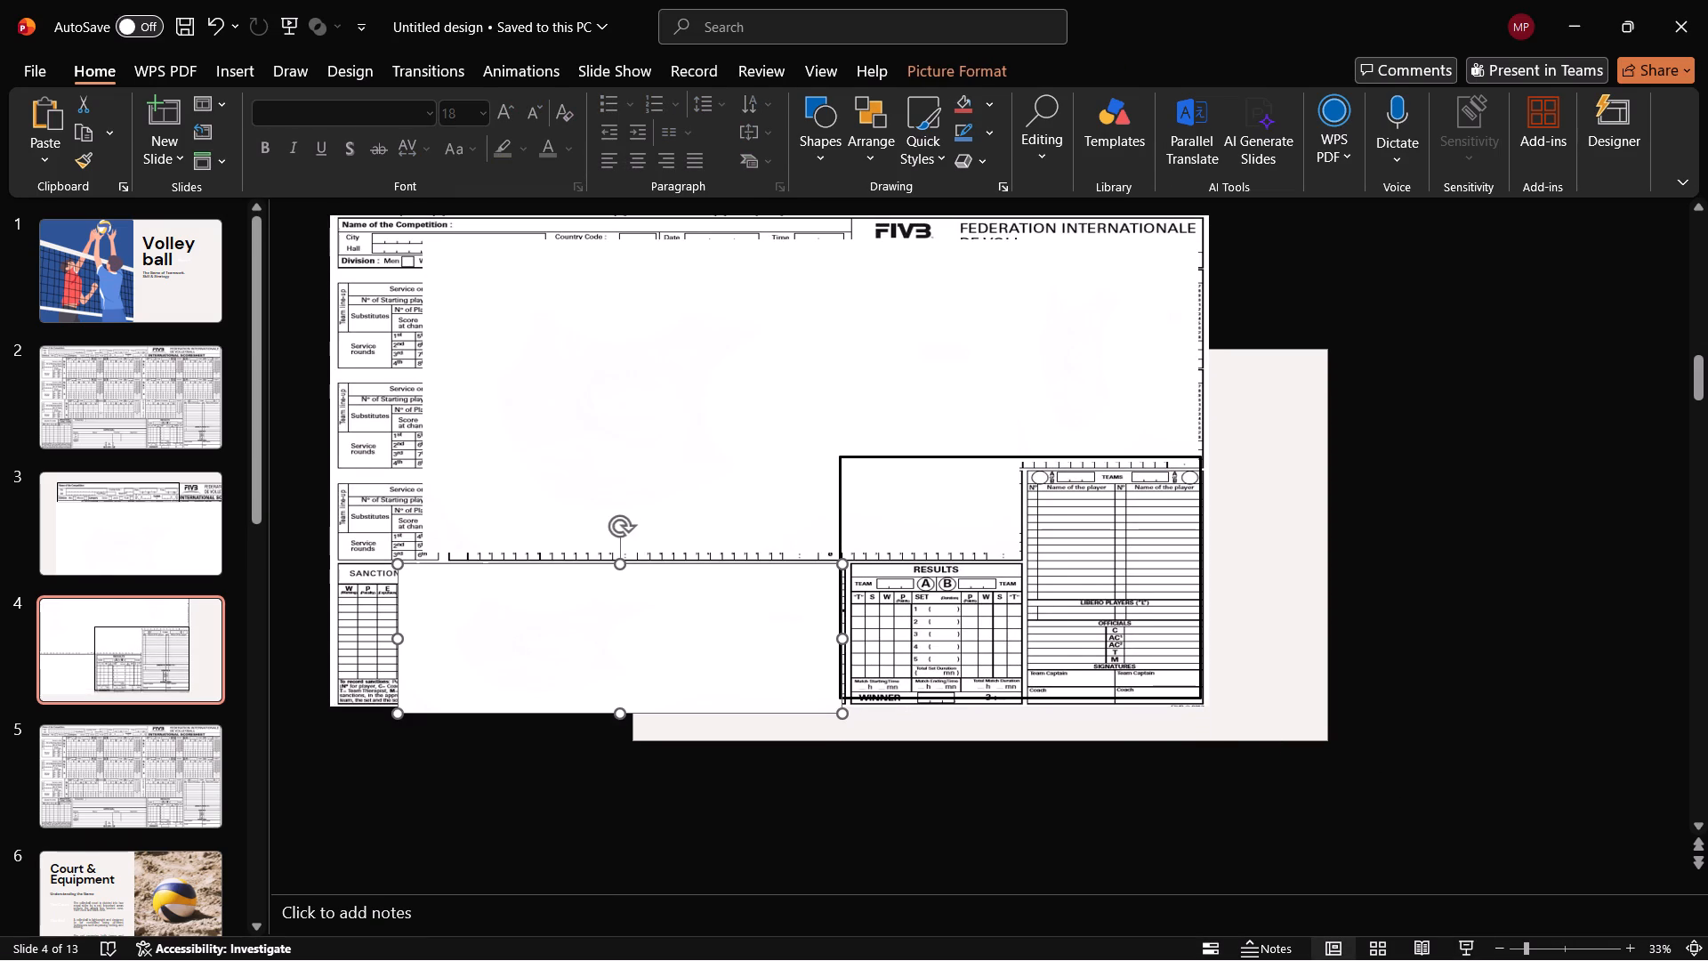
left_click(782, 480)
left_click(777, 497)
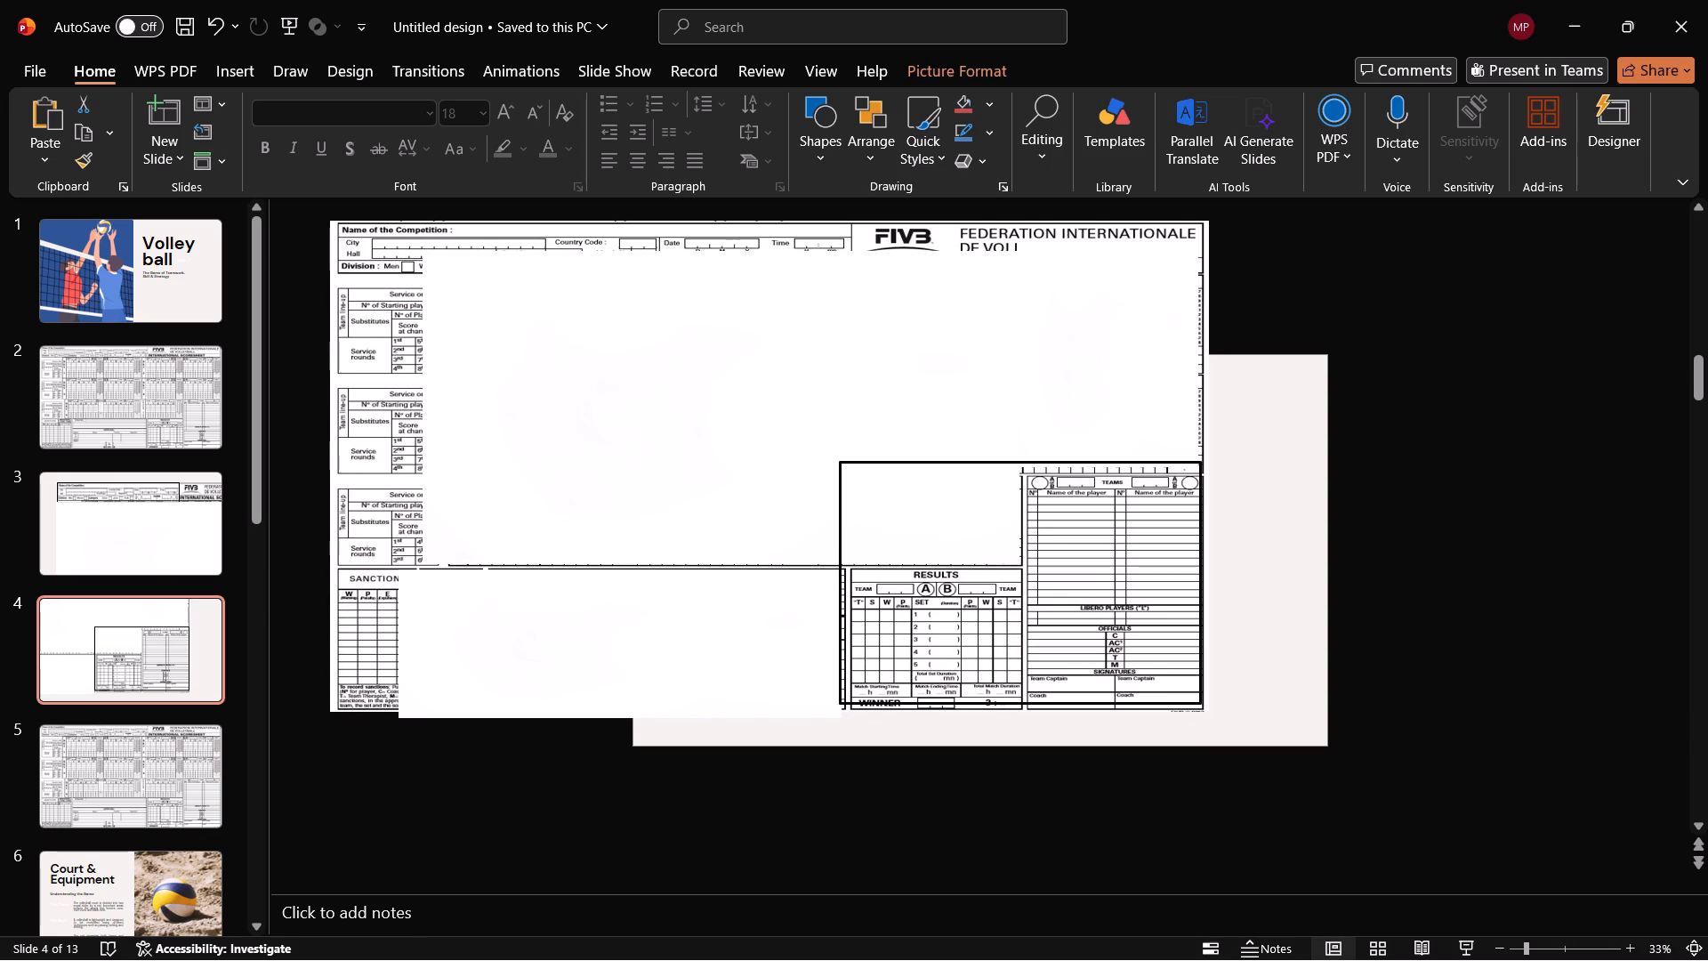
left_click_drag(1111, 398, 1111, 416)
left_click_drag(1198, 366, 1211, 369)
left_click(1267, 450)
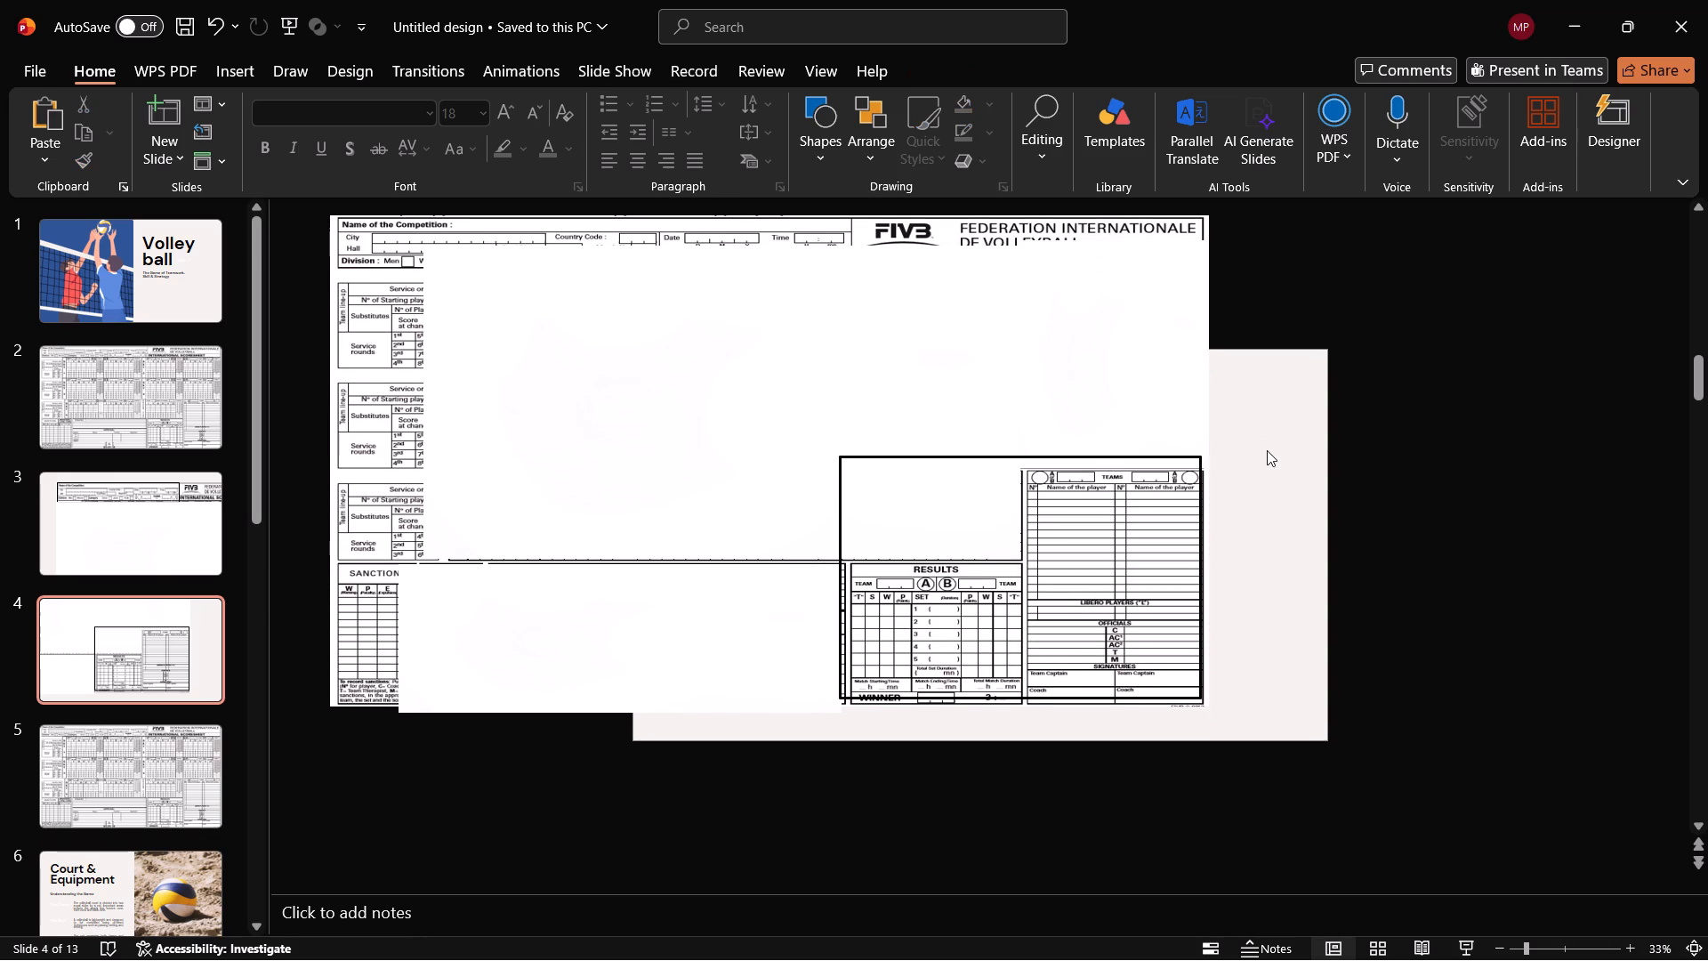
Enlarge the black-outlined rectangle from its upper left and lower right corners to leave a margin around the Results and Teams sections.
left_click(841, 458)
left_click_drag(841, 458, 764, 413)
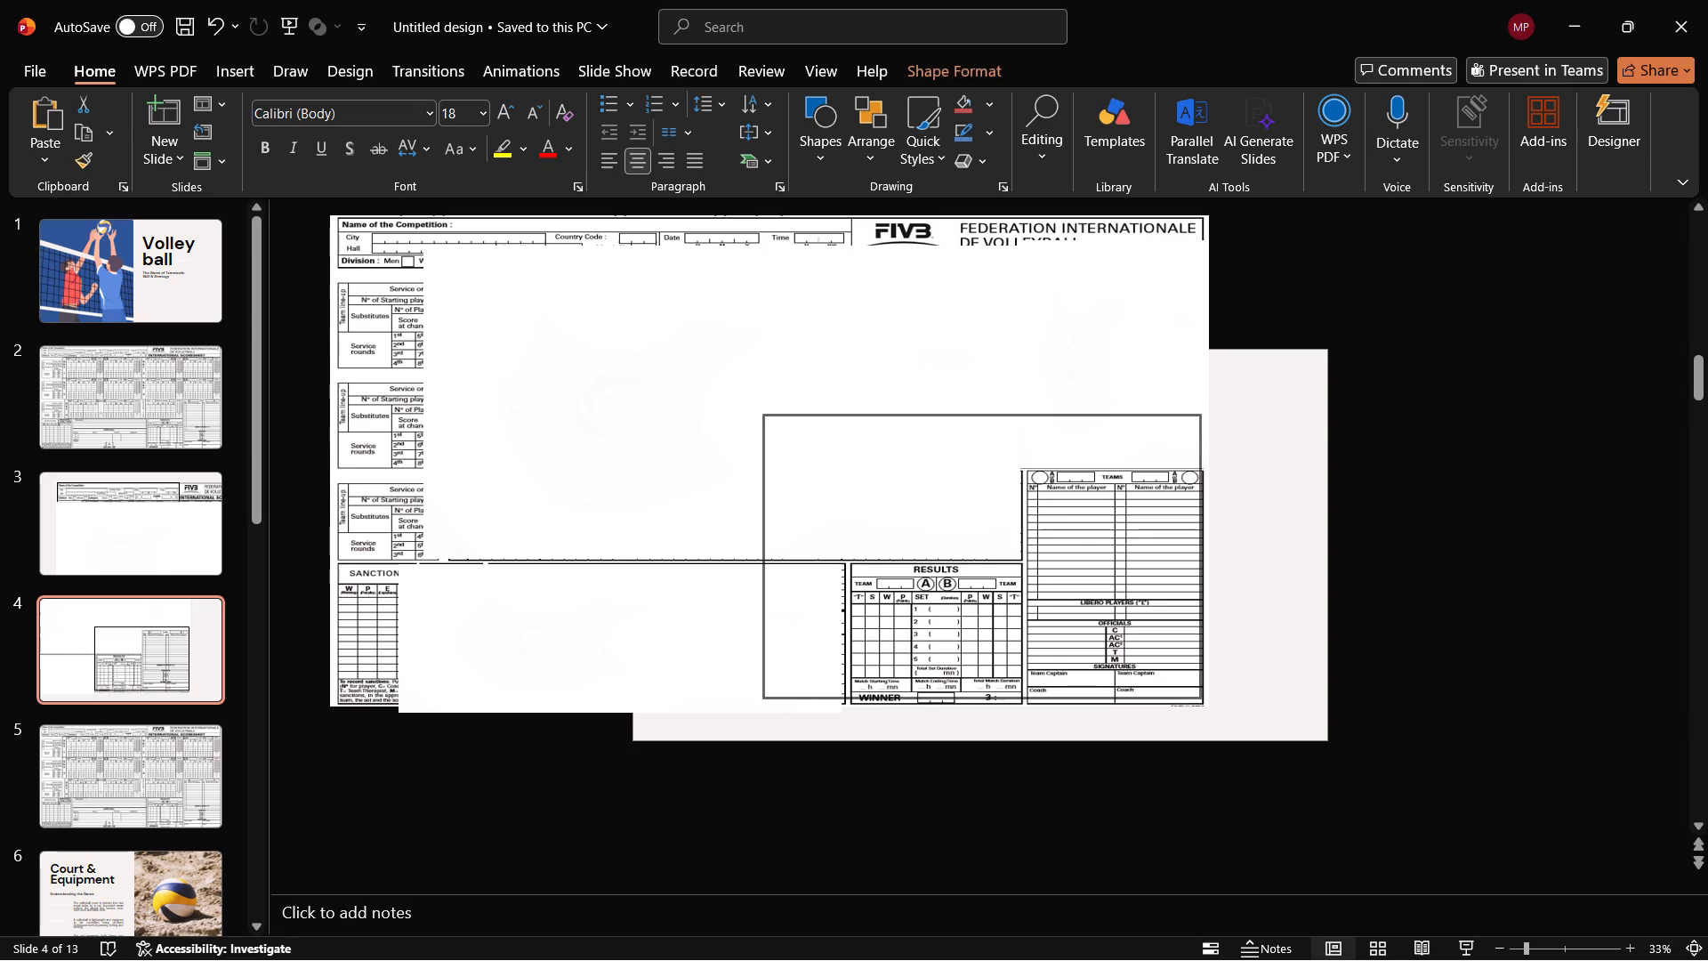
left_click_drag(764, 413, 763, 413)
left_click_drag(1203, 701, 1257, 728)
Nudge the white image beside the Results table and the large white image above it to hide the stray lines along both sections.
left_click(742, 637)
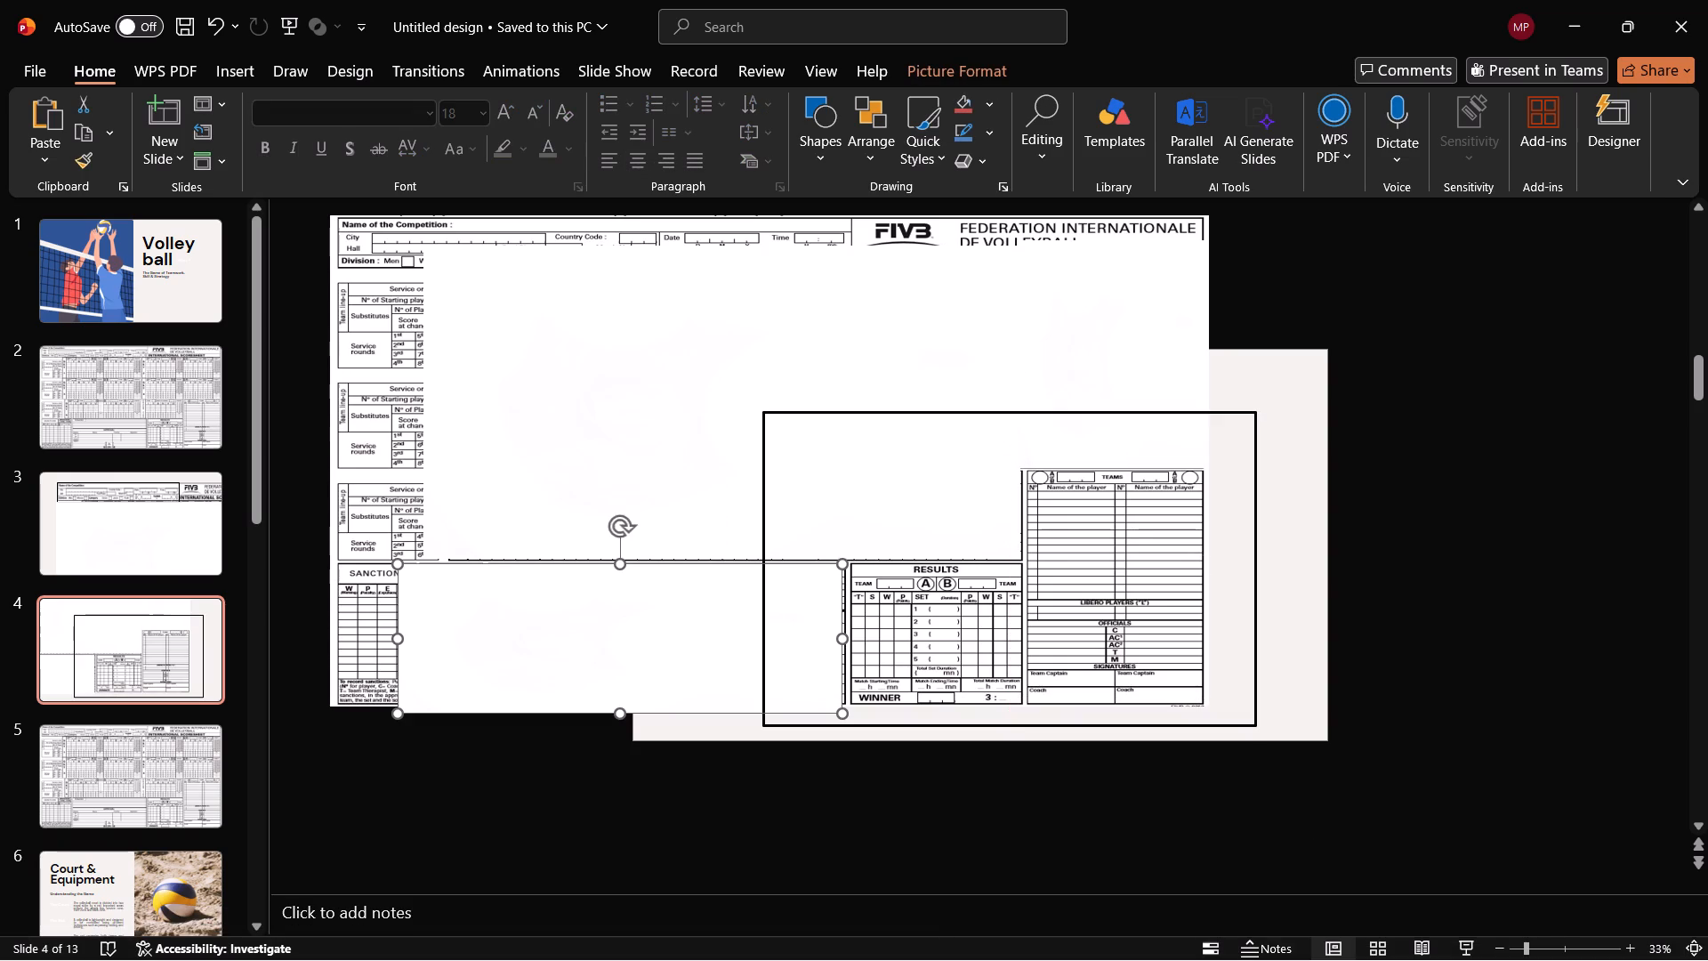
left_click(730, 635)
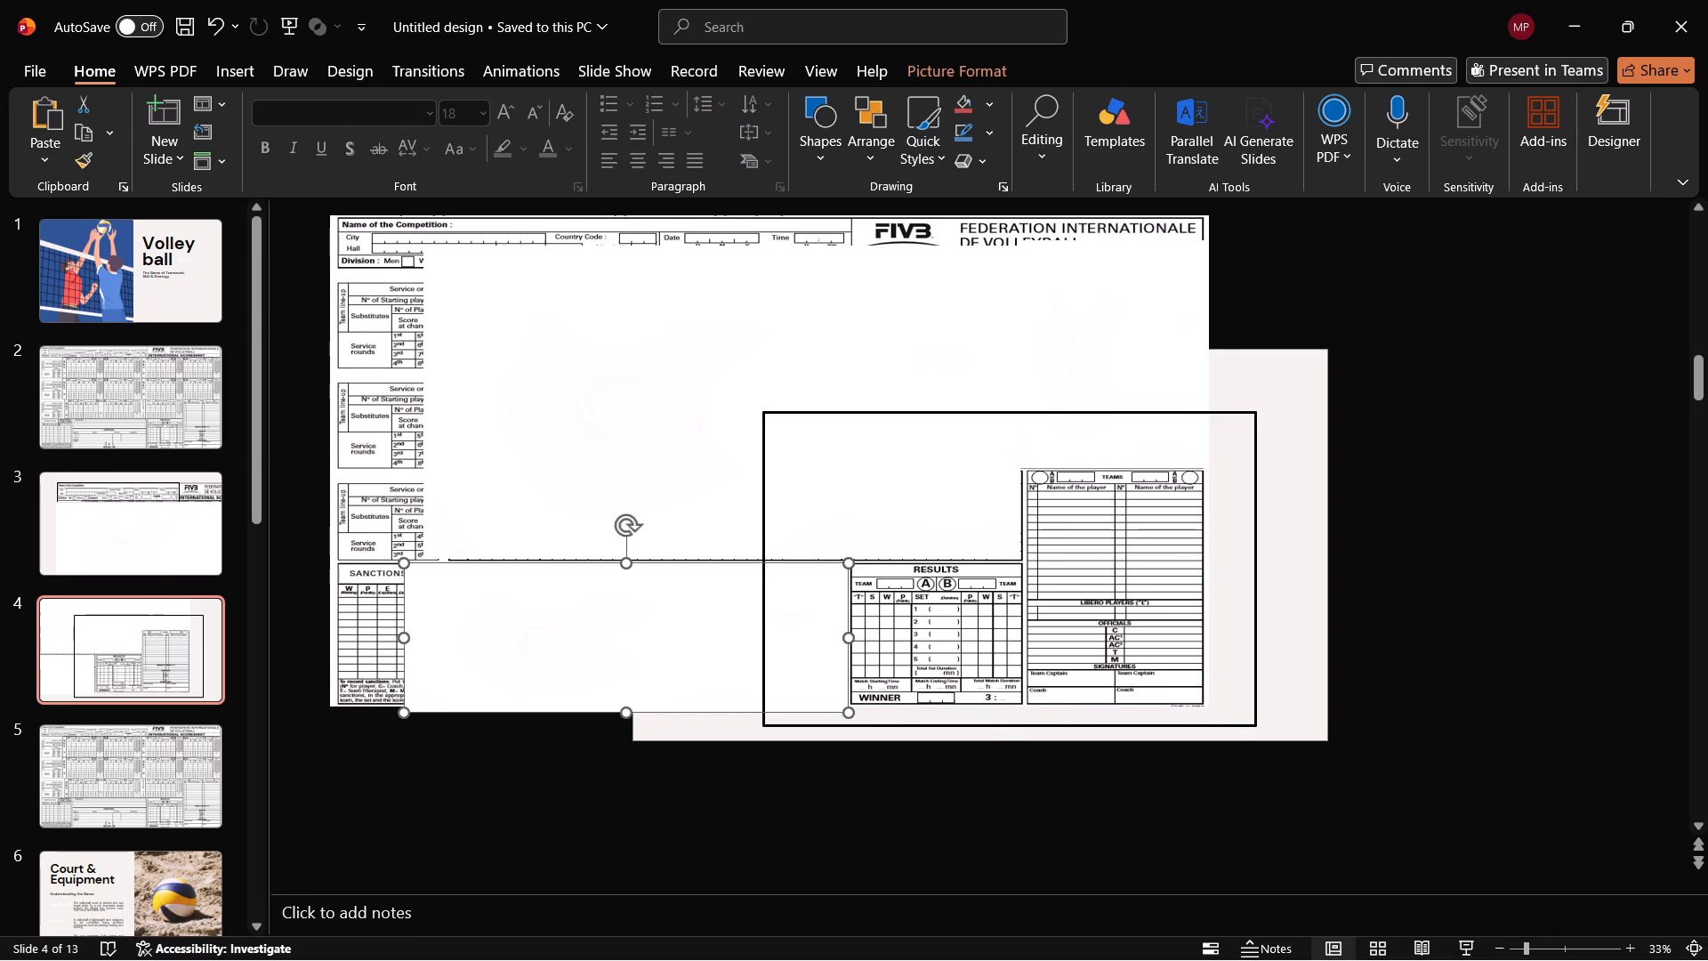
left_click_drag(667, 482, 673, 488)
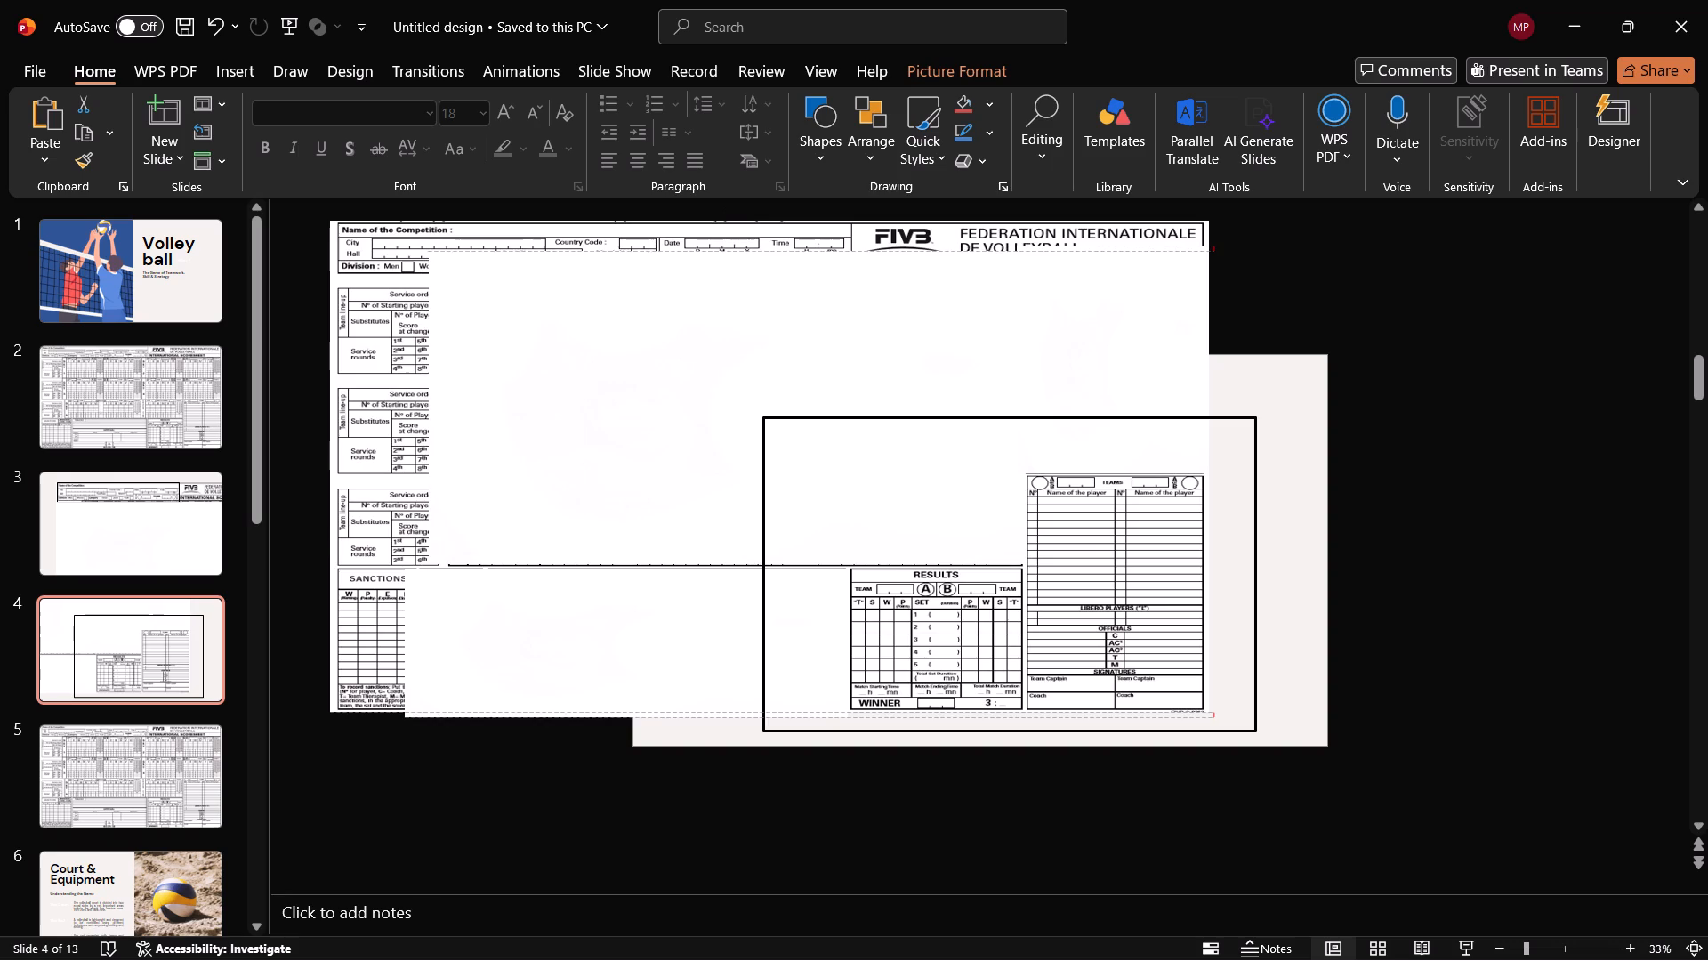
left_click_drag(673, 488, 669, 489)
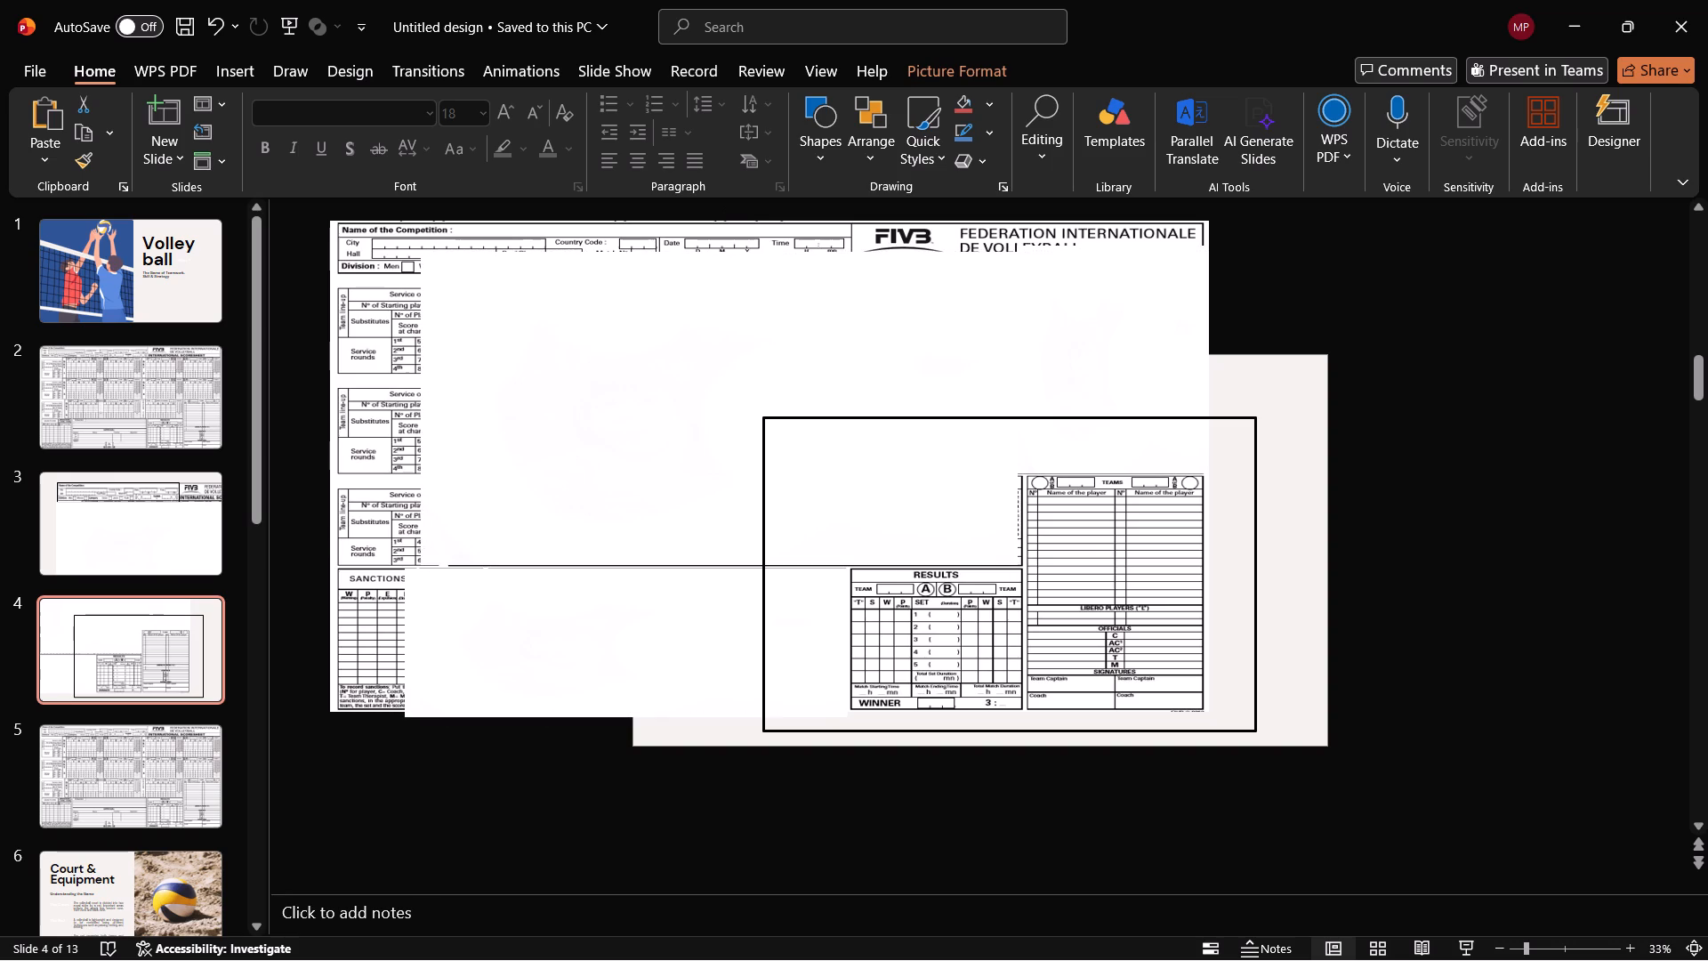
left_click_drag(669, 489, 675, 492)
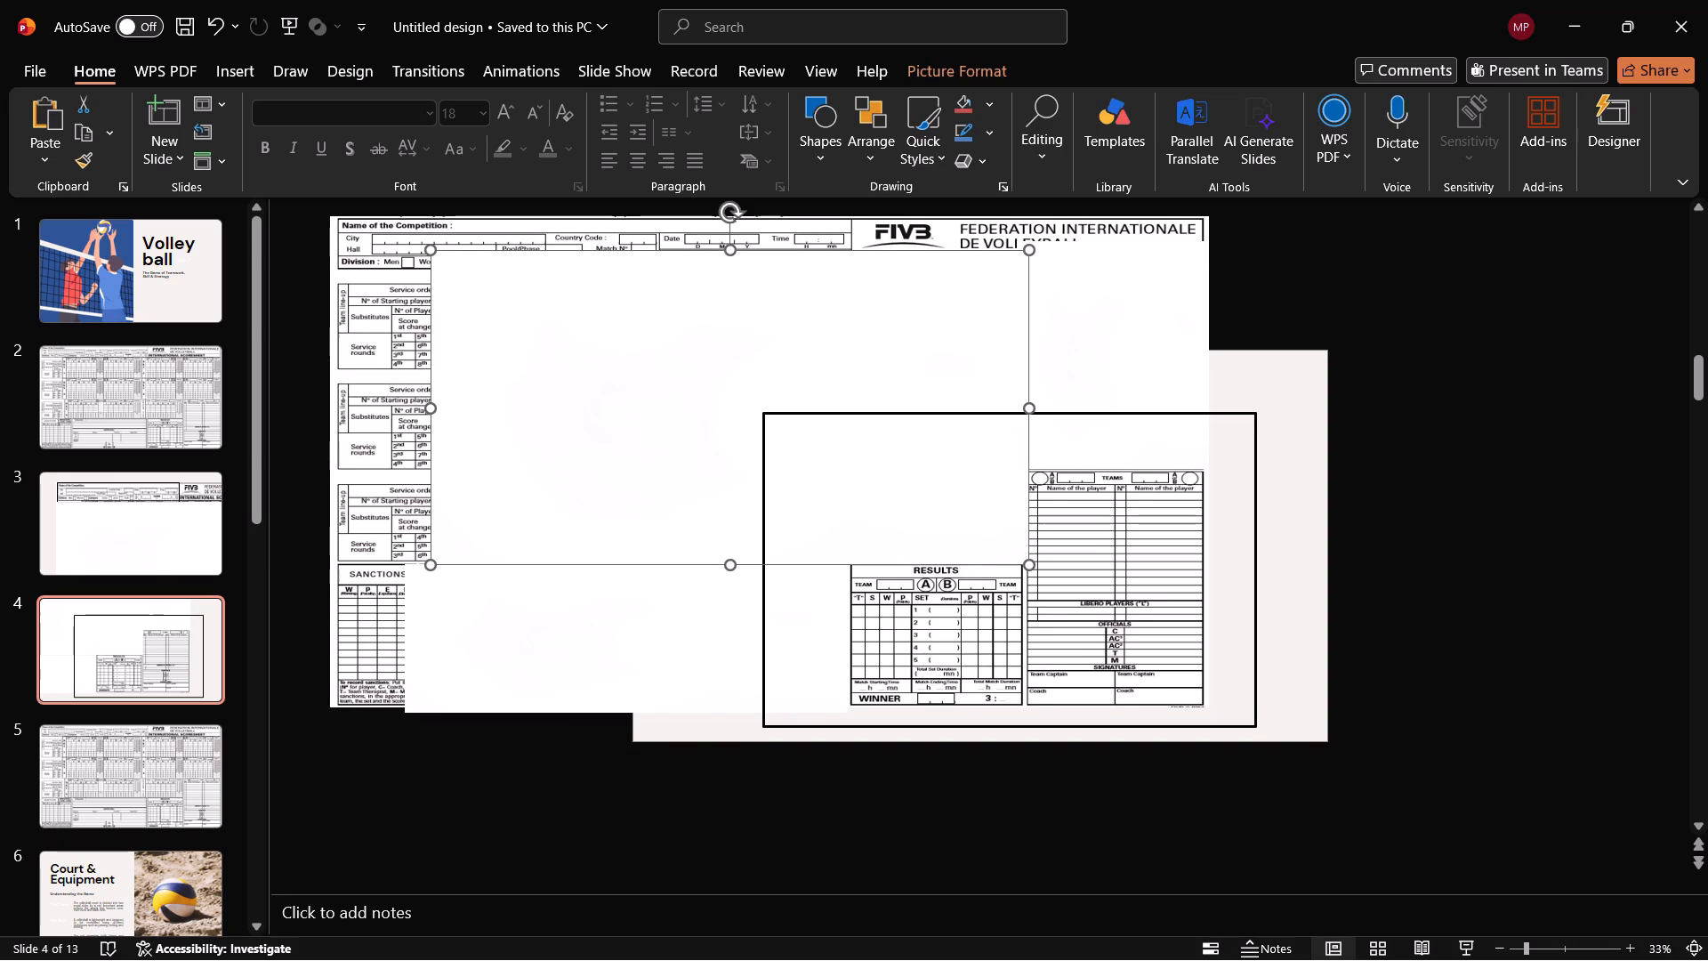
left_click(741, 478)
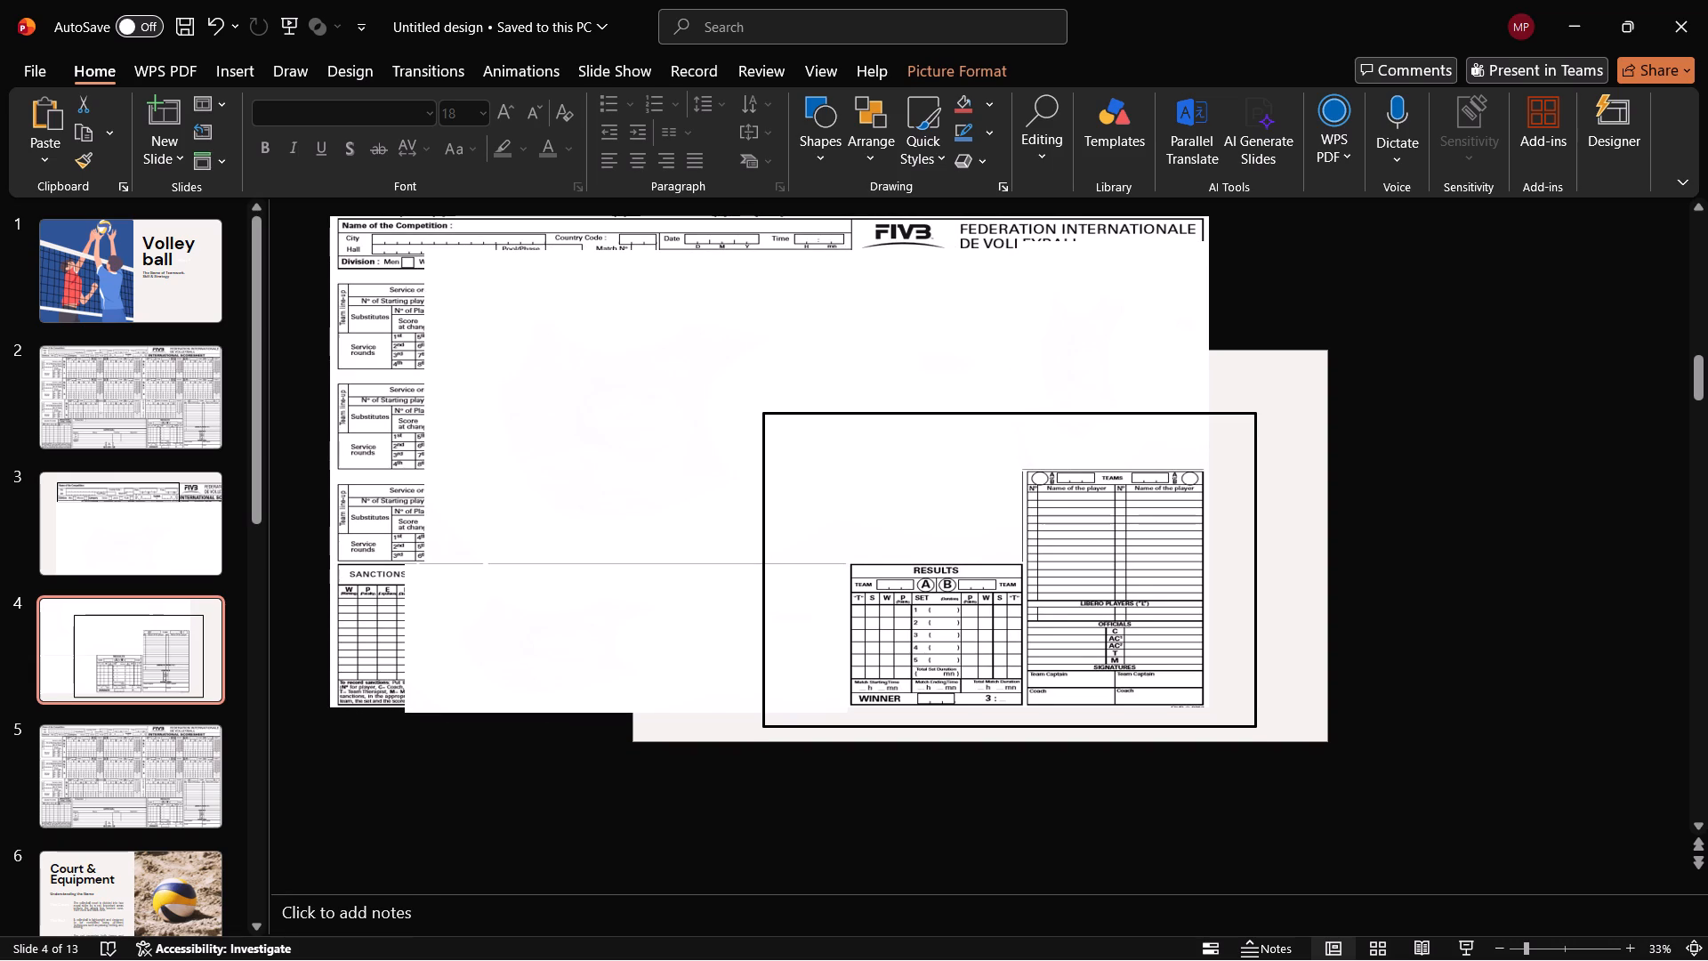
Preview slide 4 in the slide show.
left_click(1461, 939)
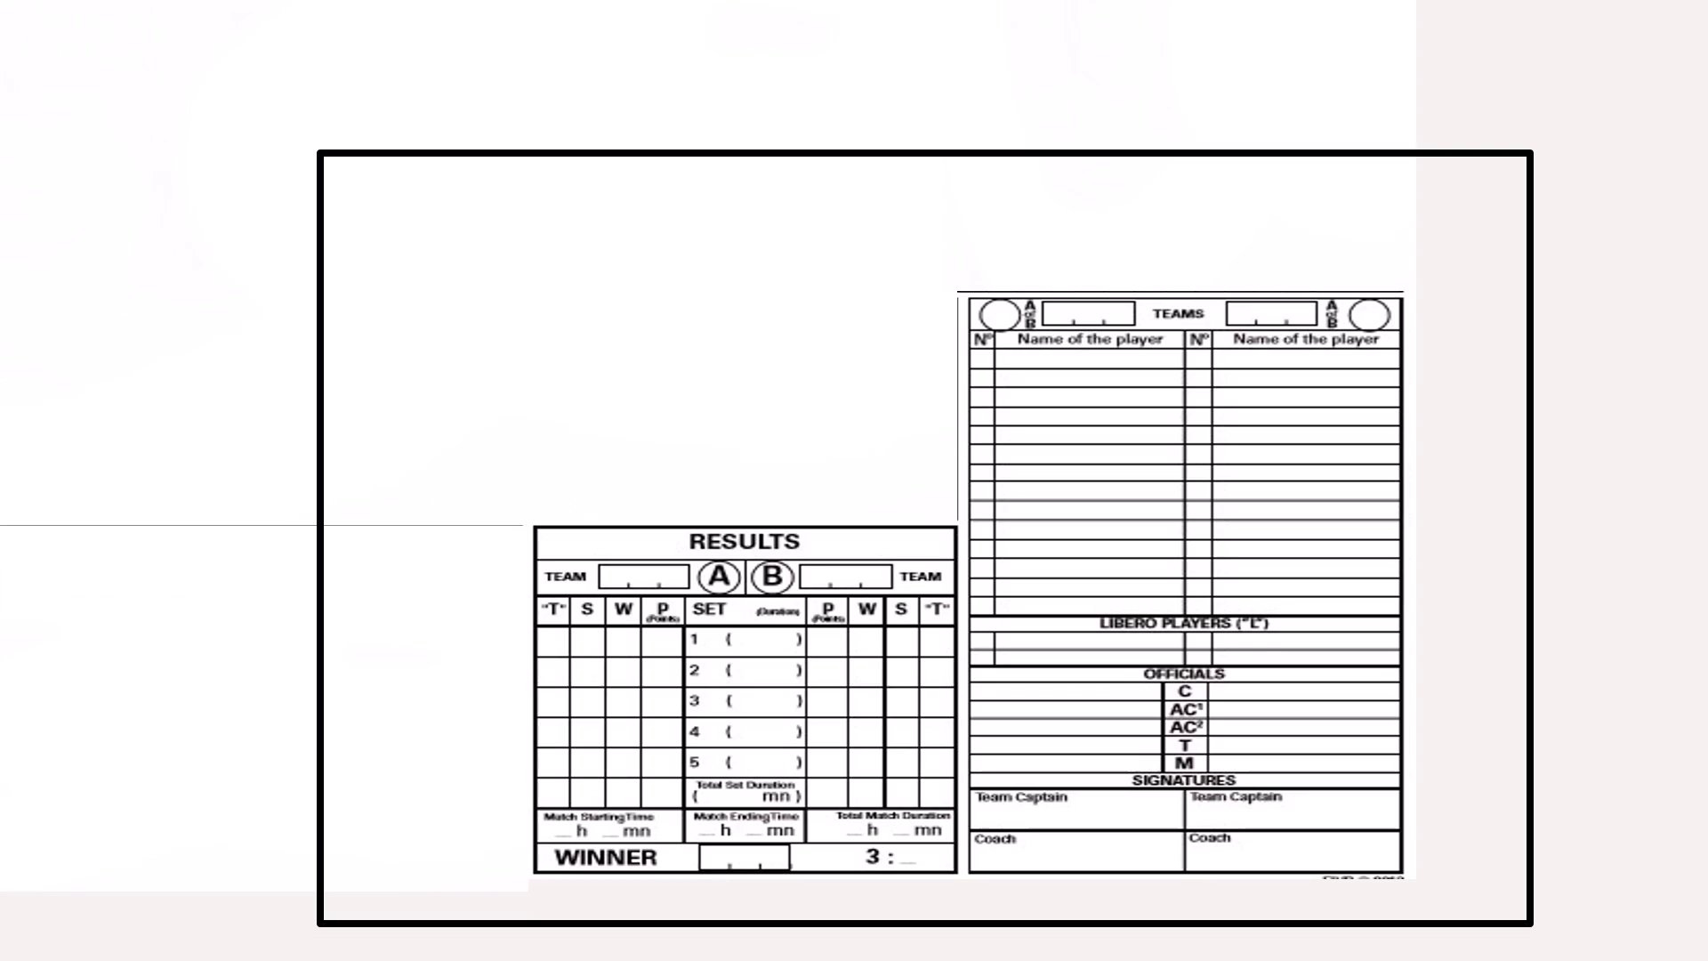
key("Escape")
left_click(1487, 675)
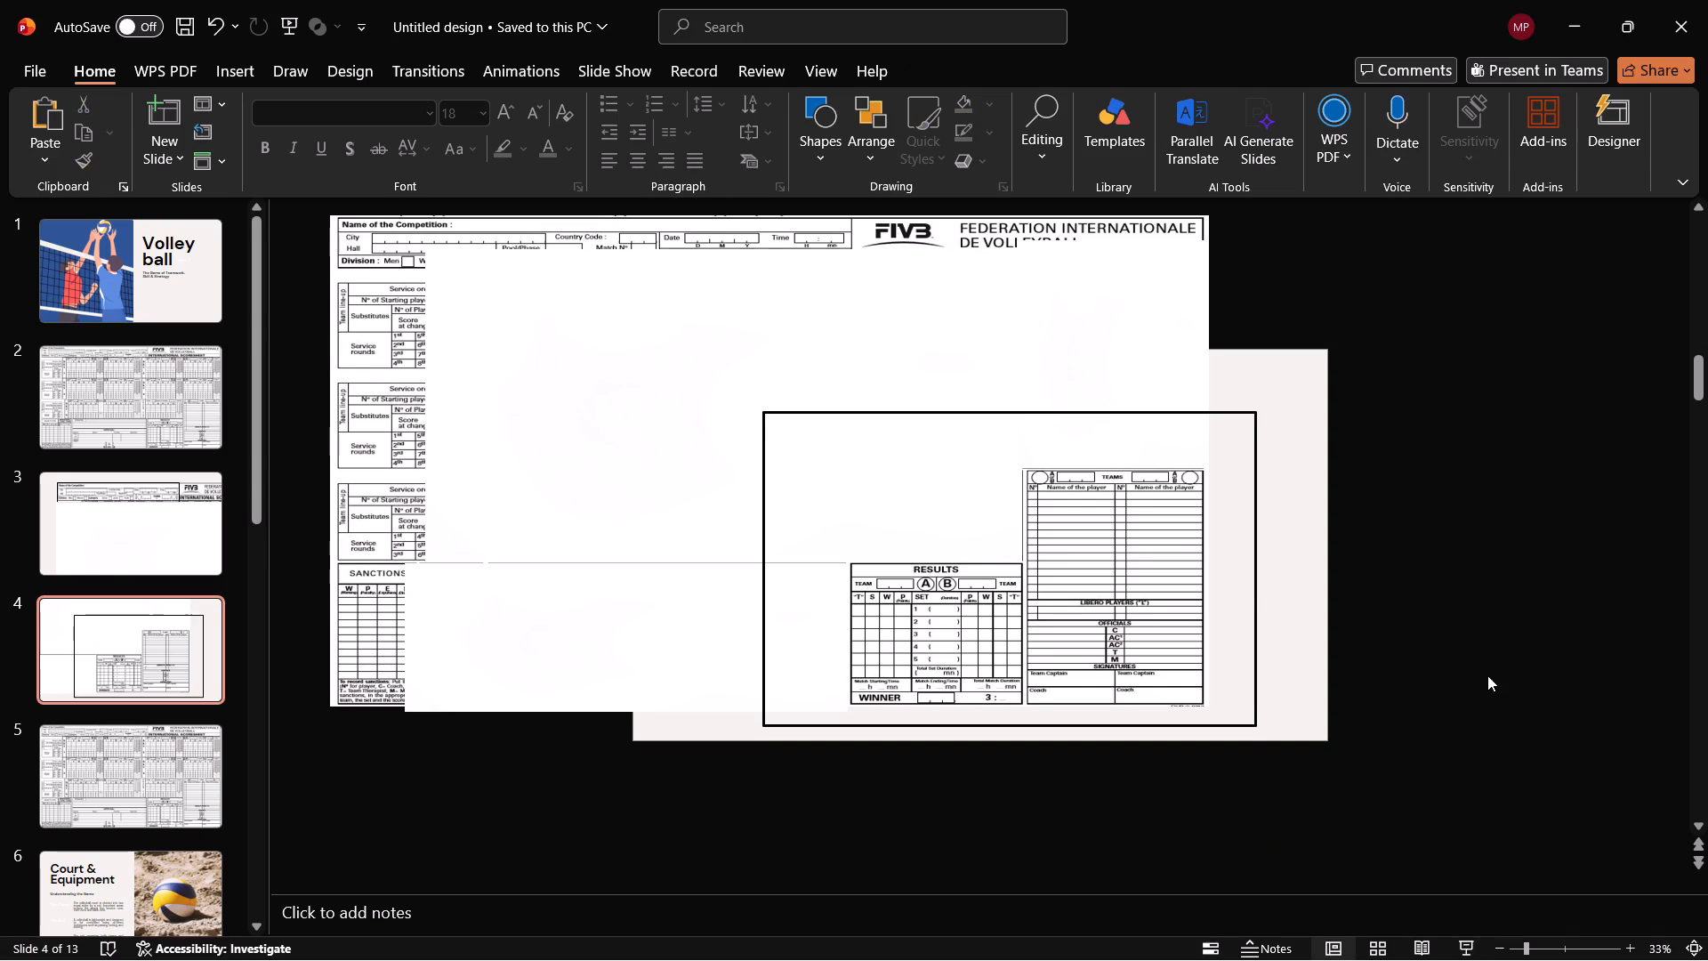
Shift the white image beside the Results table slightly up over the leftover horizontal line, keeping the table's edge uncovered, with a slide show check.
left_click(558, 620)
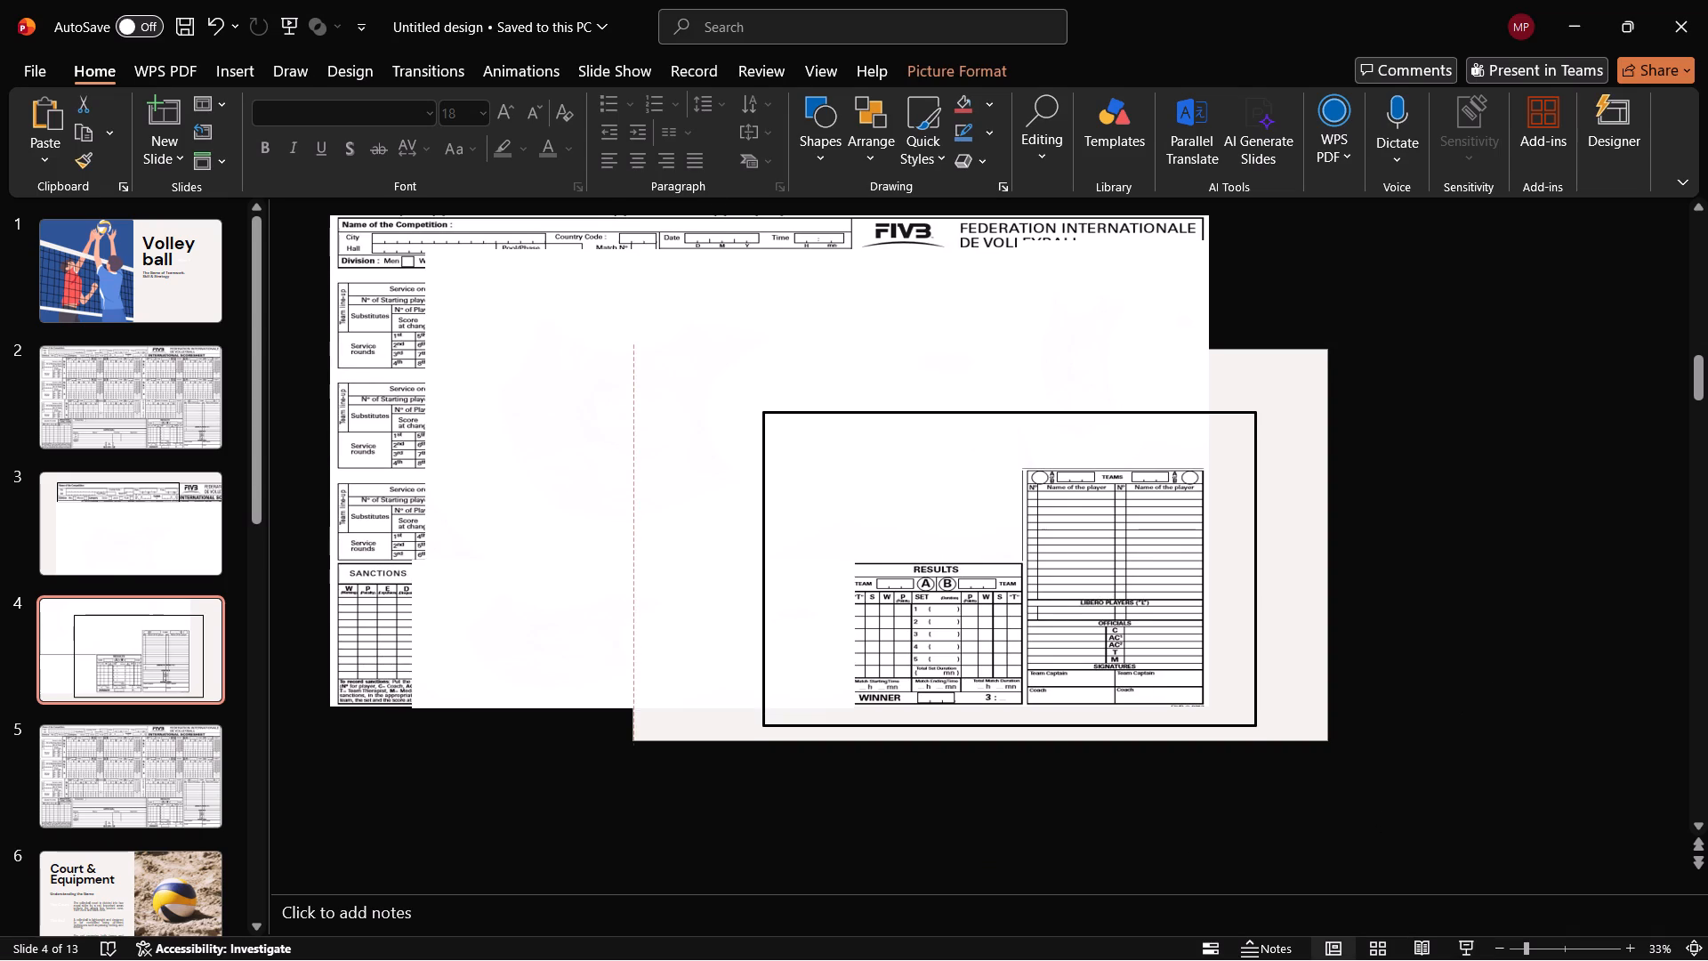
left_click(1432, 707)
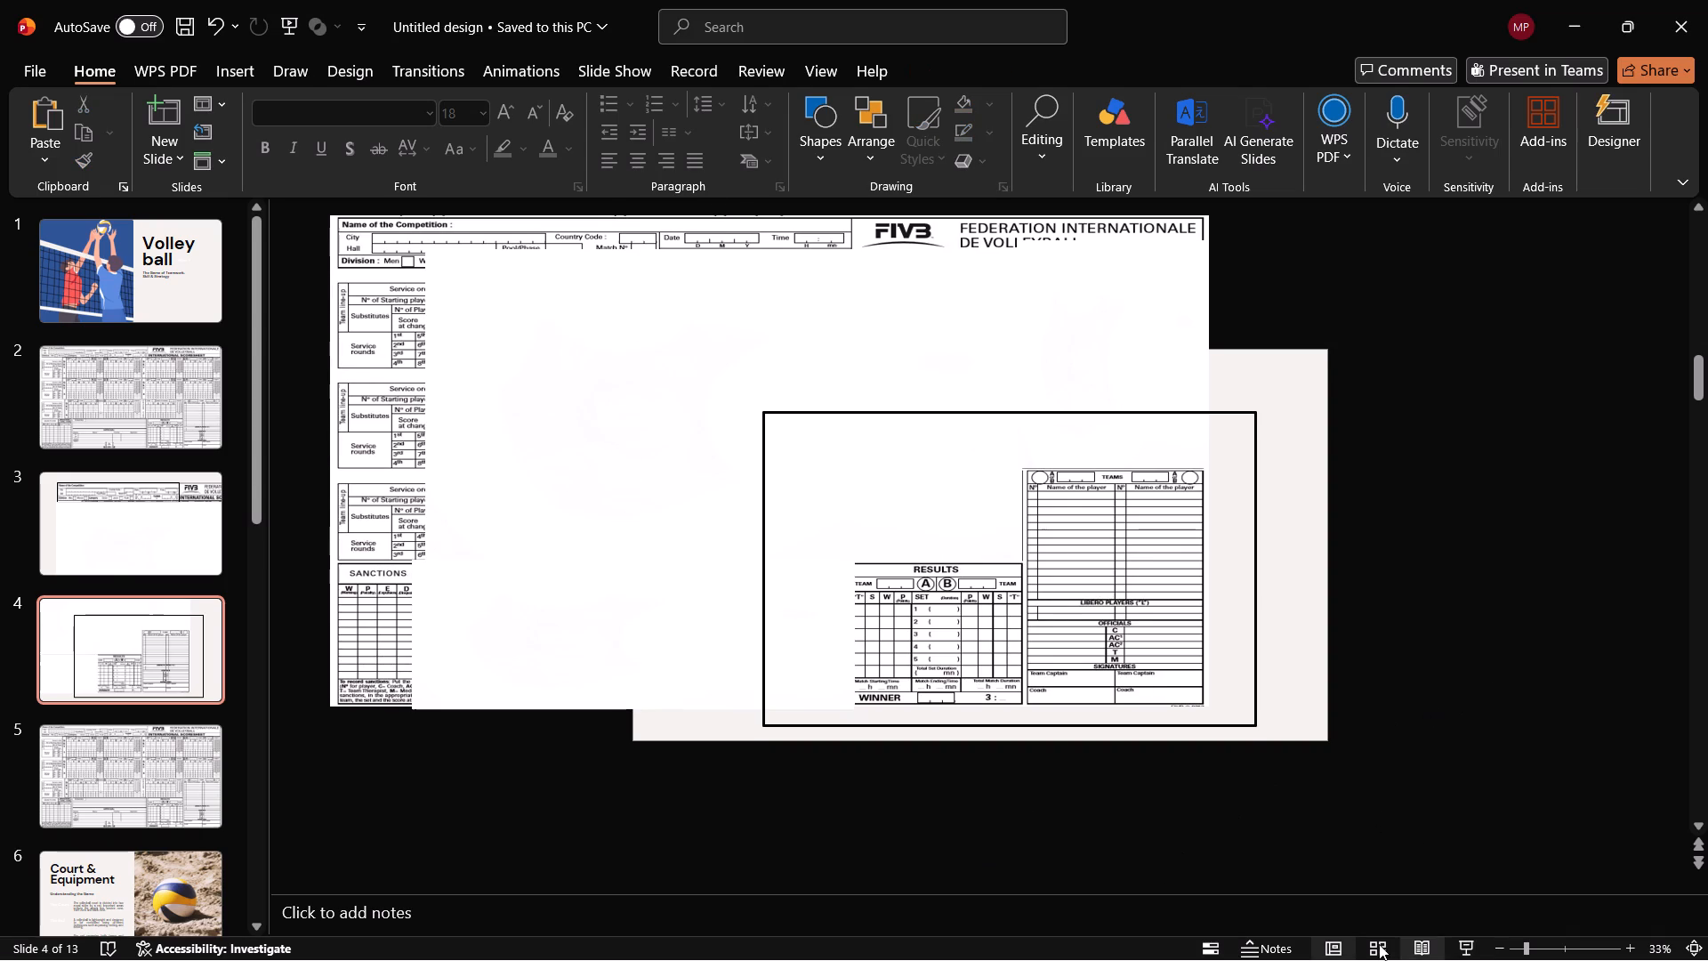
left_click(1472, 944)
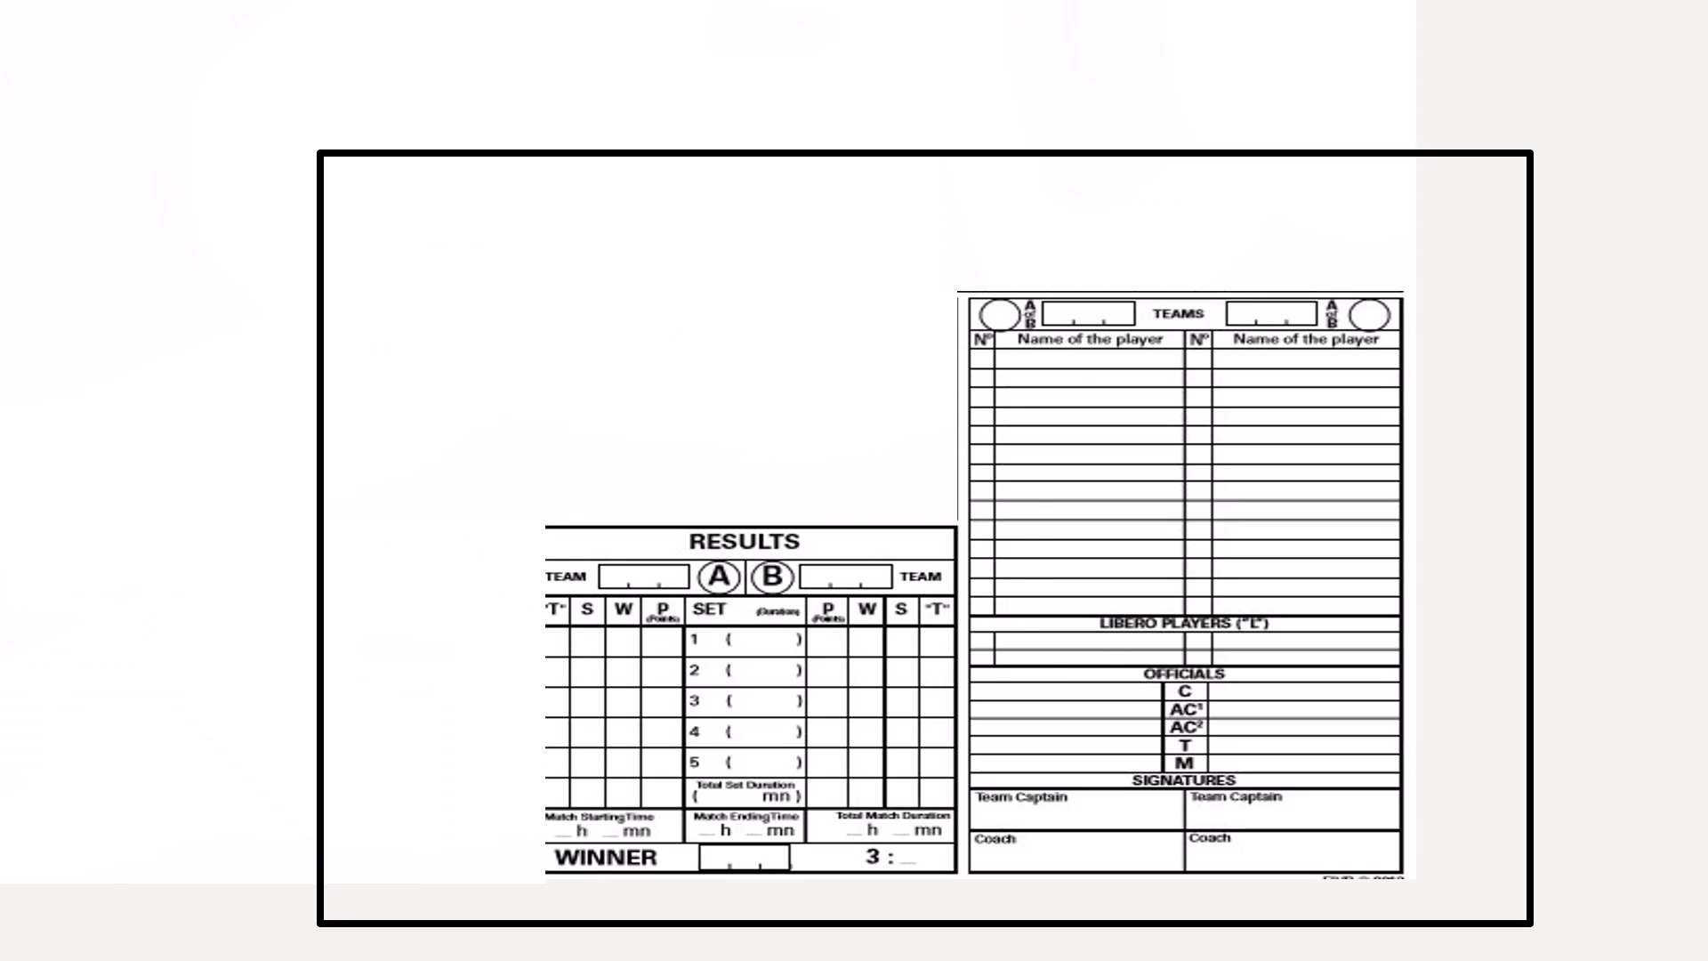
key("Escape")
left_click_drag(581, 596, 567, 598)
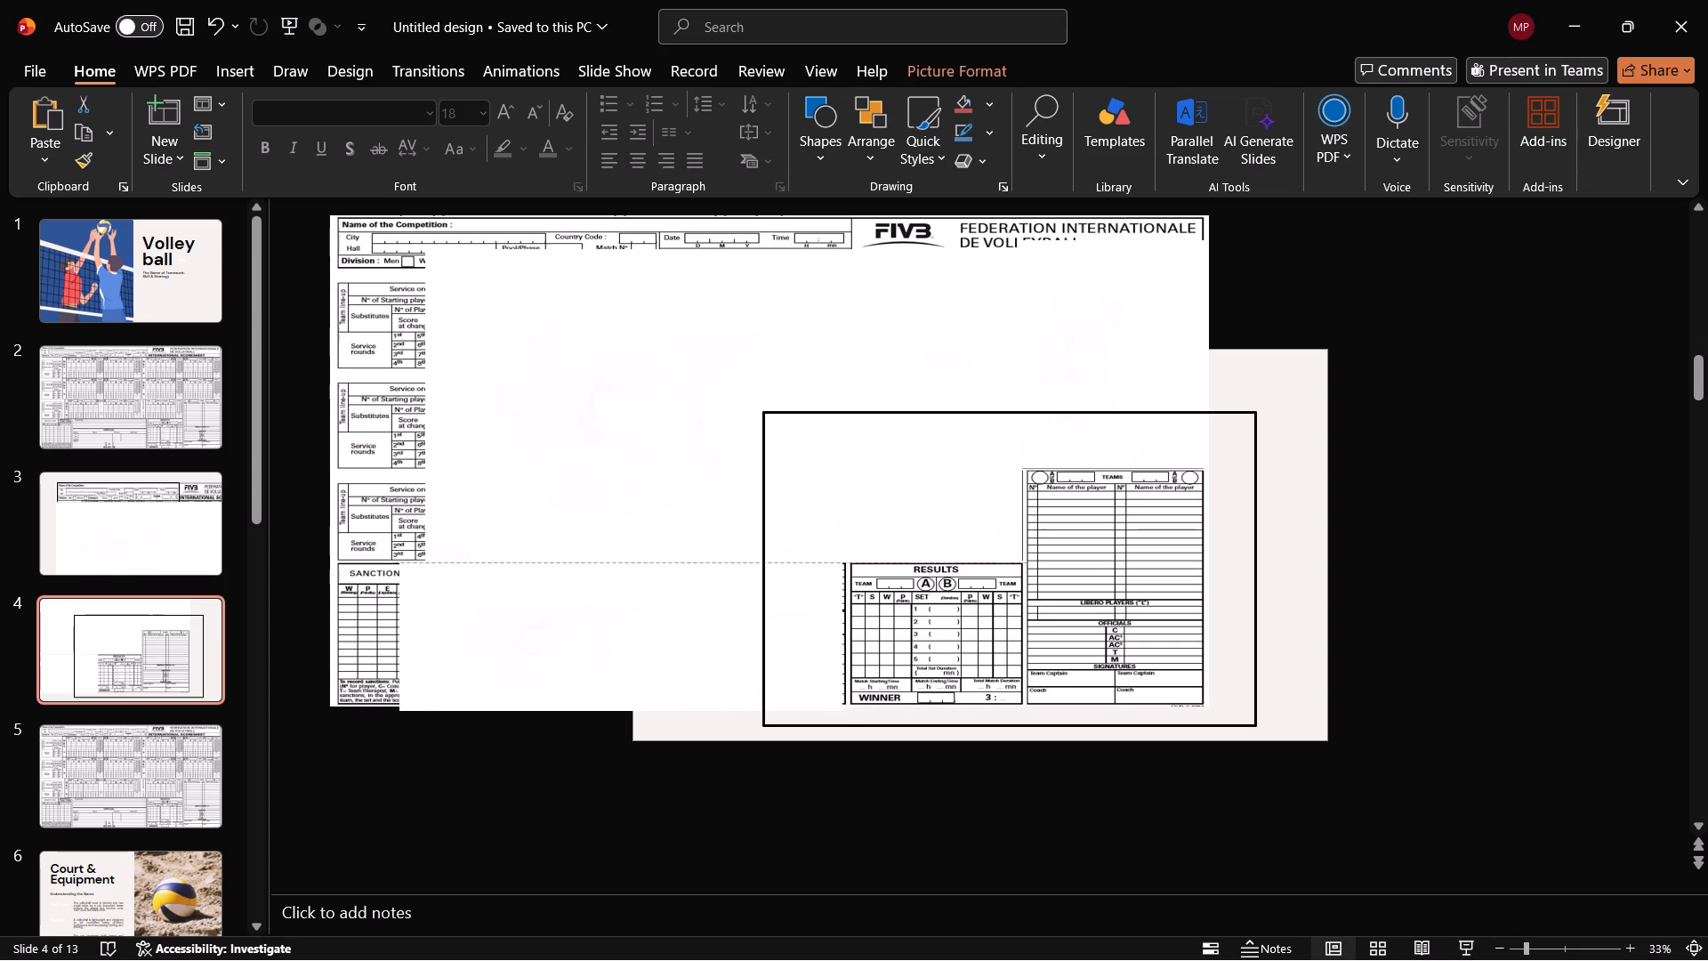
left_click_drag(567, 598, 573, 592)
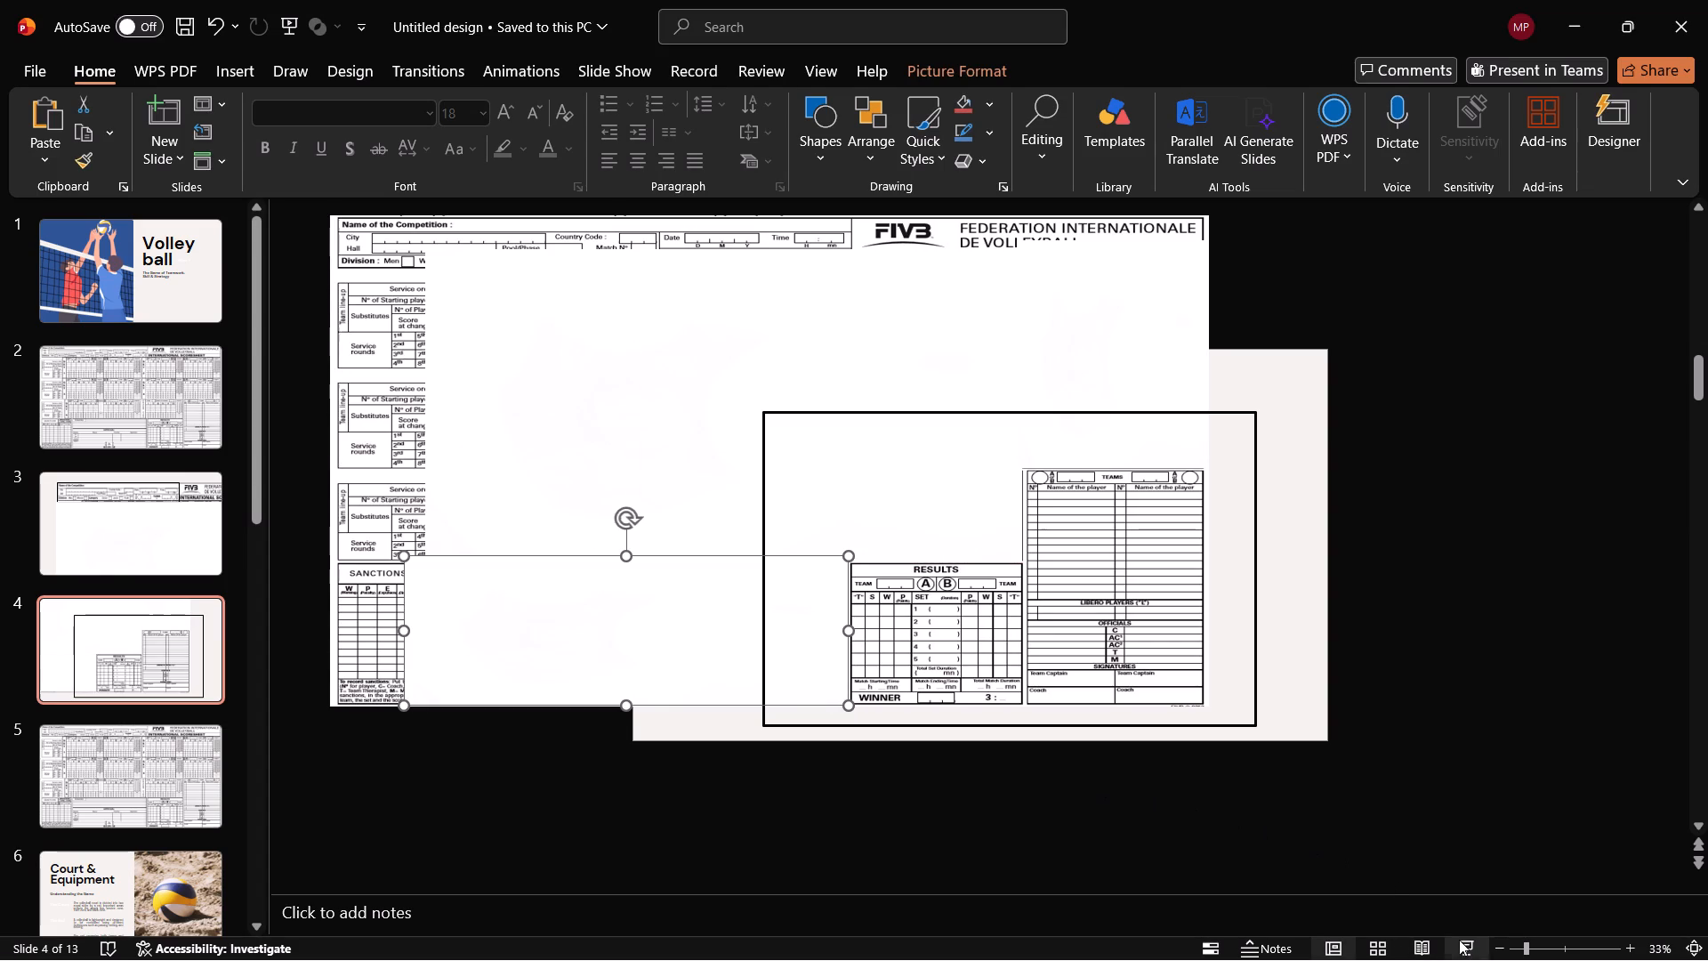
Preview slide 4 in the slide show.
left_click(1460, 941)
key("Escape")
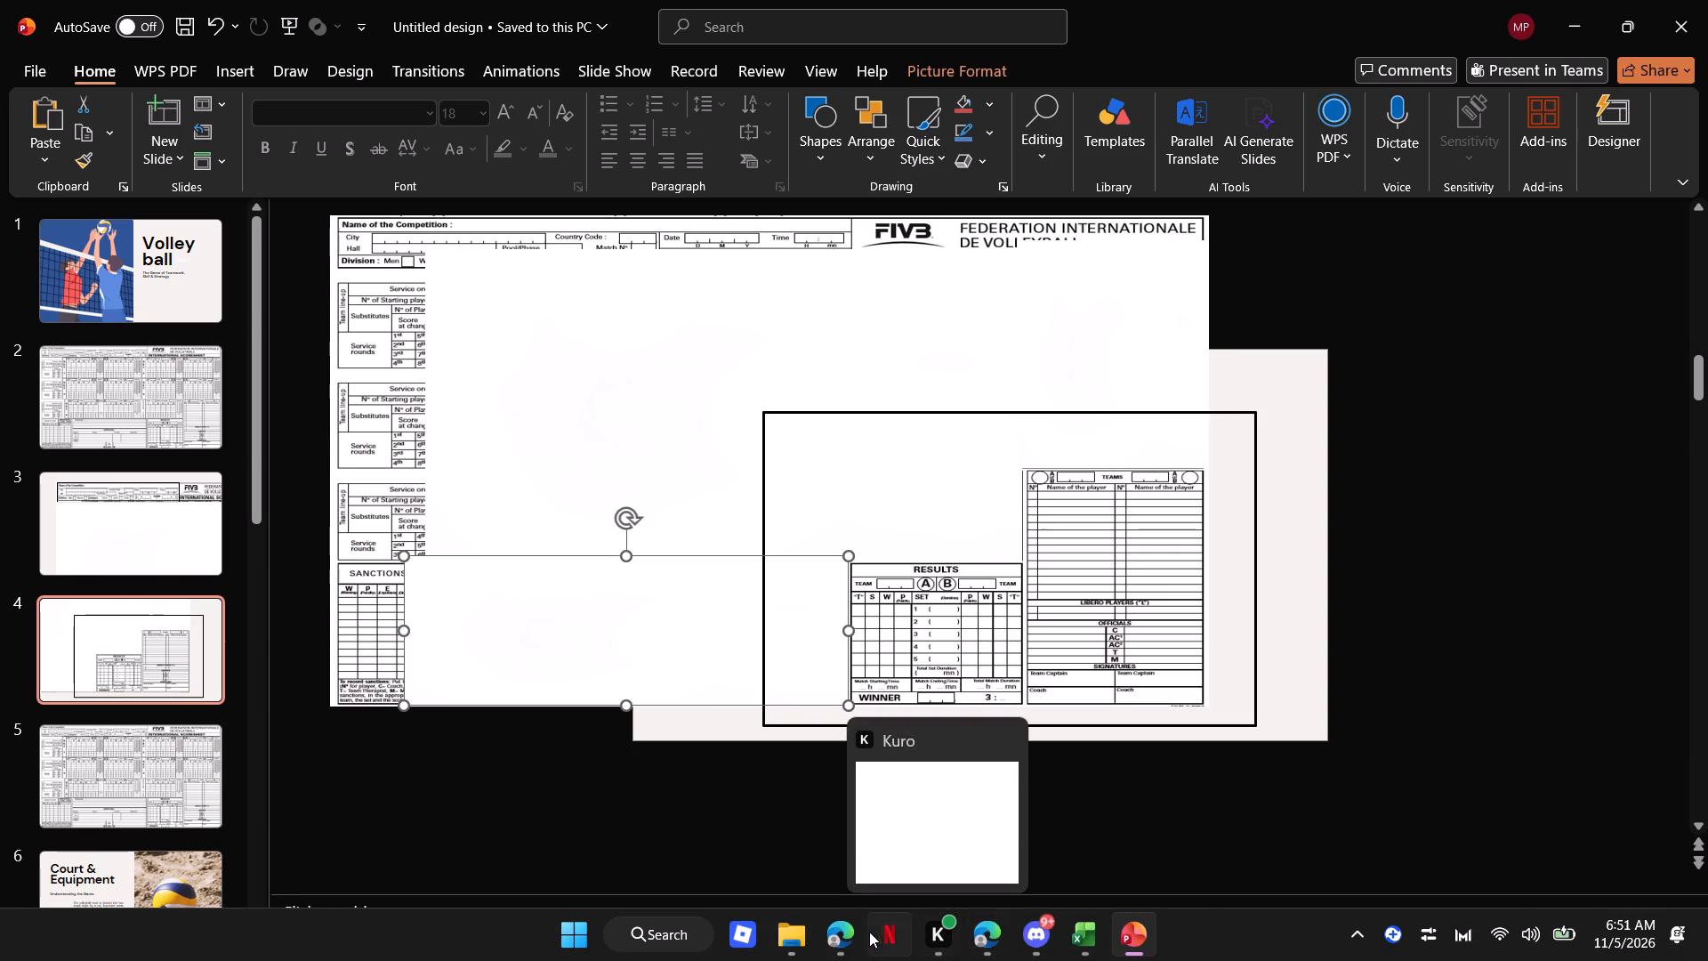
Switch to Facebook in Edge and answer "Opo mam" in the chat asking "Faculty ka po?".
left_click(850, 934)
left_click(191, 0)
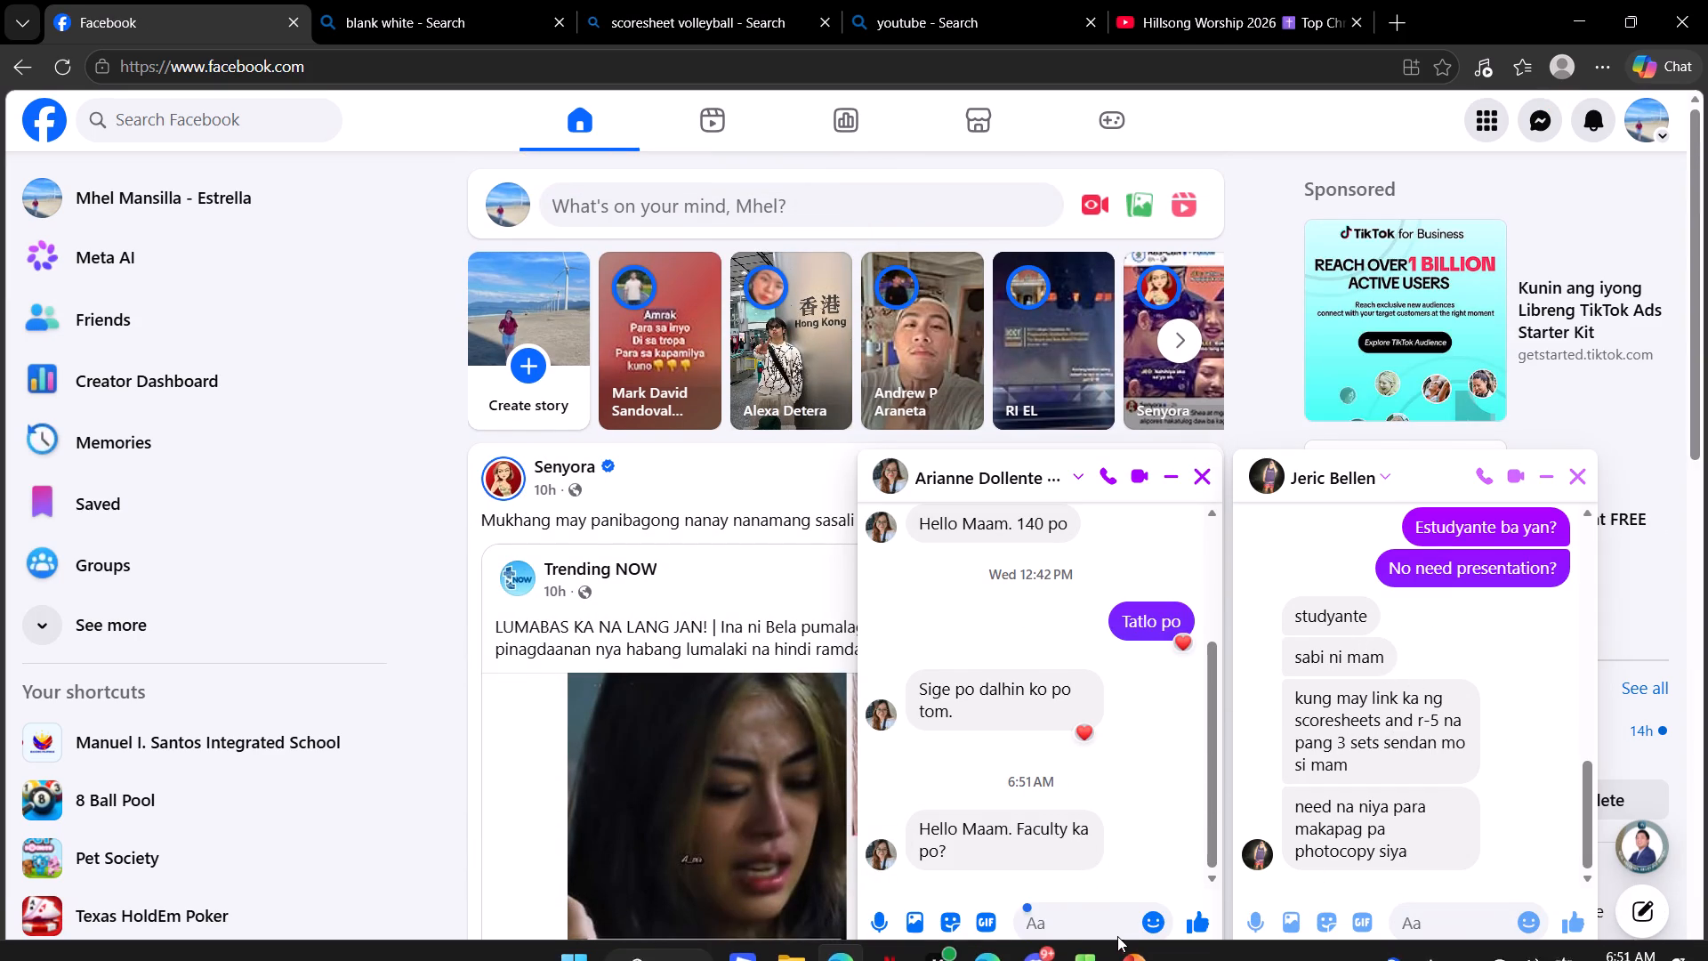
key("Return")
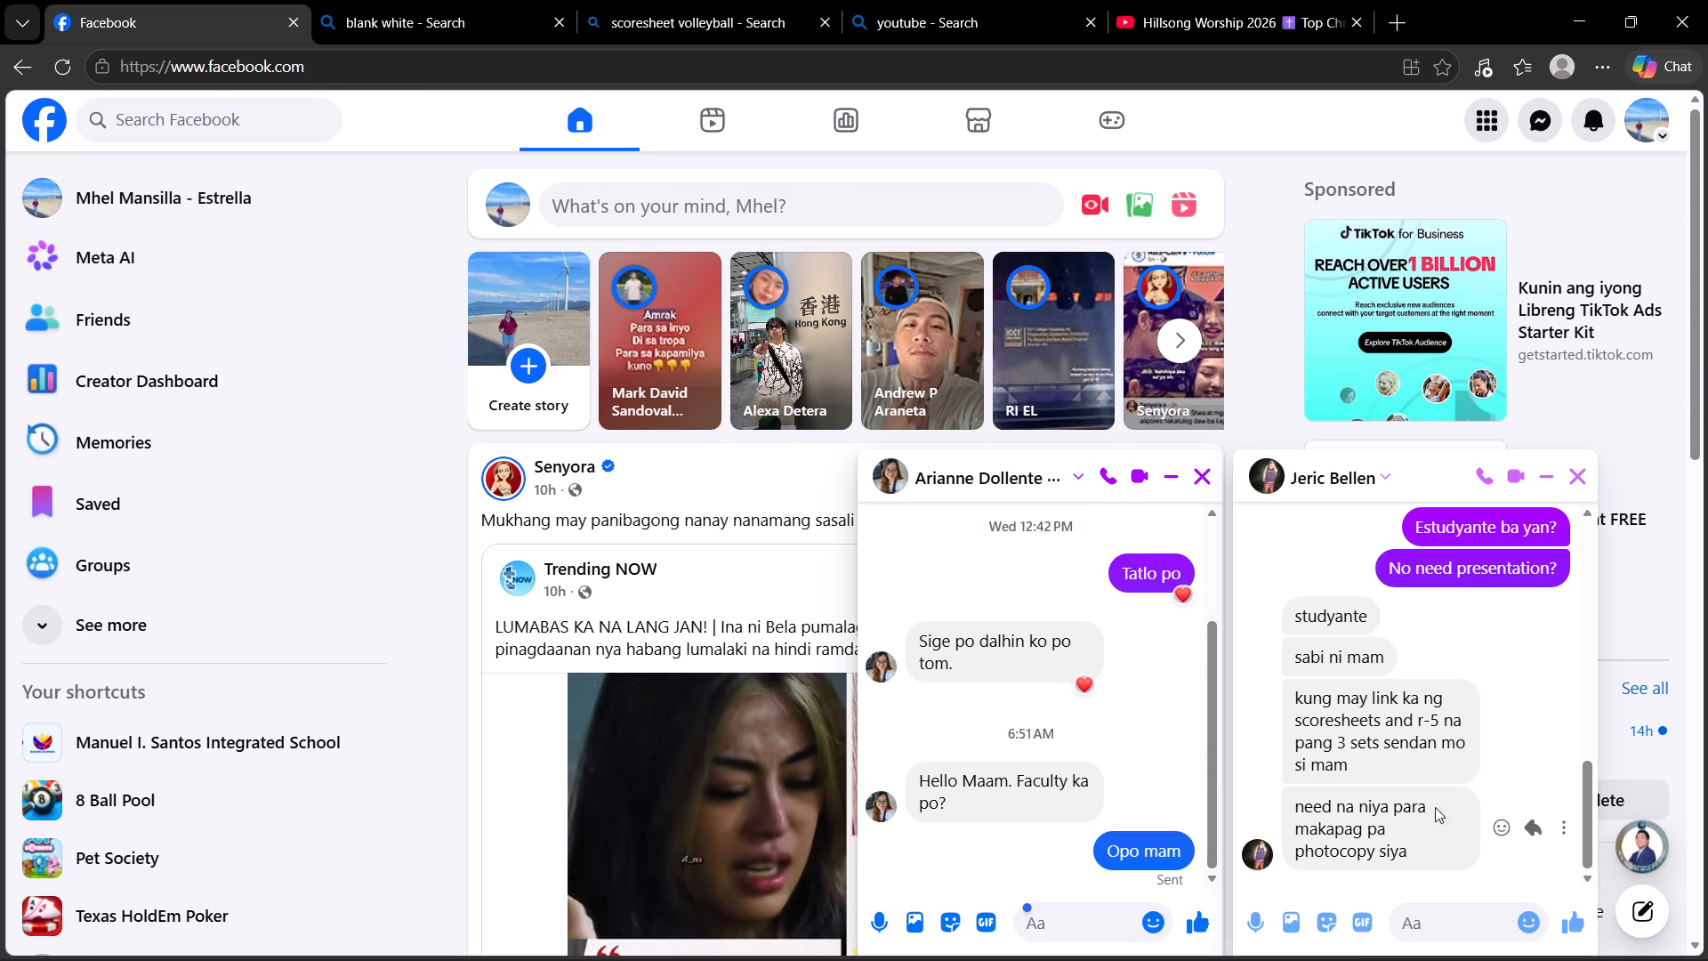
React with an emoji to the message asking for a link to scoresheets and R-5 for 3 sets.
left_click(1510, 730)
left_click(1574, 677)
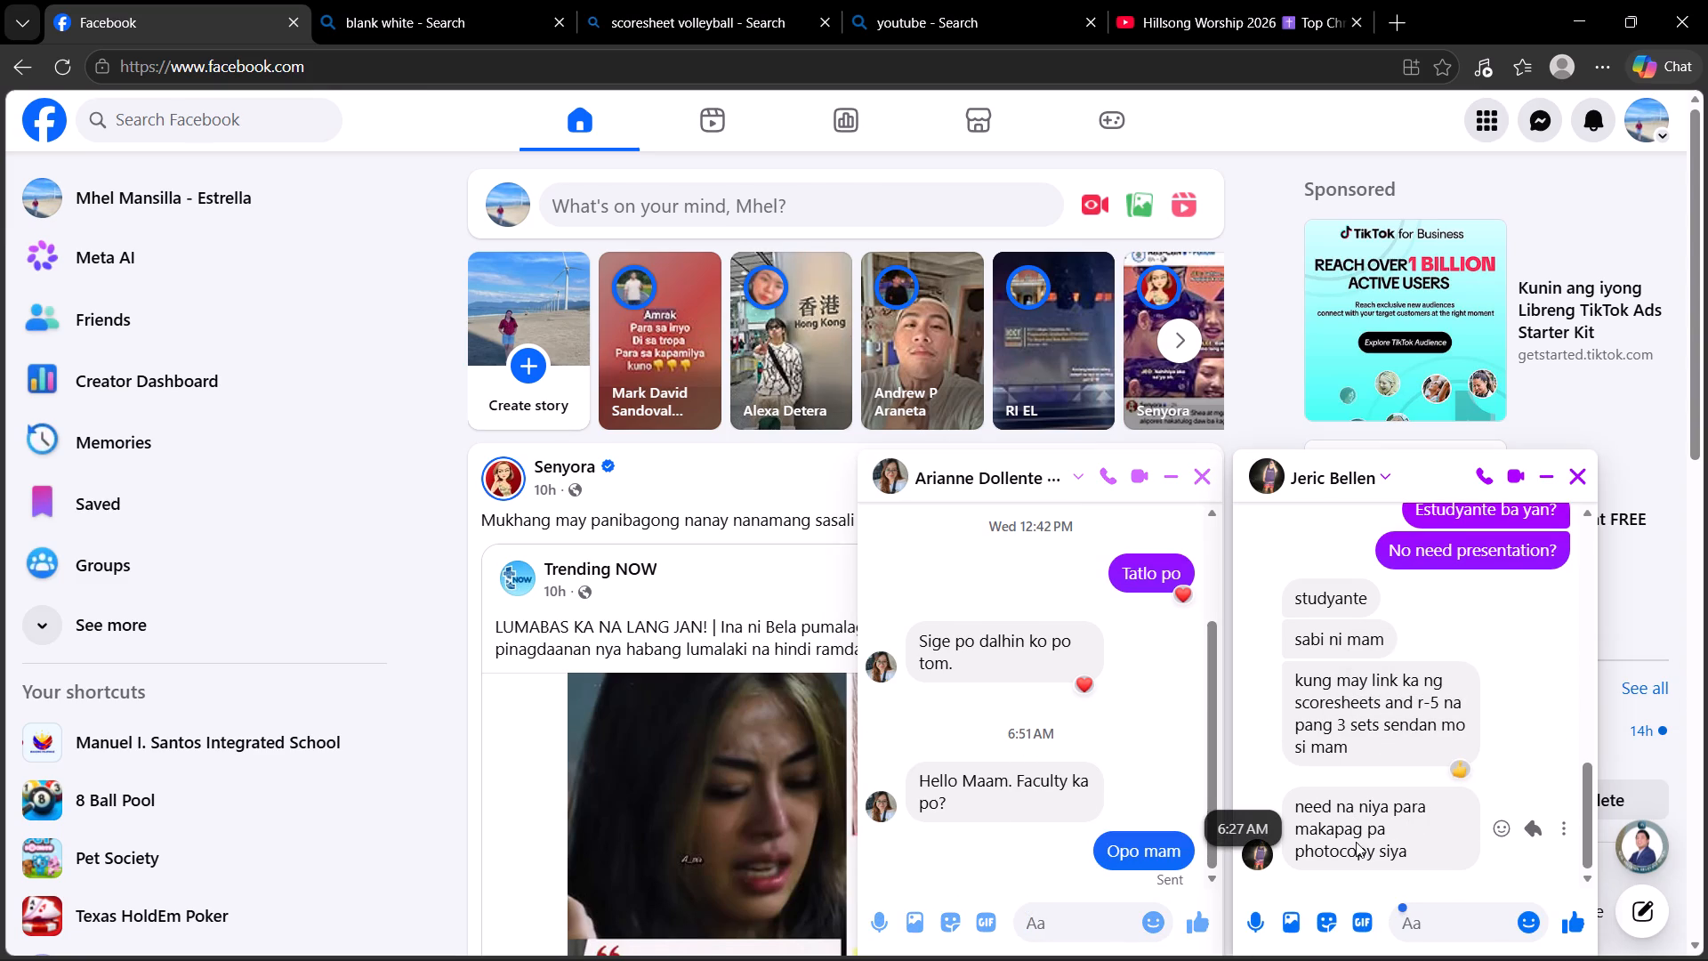
Reply directly to the message requesting the scoresheets link with "Ang copy ko is yung kay JLO hahaha".
left_click(1535, 715)
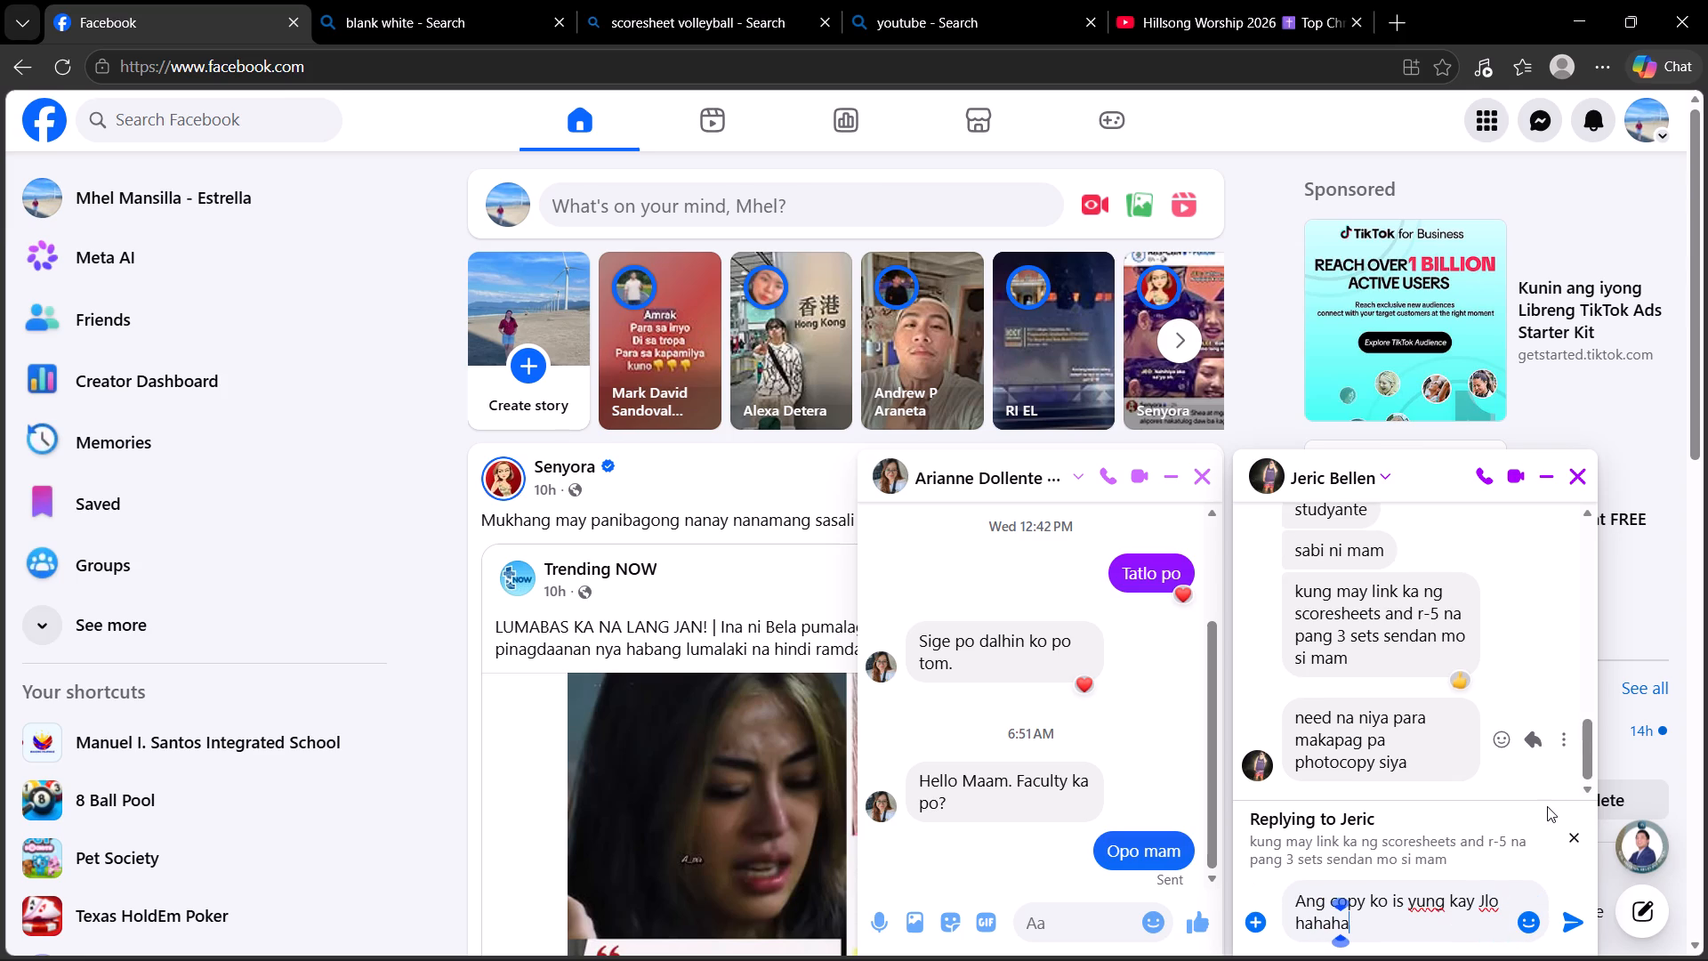
key("BackSpace")
key("BackSpace")
key("BackSpace")
key("BackSpace")
key("BackSpace")
key("BackSpace")
key("BackSpace")
key("BackSpace")
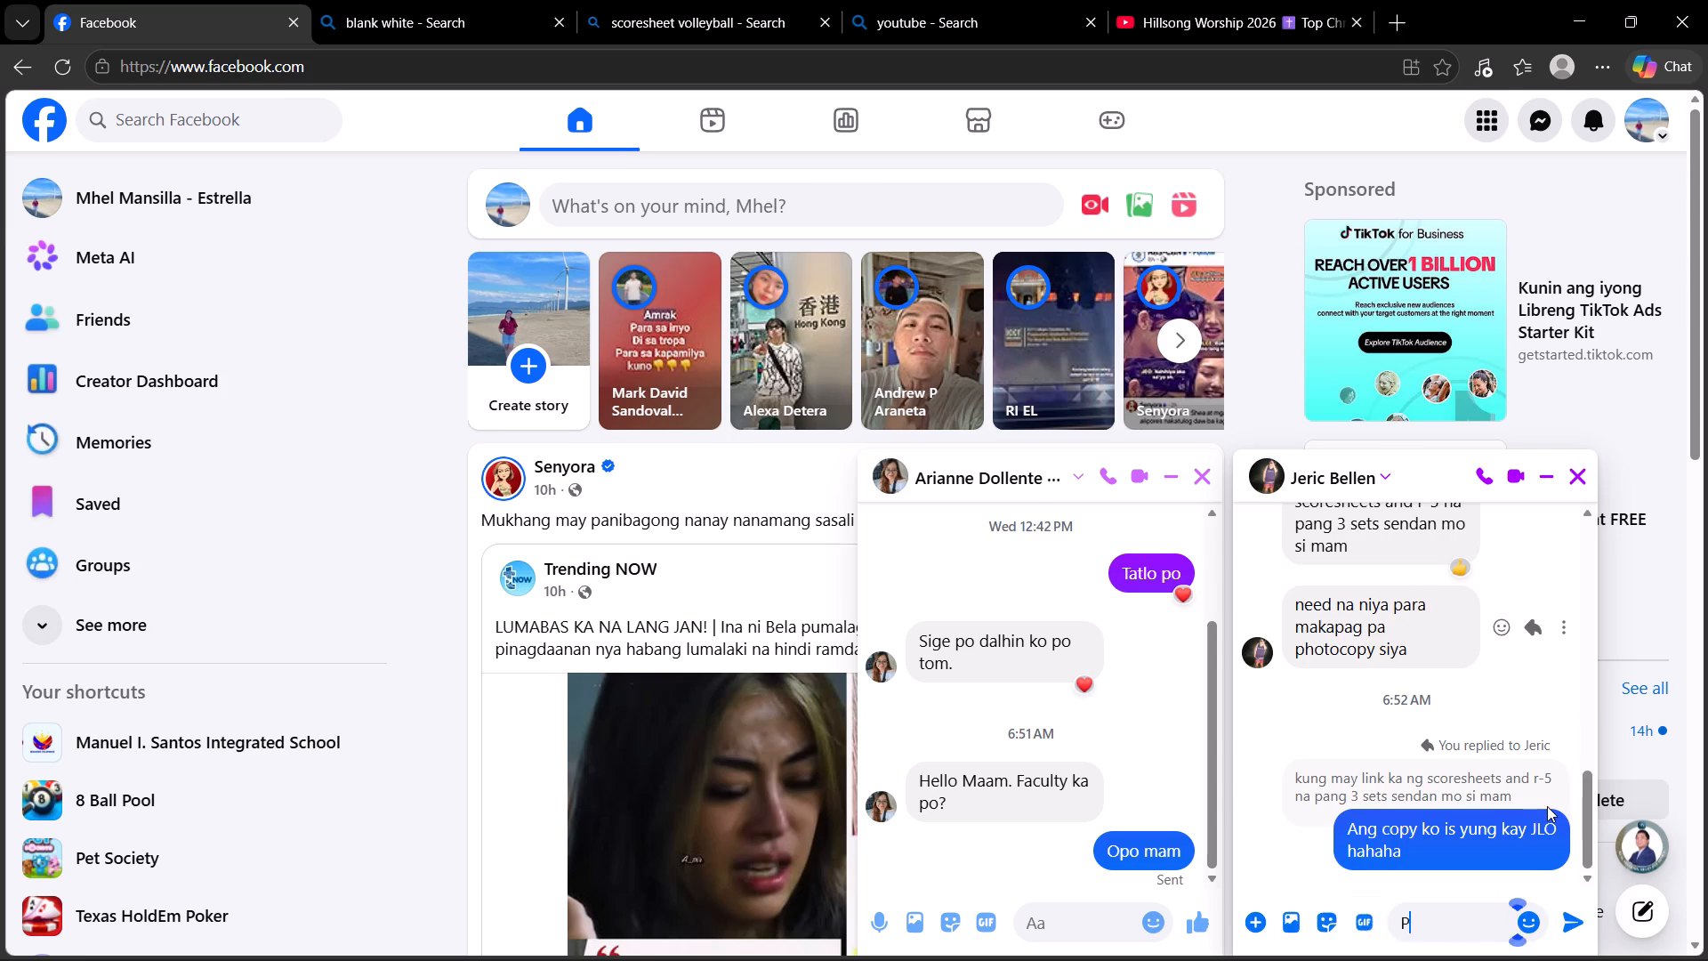
Send the follow-up message "Paano yun?" in the scoresheets chat.
key("BackSpace")
key("BackSpace")
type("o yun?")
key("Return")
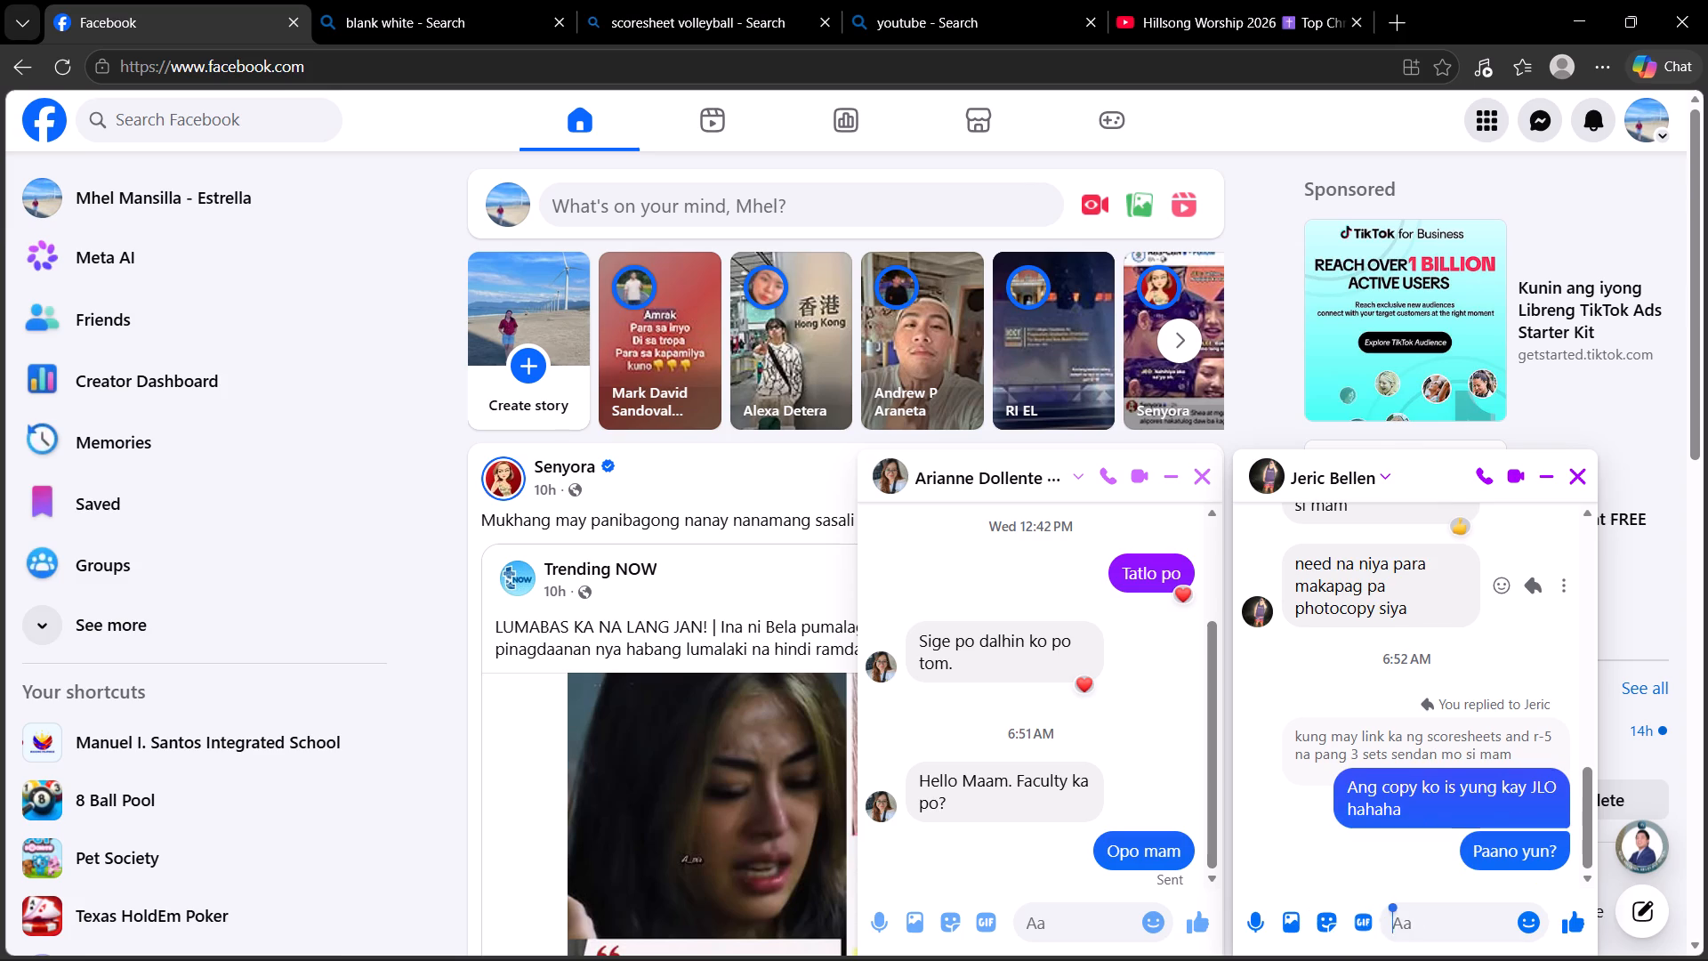
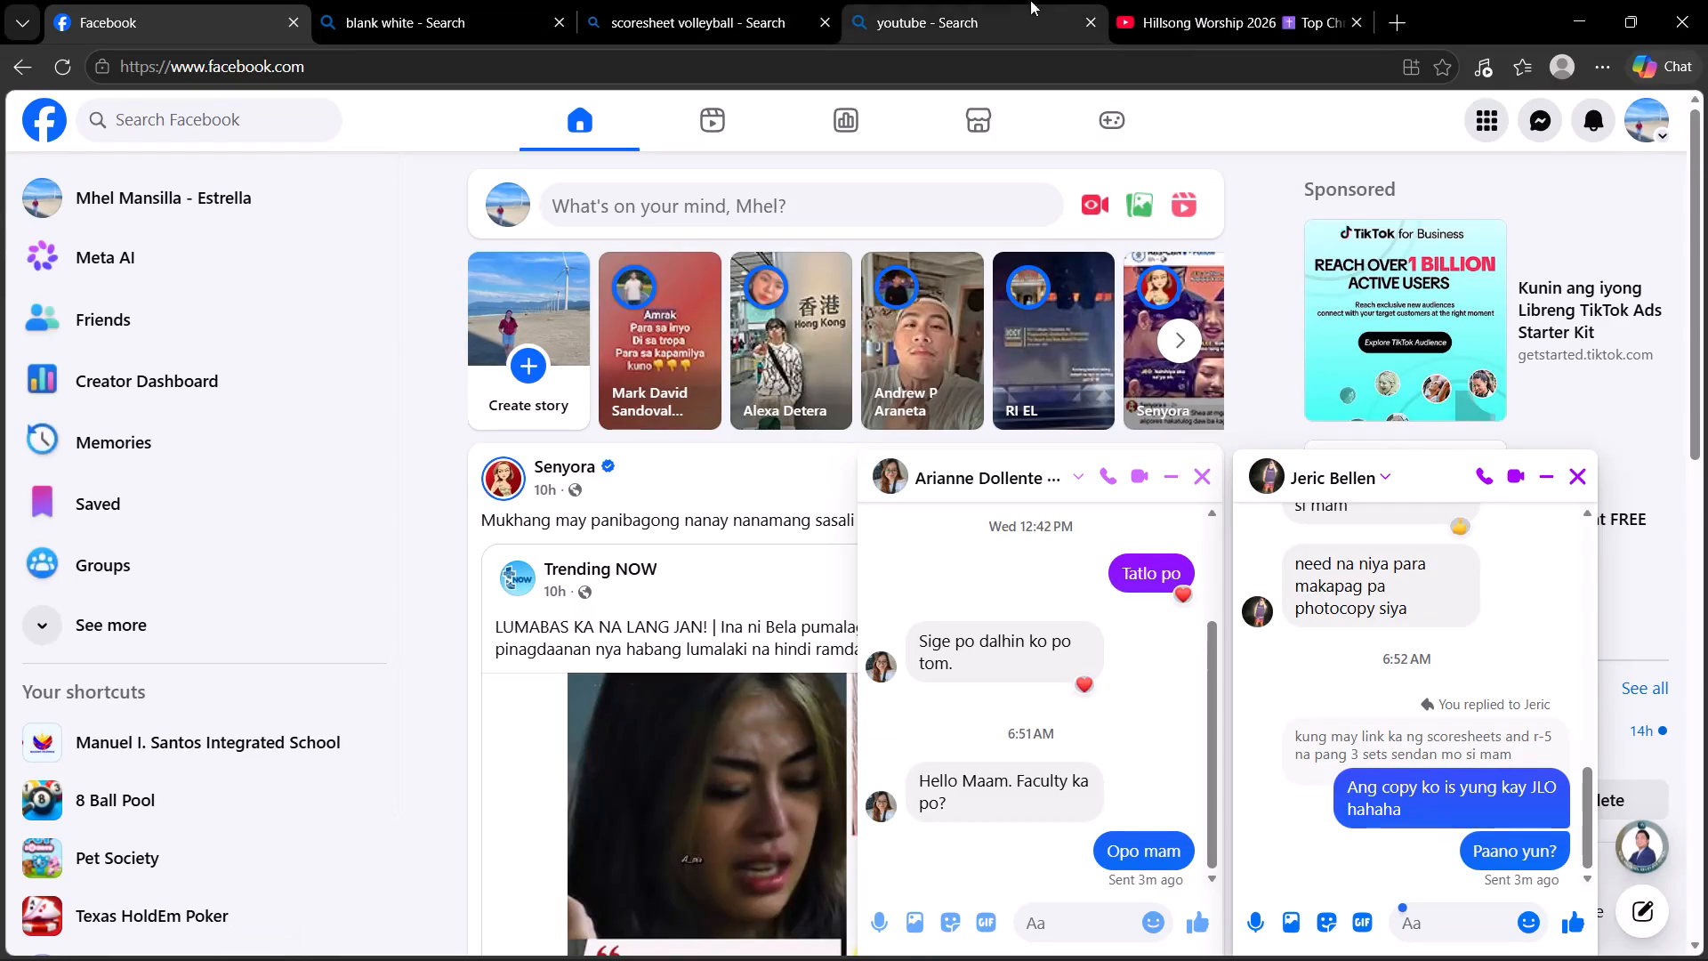
Minimize the Facebook, PowerPoint, Canva, IPIL-SF2 workbook and C: drive Downloads windows to clear the way to the desktop.
left_click(1583, 10)
left_click(1571, 9)
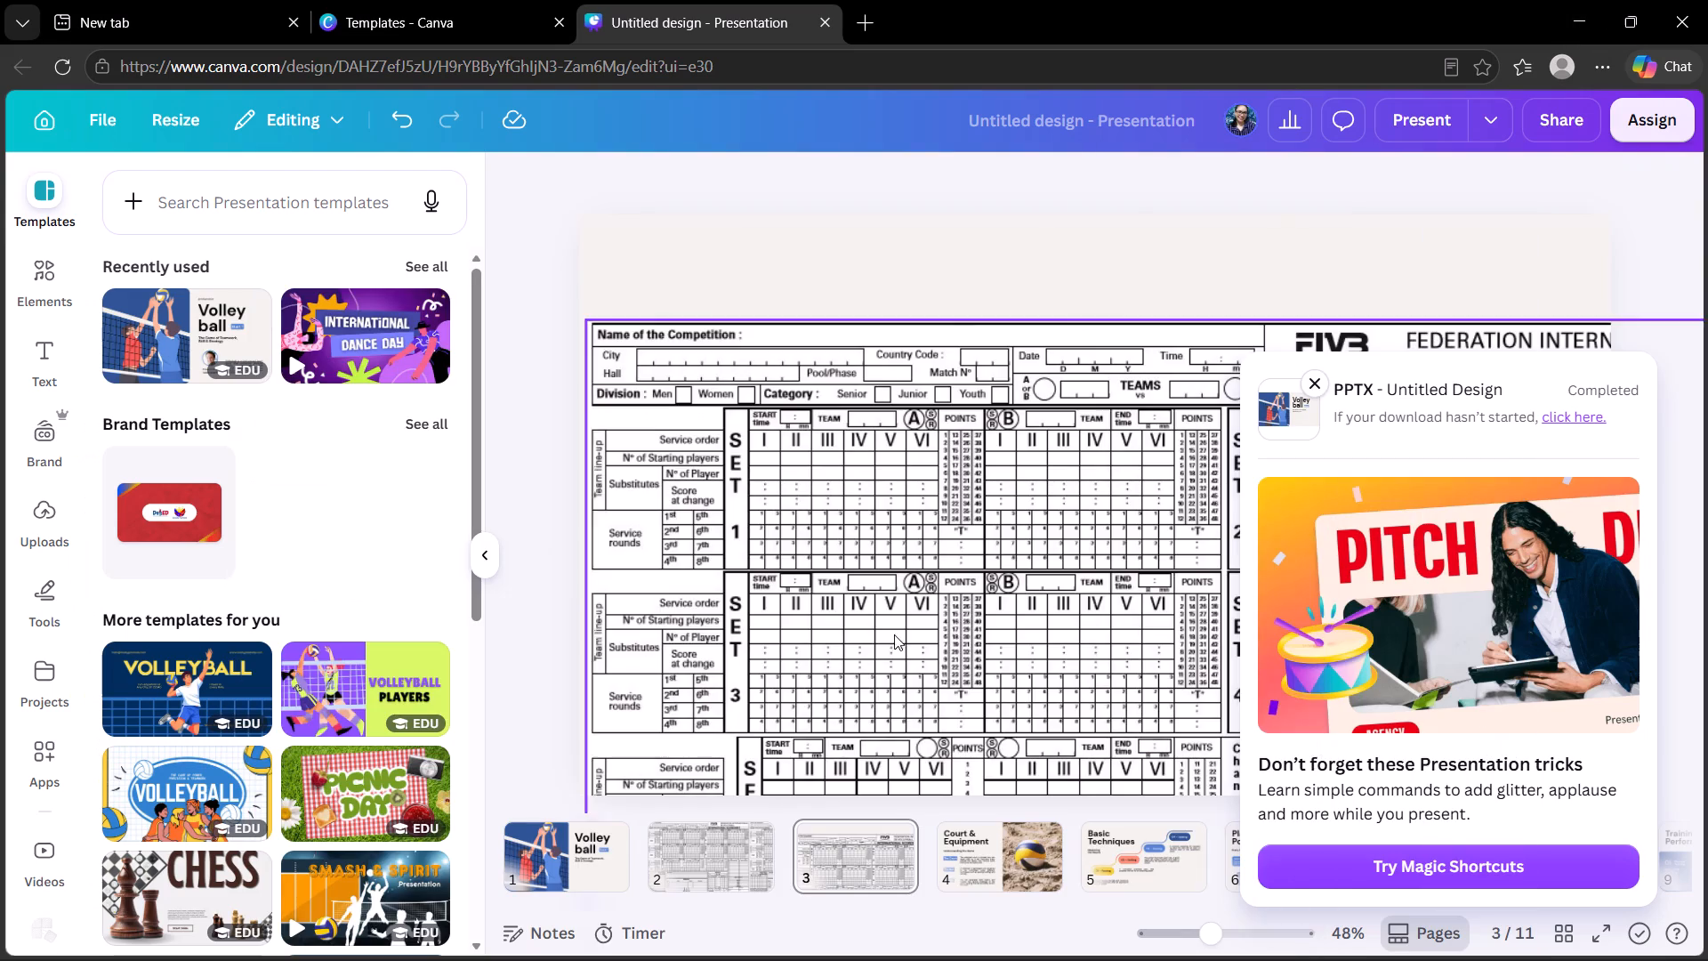
left_click(1566, 3)
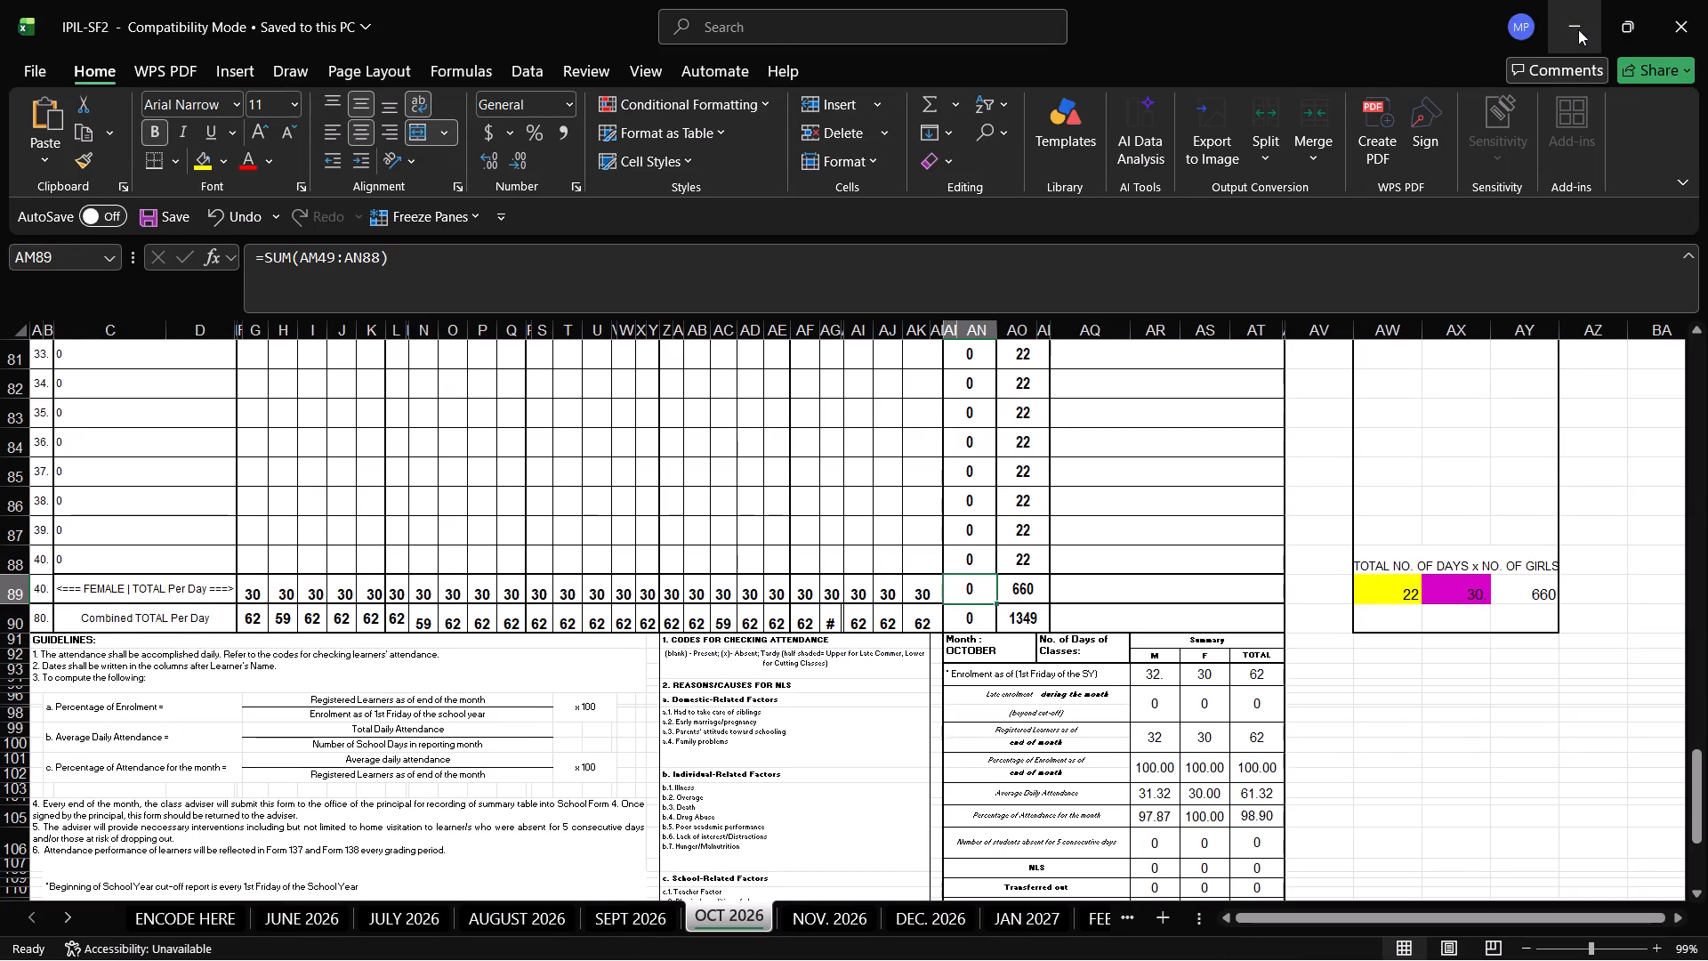
left_click(1578, 29)
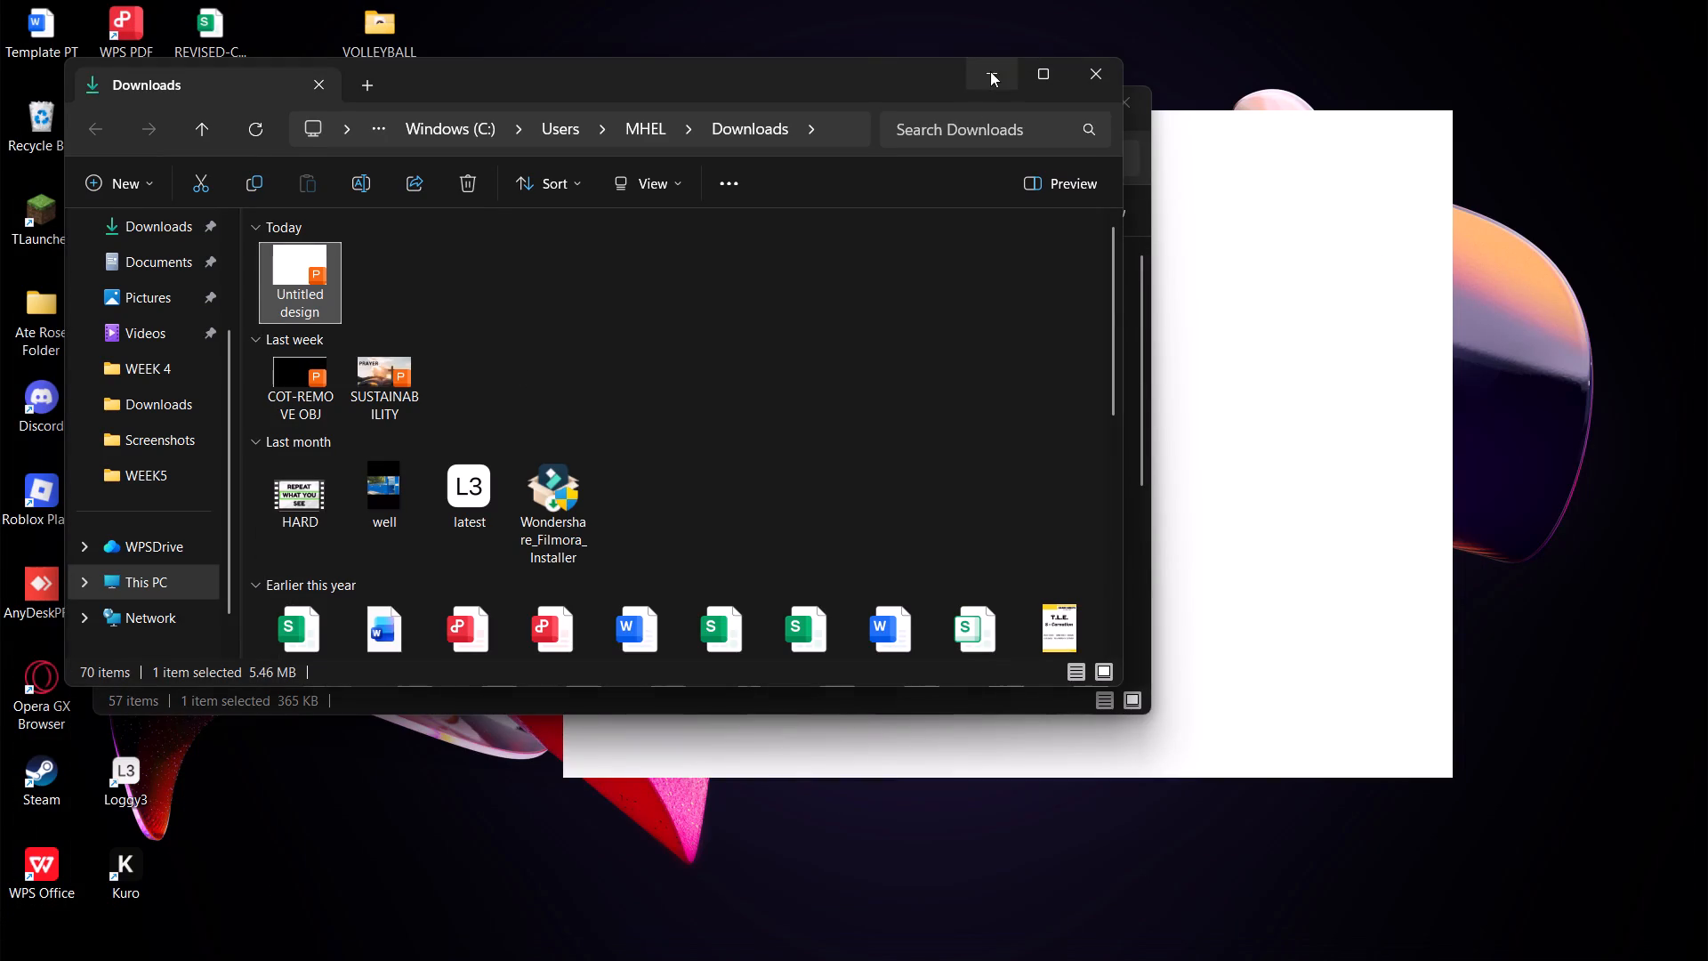
left_click(990, 71)
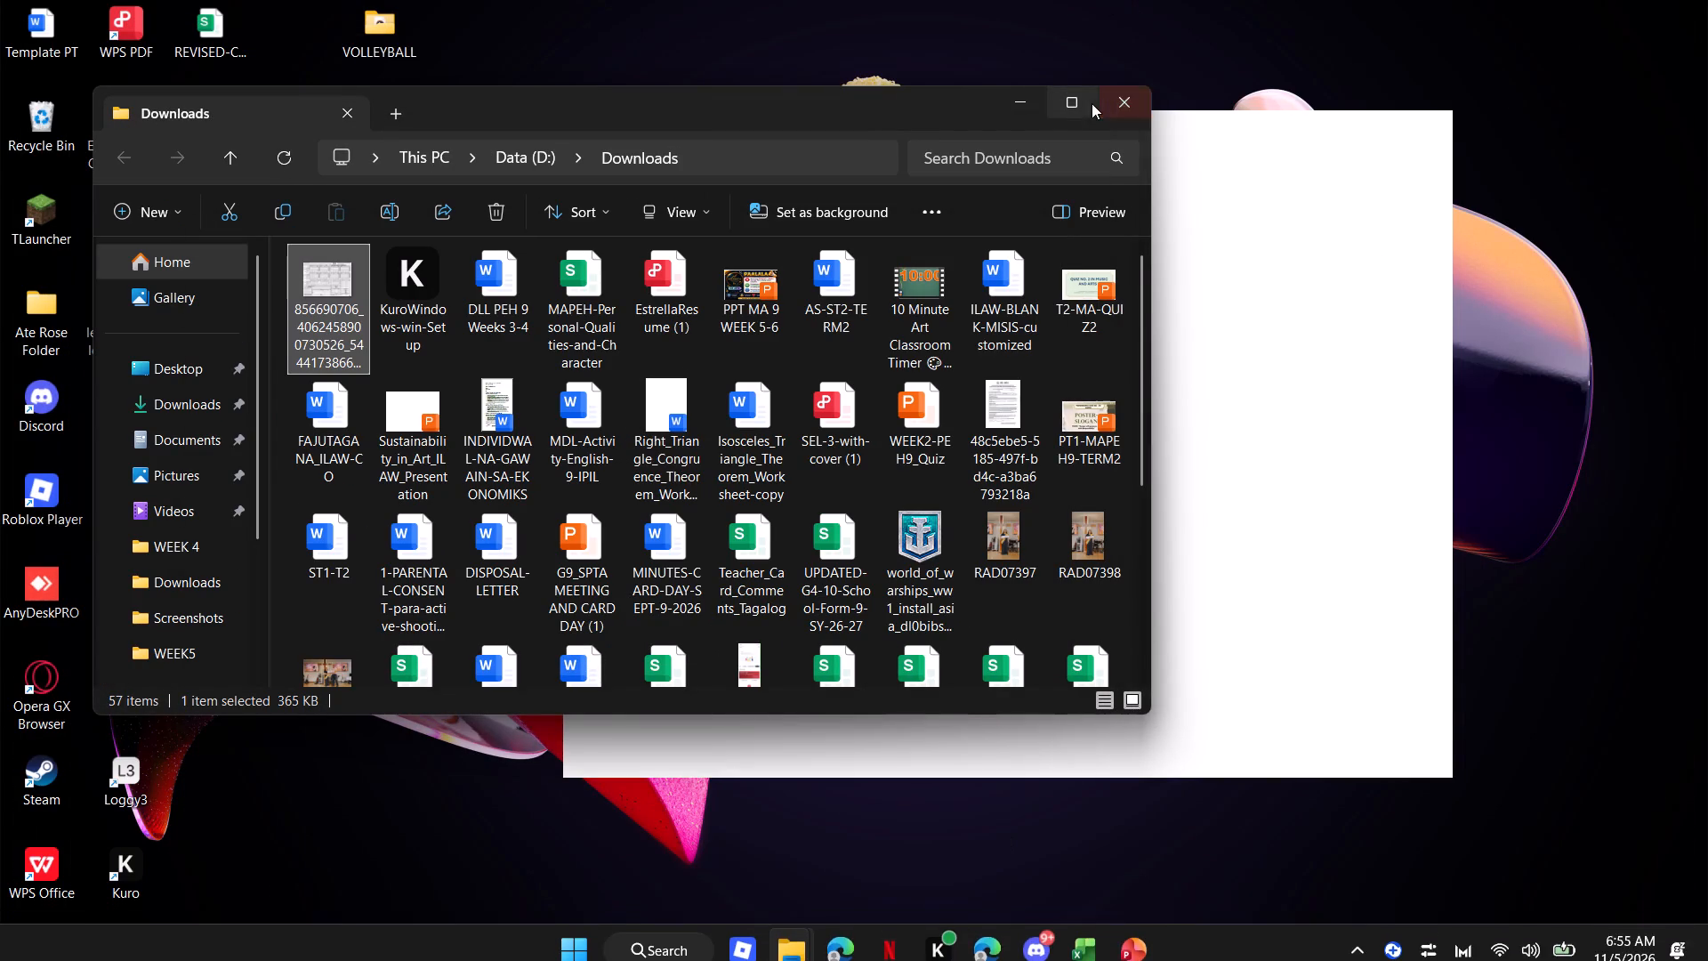